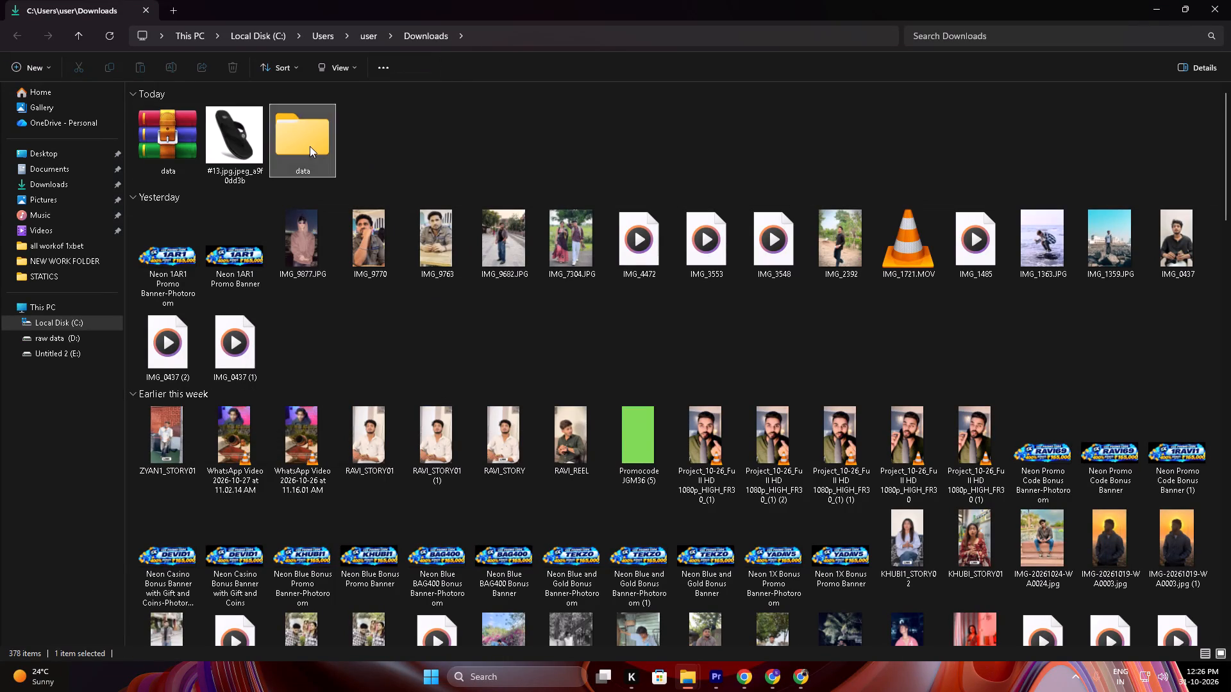
# Open the "man flip-flop" Adobe Premiere project from the Copied_man flip-flop folder inside the Downloads data folder.
pyautogui.doubleClick(177, 129)
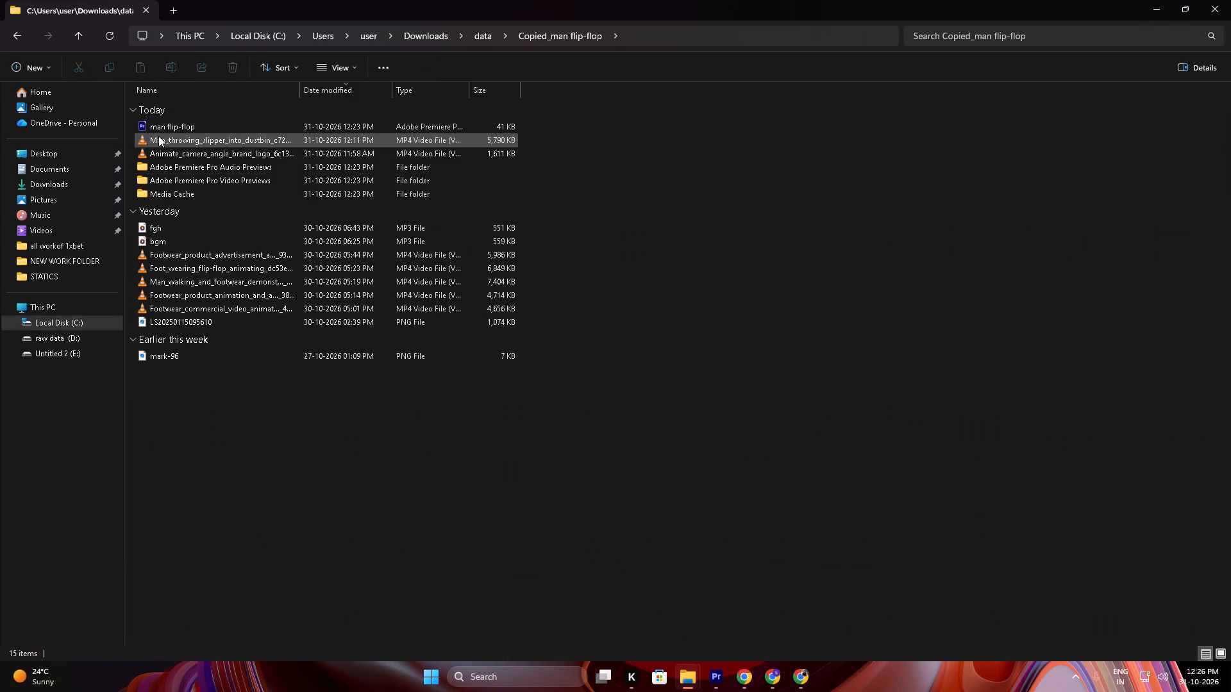
pyautogui.doubleClick(160, 131)
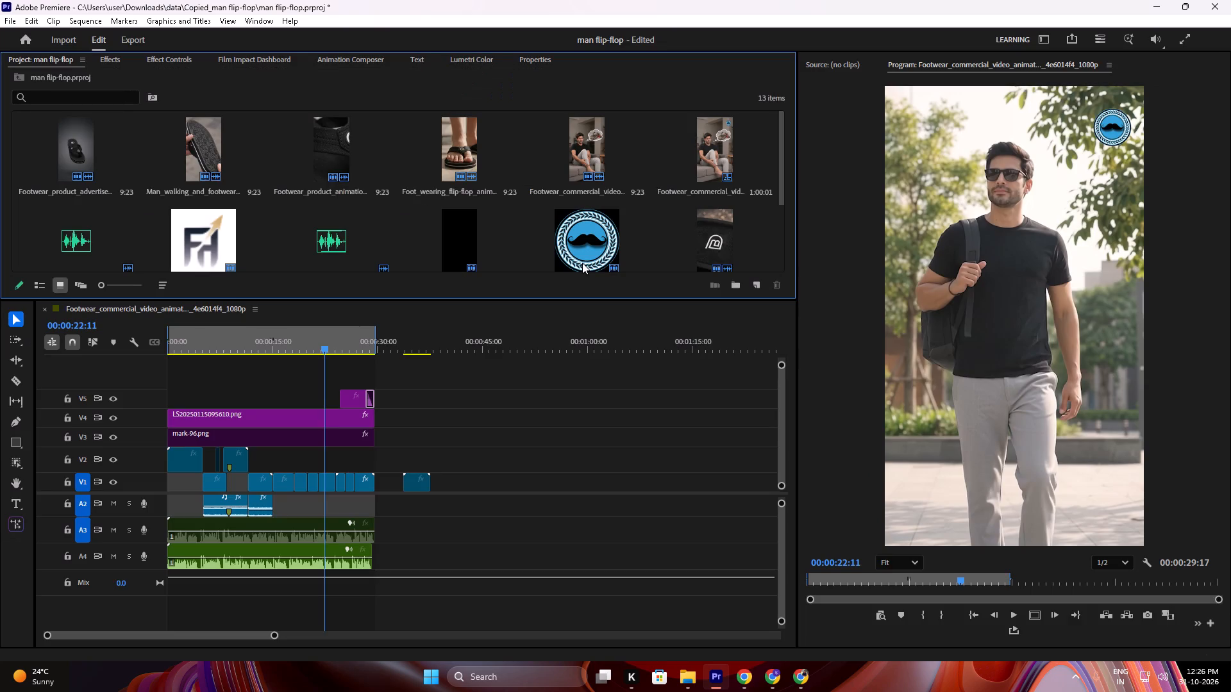
# Play back the footwear commercial sequence from its beginning at 00:00:00:00 to review the edit.
pyautogui.moveTo(319, 343); pyautogui.dragTo(127, 374)
pyautogui.press('space')
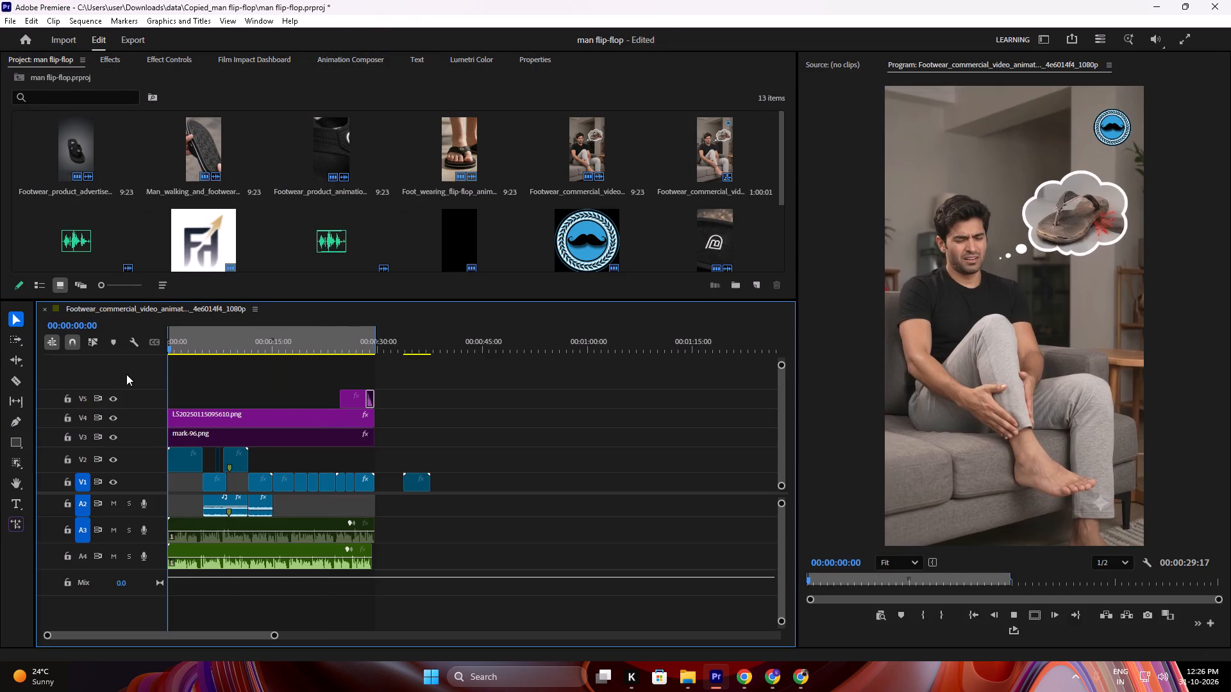
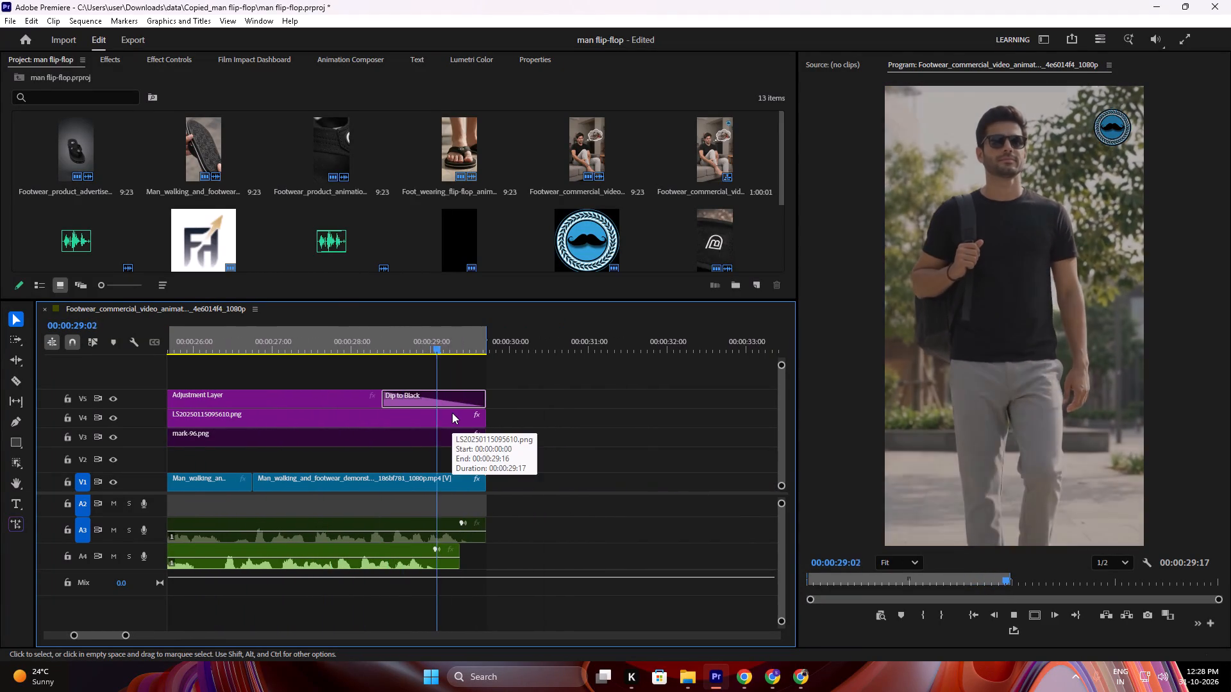
# Trim the ends of the V5 adjustment layer and the V4 and V3 PNG overlays back to 00:00:29:02.
pyautogui.press('space')
pyautogui.moveTo(457, 333); pyautogui.dragTo(369, 349)
pyautogui.press('space')
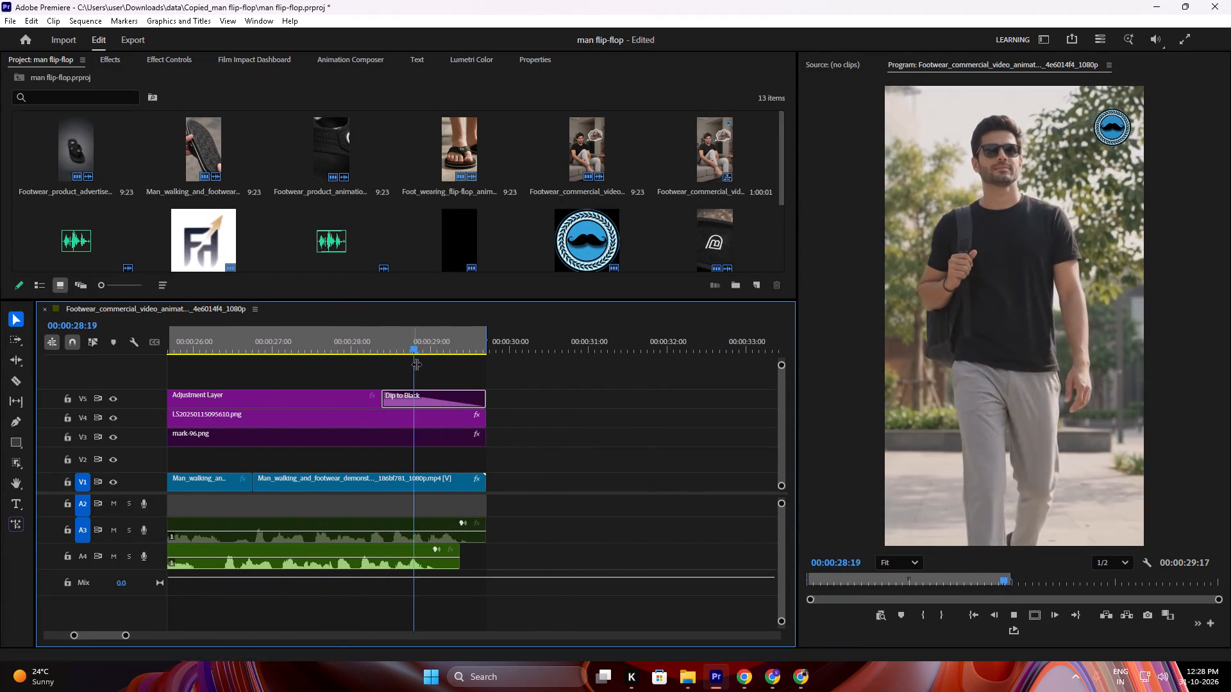
pyautogui.press('space')
pyautogui.moveTo(494, 397); pyautogui.dragTo(446, 395)
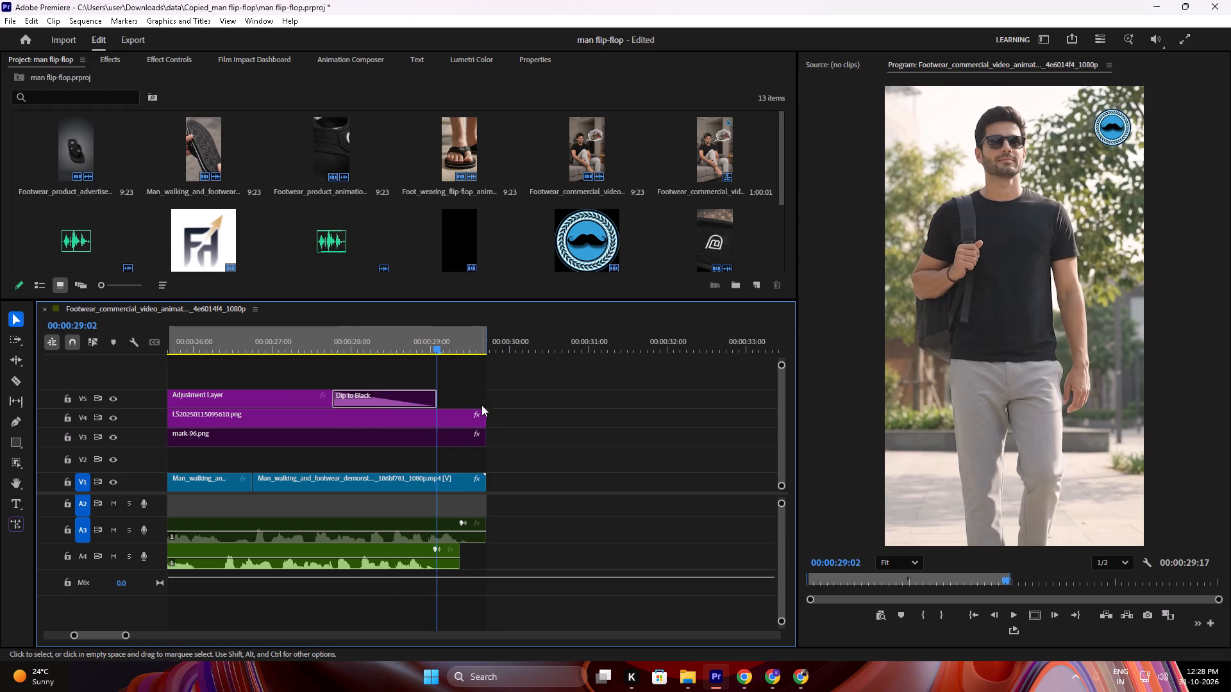
pyautogui.moveTo(502, 408); pyautogui.dragTo(478, 442)
pyautogui.moveTo(492, 427); pyautogui.dragTo(443, 422)
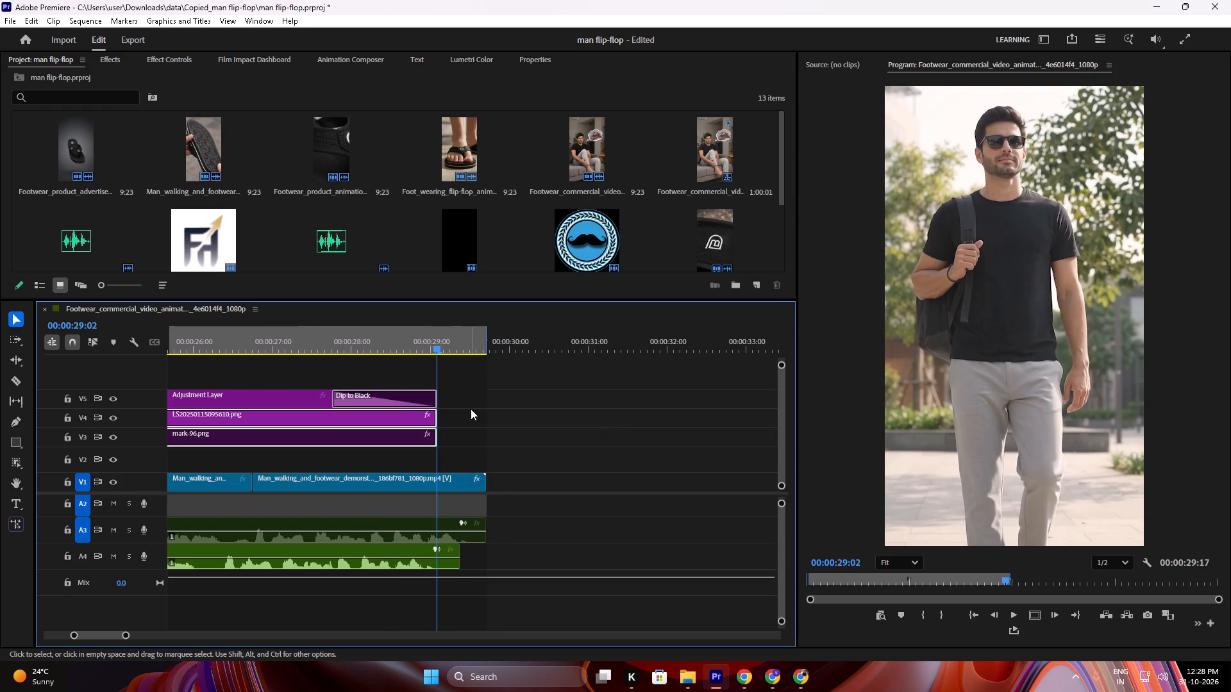
# Trim the last man-walking clip on V1 and the audio clips on A3 and A4 to end at 00:00:29:02.
pyautogui.click(471, 409)
pyautogui.moveTo(487, 433); pyautogui.dragTo(474, 578)
pyautogui.moveTo(487, 519); pyautogui.dragTo(446, 514)
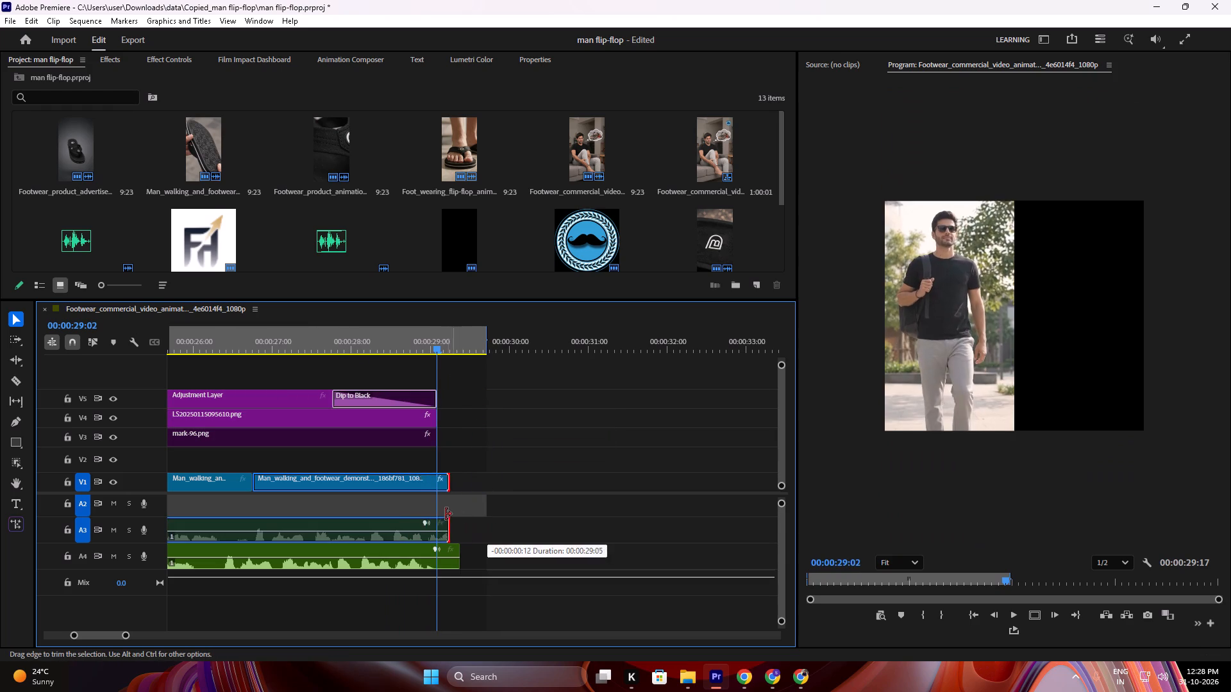
pyautogui.moveTo(446, 514); pyautogui.dragTo(439, 513)
pyautogui.moveTo(459, 545); pyautogui.dragTo(434, 544)
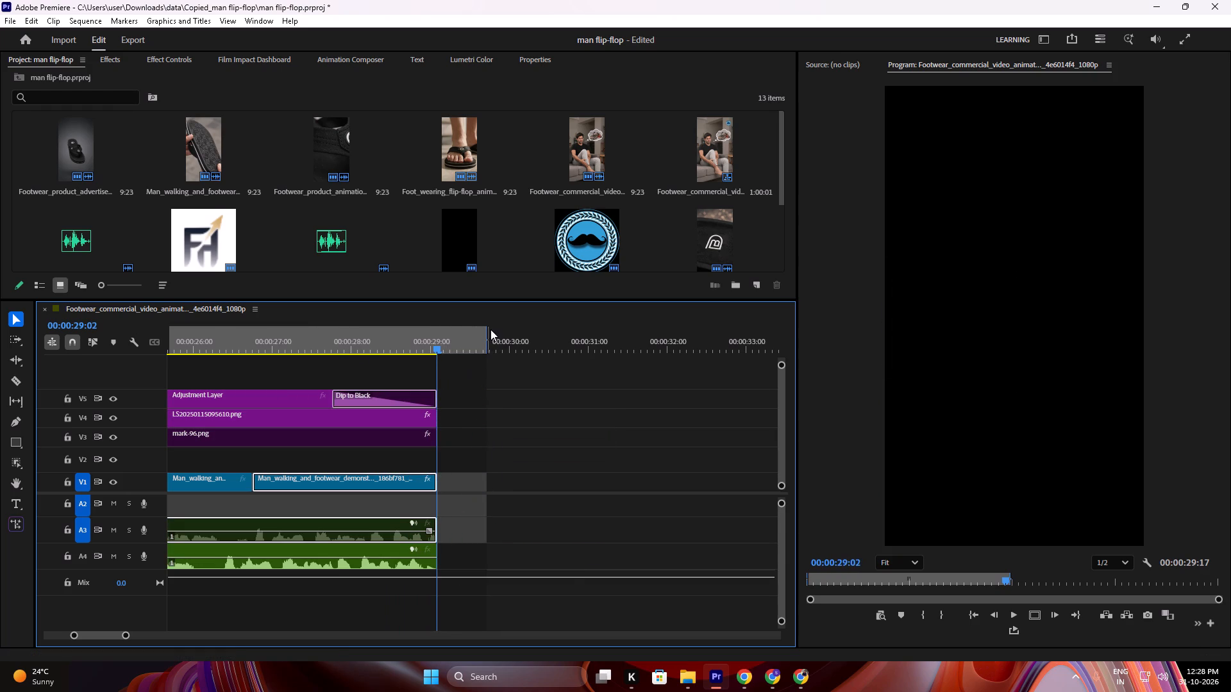
# Move the sequence's out point to the new clip end at 00:00:29:02.
pyautogui.click(480, 327)
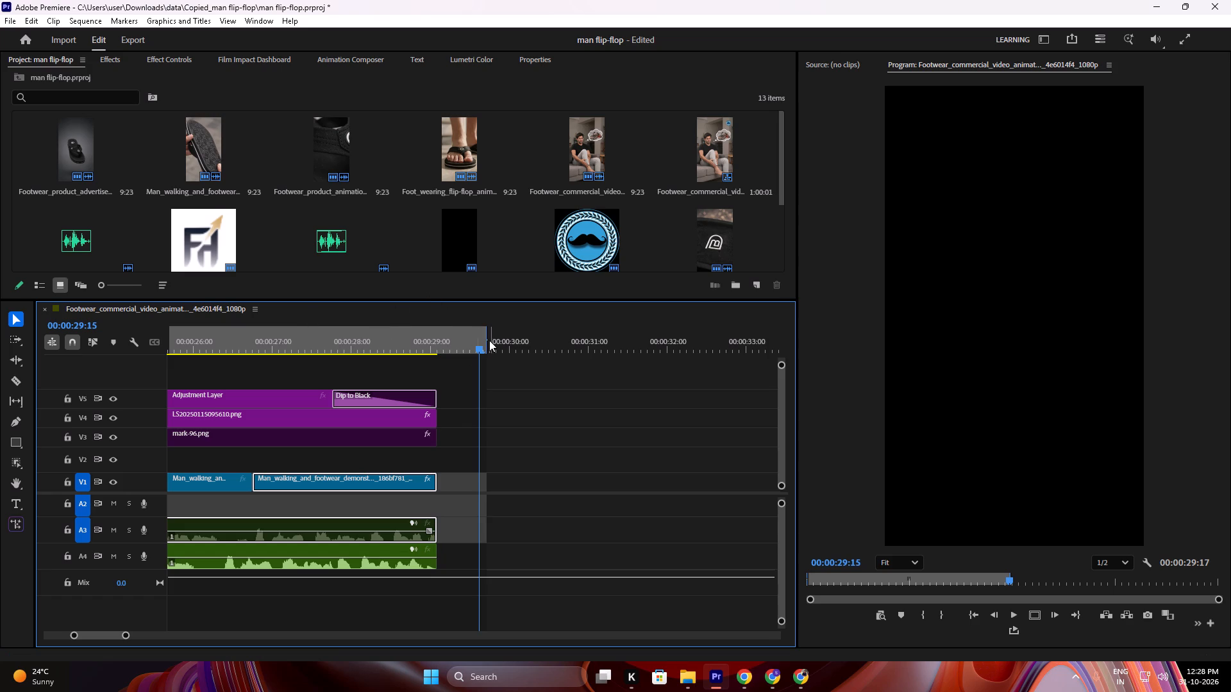
pyautogui.moveTo(487, 328); pyautogui.dragTo(435, 327)
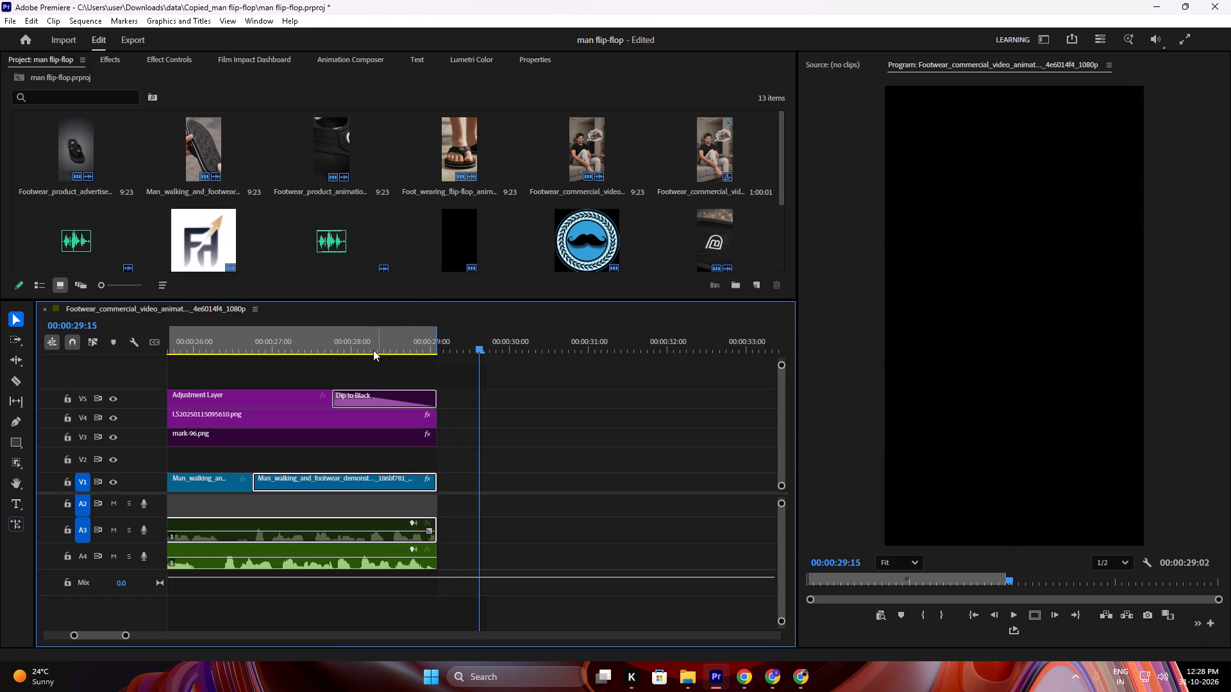
# Delete the stray Animate_came… logo clip on V1, located after the end of the edit at about 00:00:34:00.
pyautogui.write('--')
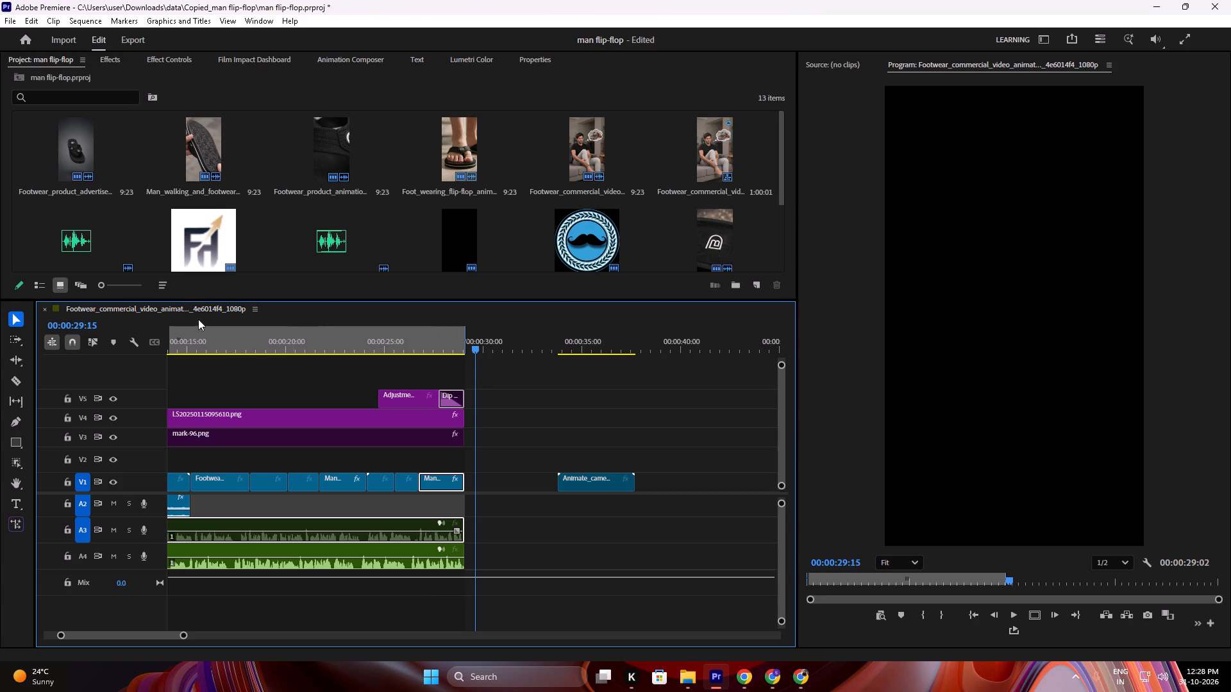
pyautogui.moveTo(260, 329); pyautogui.dragTo(85, 353)
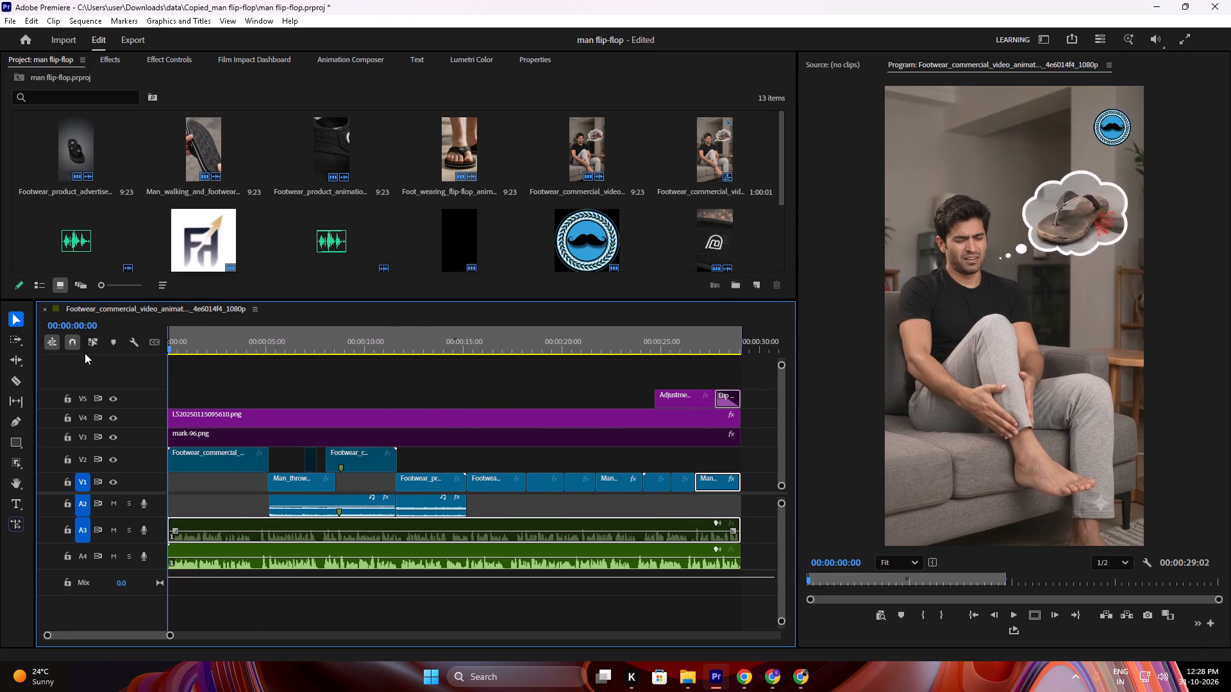
pyautogui.press('-')
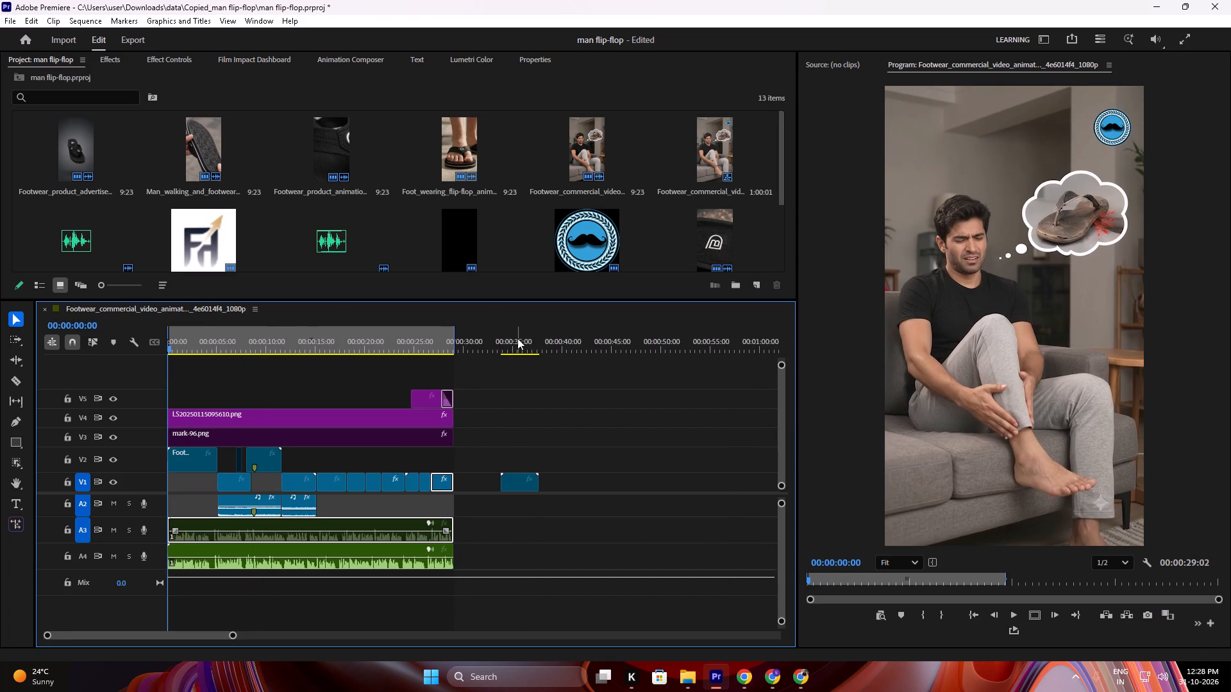
pyautogui.moveTo(517, 338); pyautogui.dragTo(505, 343)
pyautogui.moveTo(526, 411); pyautogui.dragTo(469, 547)
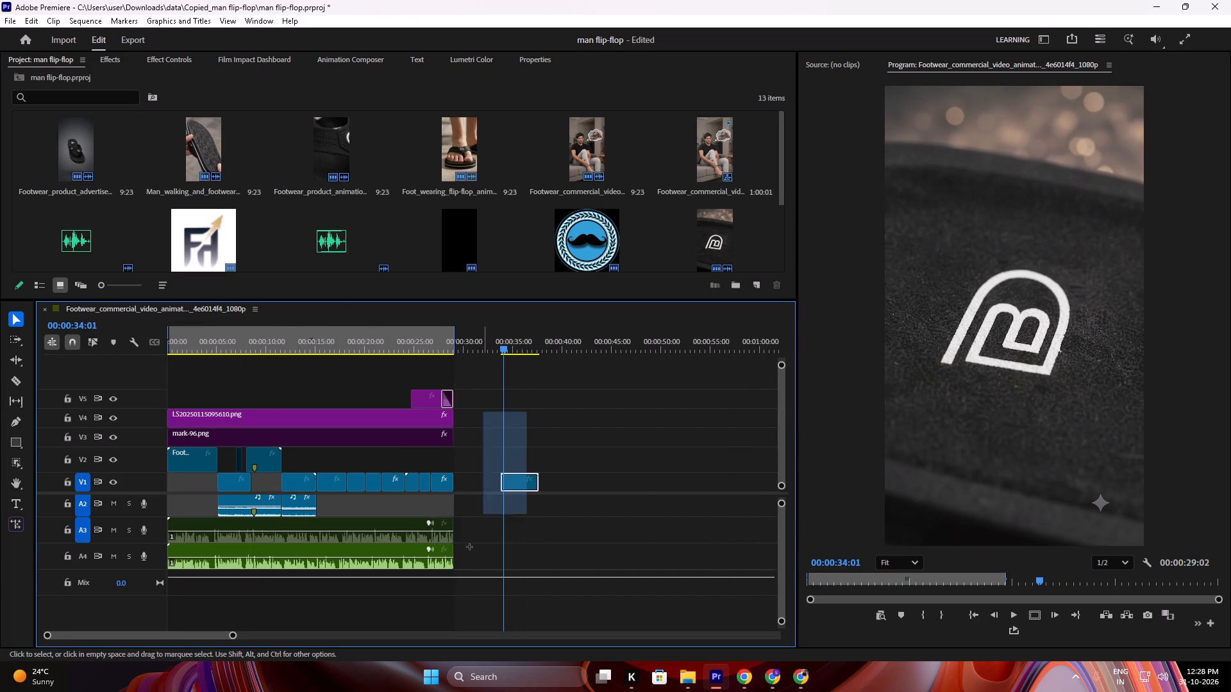
pyautogui.moveTo(469, 547); pyautogui.dragTo(465, 574)
pyautogui.press('BackSpace')
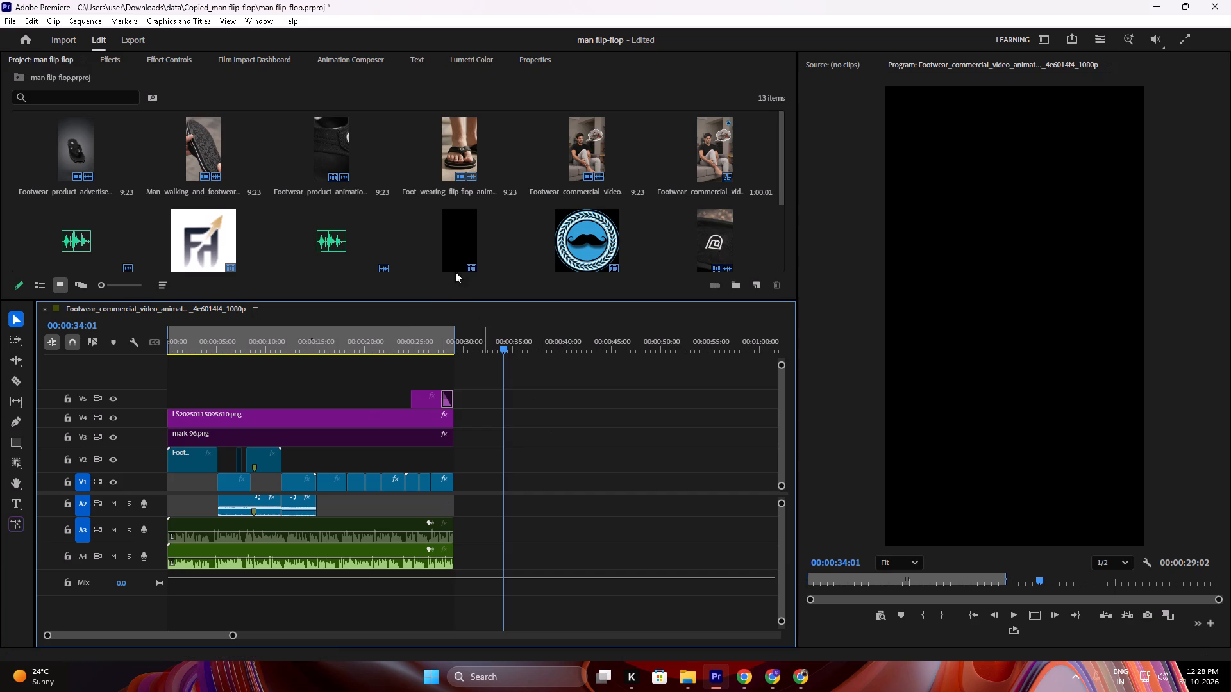
# Return the playhead to the sequence start at 00:00:00:00.
pyautogui.moveTo(369, 327); pyautogui.dragTo(0, 396)
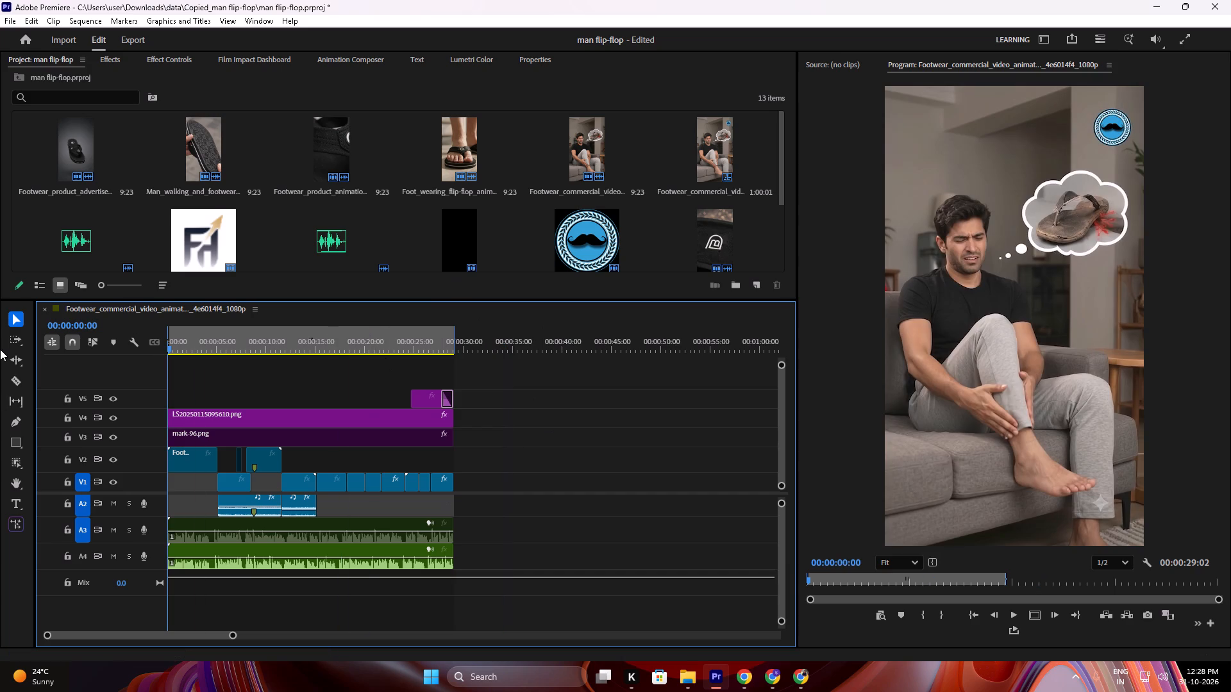
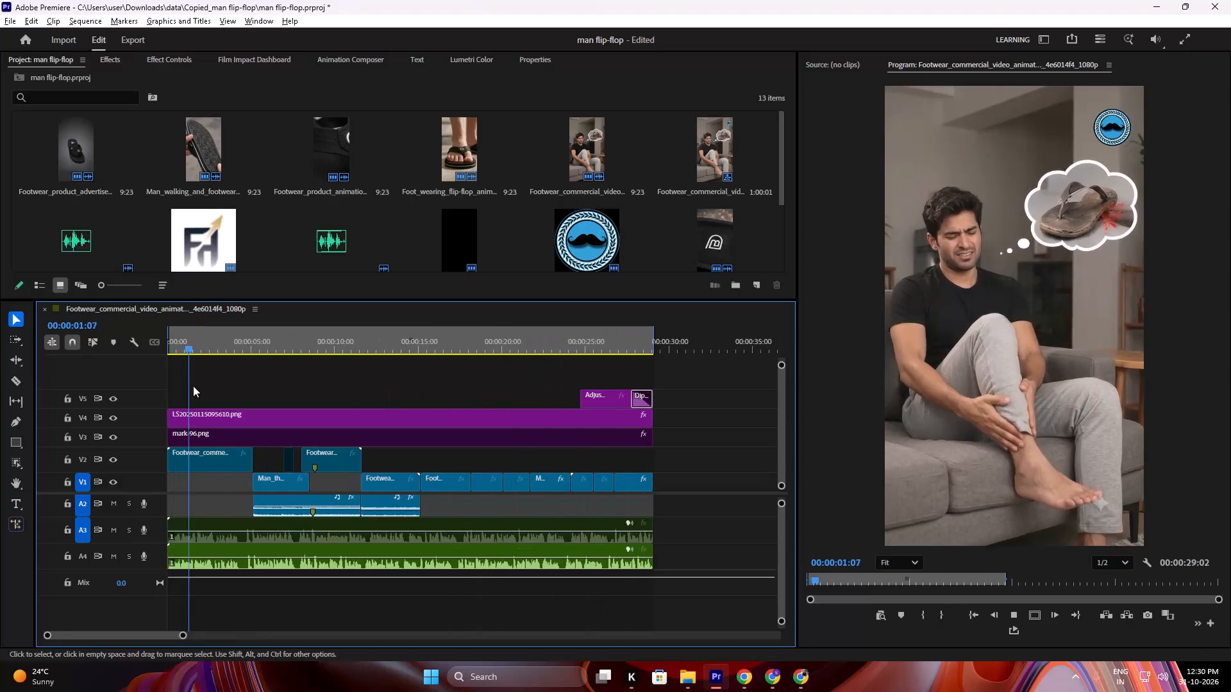
# Play the commercial from the start to review the foot-pain, slipper-throwing and product shots, pausing at about 00:00:20:07.
pyautogui.keyDown('alt'); pyautogui.scroll(-6, 212, 389); pyautogui.keyUp('alt')
pyautogui.keyDown('alt'); pyautogui.scroll(5, 214, 390); pyautogui.keyUp('alt')
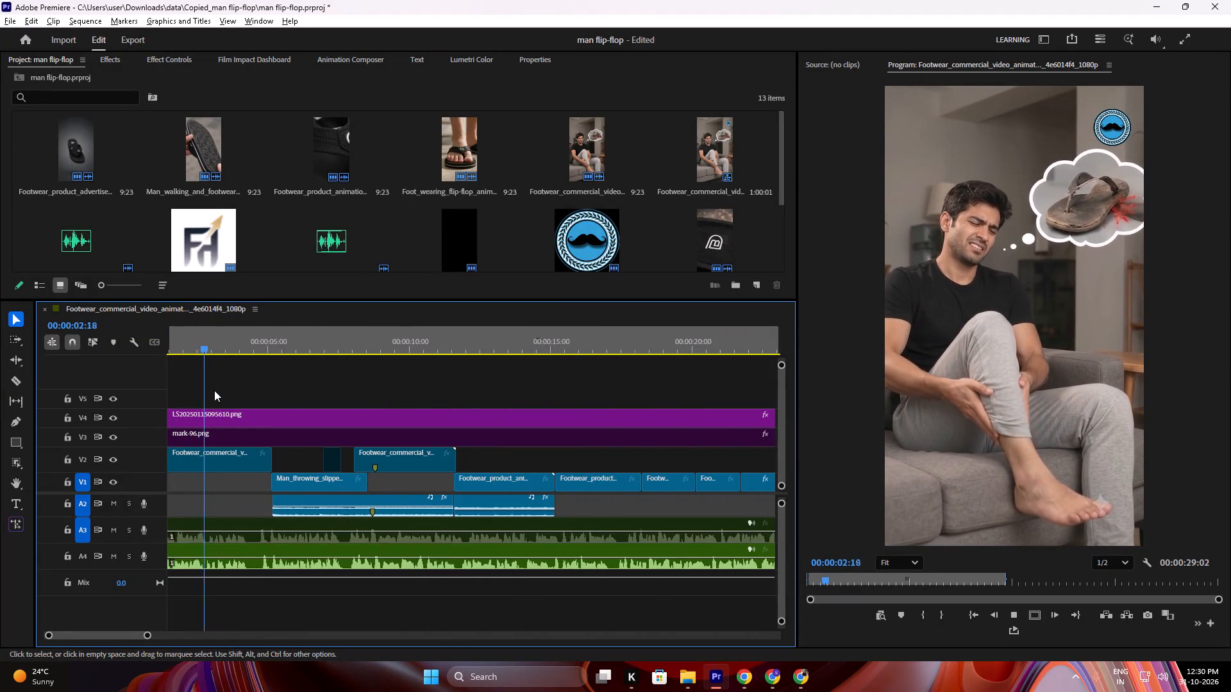
pyautogui.keyDown('alt'); pyautogui.scroll(7, 214, 390); pyautogui.keyUp('alt')
pyautogui.keyDown('alt'); pyautogui.scroll(-6, 222, 390); pyautogui.keyUp('alt')
pyautogui.keyDown('alt'); pyautogui.scroll(19, 228, 395); pyautogui.keyUp('alt')
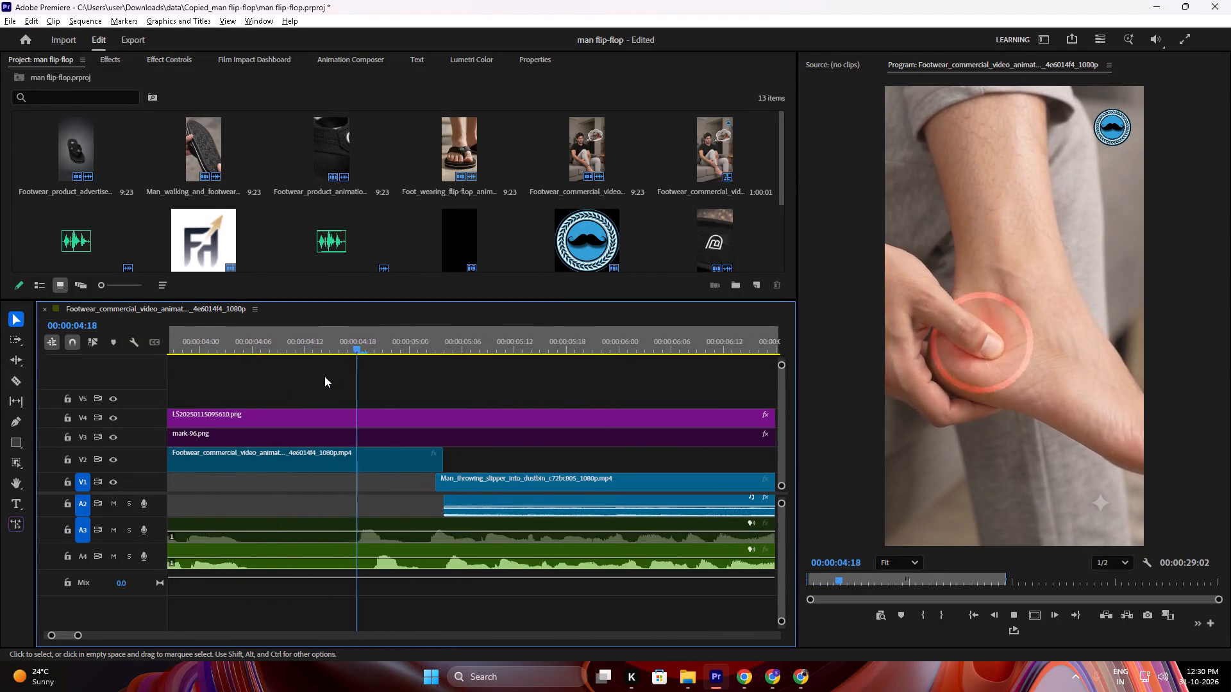
pyautogui.keyDown('alt'); pyautogui.scroll(7, 324, 376); pyautogui.keyUp('alt')
pyautogui.keyDown('alt'); pyautogui.scroll(-20, 328, 375); pyautogui.keyUp('alt')
pyautogui.keyDown('alt'); pyautogui.scroll(-5, 328, 375); pyautogui.keyUp('alt')
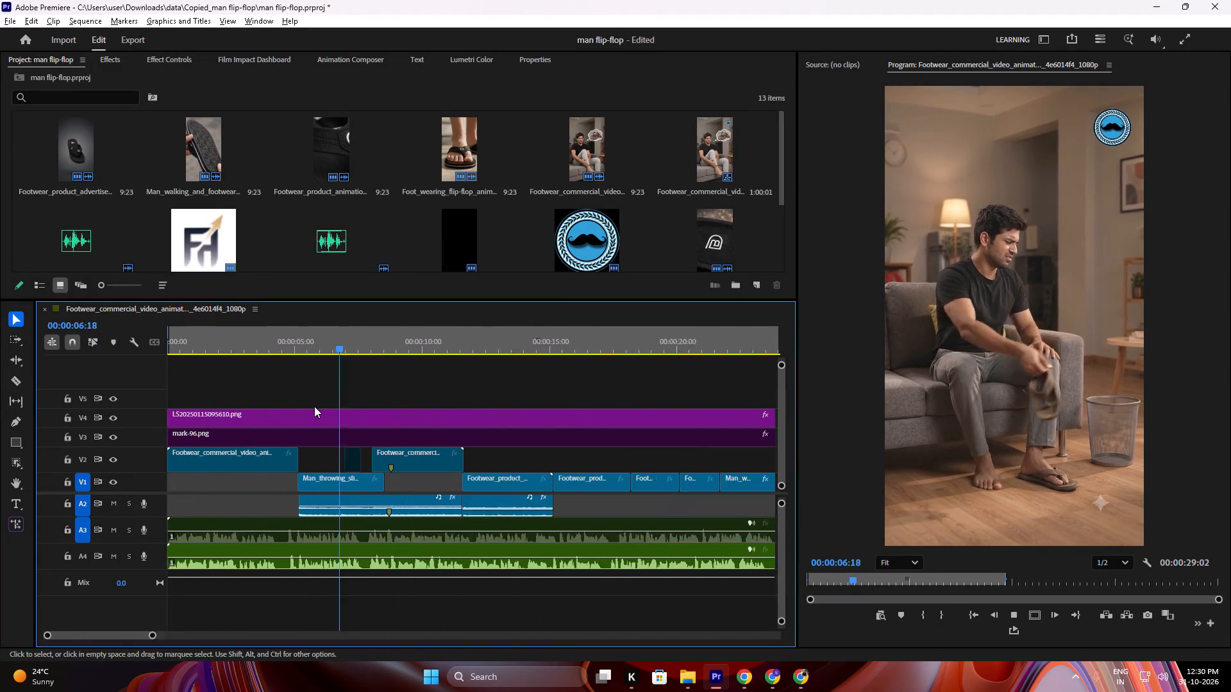
pyautogui.keyDown('alt'); pyautogui.scroll(-8, 314, 406); pyautogui.keyUp('alt')
pyautogui.keyDown('alt'); pyautogui.scroll(12, 334, 393); pyautogui.keyUp('alt')
pyautogui.keyDown('alt'); pyautogui.scroll(-5, 258, 428); pyautogui.keyUp('alt')
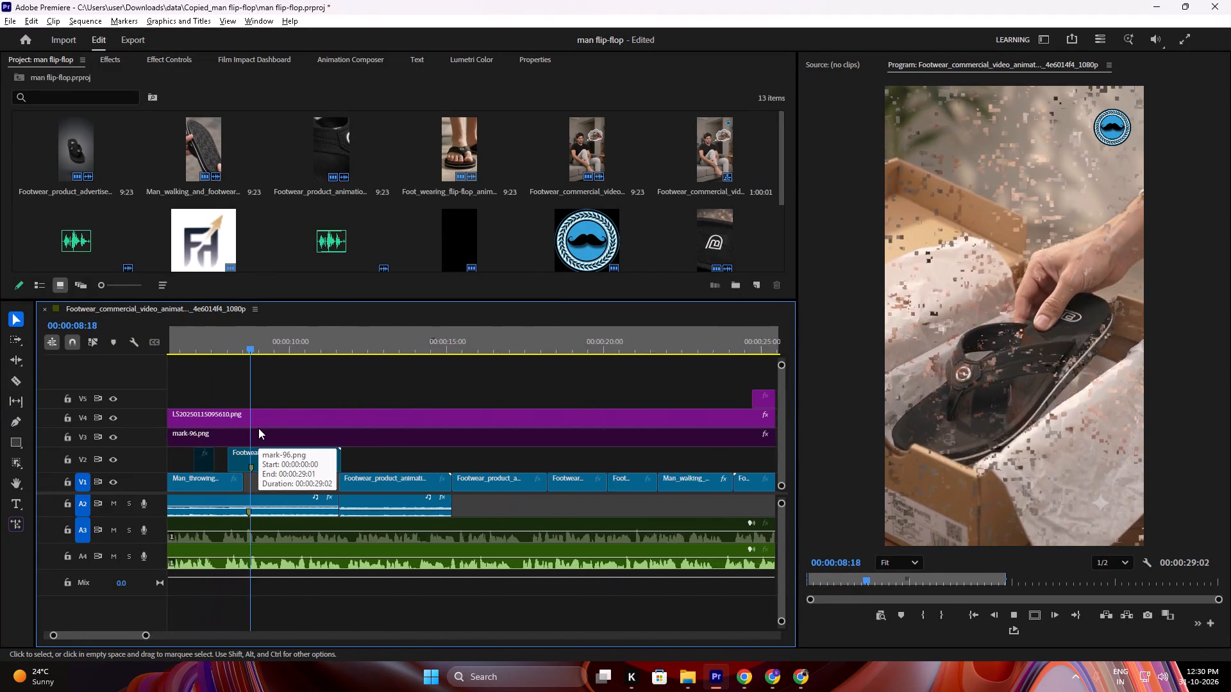
pyautogui.keyDown('alt'); pyautogui.scroll(-3, 258, 425); pyautogui.keyUp('alt')
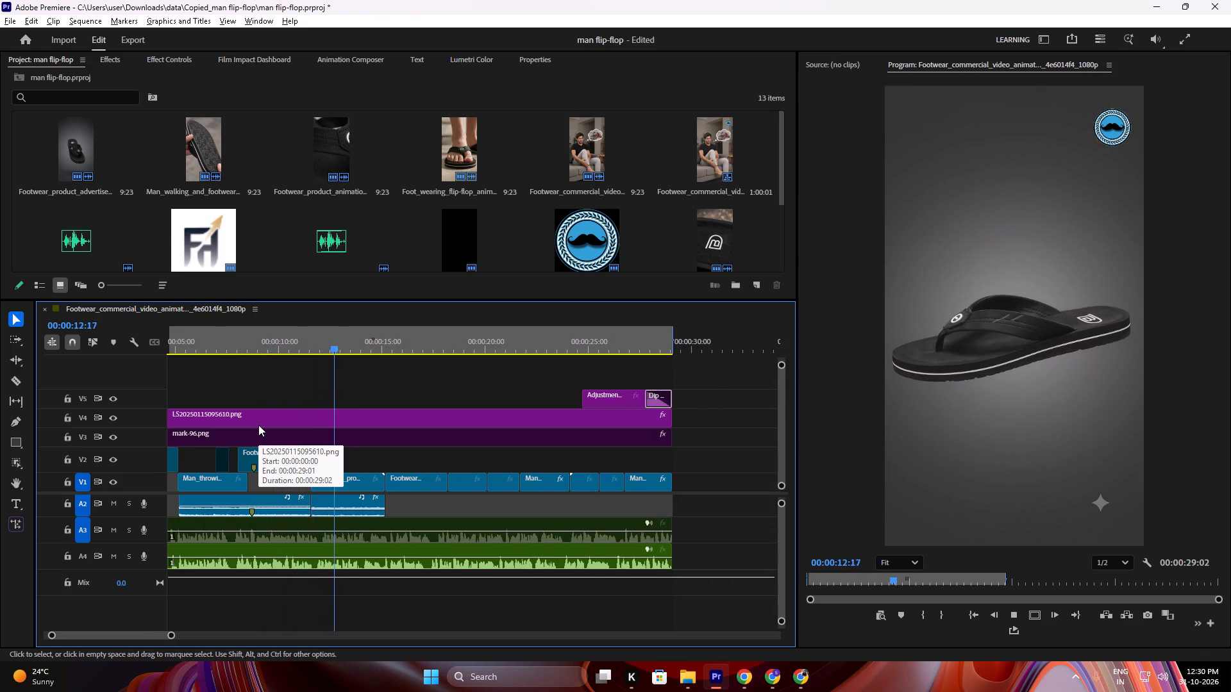
pyautogui.keyDown('alt'); pyautogui.click(383, 386); pyautogui.keyUp('alt')
pyautogui.keyDown('alt'); pyautogui.scroll(-2, 360, 402); pyautogui.keyUp('alt')
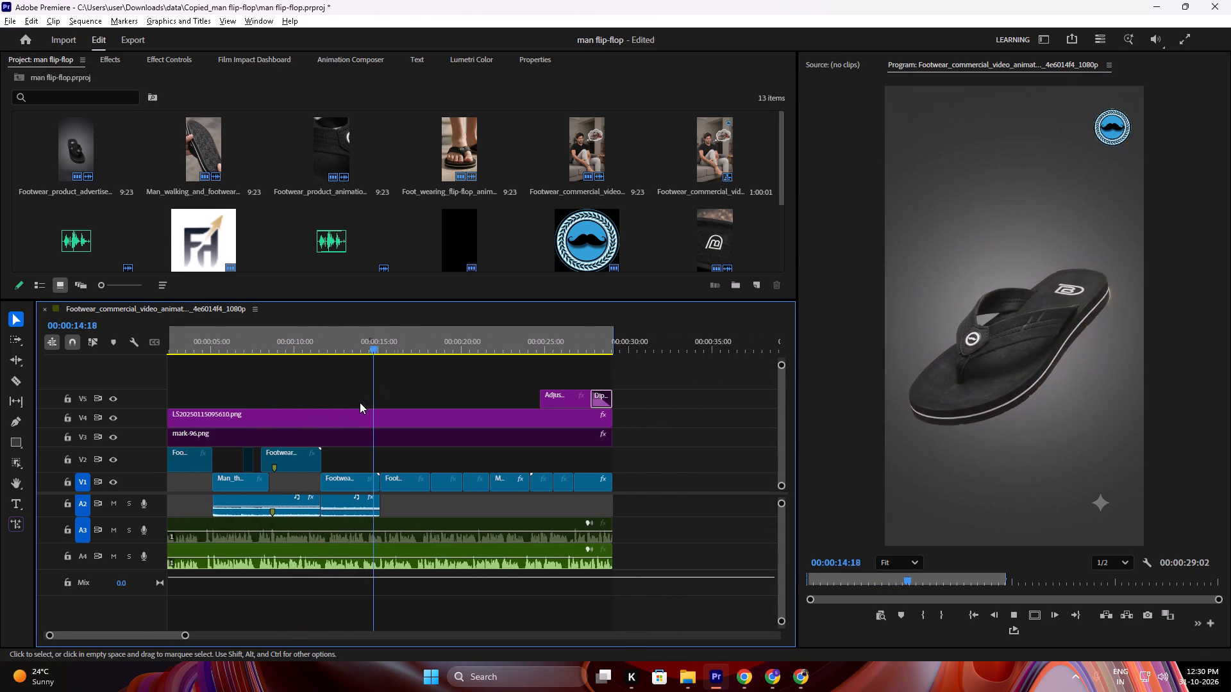
pyautogui.keyDown('alt'); pyautogui.scroll(-1, 360, 402); pyautogui.keyUp('alt')
pyautogui.keyDown('alt'); pyautogui.scroll(7, 360, 402); pyautogui.keyUp('alt')
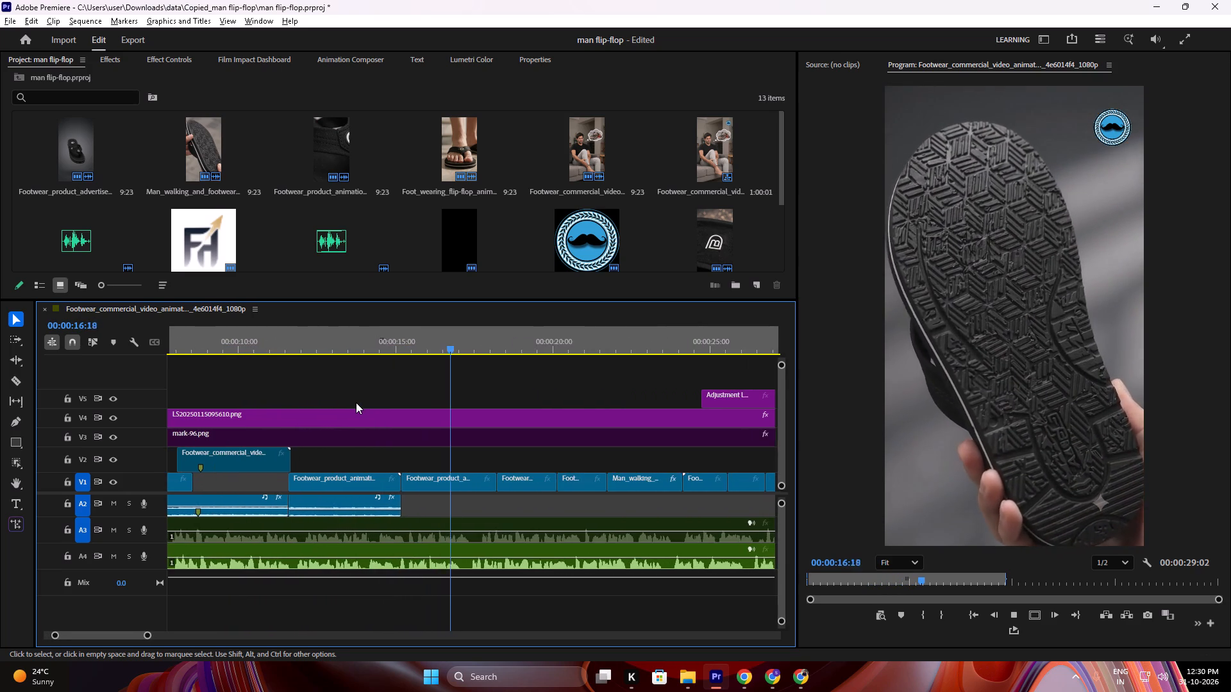
pyautogui.keyDown('alt'); pyautogui.scroll(1, 356, 402); pyautogui.keyUp('alt')
pyautogui.keyDown('alt'); pyautogui.scroll(-10, 356, 402); pyautogui.keyUp('alt')
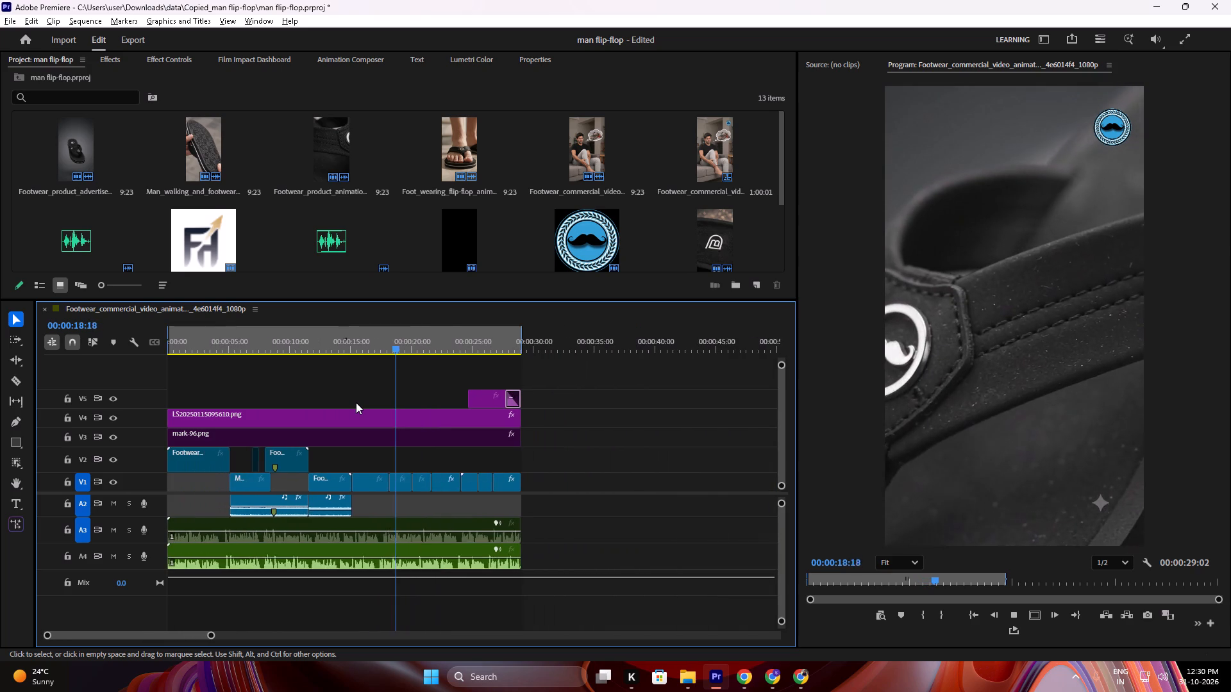
pyautogui.keyDown('alt'); pyautogui.scroll(-1, 356, 402); pyautogui.keyUp('alt')
pyautogui.press('space')
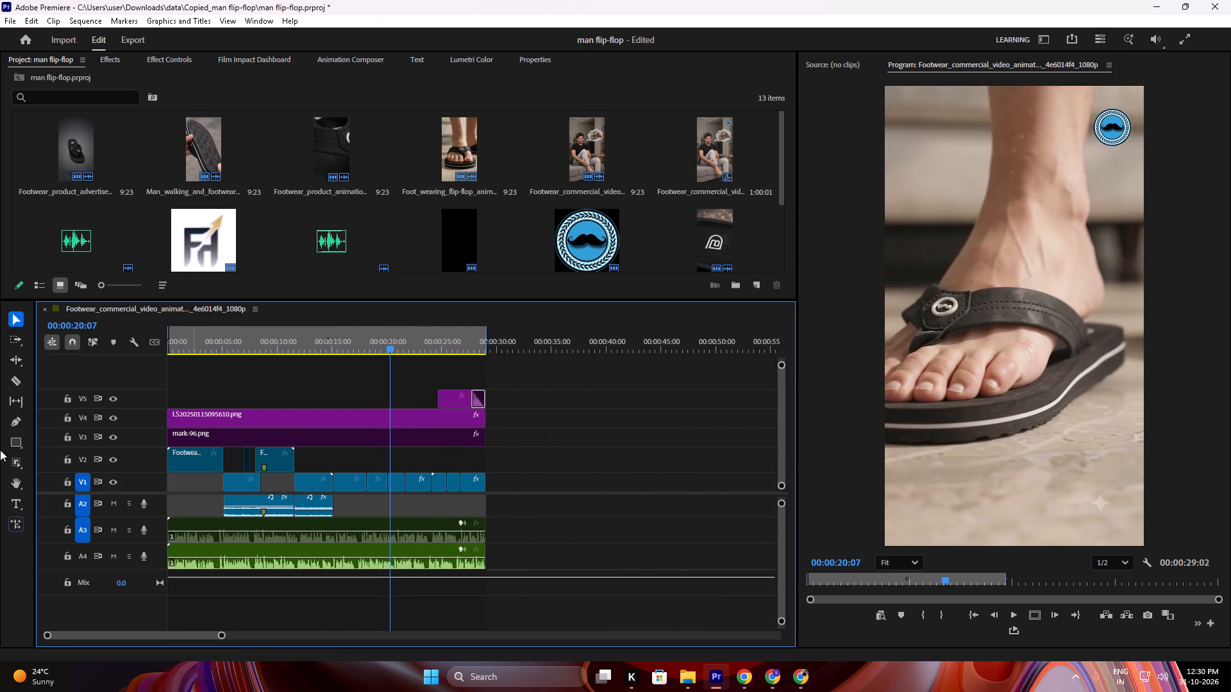
# Resume playback to review the foot and man-walking shots in the trimmed ending, stopping at about 00:00:28:10.
pyautogui.press('space')
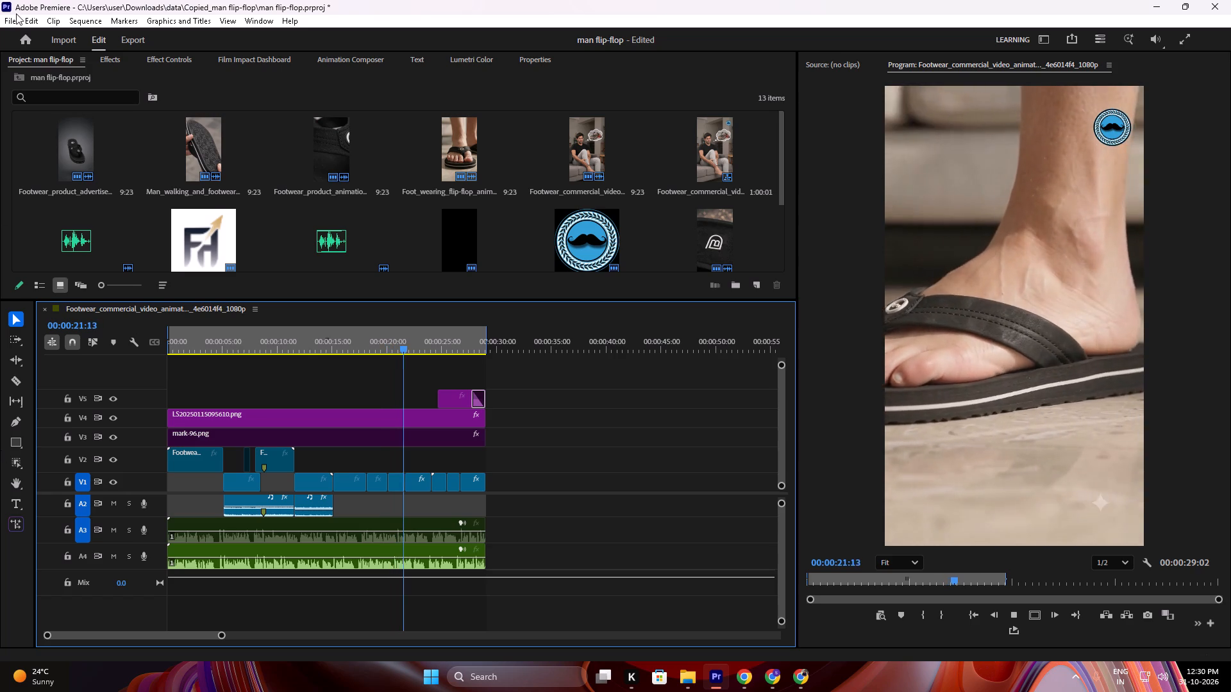
pyautogui.keyDown('alt'); pyautogui.scroll(2, 448, 381); pyautogui.keyUp('alt')
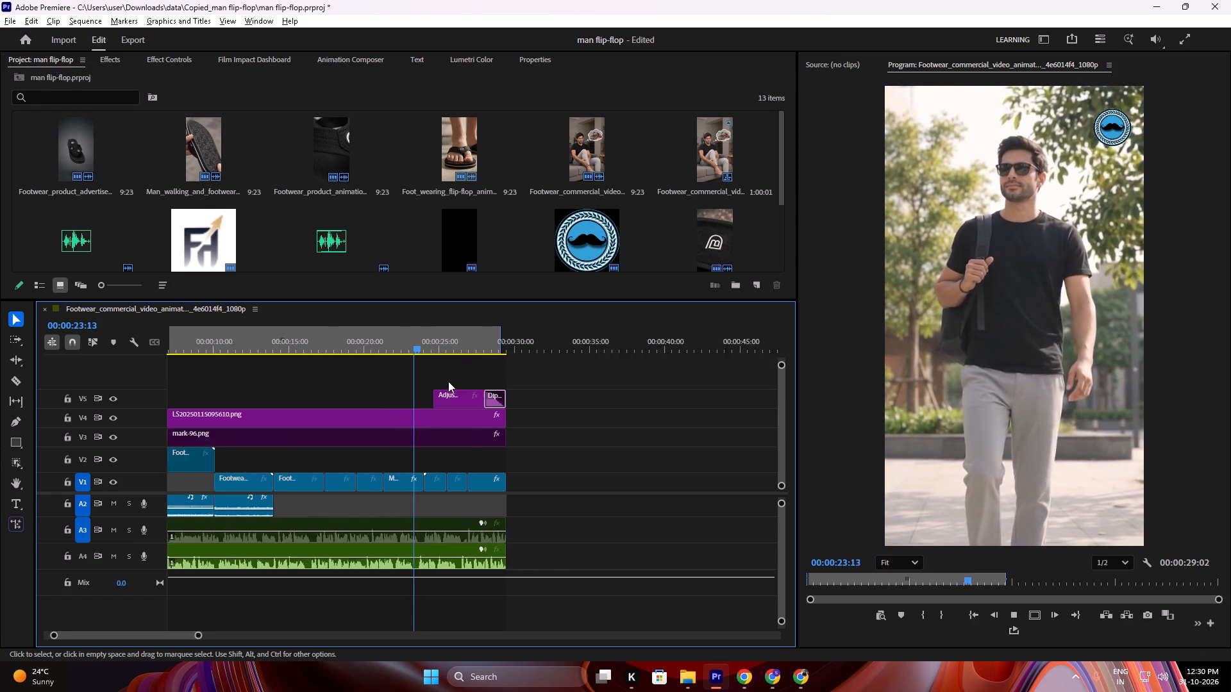
pyautogui.keyDown('alt'); pyautogui.scroll(10, 448, 381); pyautogui.keyUp('alt')
pyautogui.keyDown('alt'); pyautogui.scroll(-13, 424, 383); pyautogui.keyUp('alt')
pyautogui.keyDown('alt'); pyautogui.scroll(7, 424, 383); pyautogui.keyUp('alt')
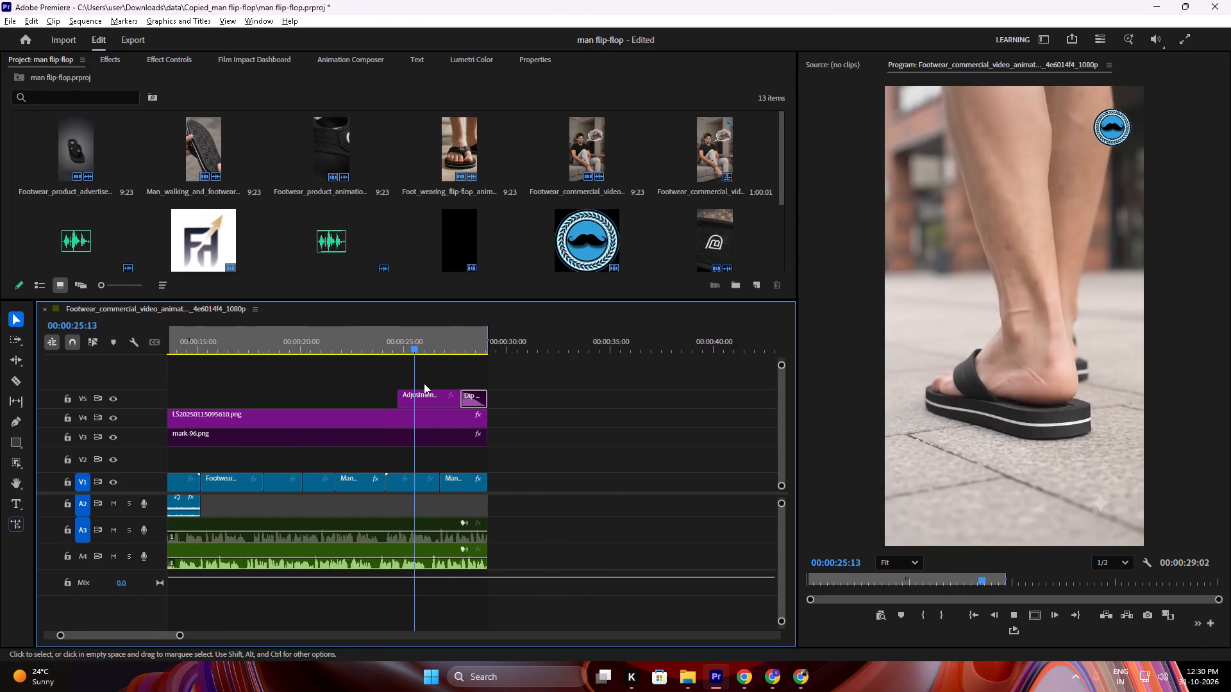
pyautogui.keyDown('alt'); pyautogui.scroll(6, 424, 383); pyautogui.keyUp('alt')
pyautogui.keyDown('alt'); pyautogui.scroll(-15, 424, 383); pyautogui.keyUp('alt')
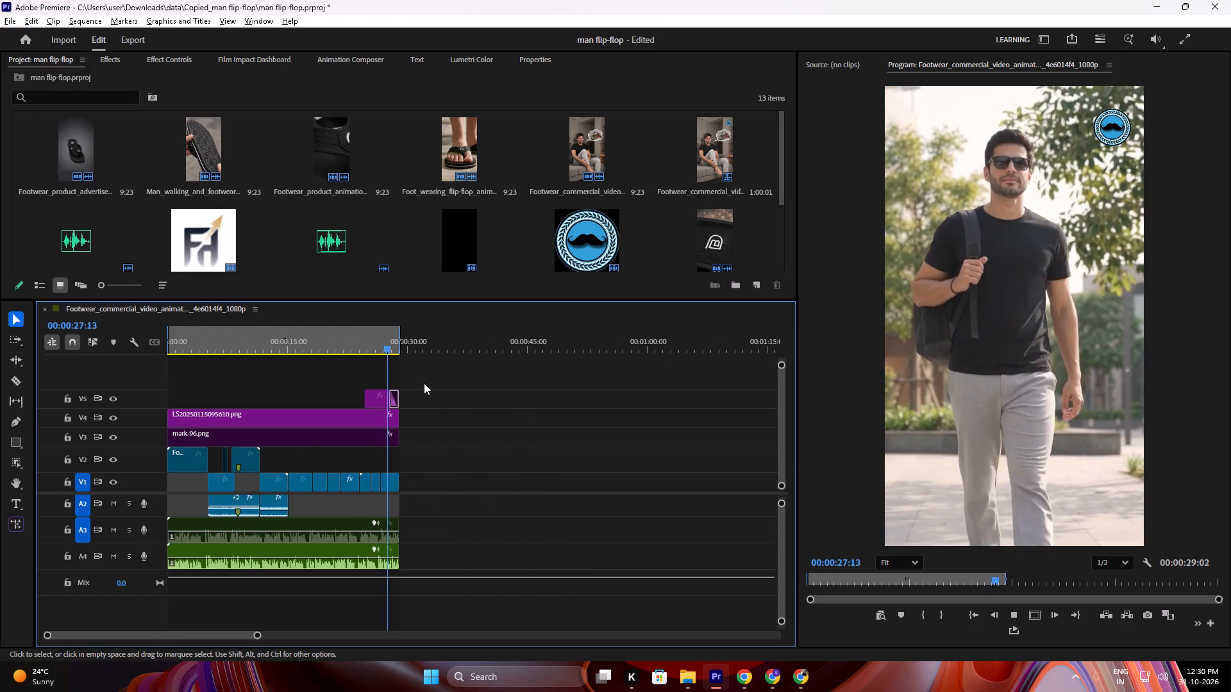
pyautogui.press('space')
# Move the playhead back to about 00:00:18:20 to recheck the flip-flop strap close-up.
pyautogui.moveTo(373, 315); pyautogui.dragTo(349, 321)
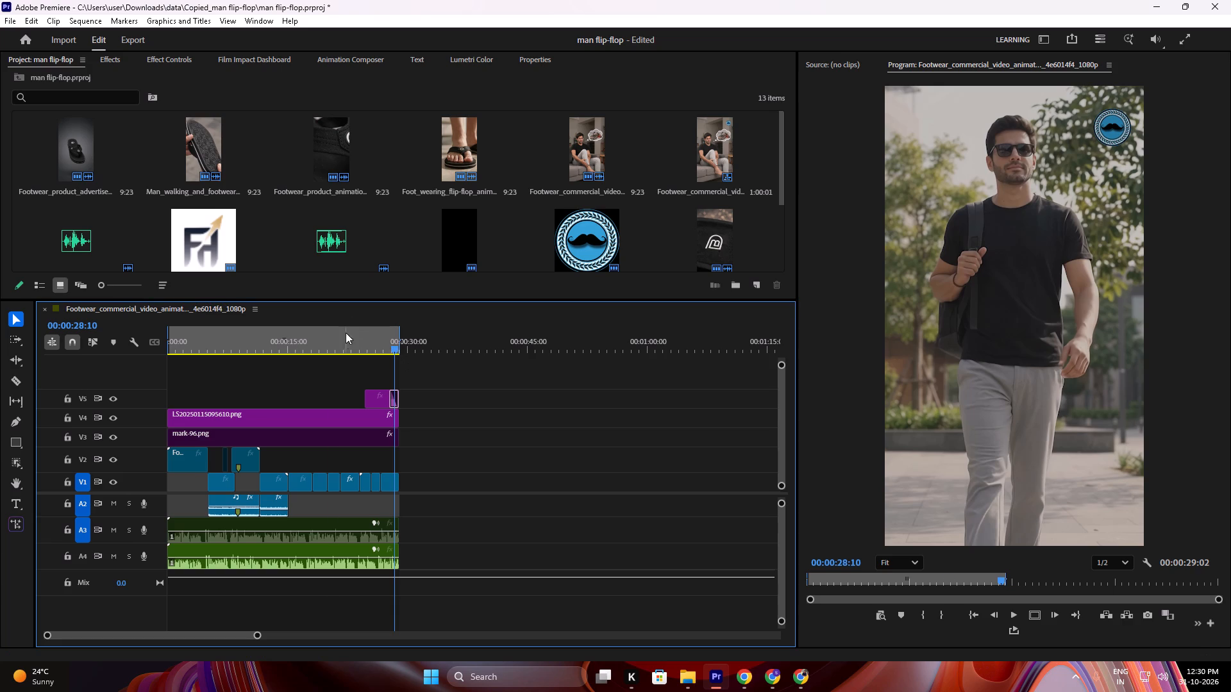
pyautogui.moveTo(340, 341); pyautogui.dragTo(319, 360)
pyautogui.keyDown('alt'); pyautogui.click(232, 556); pyautogui.keyUp('alt')
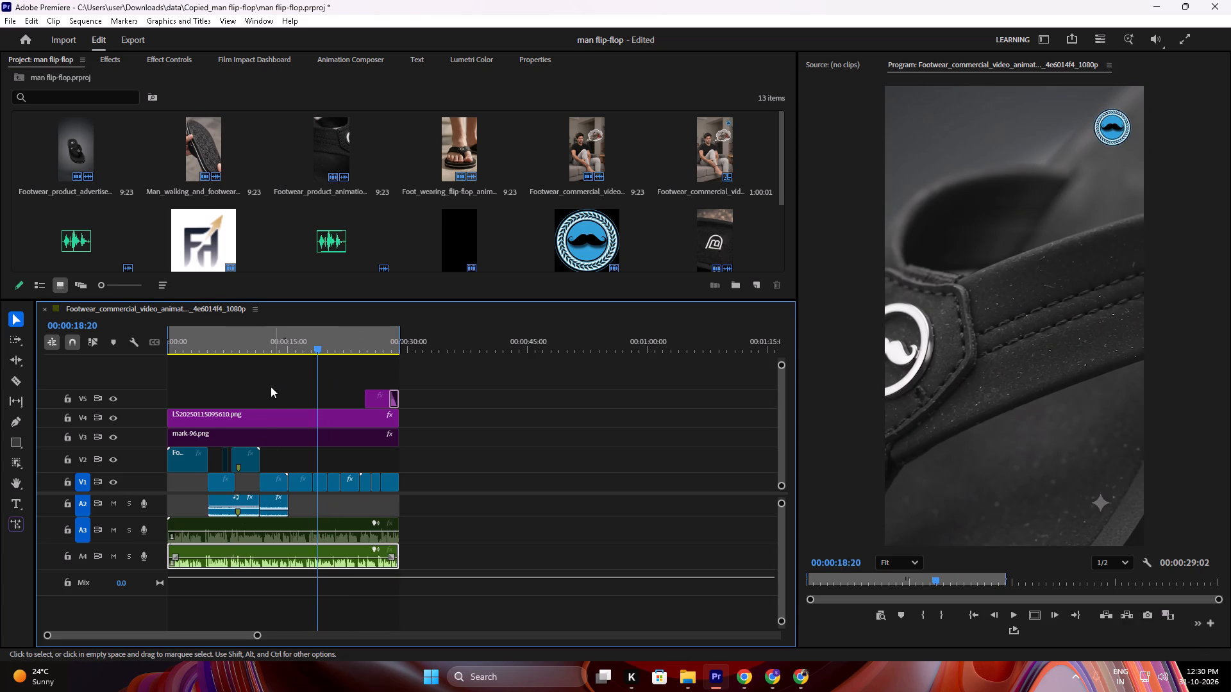
pyautogui.moveTo(280, 324); pyautogui.dragTo(178, 359)
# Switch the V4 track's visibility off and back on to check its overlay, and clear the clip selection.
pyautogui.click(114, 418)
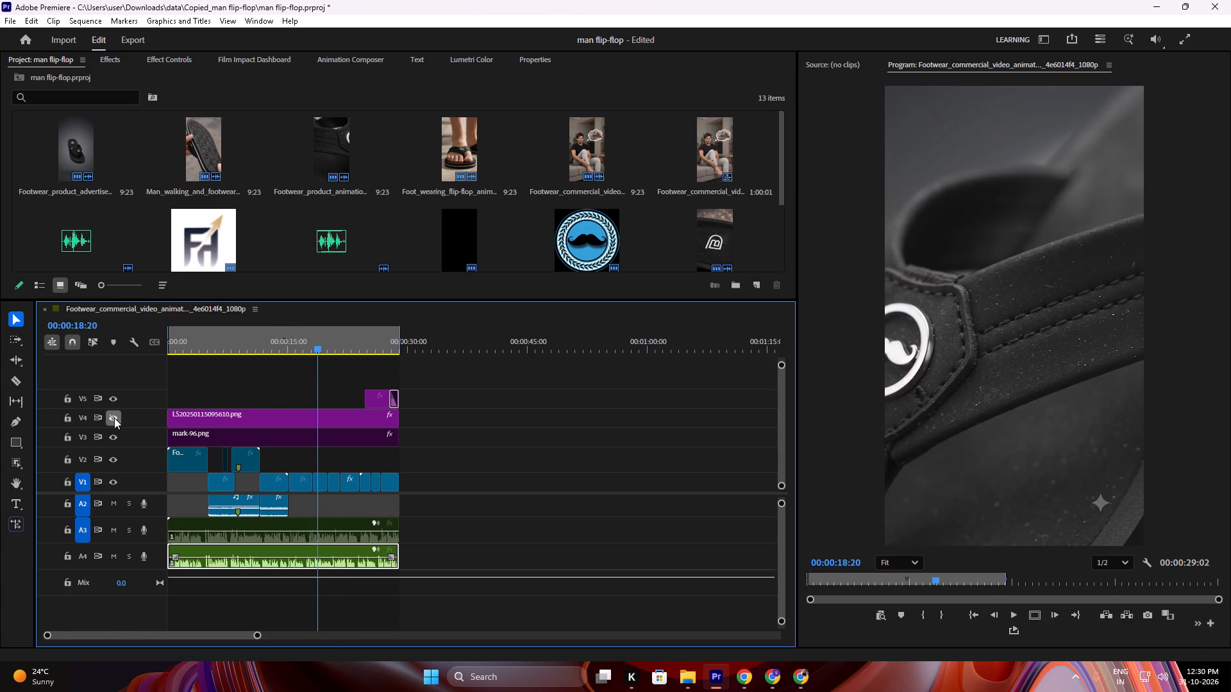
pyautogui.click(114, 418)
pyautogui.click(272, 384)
# Move the playhead to about 00:00:27:20 to examine the final man-walking shot.
pyautogui.moveTo(312, 320); pyautogui.dragTo(352, 352)
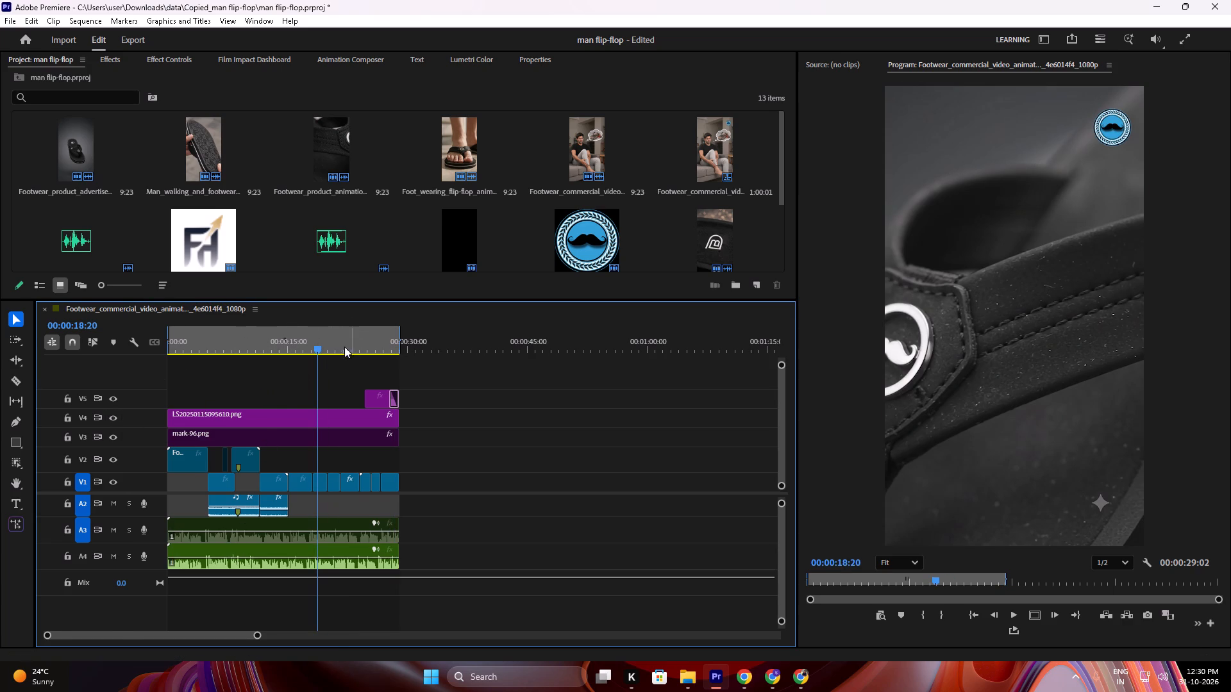
pyautogui.moveTo(326, 340); pyautogui.dragTo(392, 373)
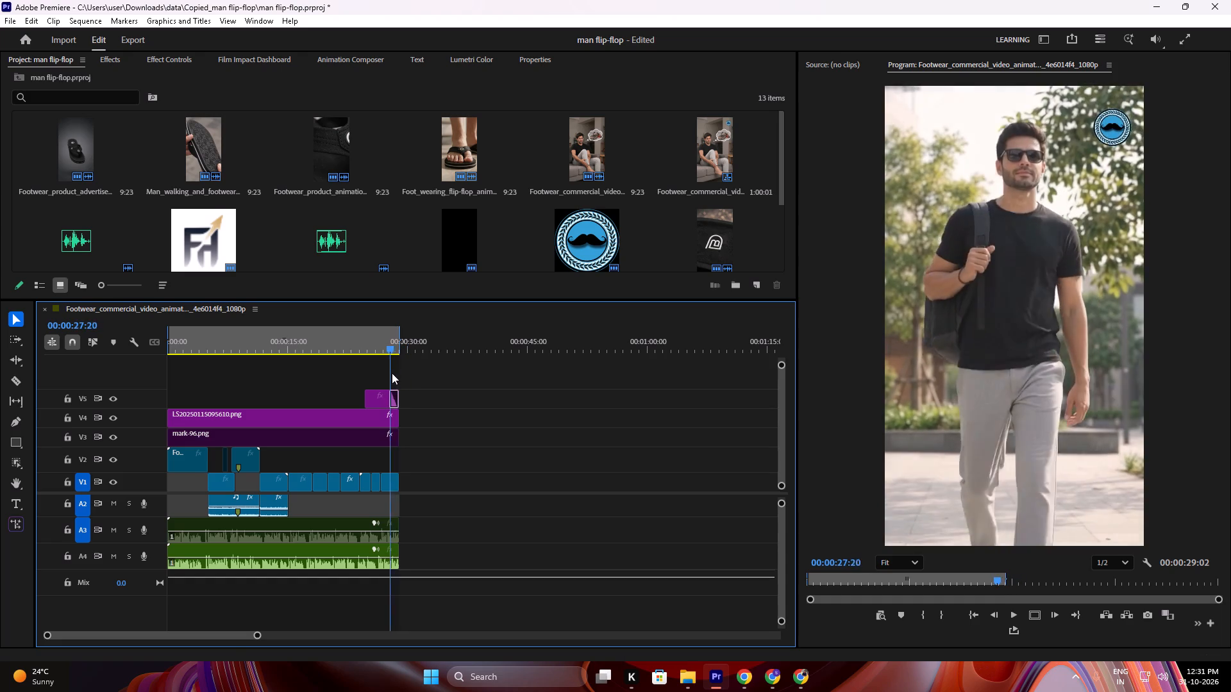
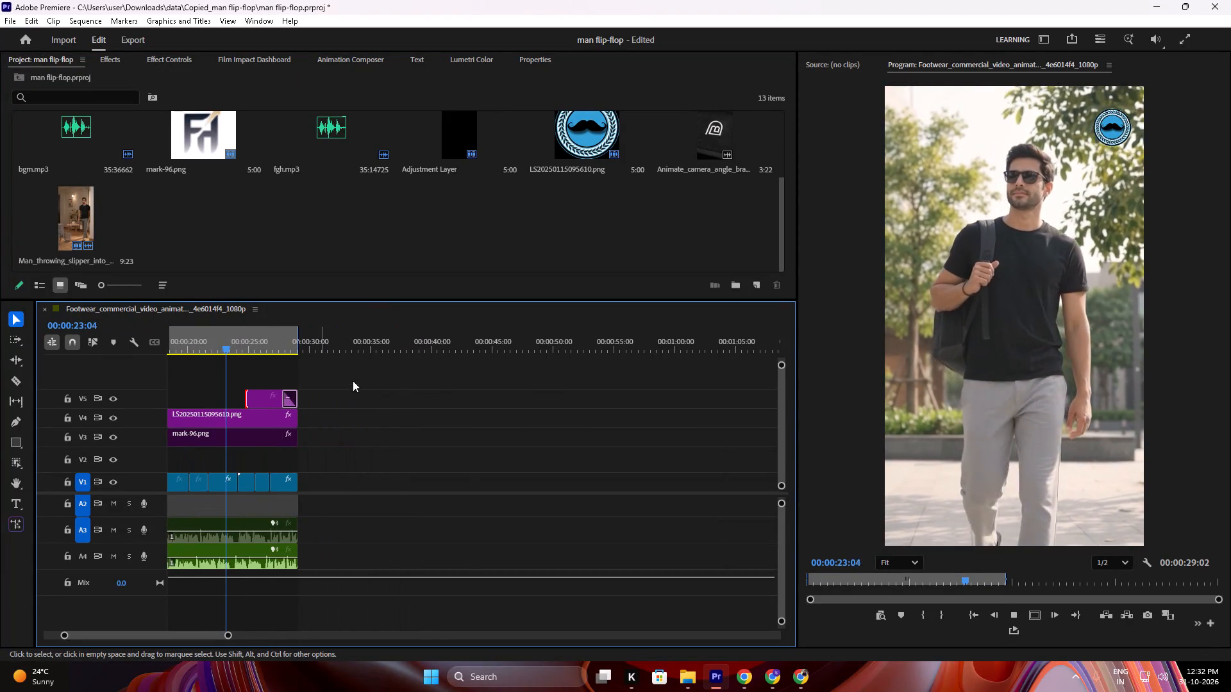
# Continue playback through the foot close-up and the man-walking shot, stopping at about 00:00:26:21.
pyautogui.click(353, 381)
pyautogui.keyDown('alt'); pyautogui.scroll(-6, 322, 388); pyautogui.keyUp('alt')
pyautogui.keyDown('alt'); pyautogui.scroll(14, 290, 397); pyautogui.keyUp('alt')
pyautogui.click(528, 409)
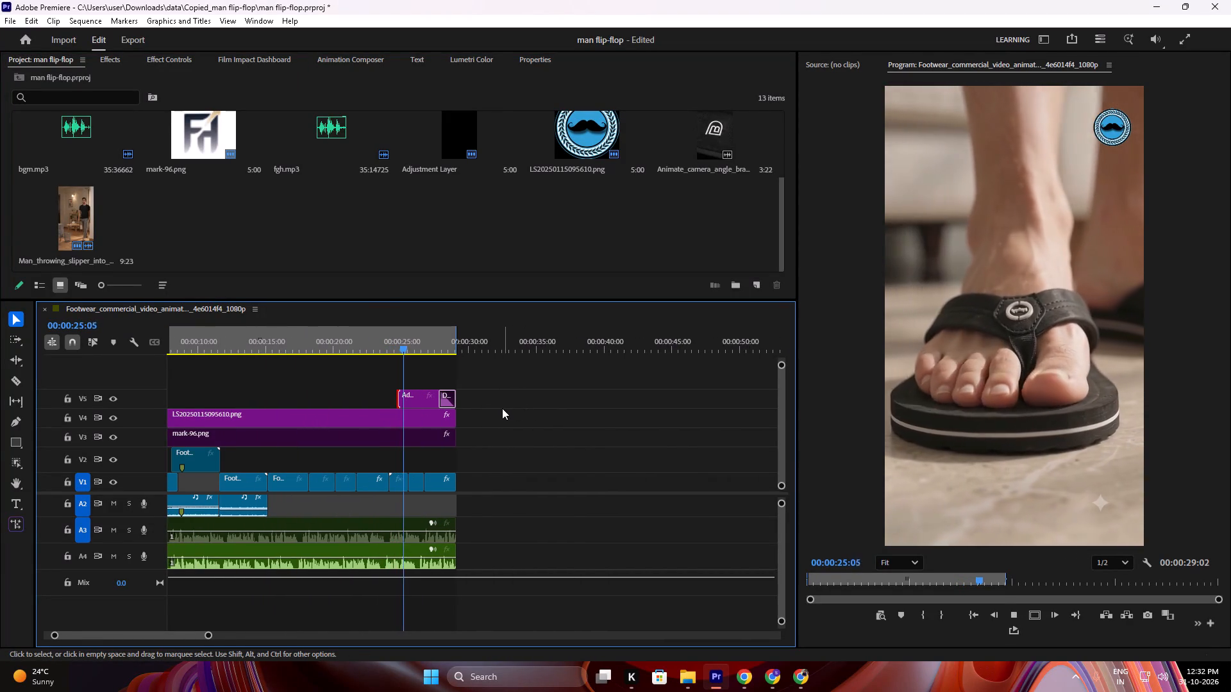
pyautogui.press('space')
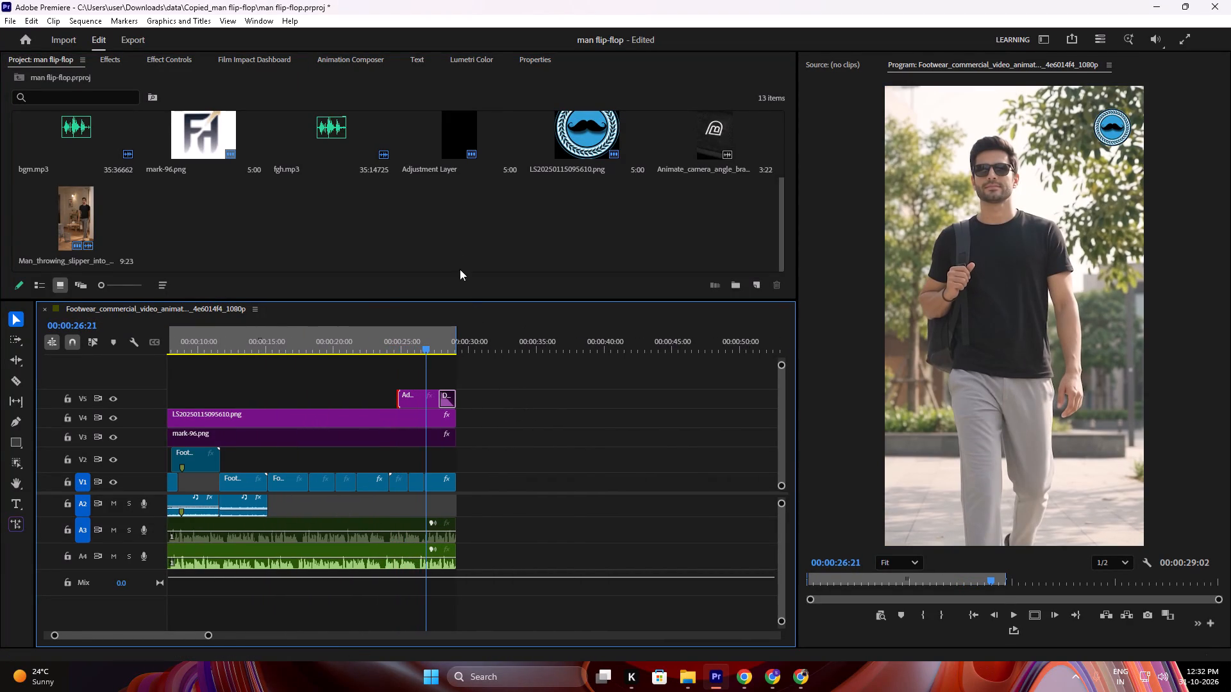
pyautogui.click(447, 192)
pyautogui.click(424, 205)
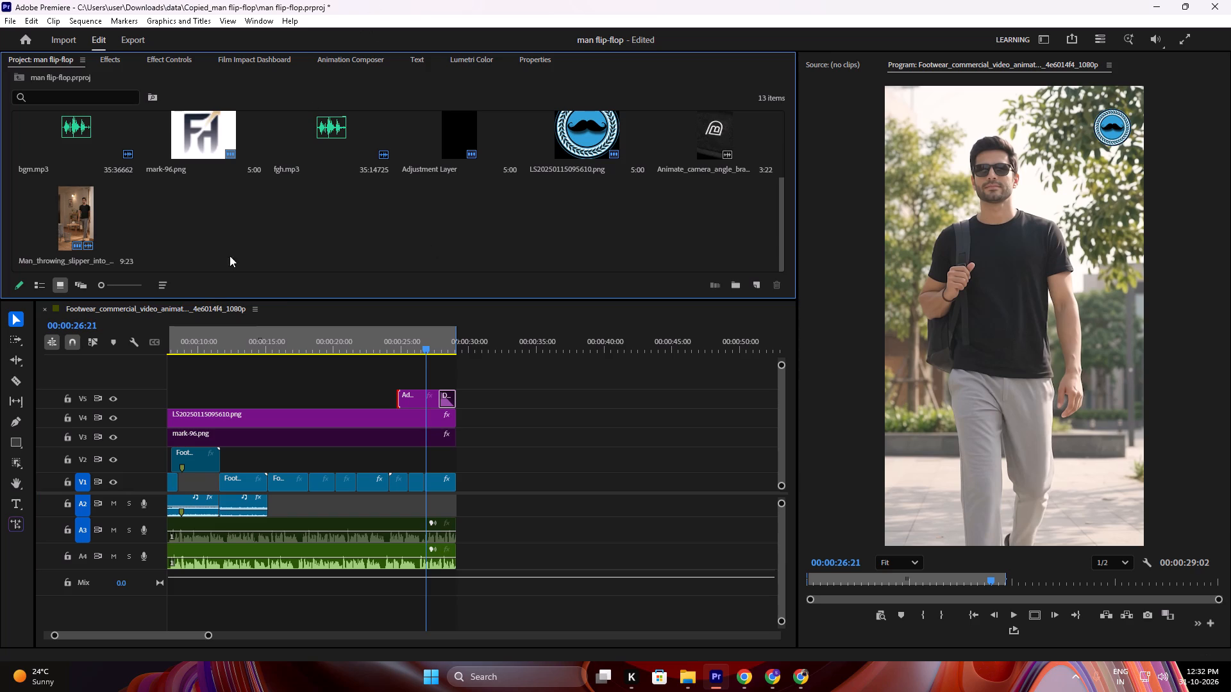
# Play the edit from the start to review all shots, stopping around the flip-flop sole walking shot at about 00:00:26:06.
pyautogui.moveTo(319, 336); pyautogui.dragTo(0, 455)
pyautogui.press('space')
pyautogui.click(331, 397)
pyautogui.keyDown('alt'); pyautogui.scroll(-5, 286, 429); pyautogui.keyUp('alt')
pyautogui.keyDown('alt'); pyautogui.scroll(5, 223, 431); pyautogui.keyUp('alt')
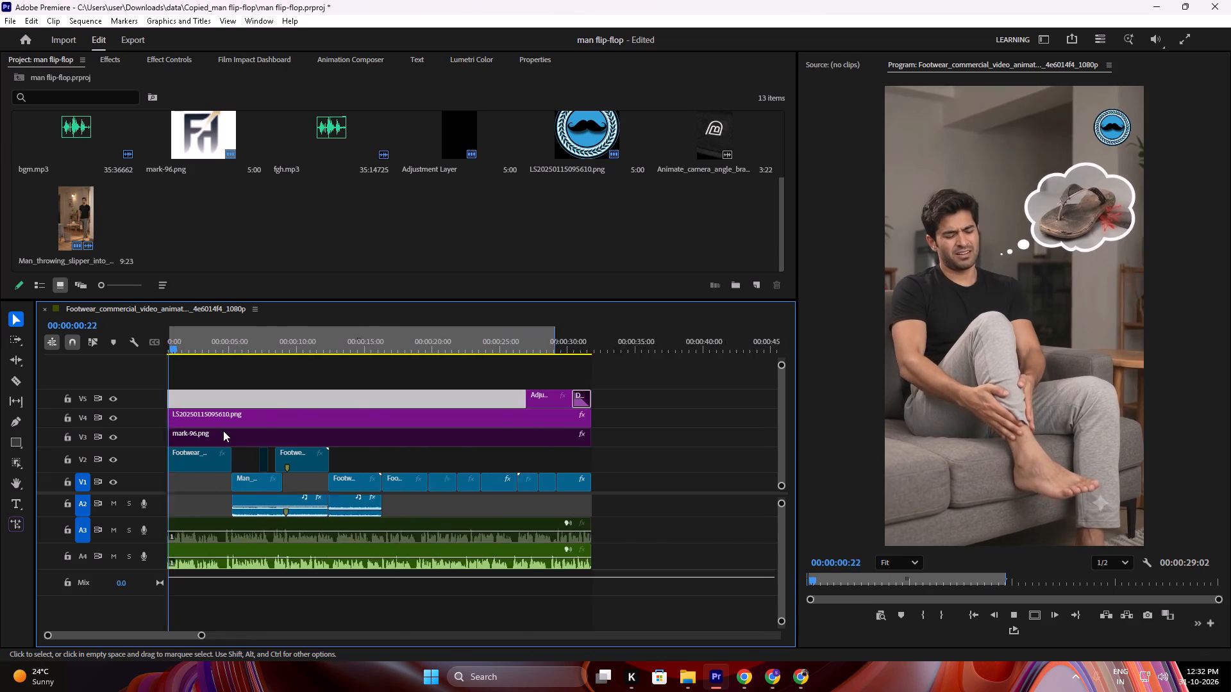
pyautogui.keyDown('alt'); pyautogui.scroll(5, 223, 431); pyautogui.keyUp('alt')
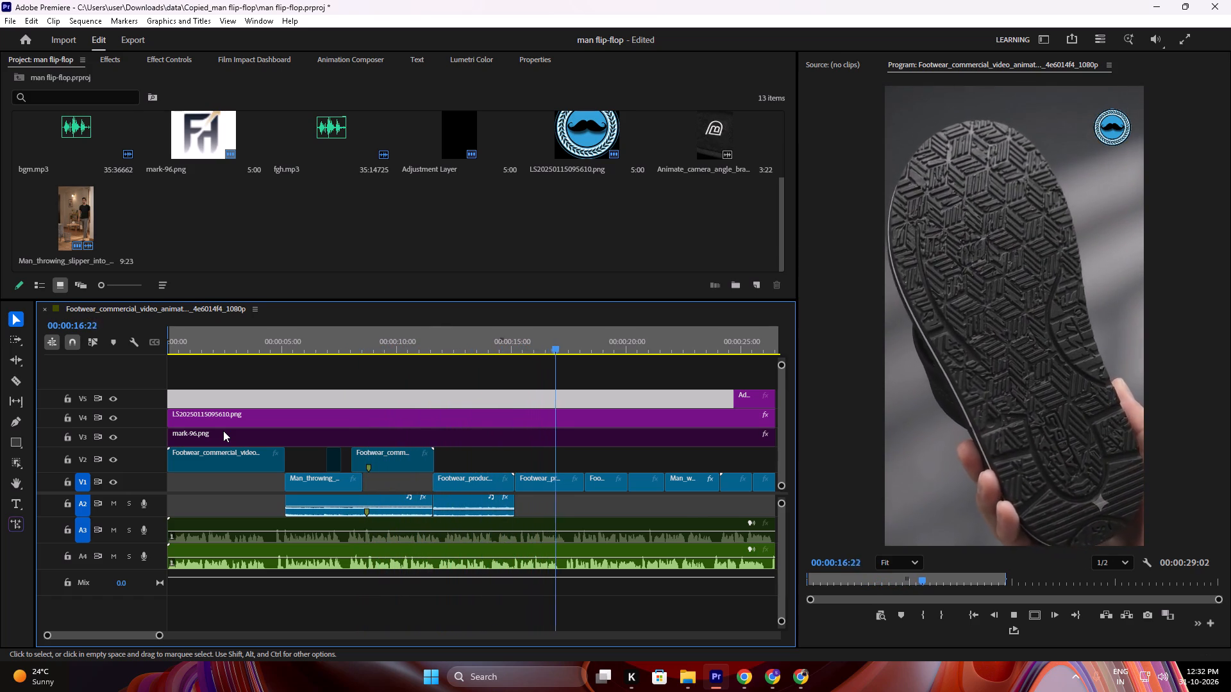
pyautogui.keyDown('alt'); pyautogui.scroll(-7, 223, 431); pyautogui.keyUp('alt')
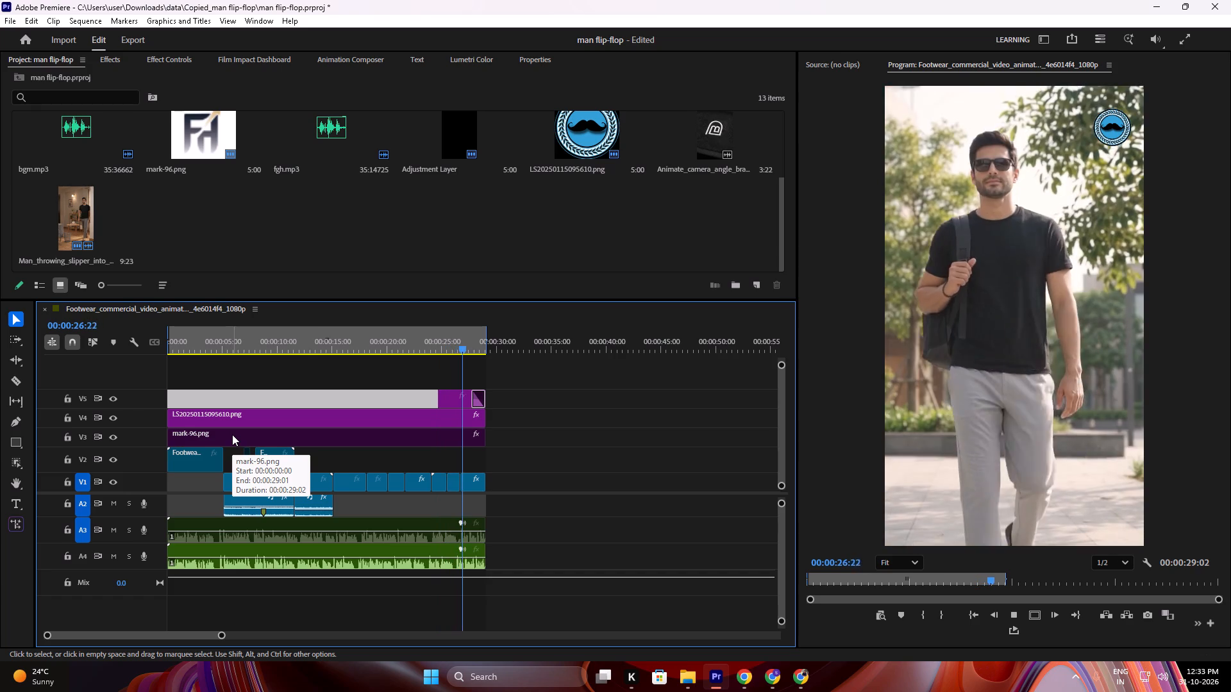
pyautogui.moveTo(465, 343); pyautogui.dragTo(457, 353)
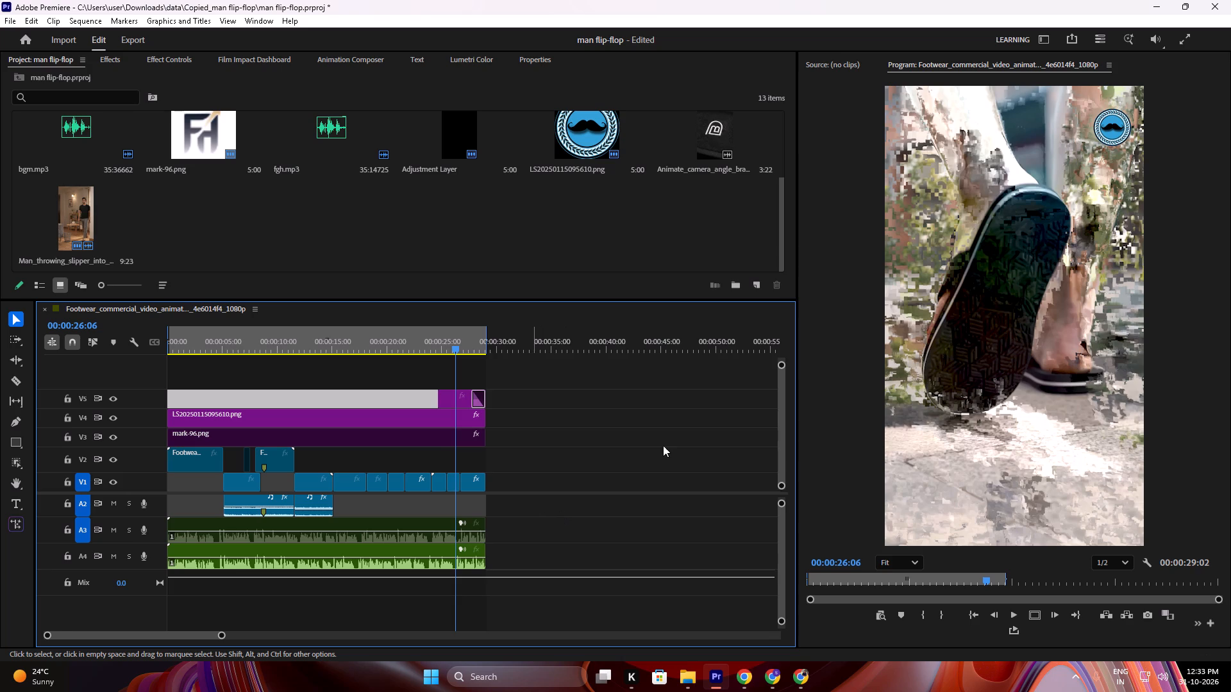
# Replay the whole edit from the start to its end, checking shots, transitions and the final fade, and stop at about 00:00:29:04.
pyautogui.moveTo(459, 344); pyautogui.dragTo(1, 434)
pyautogui.press('space')
pyautogui.click(308, 385)
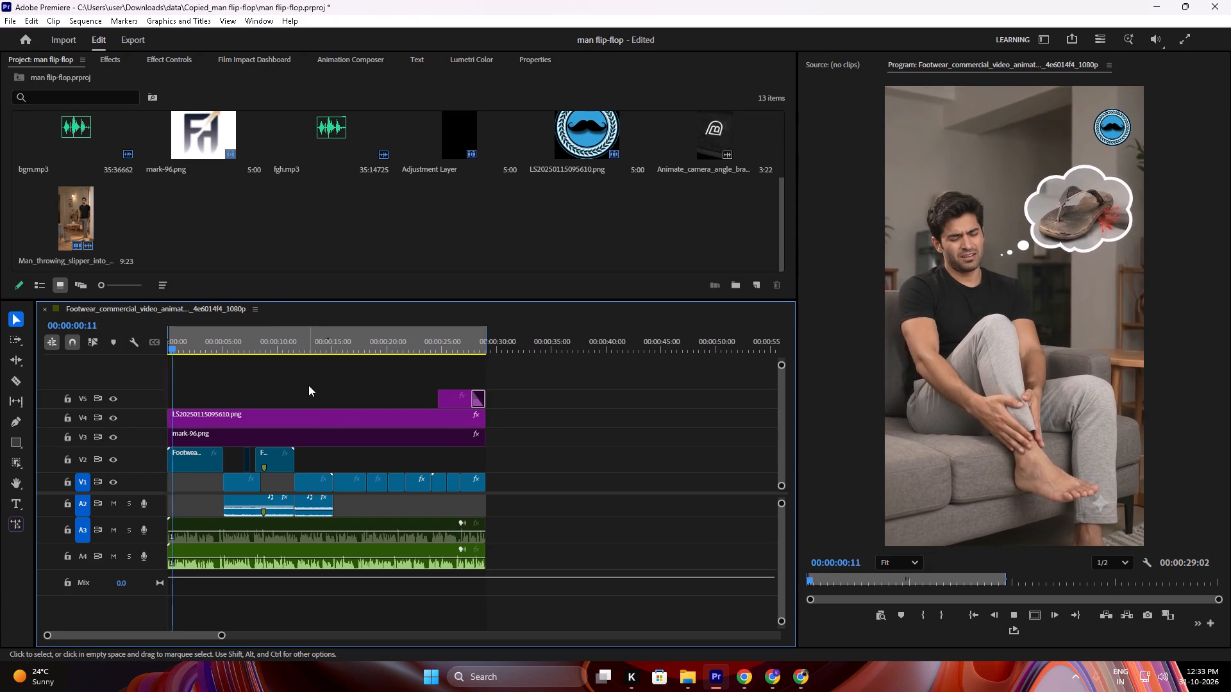
pyautogui.keyDown('alt'); pyautogui.scroll(-5, 297, 408); pyautogui.keyUp('alt')
pyautogui.keyDown('alt'); pyautogui.scroll(9, 285, 421); pyautogui.keyUp('alt')
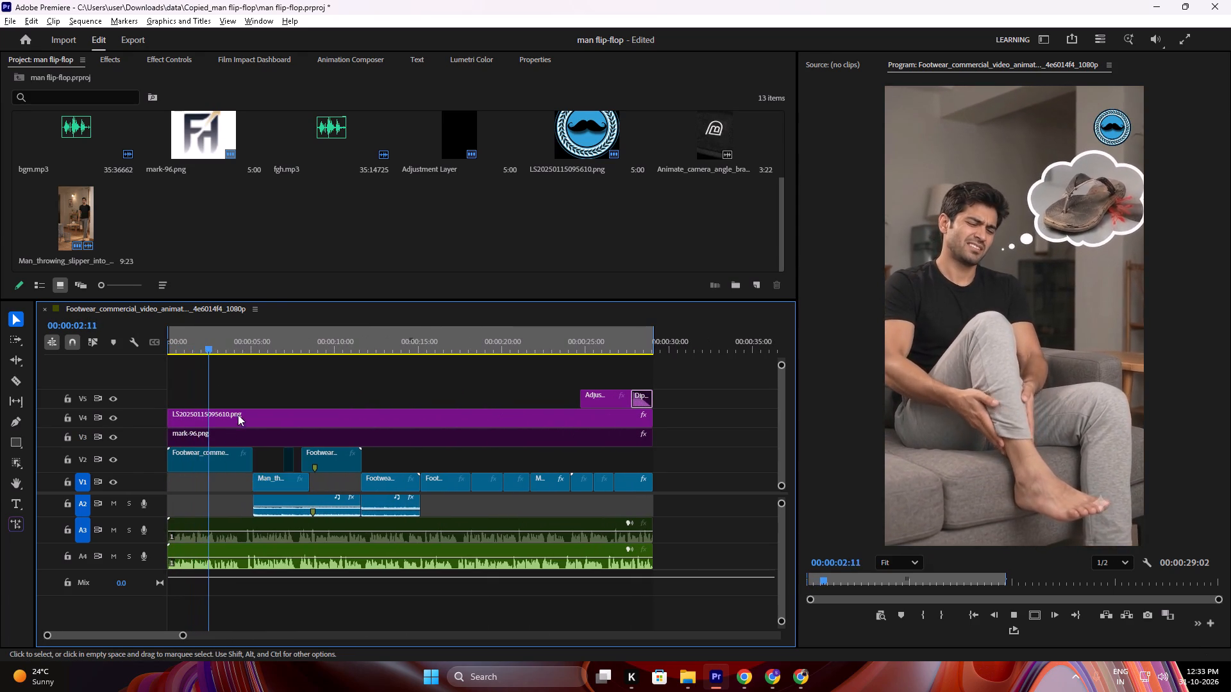
pyautogui.keyDown('alt'); pyautogui.scroll(5, 242, 400); pyautogui.keyUp('alt')
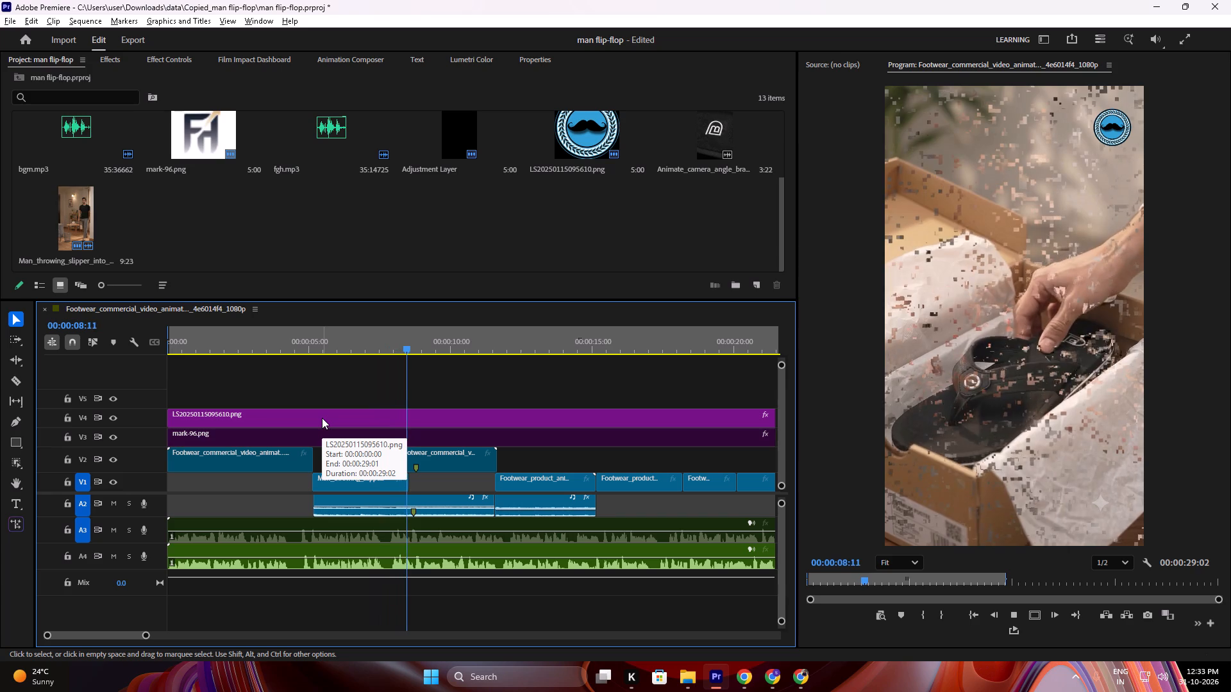
pyautogui.keyDown('alt'); pyautogui.scroll(-4, 322, 418); pyautogui.keyUp('alt')
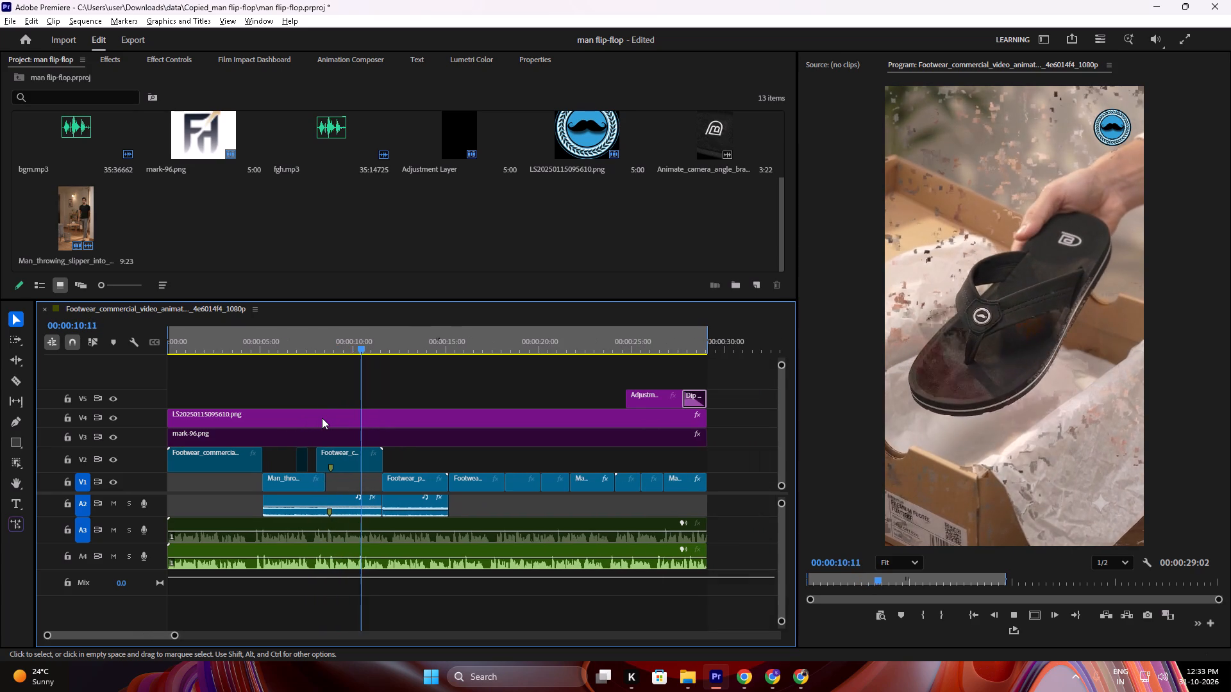
pyautogui.keyDown('alt'); pyautogui.scroll(5, 322, 418); pyautogui.keyUp('alt')
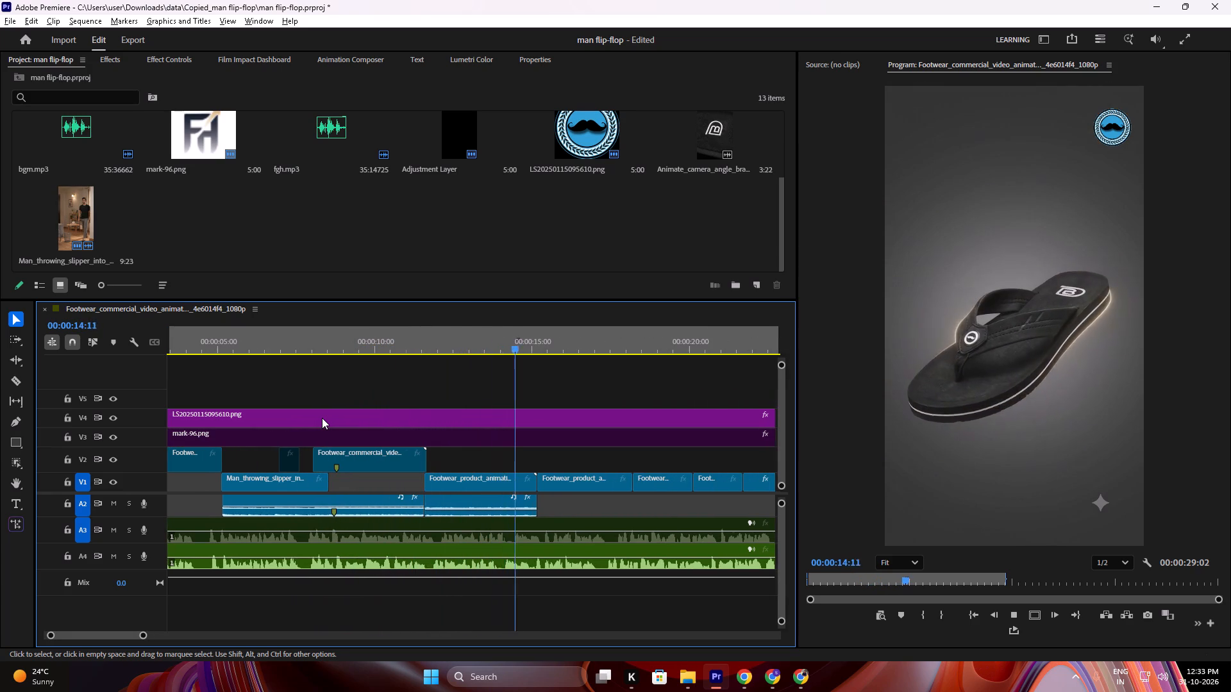
pyautogui.keyDown('alt'); pyautogui.scroll(-10, 322, 418); pyautogui.keyUp('alt')
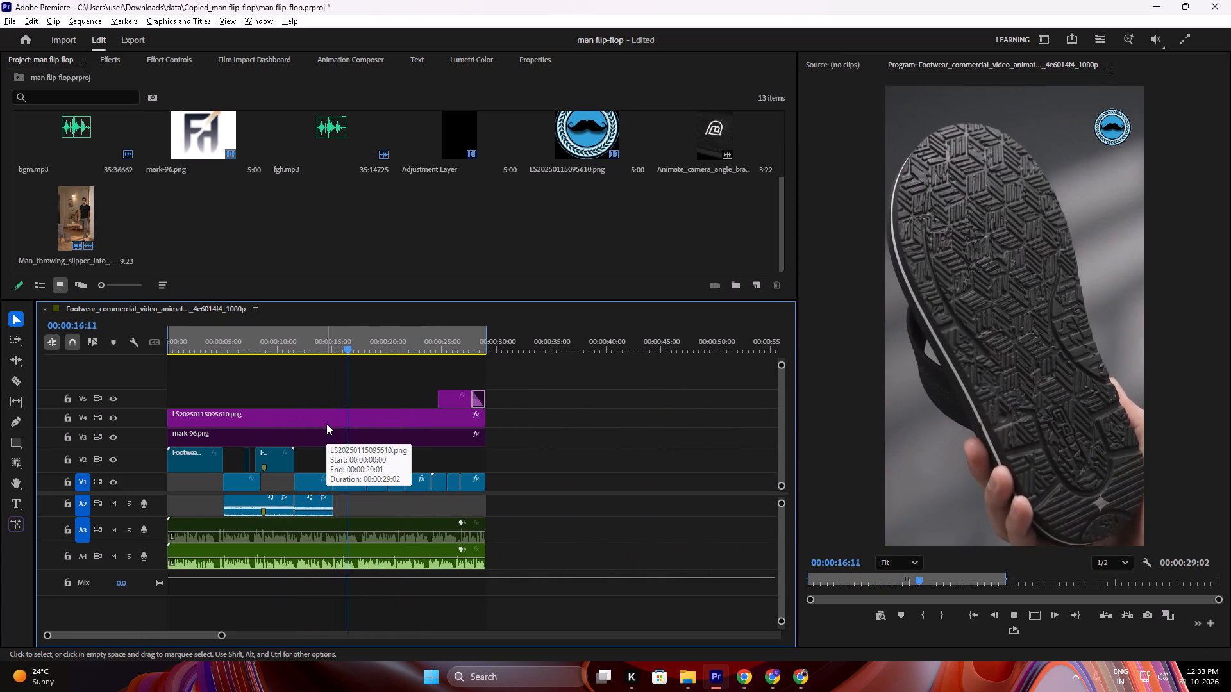
pyautogui.keyDown('alt'); pyautogui.scroll(4, 326, 424); pyautogui.keyUp('alt')
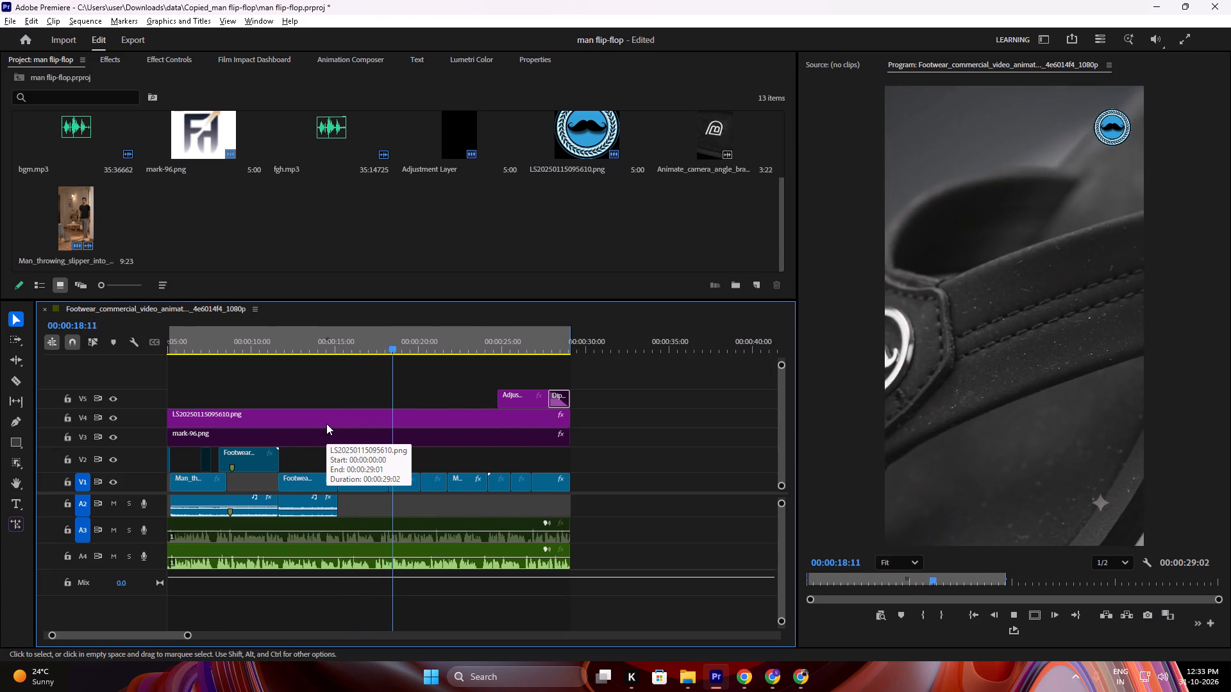
pyautogui.keyDown('alt'); pyautogui.scroll(-3, 326, 424); pyautogui.keyUp('alt')
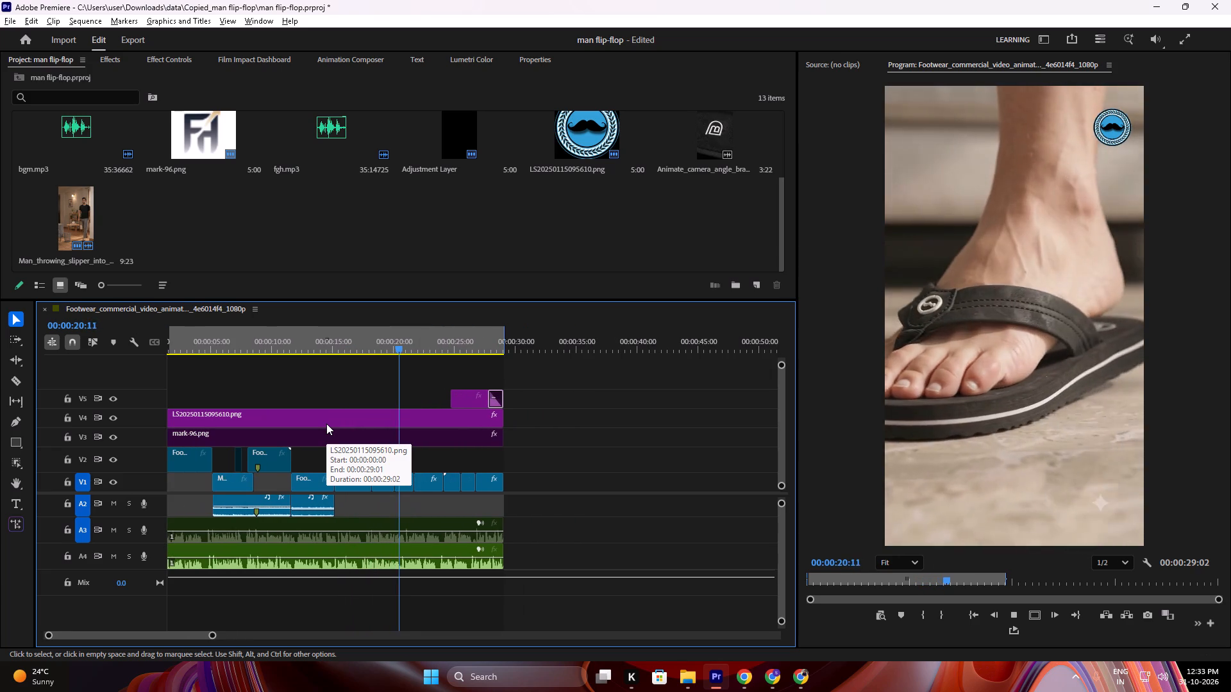
pyautogui.keyDown('alt'); pyautogui.scroll(-2, 326, 424); pyautogui.keyUp('alt')
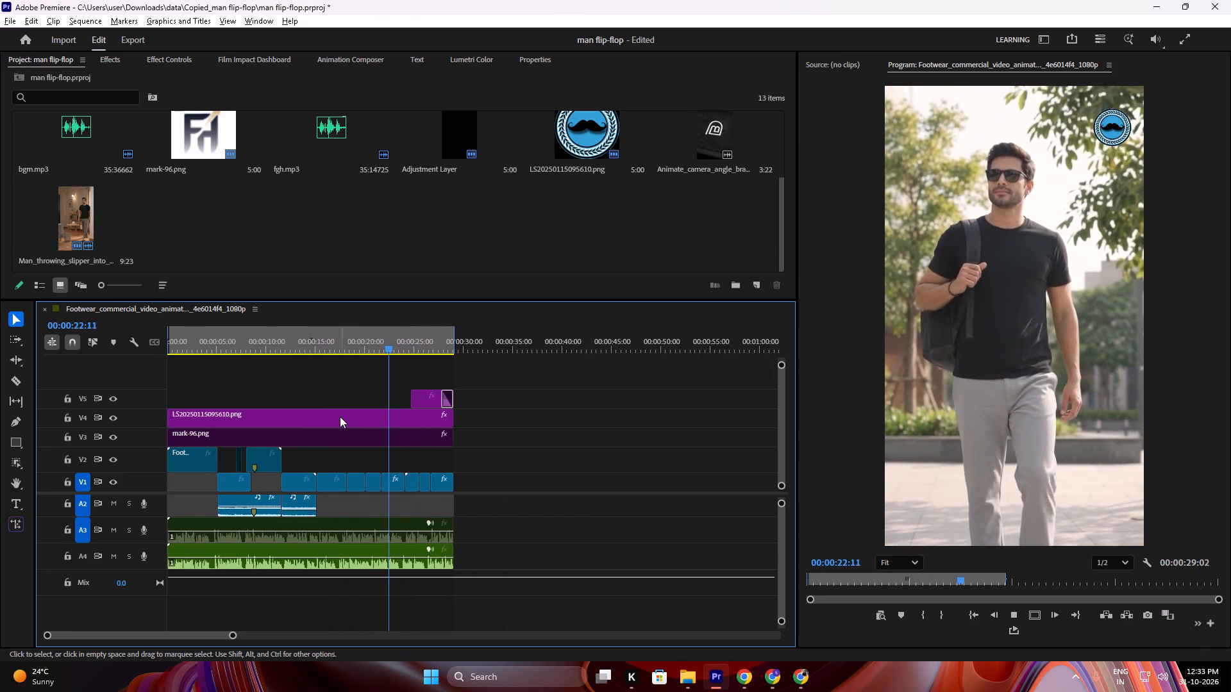
pyautogui.keyDown('alt'); pyautogui.scroll(3, 340, 416); pyautogui.keyUp('alt')
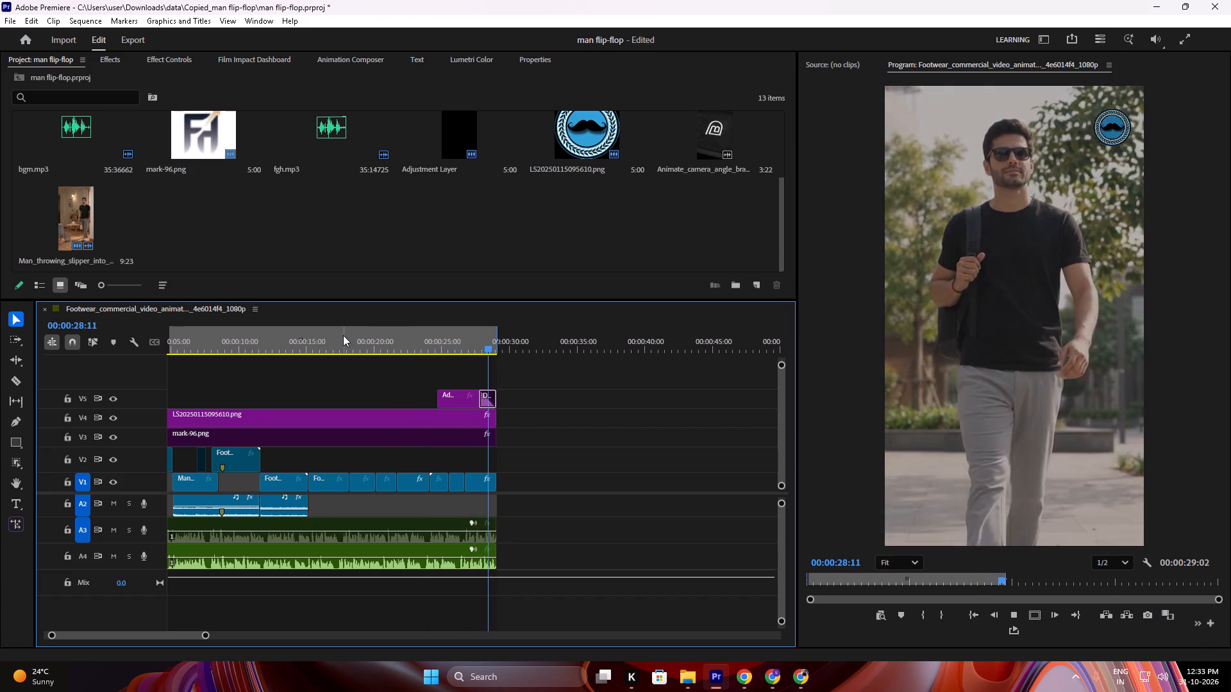
pyautogui.press('space')
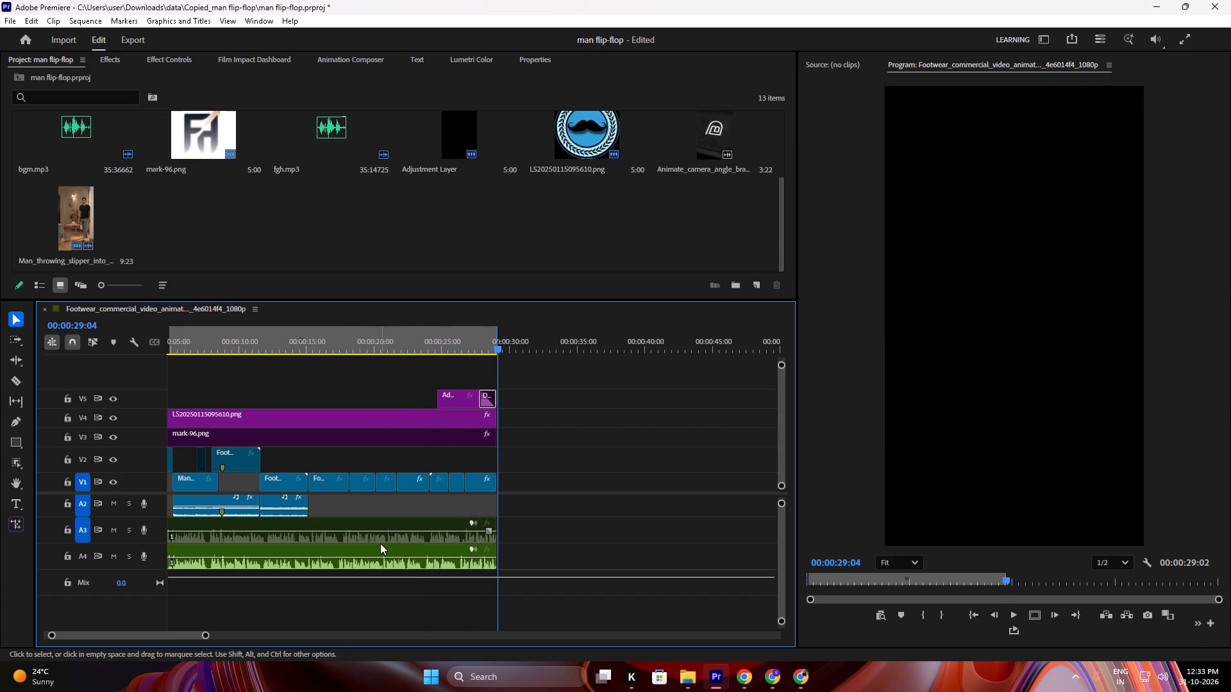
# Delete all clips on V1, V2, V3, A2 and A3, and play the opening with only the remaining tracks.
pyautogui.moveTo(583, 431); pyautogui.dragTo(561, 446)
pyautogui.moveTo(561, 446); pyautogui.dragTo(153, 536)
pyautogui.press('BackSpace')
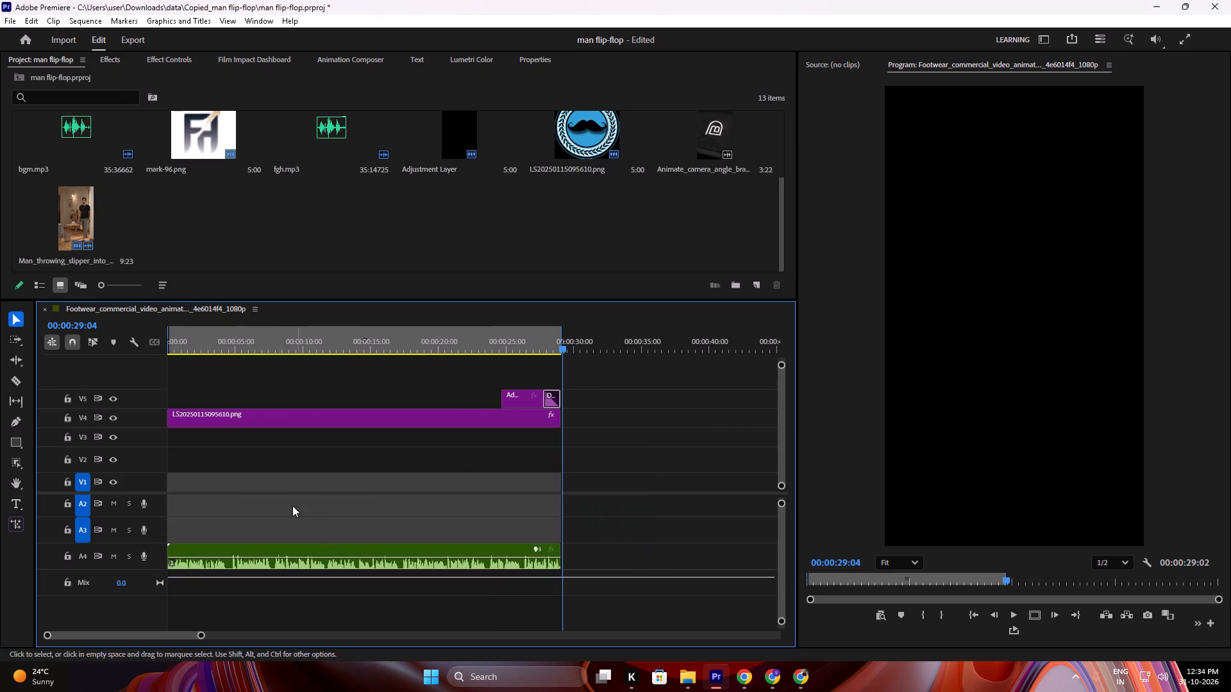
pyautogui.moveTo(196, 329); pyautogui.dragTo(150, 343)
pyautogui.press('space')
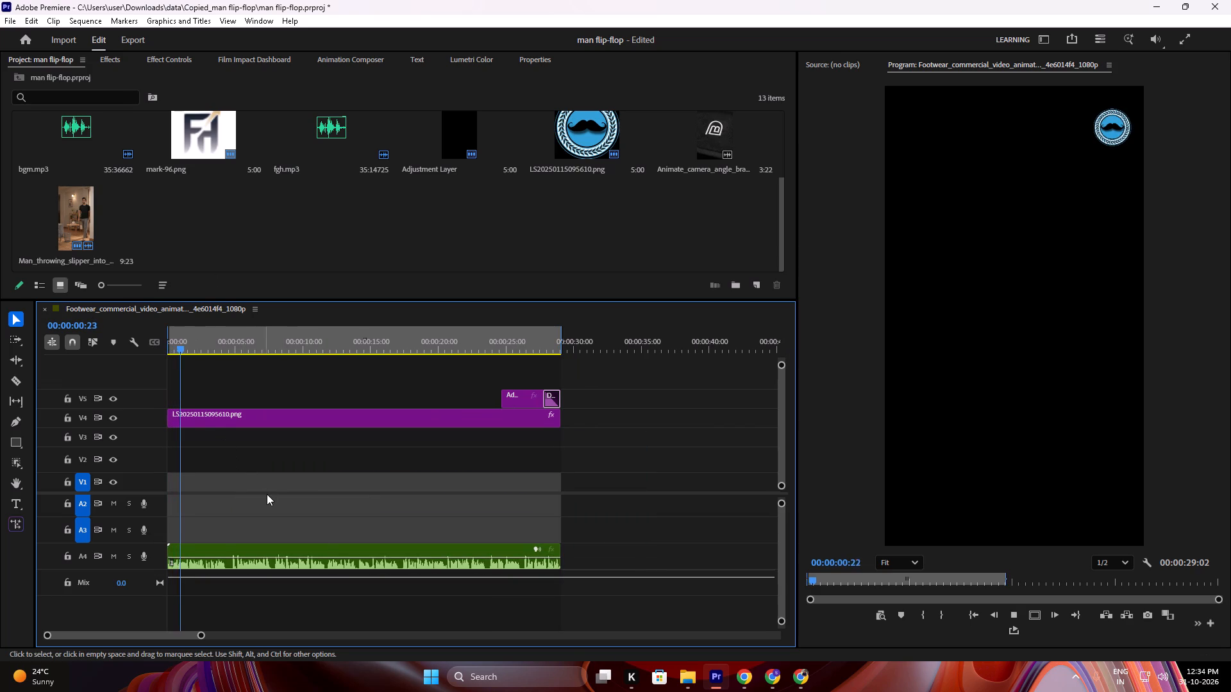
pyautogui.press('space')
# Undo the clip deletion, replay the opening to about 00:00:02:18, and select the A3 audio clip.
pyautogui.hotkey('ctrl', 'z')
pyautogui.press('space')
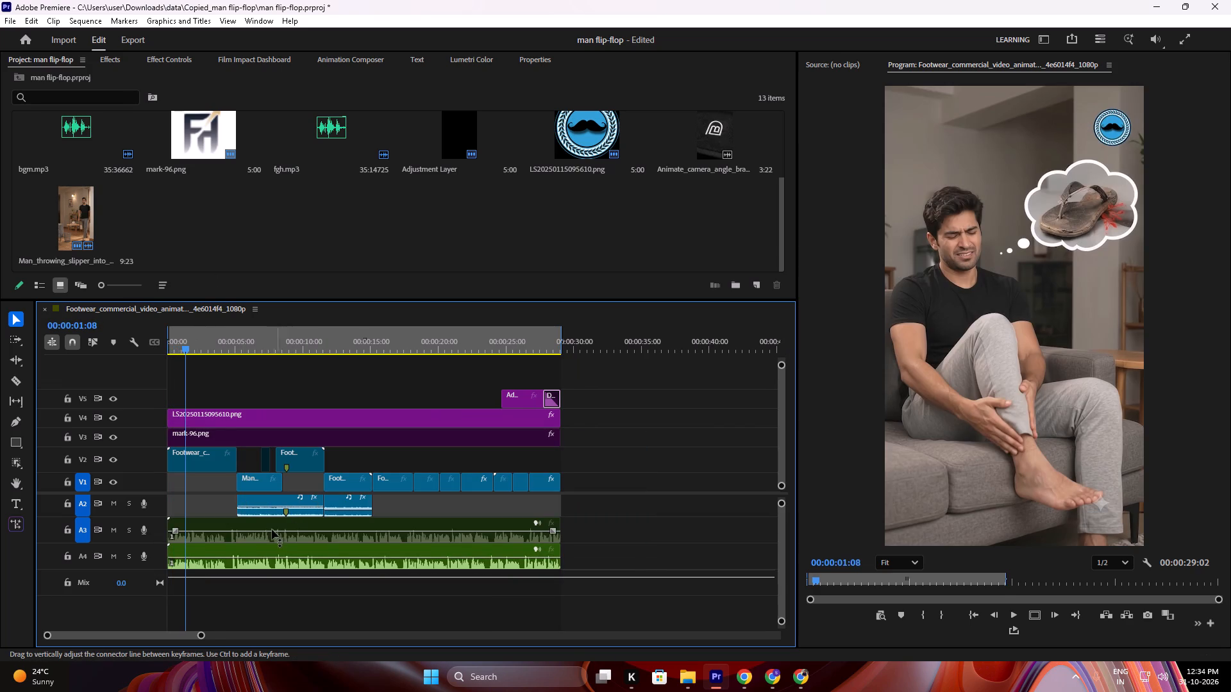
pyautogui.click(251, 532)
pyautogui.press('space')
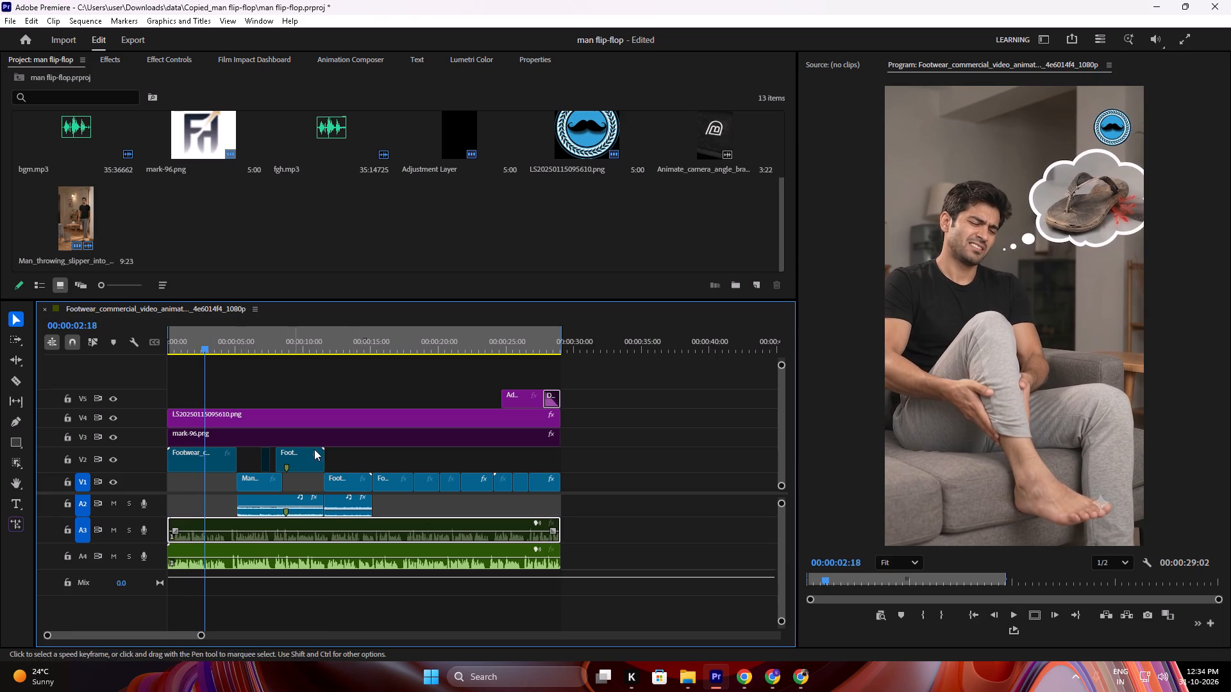
# Delete all clips on V1, V2, V3 and A2, keeping the A3 and A4 audio, and preview the opening to about 00:00:00:16.
pyautogui.moveTo(589, 438); pyautogui.dragTo(214, 495)
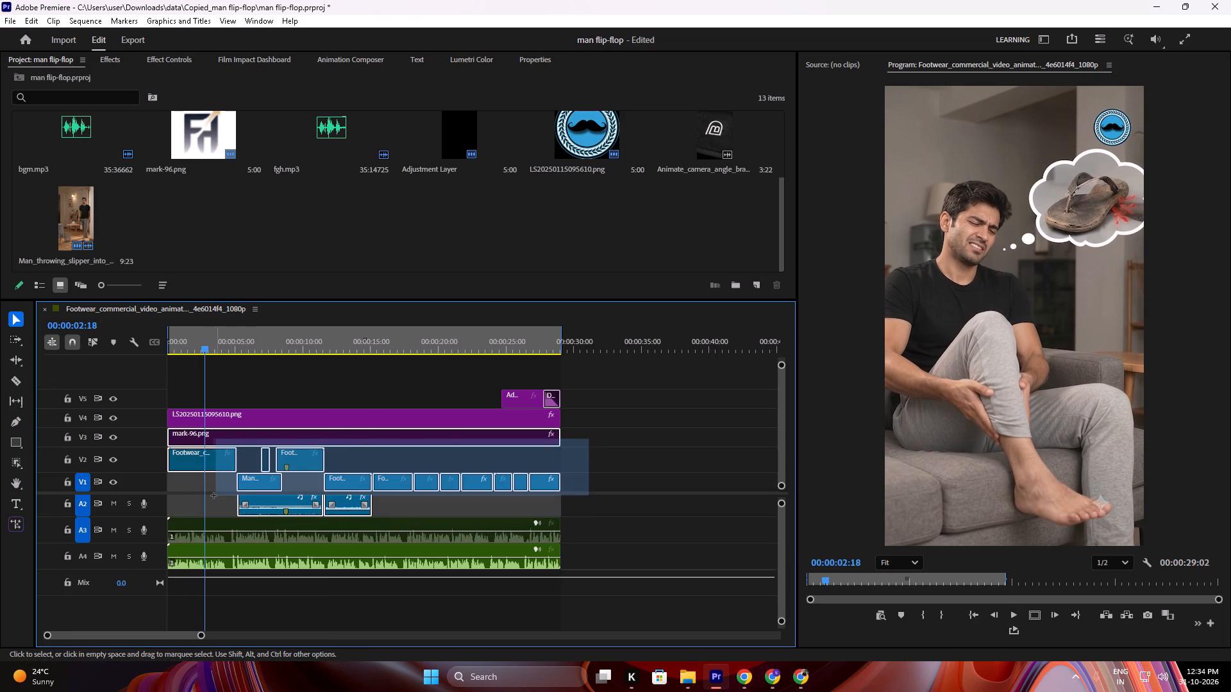
pyautogui.moveTo(214, 495); pyautogui.dragTo(186, 497)
pyautogui.press('BackSpace')
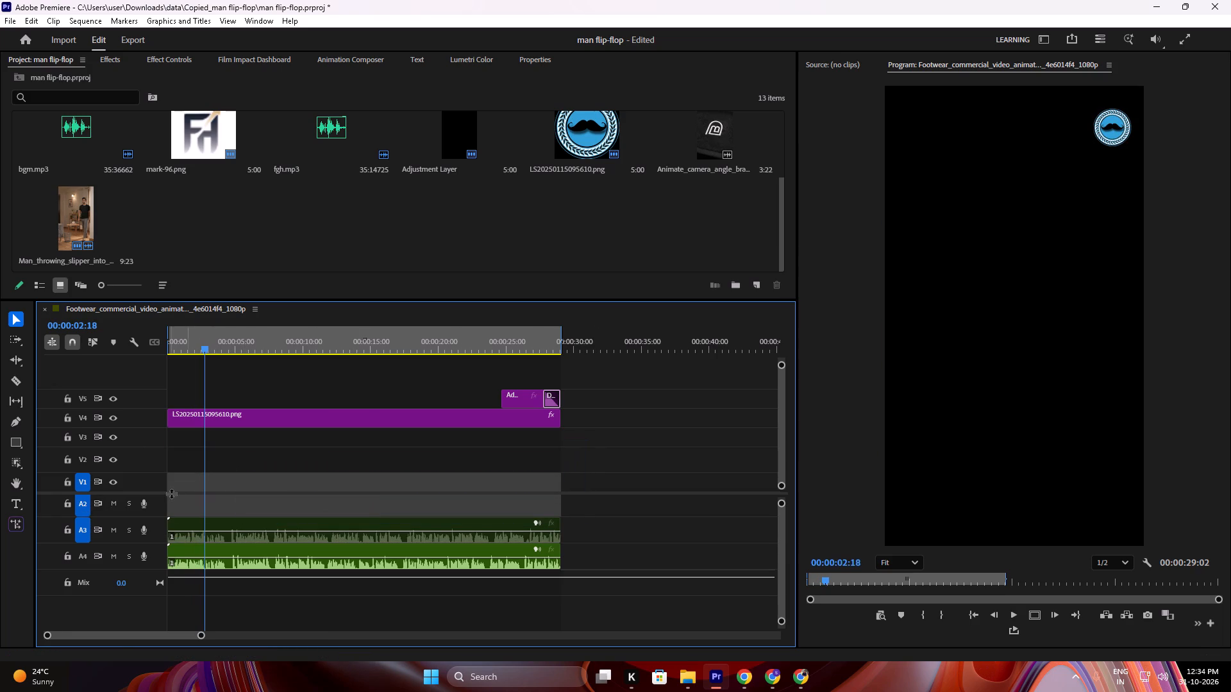
pyautogui.moveTo(222, 347); pyautogui.dragTo(145, 360)
pyautogui.press('space')
pyautogui.press('space')
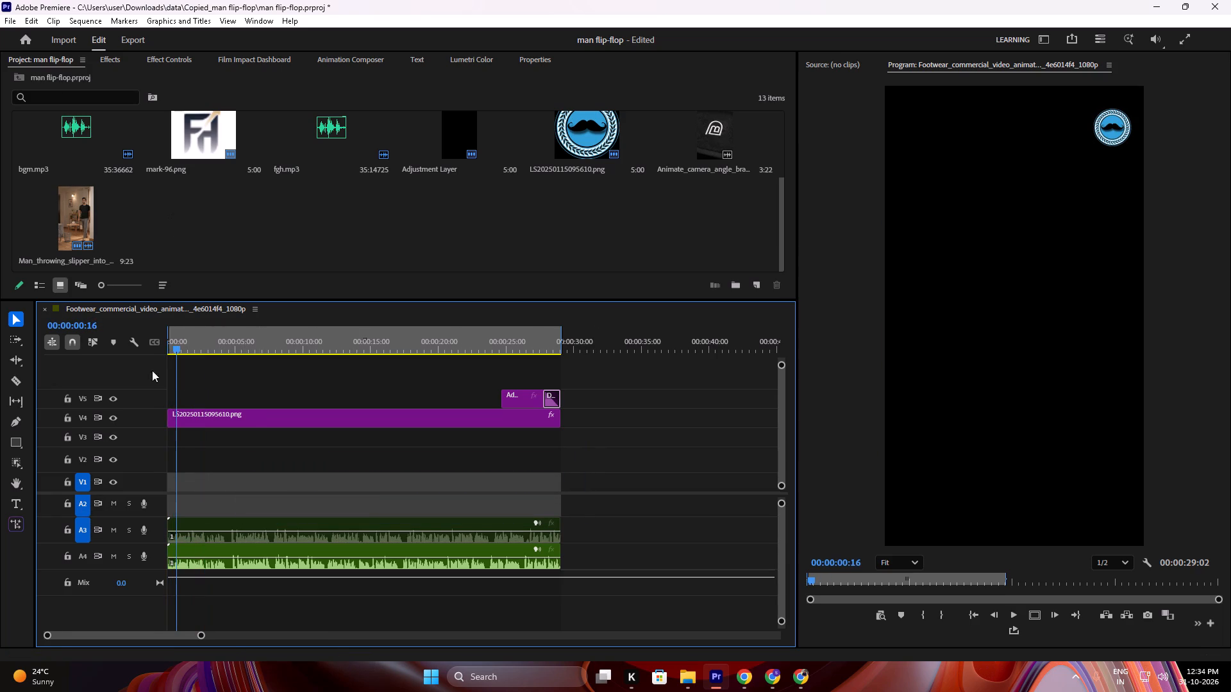
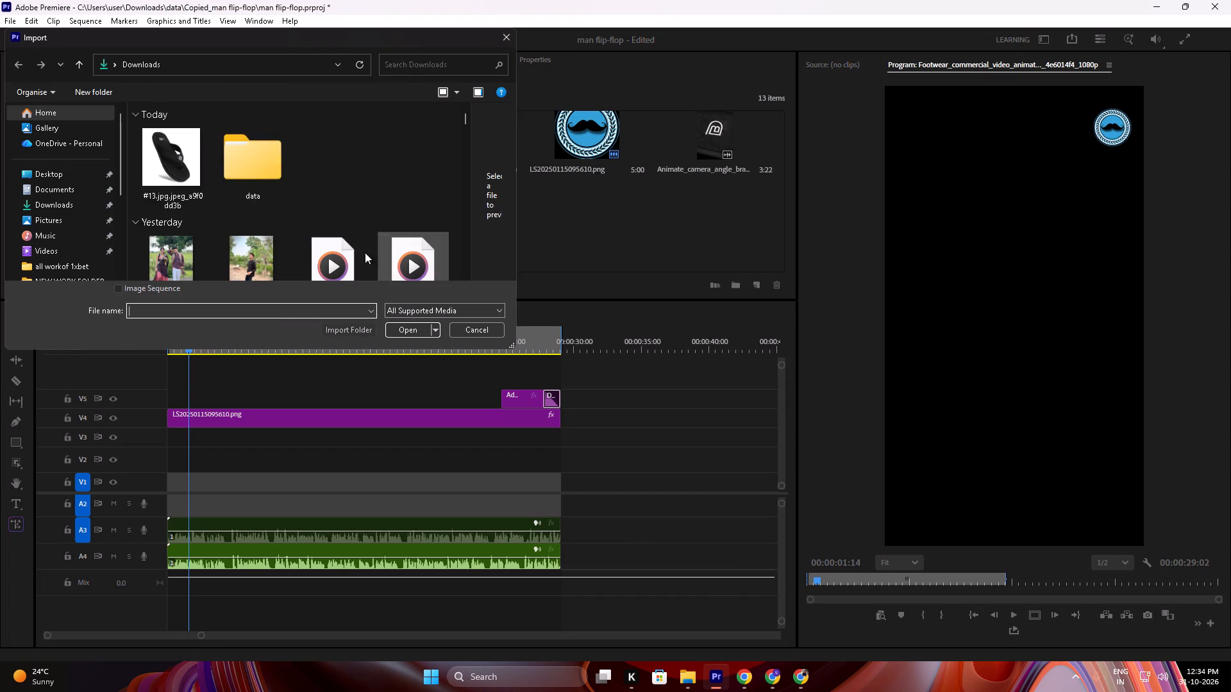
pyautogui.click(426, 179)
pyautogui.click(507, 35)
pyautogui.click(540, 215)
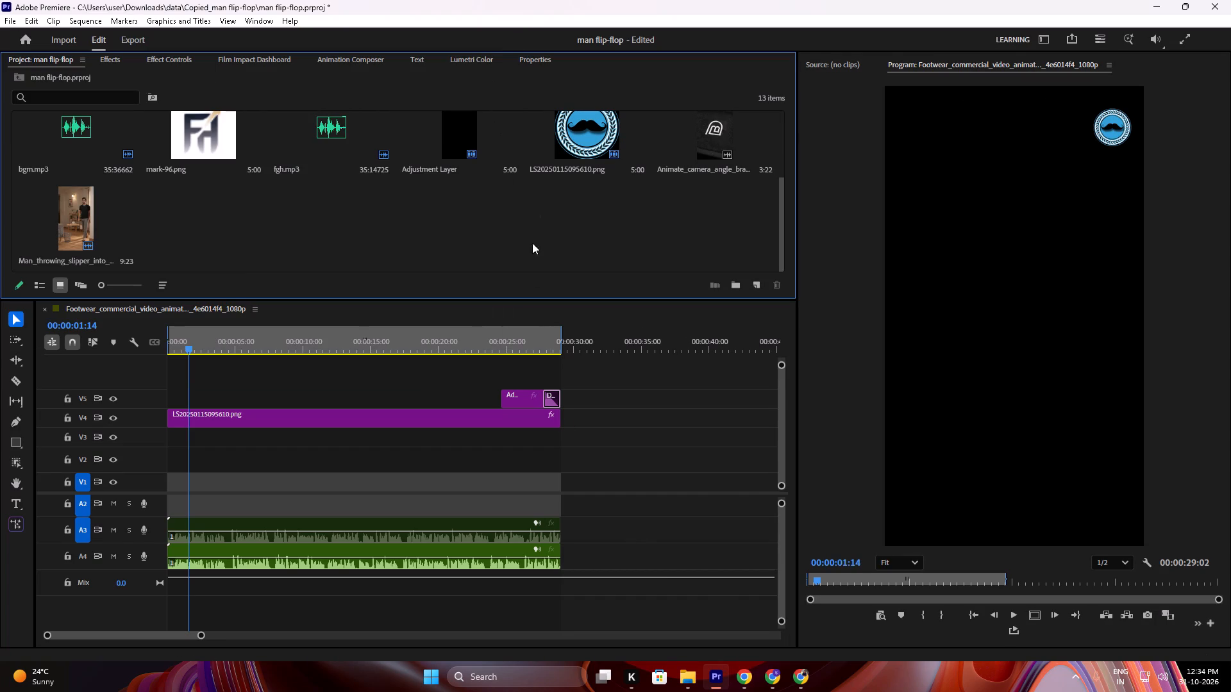
# Play the sequence from the start to about 00:00:08:05 to hear the remaining A3 and A4 audio.
pyautogui.moveTo(228, 350); pyautogui.dragTo(45, 373)
pyautogui.press('space')
pyautogui.click(203, 389)
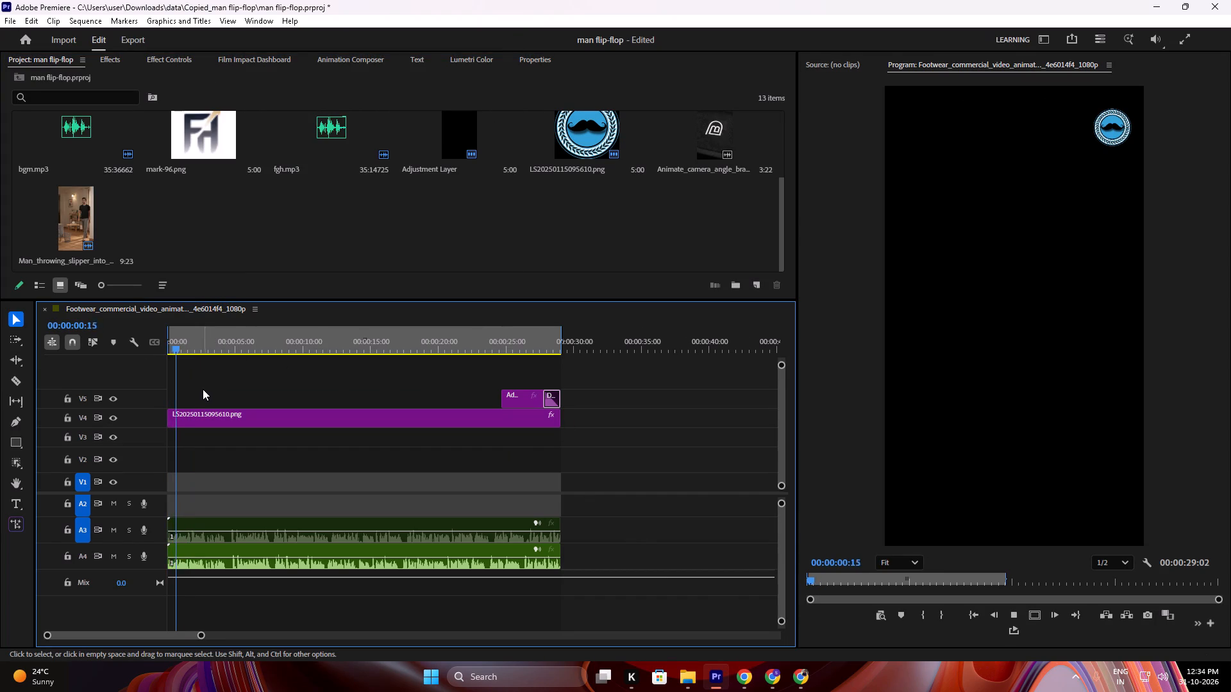
pyautogui.keyDown('alt'); pyautogui.scroll(10, 221, 393); pyautogui.keyUp('alt')
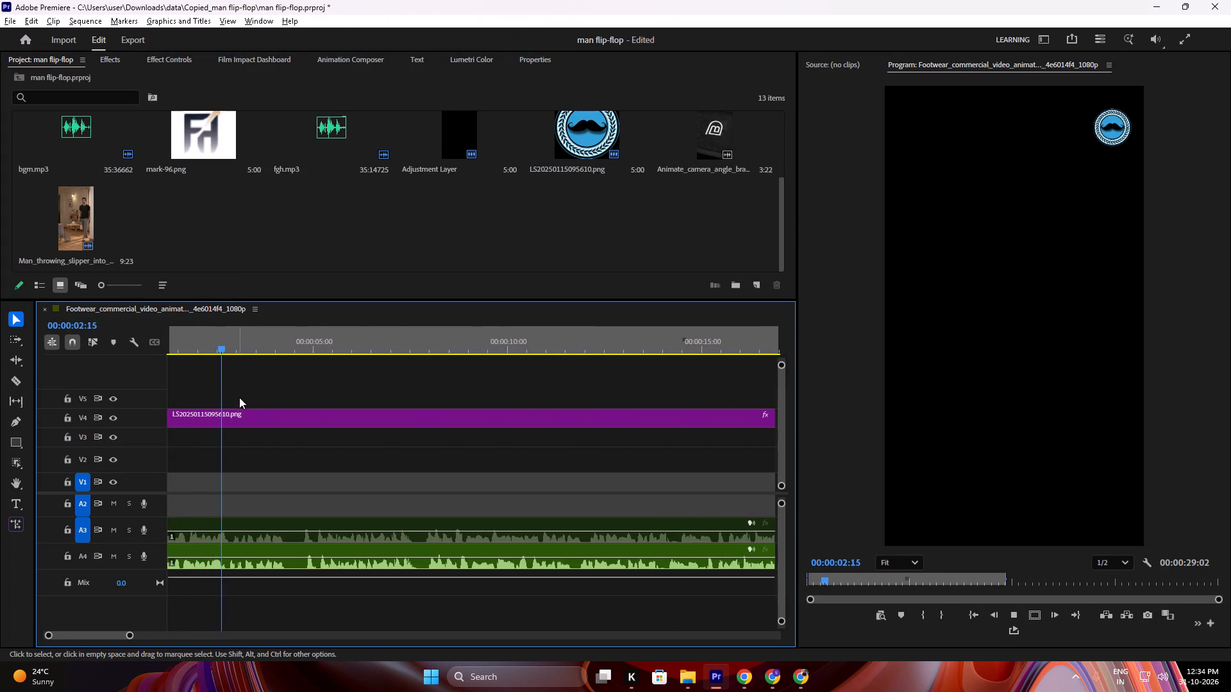
pyautogui.keyDown('alt'); pyautogui.scroll(-6, 247, 407); pyautogui.keyUp('alt')
pyautogui.keyDown('alt'); pyautogui.scroll(7, 258, 409); pyautogui.keyUp('alt')
pyautogui.press('space')
pyautogui.press('space')
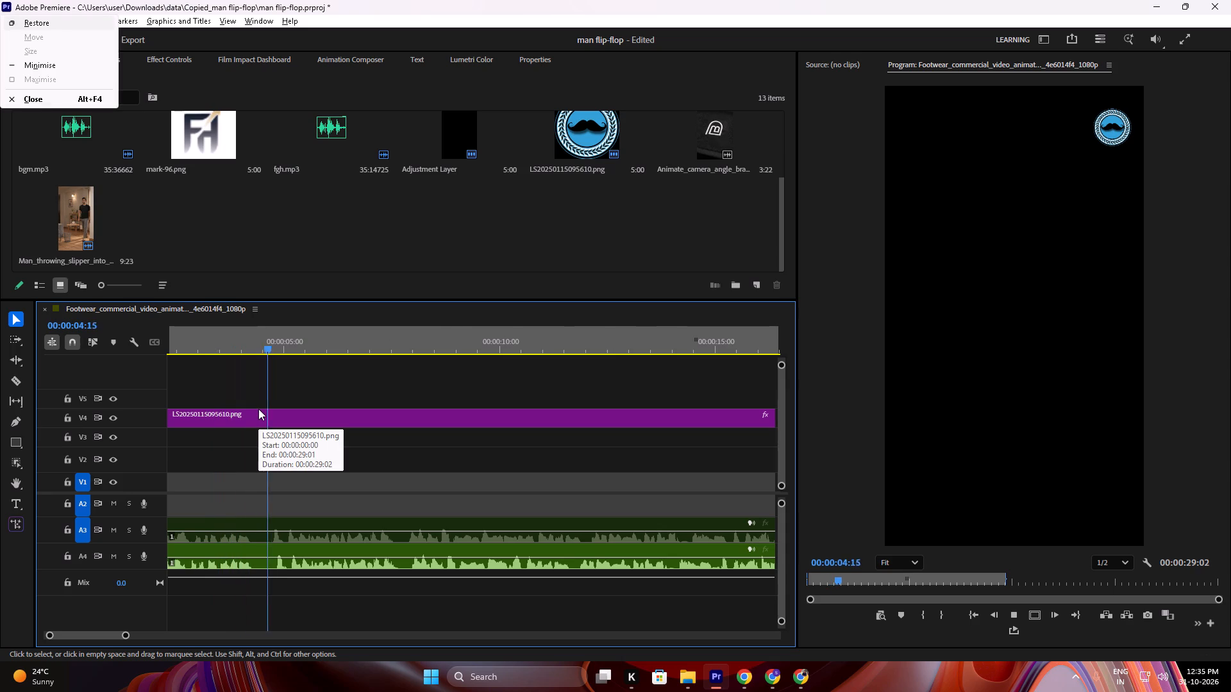
pyautogui.scroll(-4, 258, 409)
pyautogui.click(388, 370)
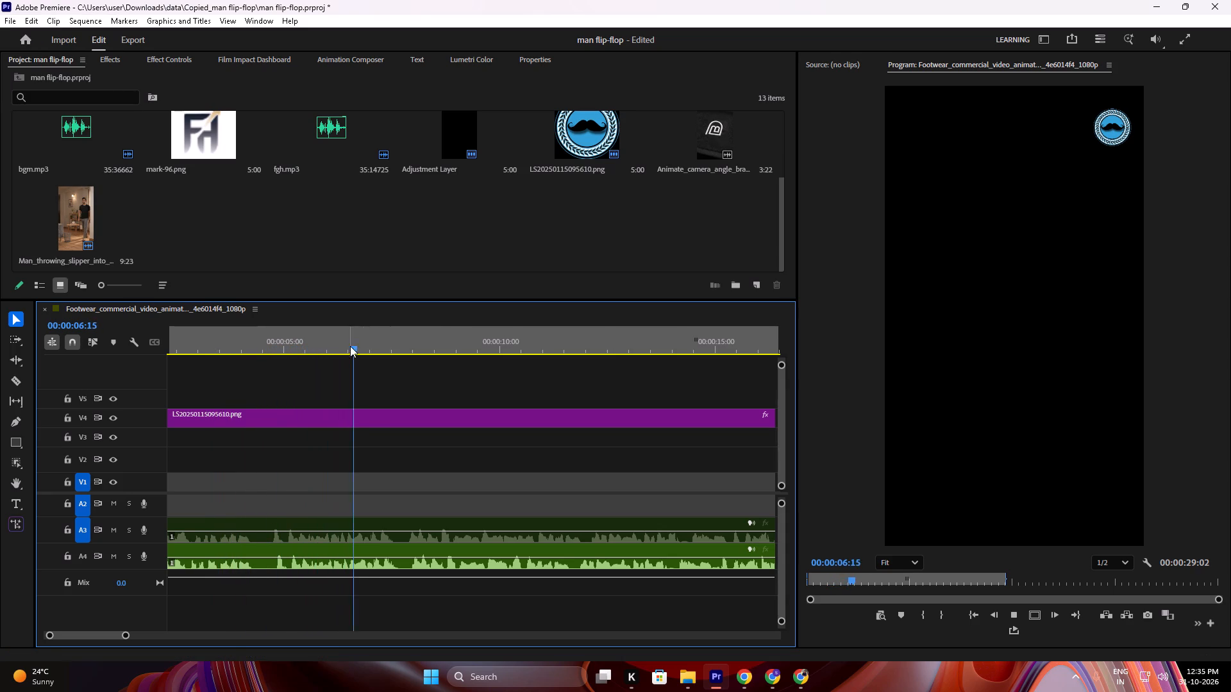
pyautogui.press('space')
pyautogui.press('space')
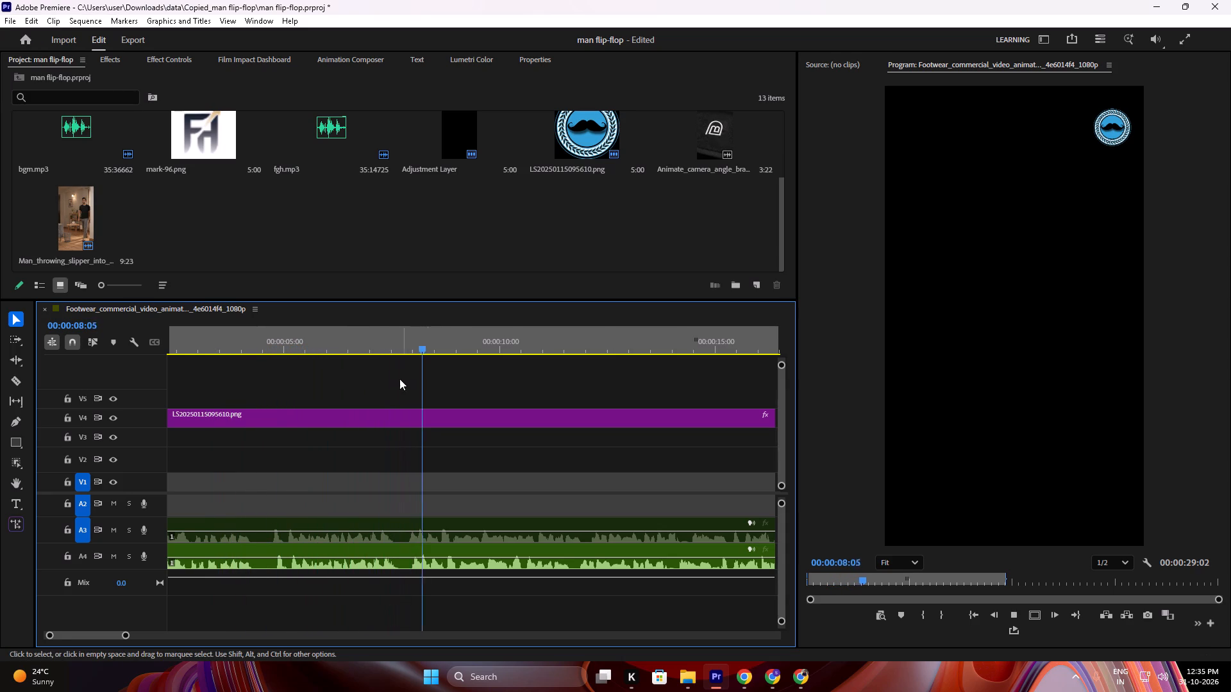
pyautogui.scroll(-4, 392, 401)
pyautogui.press('space')
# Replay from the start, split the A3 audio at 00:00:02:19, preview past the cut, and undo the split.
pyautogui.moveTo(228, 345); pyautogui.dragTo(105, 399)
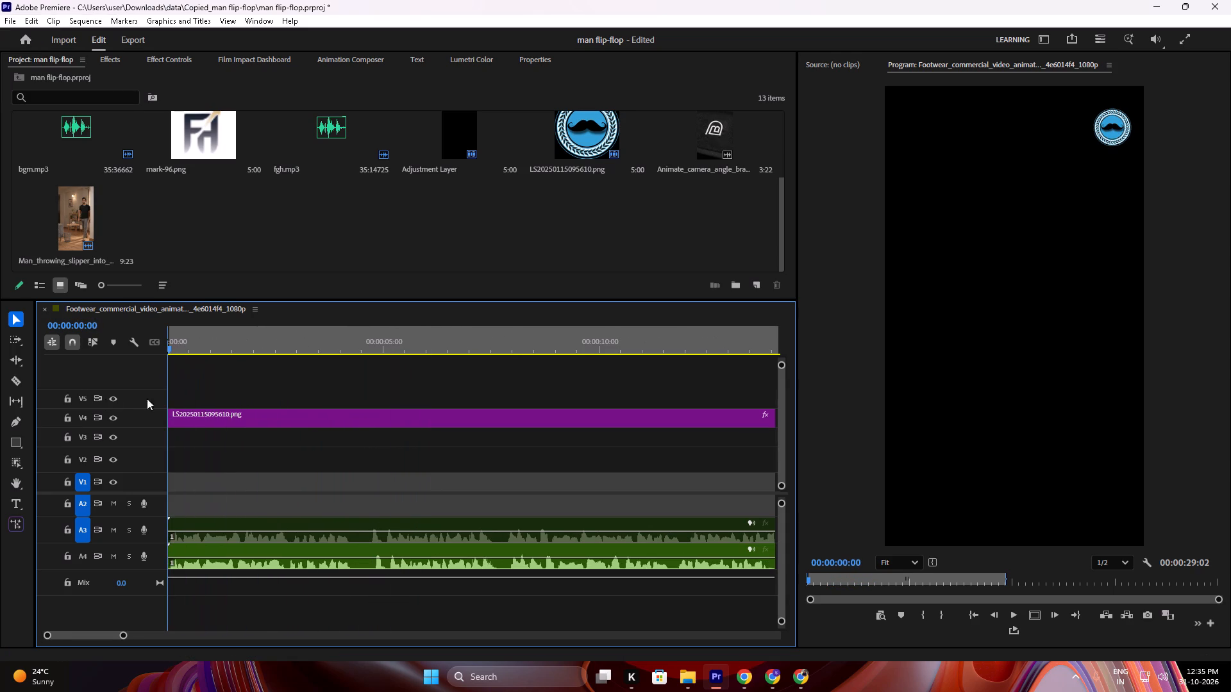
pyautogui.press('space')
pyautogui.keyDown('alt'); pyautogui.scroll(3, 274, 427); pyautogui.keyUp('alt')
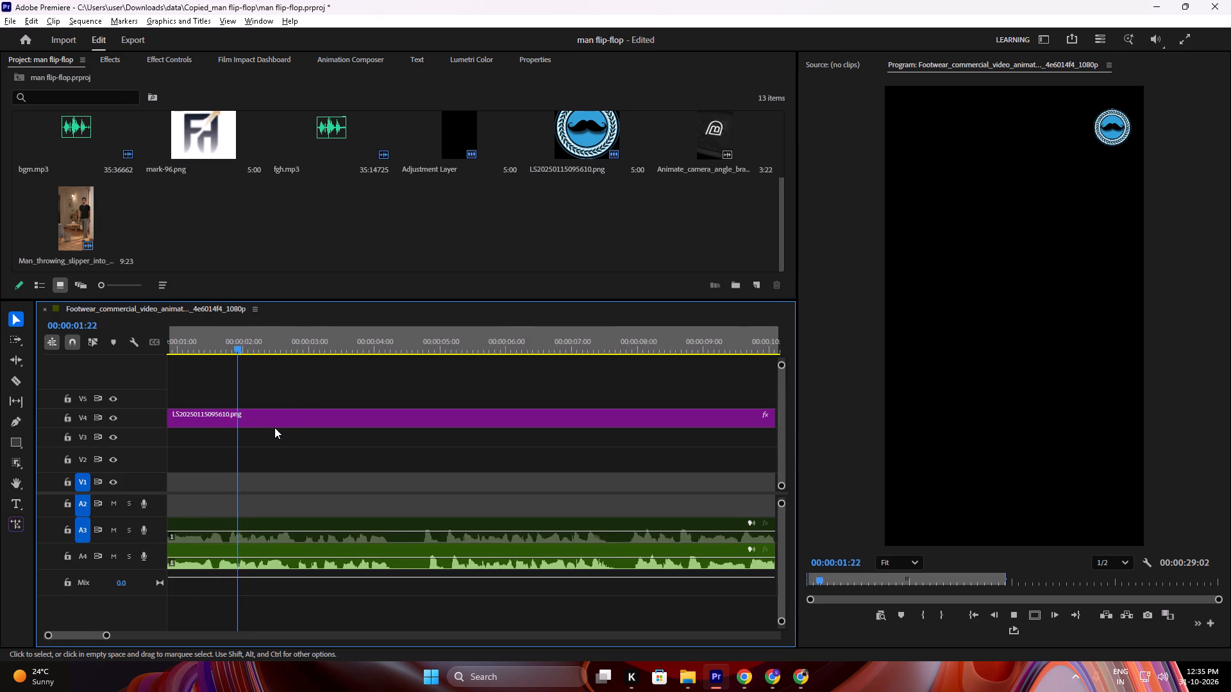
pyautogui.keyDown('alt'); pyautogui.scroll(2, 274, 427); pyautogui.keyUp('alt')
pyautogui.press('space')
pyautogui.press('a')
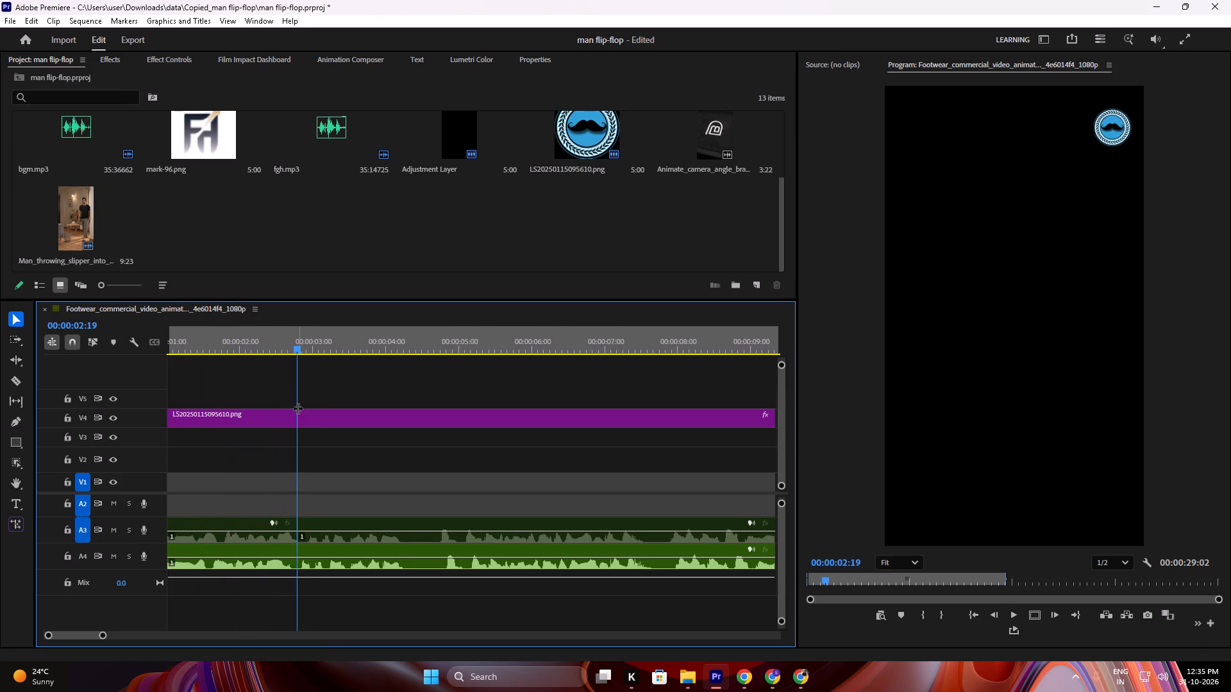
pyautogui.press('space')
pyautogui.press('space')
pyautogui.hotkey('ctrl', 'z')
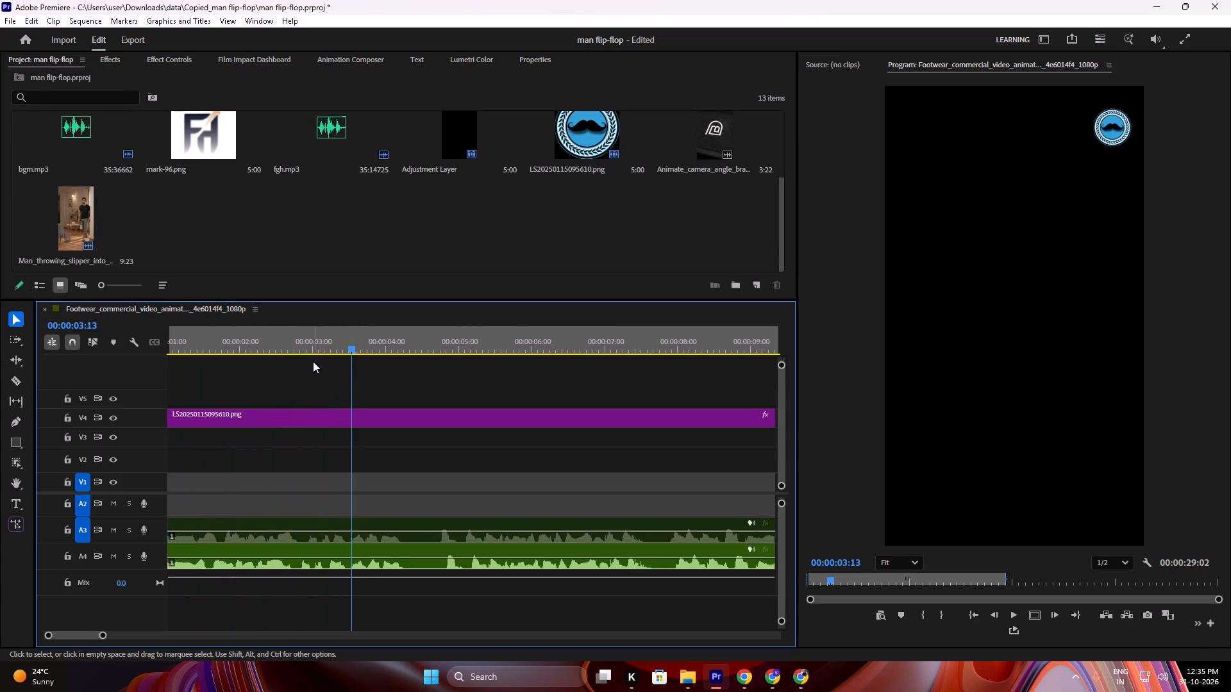
# Play through the audio and add sequence markers at about 00:00:02:20 and at 00:00:04:14.
pyautogui.moveTo(322, 345); pyautogui.dragTo(277, 365)
pyautogui.press('space')
pyautogui.press('space')
pyautogui.moveTo(312, 336); pyautogui.dragTo(301, 341)
pyautogui.press('m')
pyautogui.press('space')
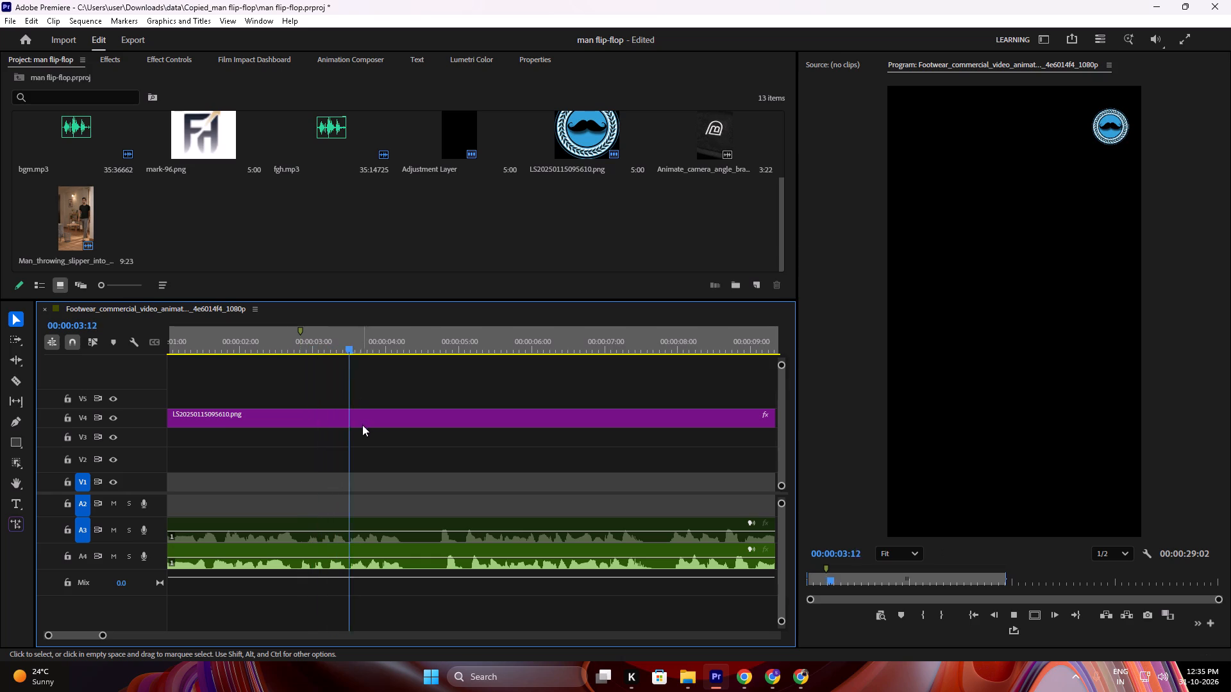
pyautogui.press('space')
pyautogui.write('m')
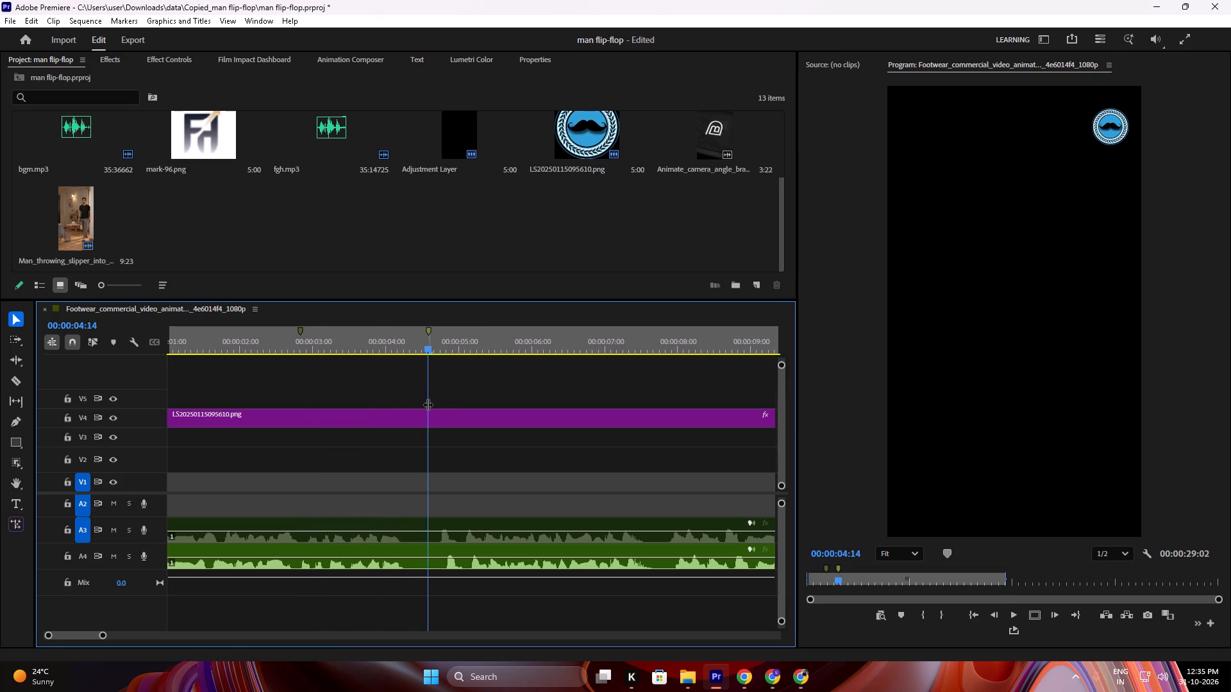
# Continue playback and add a sequence marker at 00:00:07:17.
pyautogui.press('space')
pyautogui.scroll(-8, 412, 420)
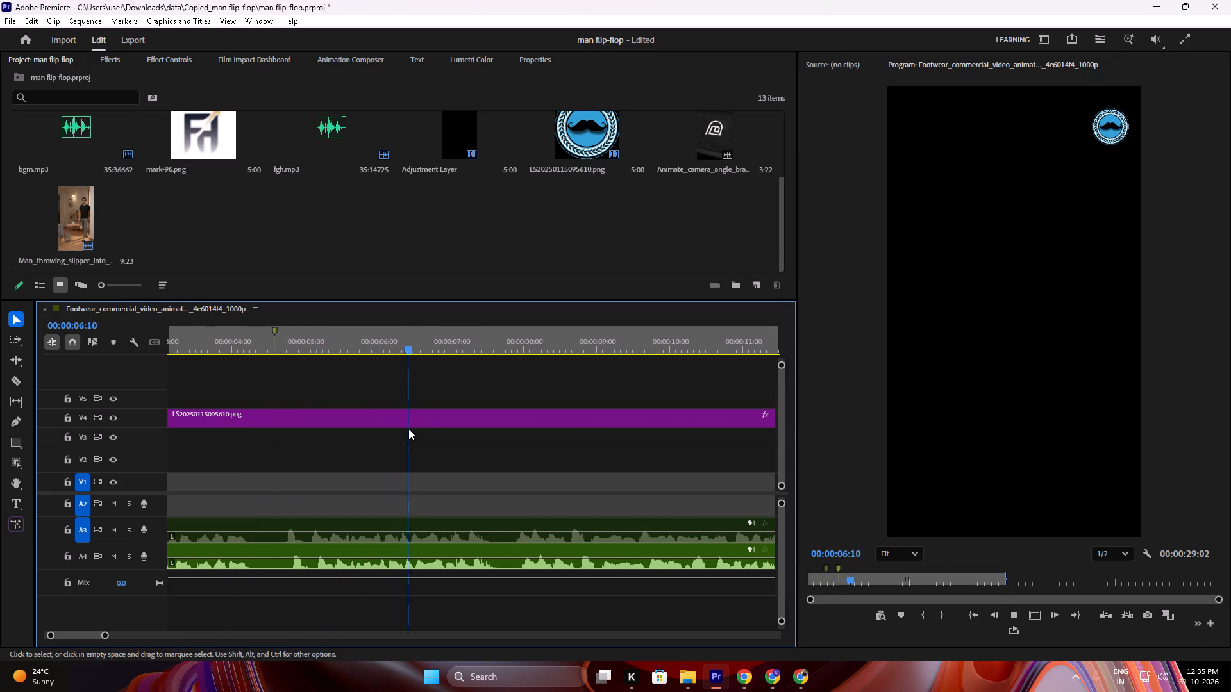
pyautogui.press('space')
pyautogui.scroll(-5, 411, 432)
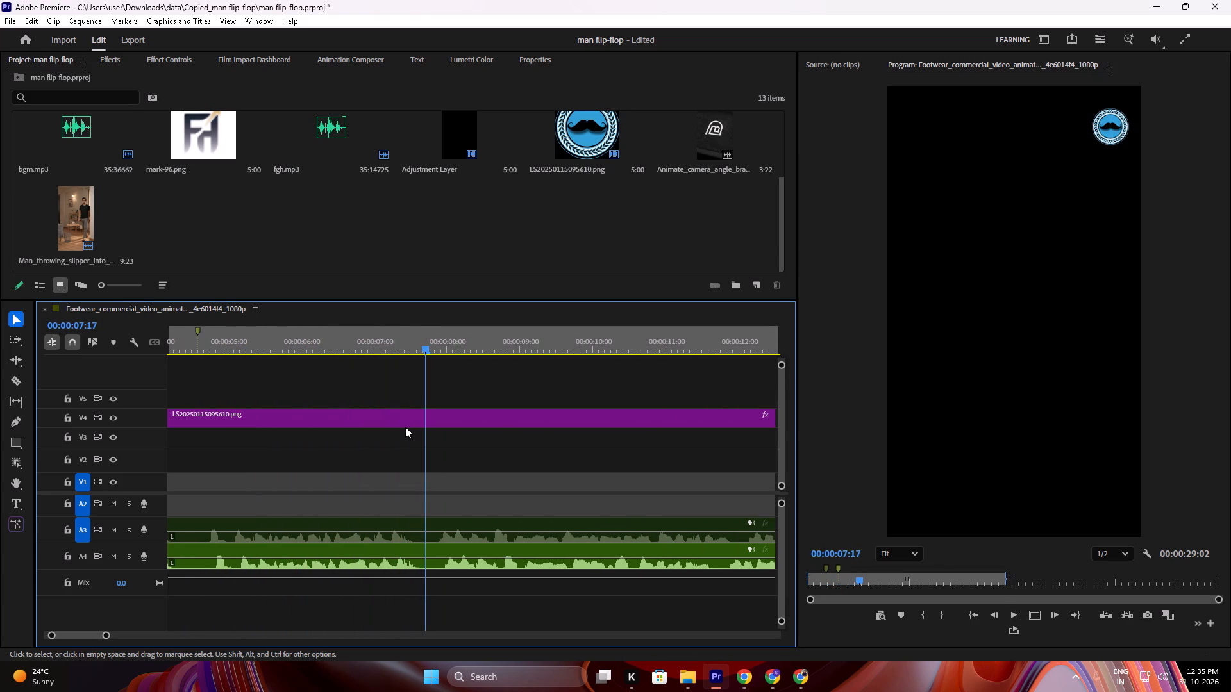
pyautogui.write('m')
# Add a sequence marker just before 00:00:12:00, replay that passage, and move the marker to 00:00:11:19.
pyautogui.press('space')
pyautogui.scroll(-6, 405, 427)
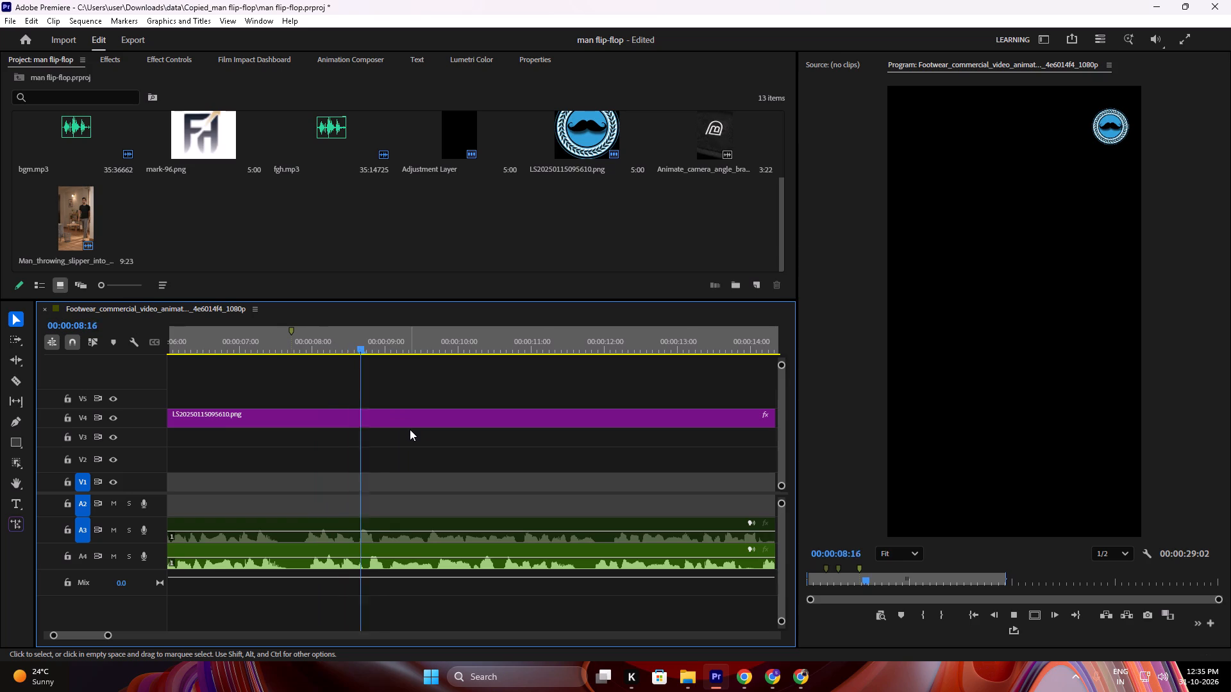
pyautogui.scroll(-5, 412, 438)
pyautogui.press('m')
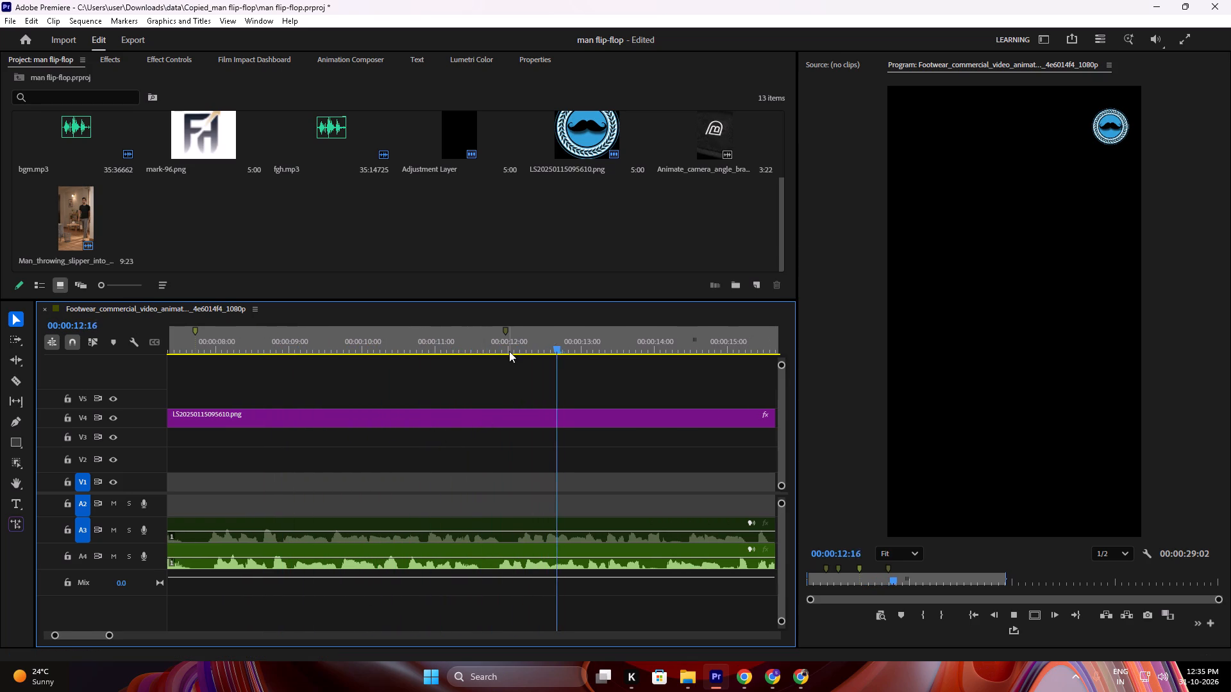
pyautogui.moveTo(509, 350); pyautogui.dragTo(480, 365)
pyautogui.press('space')
pyautogui.press('space')
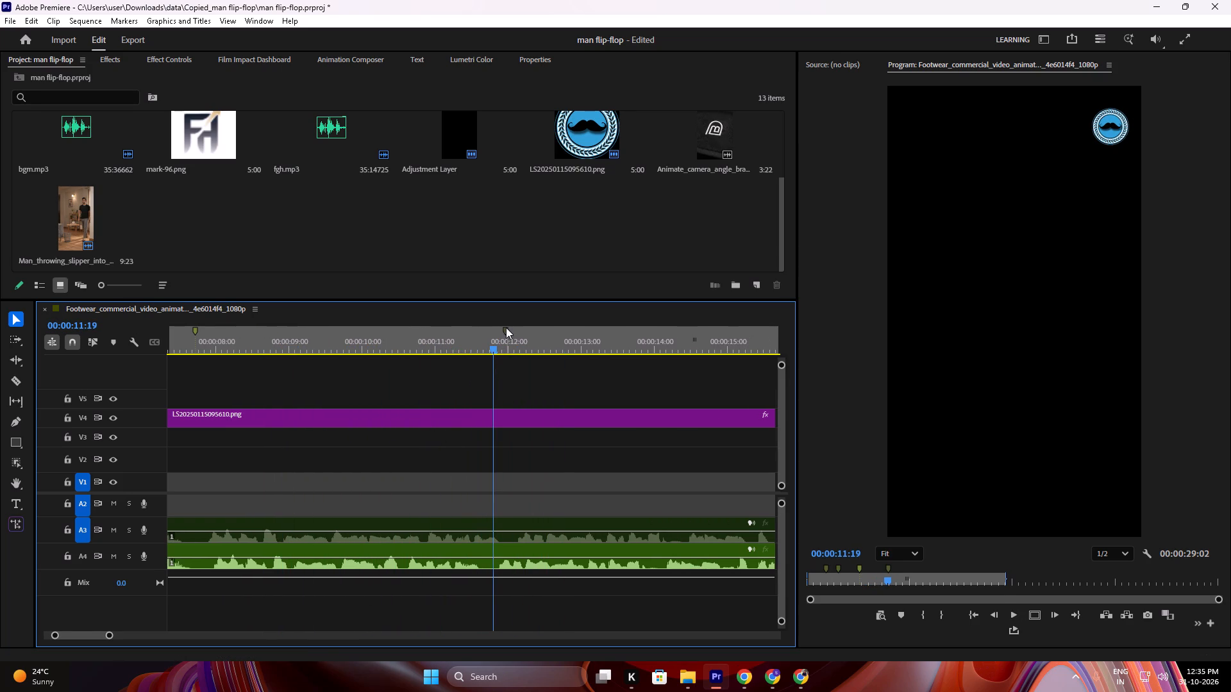
pyautogui.moveTo(506, 327); pyautogui.dragTo(494, 335)
# Play on to about 00:00:14:23 and return the playhead to 00:00:11:17 near the last marker.
pyautogui.press('space')
pyautogui.scroll(-6, 457, 395)
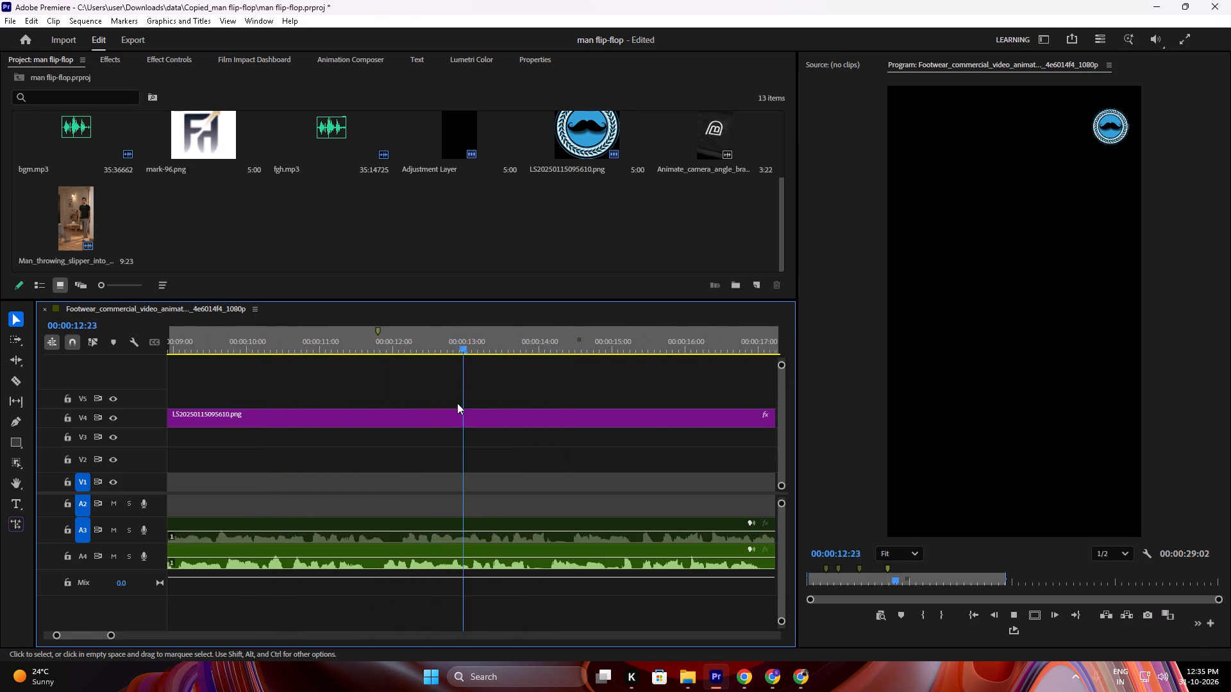
pyautogui.scroll(-7, 457, 403)
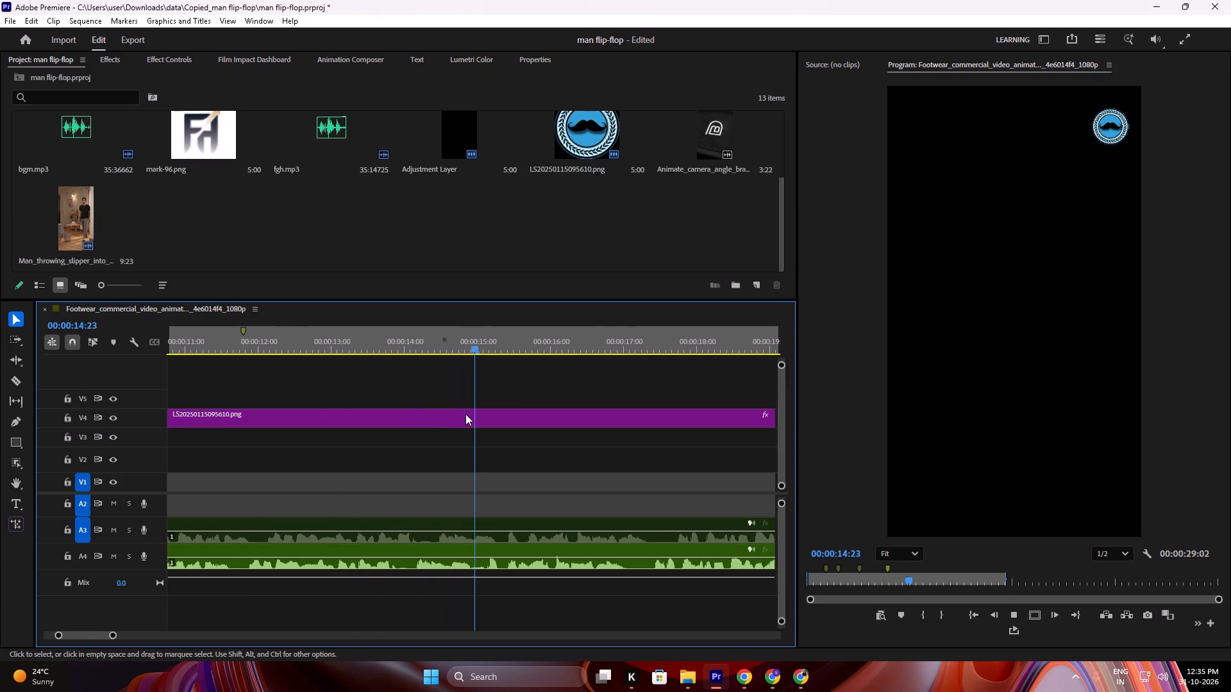
pyautogui.moveTo(262, 340); pyautogui.dragTo(240, 354)
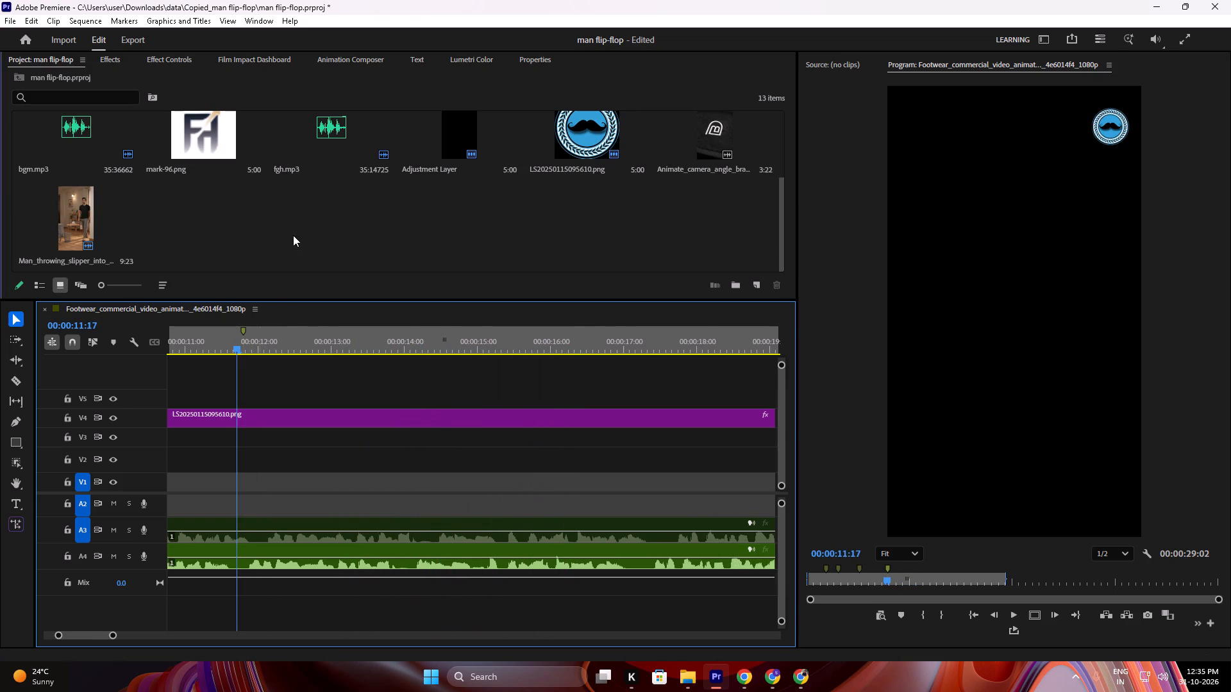
# Import the Black_flip-flop_commercial_video and Flip-flop_commercial_video 1080p files from Downloads into the project.
pyautogui.doubleClick(293, 235)
pyautogui.click(186, 174)
pyautogui.click(231, 179)
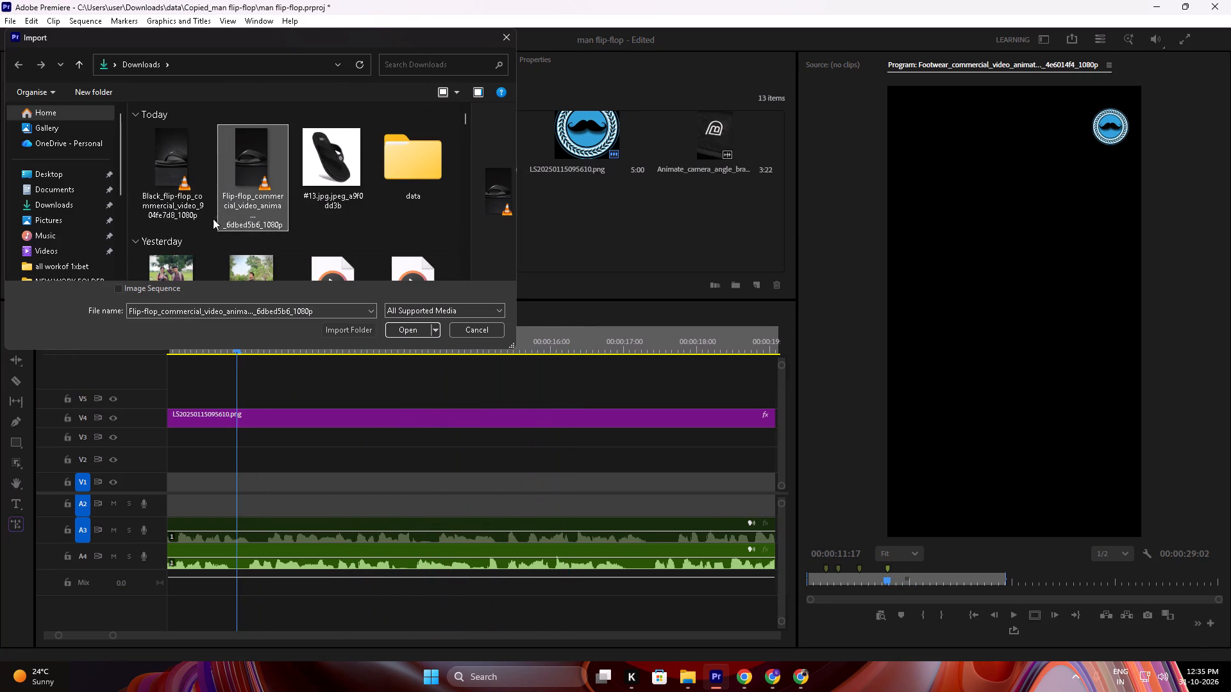
pyautogui.keyDown('shift'); pyautogui.click(189, 199); pyautogui.keyUp('shift')
pyautogui.click(405, 325)
pyautogui.click(474, 260)
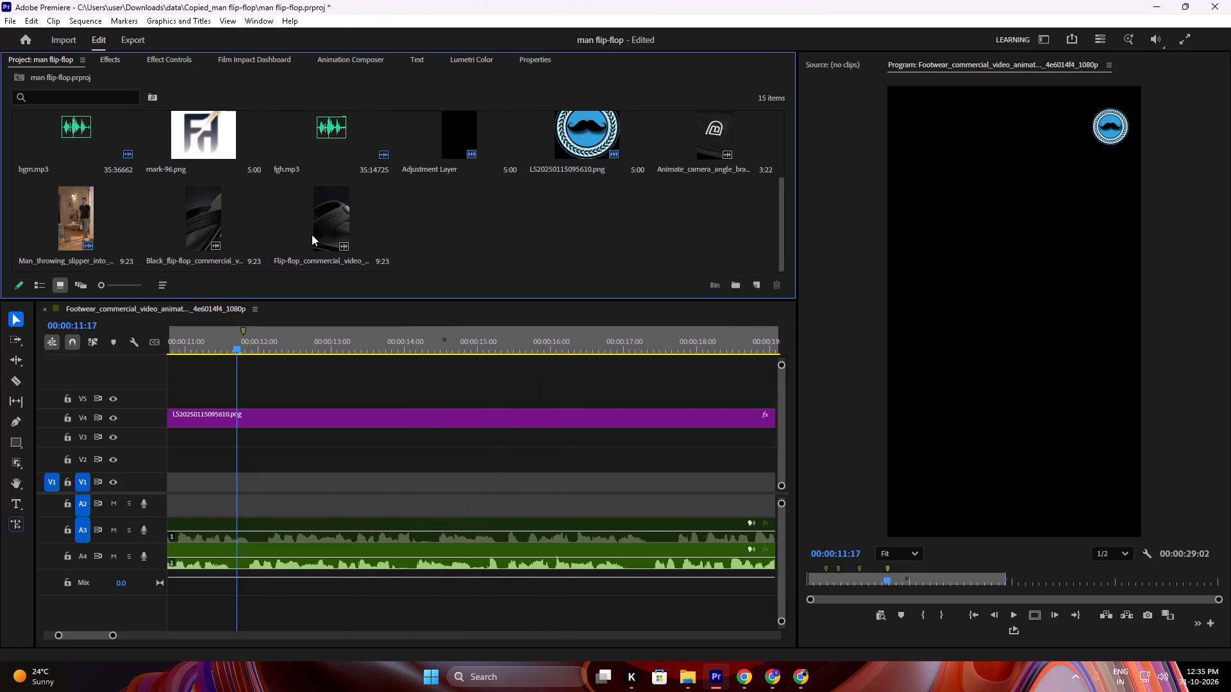
# Open the Flip-flop_commercial_video clip as source and preview its opening shots up to about 00:00:03:04.
pyautogui.doubleClick(312, 235)
pyautogui.moveTo(839, 617); pyautogui.dragTo(805, 602)
pyautogui.moveTo(819, 591); pyautogui.dragTo(800, 599)
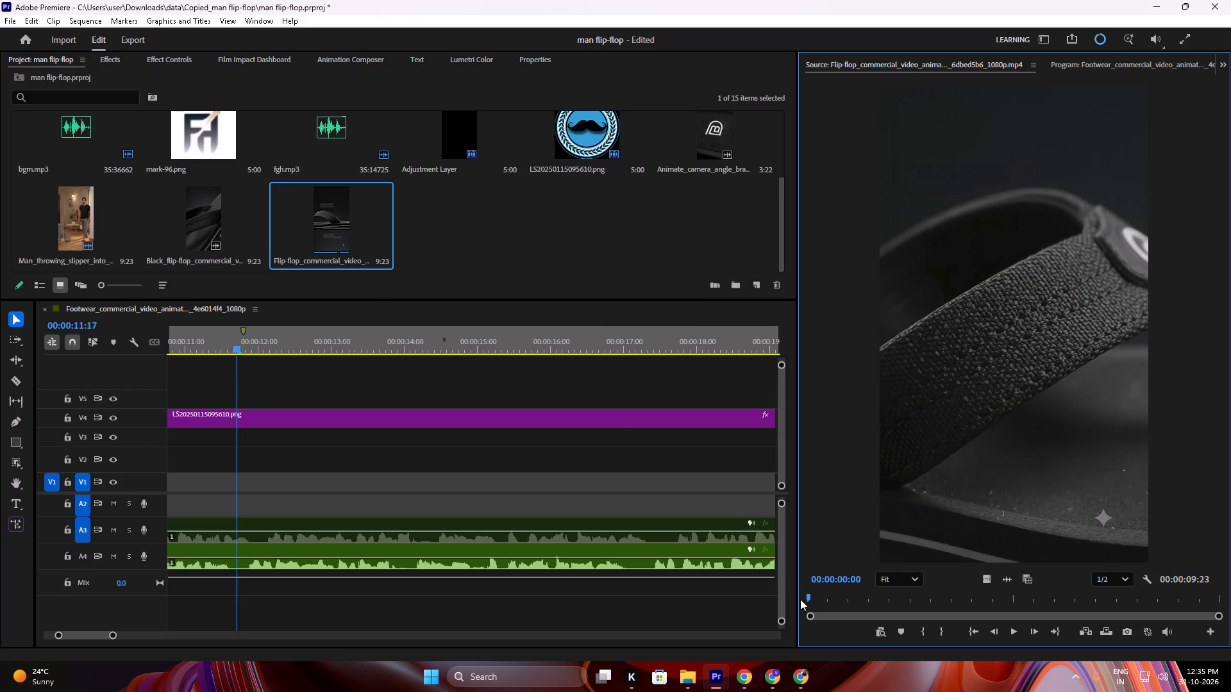
pyautogui.moveTo(800, 599); pyautogui.dragTo(843, 595)
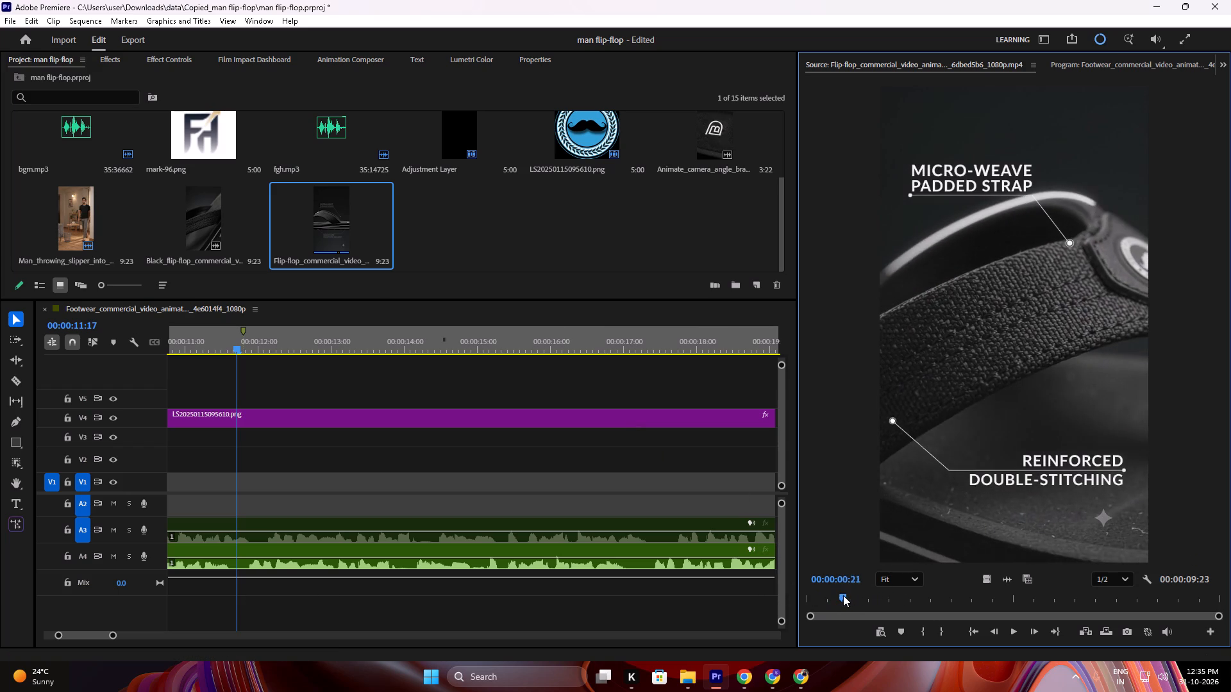
pyautogui.moveTo(843, 595); pyautogui.dragTo(791, 598)
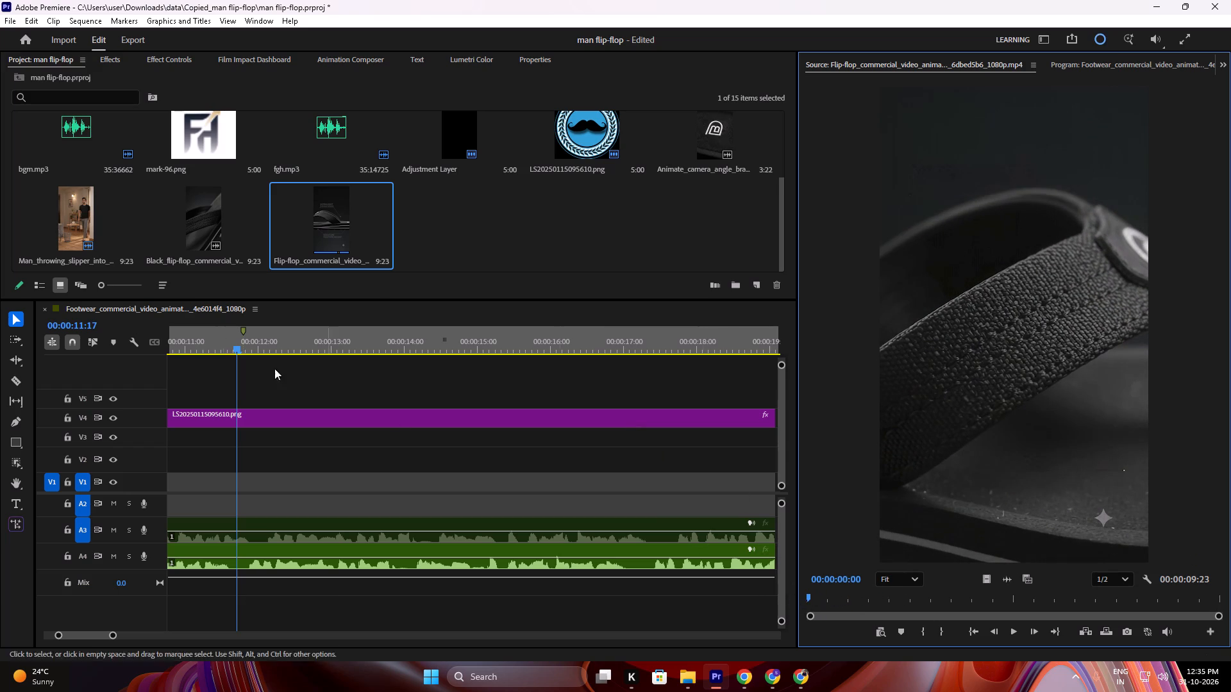
pyautogui.press('space')
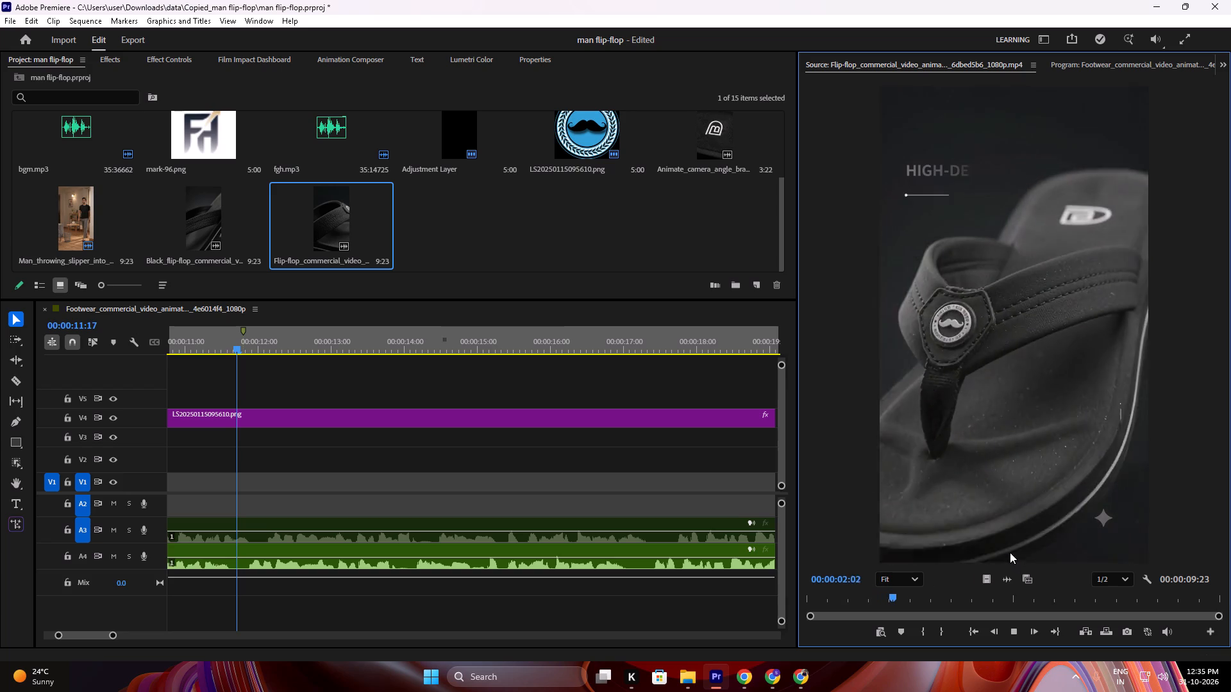
pyautogui.press('space')
pyautogui.press('space')
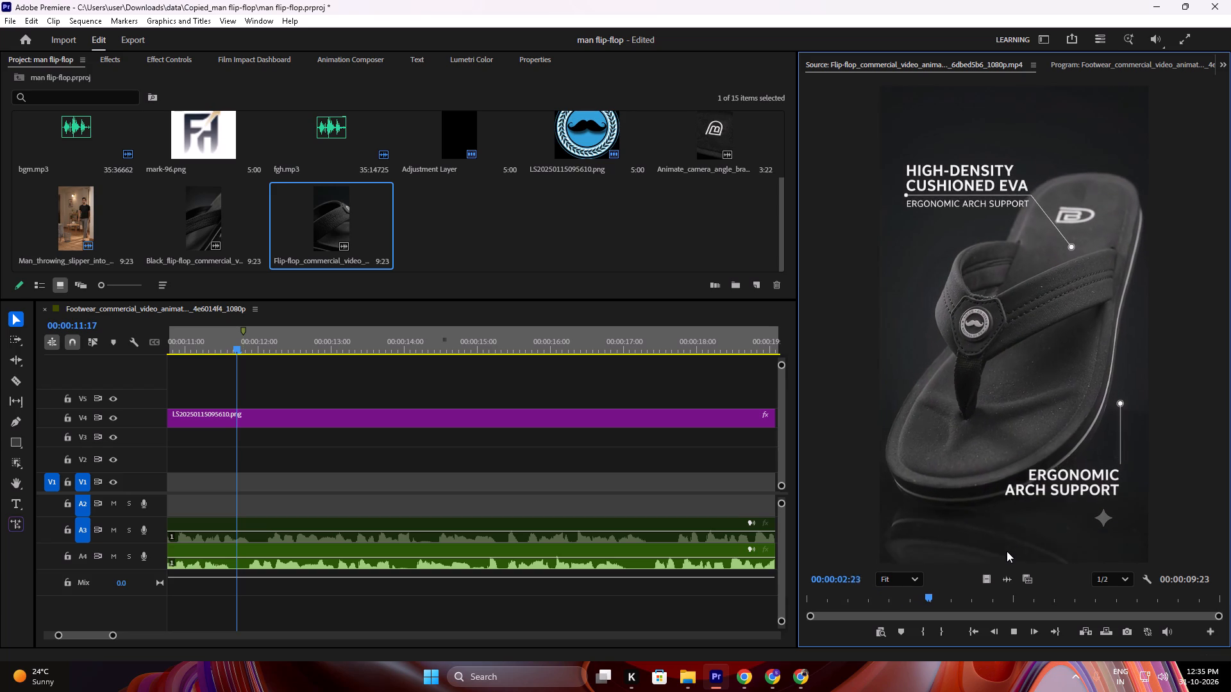
pyautogui.press('space')
pyautogui.press('space')
pyautogui.press('space')
# Find the start of the High-Density Cushioned EVA shot in the source clip and mark the In point at about 00:00:02:00.
pyautogui.moveTo(947, 593); pyautogui.dragTo(924, 596)
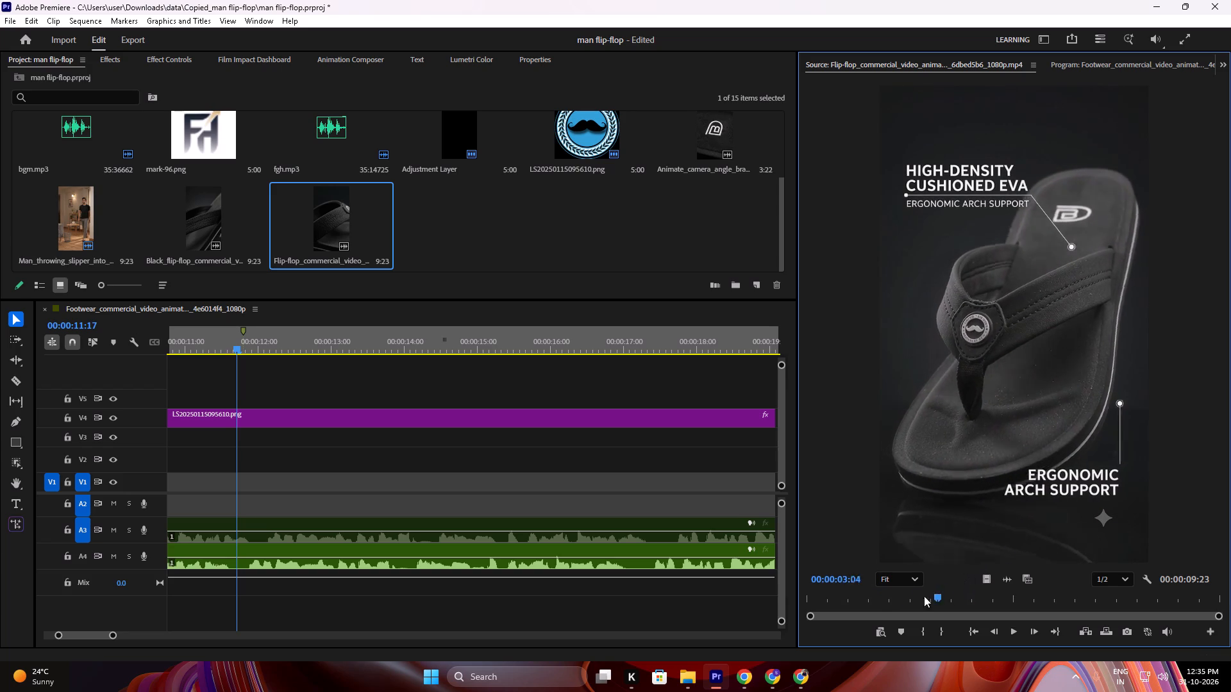
pyautogui.moveTo(924, 596); pyautogui.dragTo(895, 597)
pyautogui.press('space')
pyautogui.press('space')
pyautogui.moveTo(923, 594); pyautogui.dragTo(882, 589)
pyautogui.press('space')
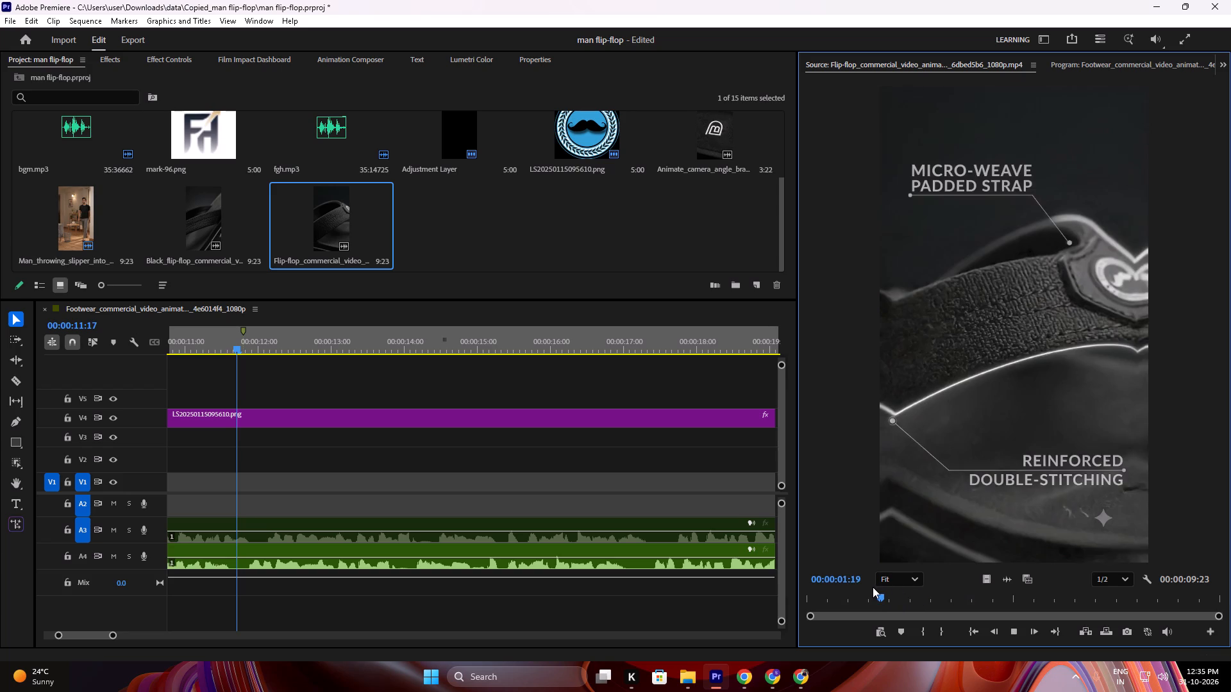
pyautogui.press('space')
pyautogui.press('space')
pyautogui.press('Left')
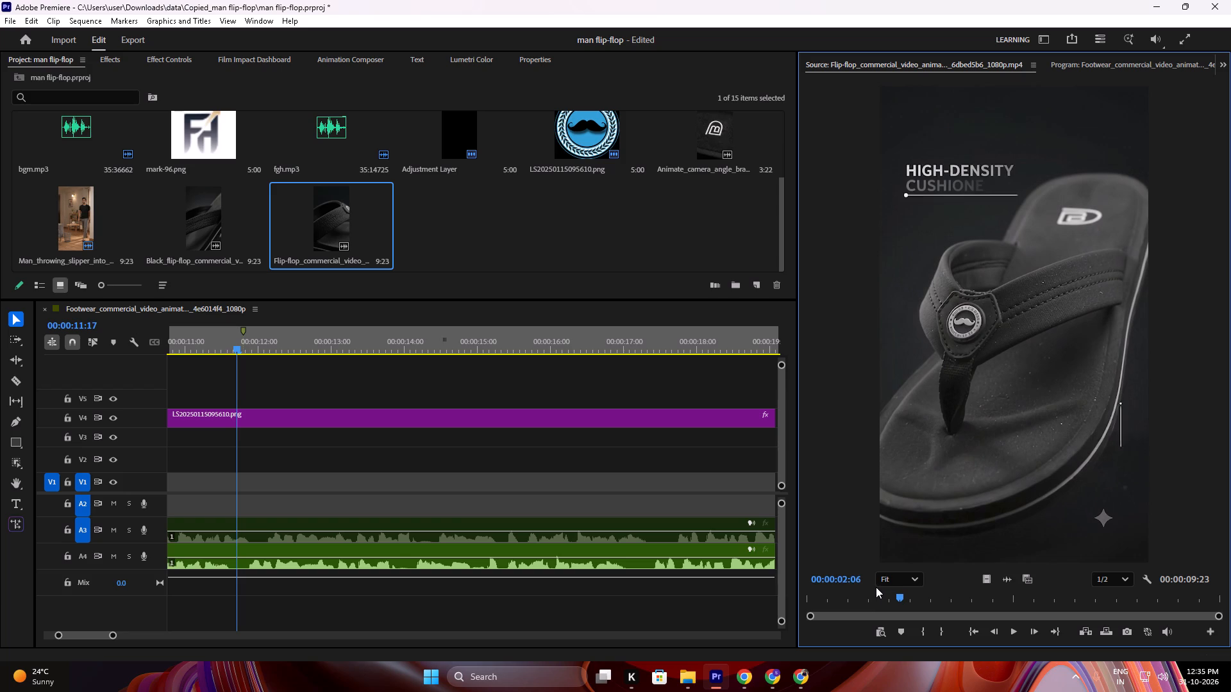
pyautogui.press('Left')
pyautogui.press('Left')
pyautogui.press('Left')
pyautogui.press('Left')
pyautogui.press('Left')
pyautogui.press('Left')
pyautogui.press('Left')
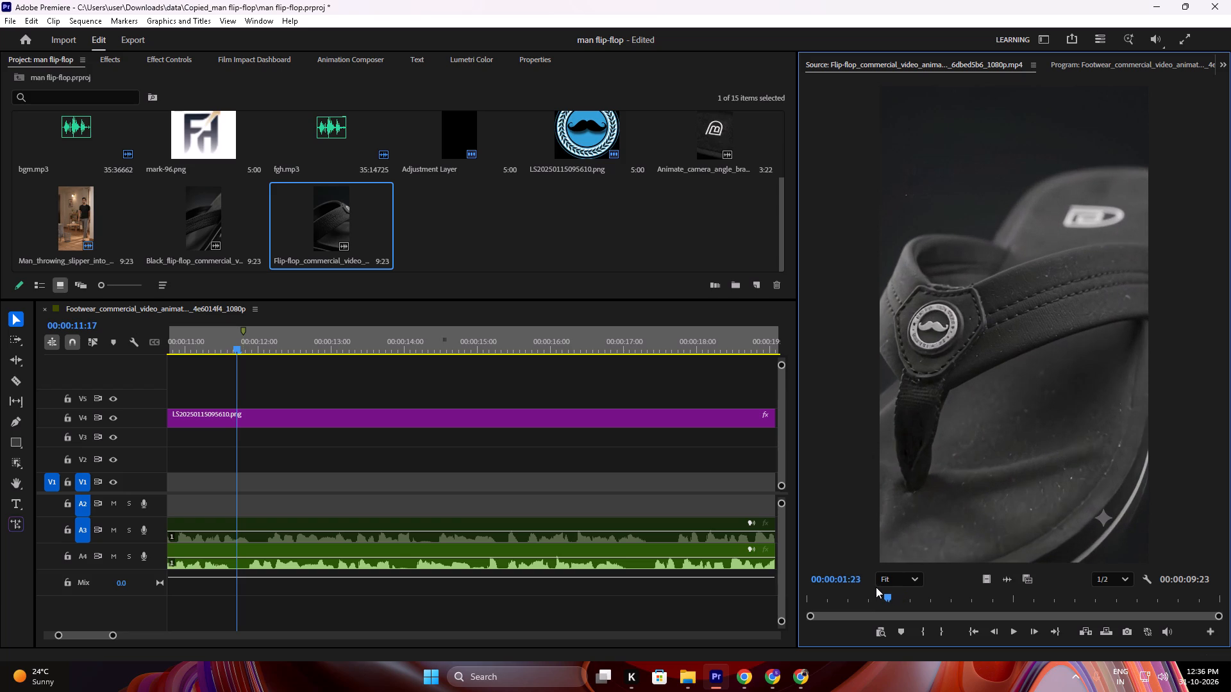
pyautogui.press('Right')
pyautogui.press('i')
# Preview the source clip from its In point and place the trimmed clip on V2, starting at the 00:00:11:19 marker.
pyautogui.press('space')
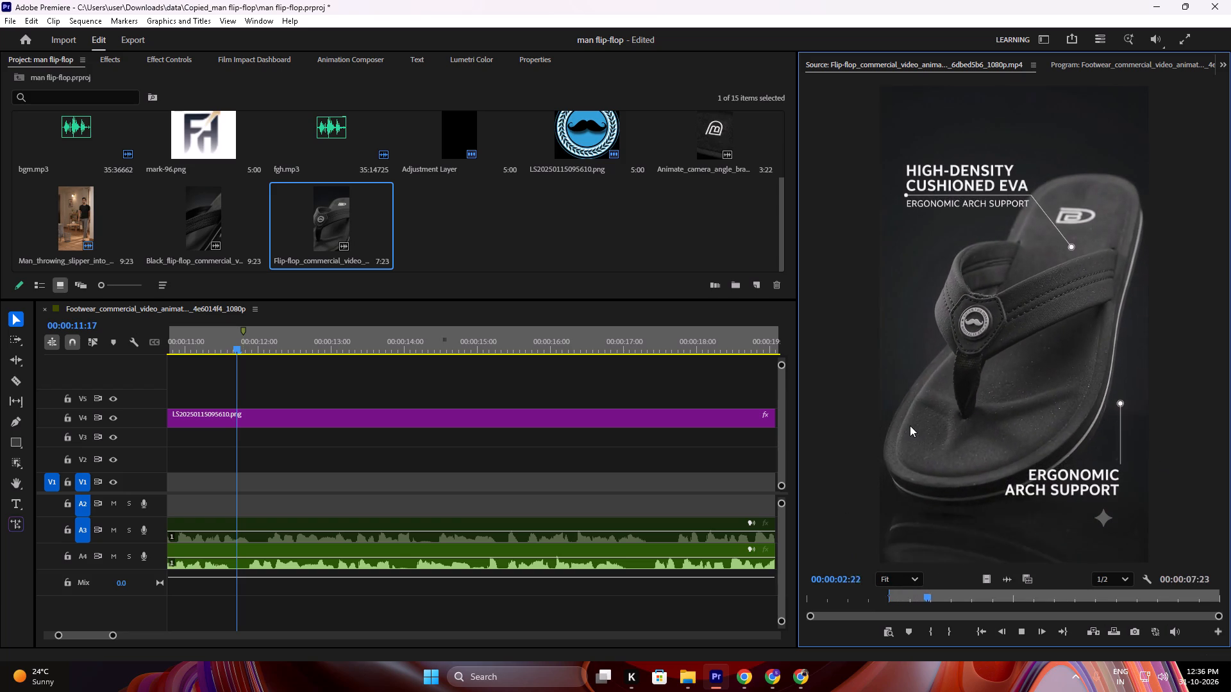
pyautogui.press('space')
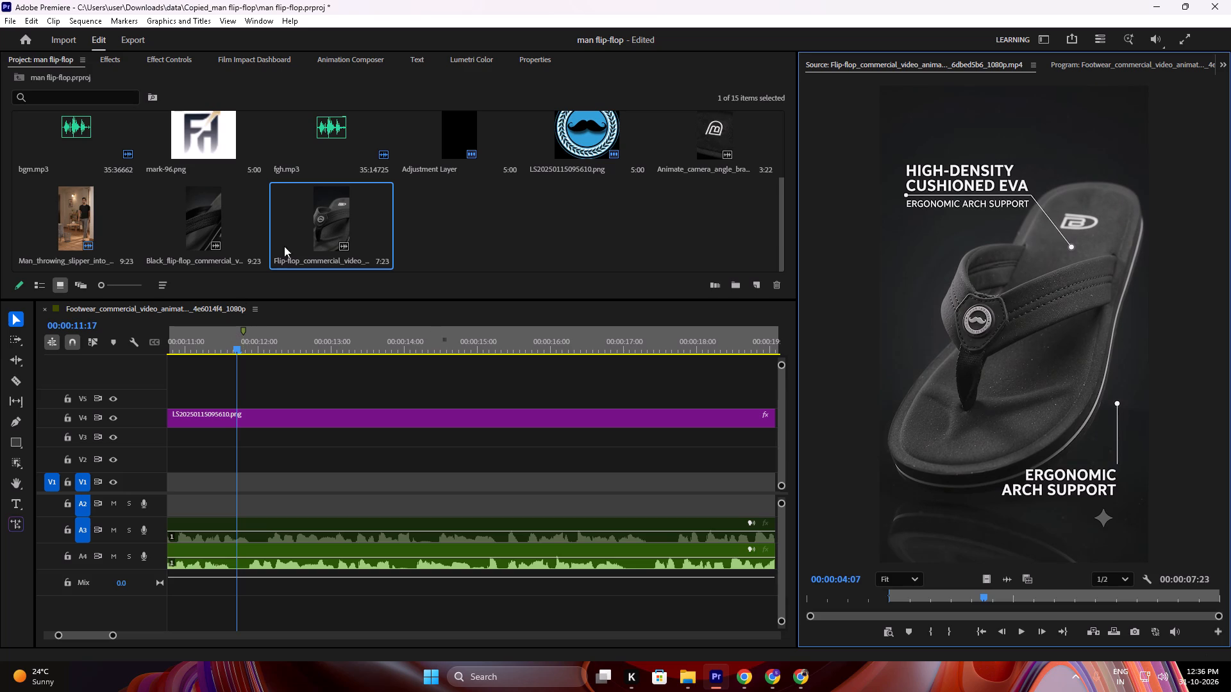
pyautogui.moveTo(300, 238); pyautogui.dragTo(240, 511)
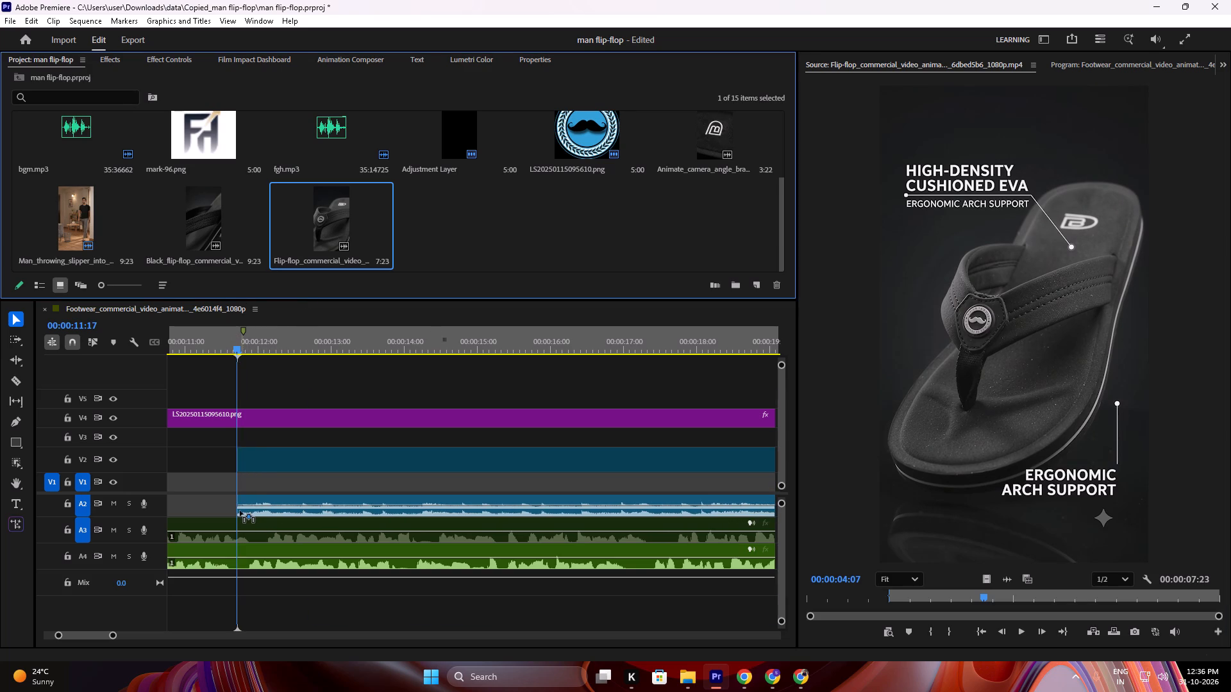
pyautogui.moveTo(240, 511); pyautogui.dragTo(247, 514)
# Unlink the placed flip-flop clip's audio on A2 from its video and remove that audio.
pyautogui.click(258, 501)
pyautogui.rightClick(258, 501)
pyautogui.click(325, 134)
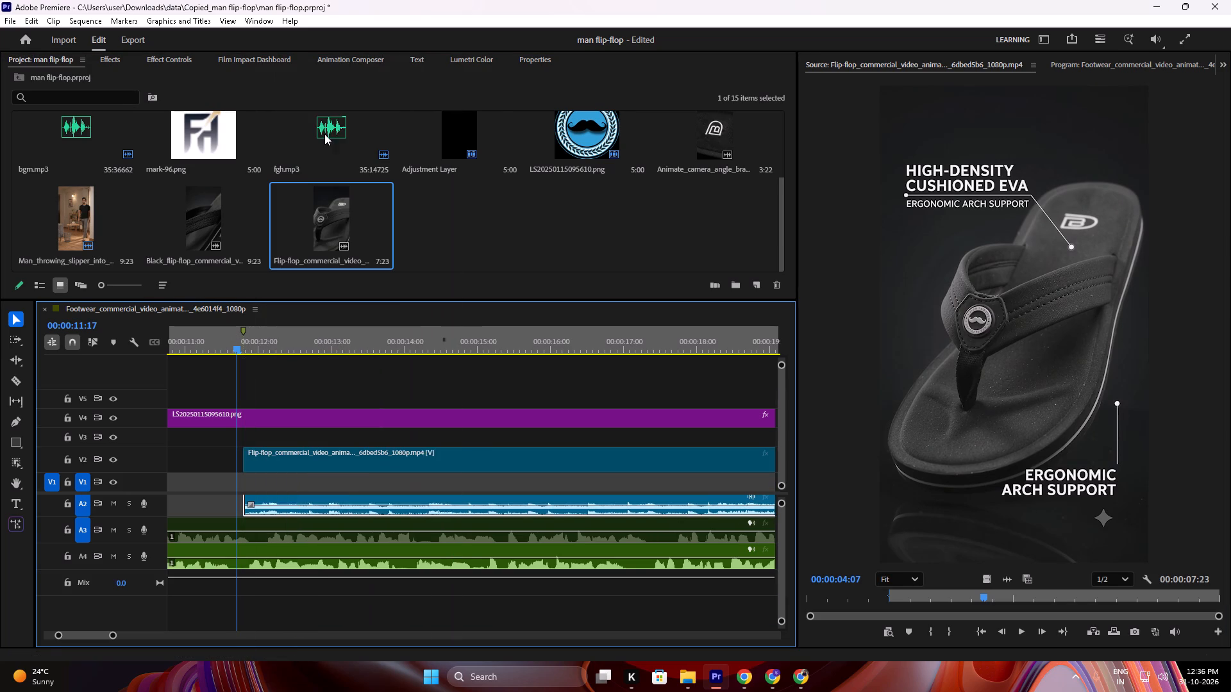
# Play the sequence from just before the 00:00:11:19 marker to check the timing of the placed clip.
pyautogui.moveTo(224, 352); pyautogui.dragTo(216, 356)
pyautogui.press('space')
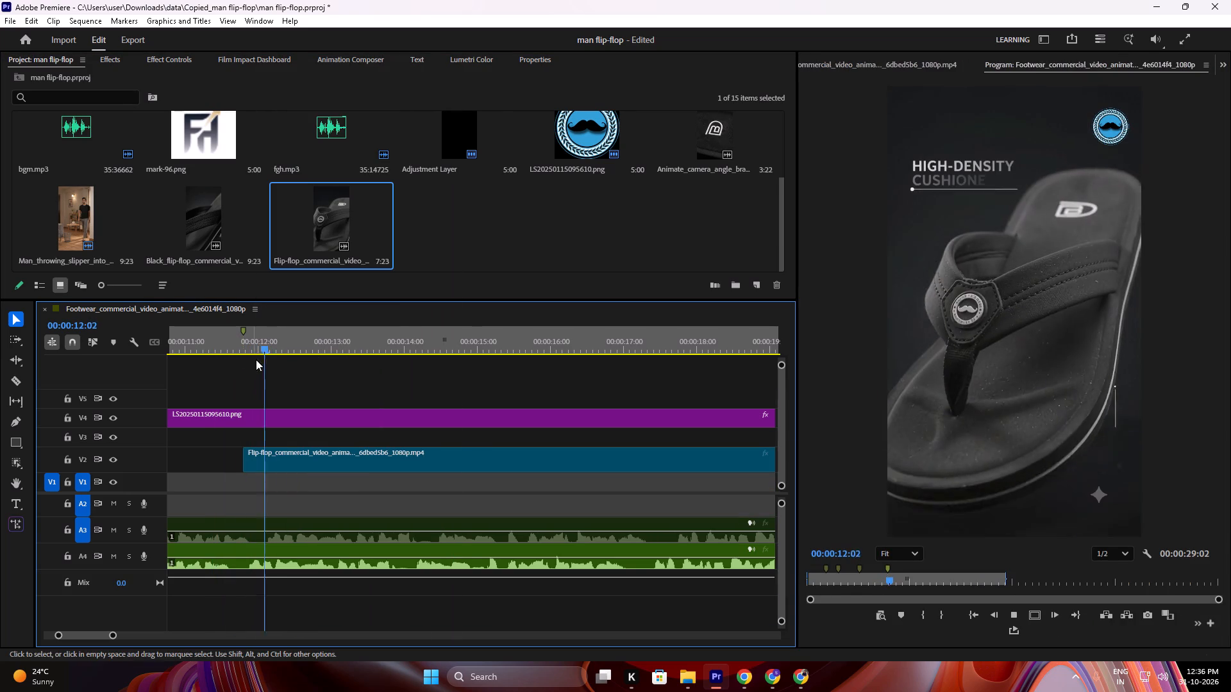
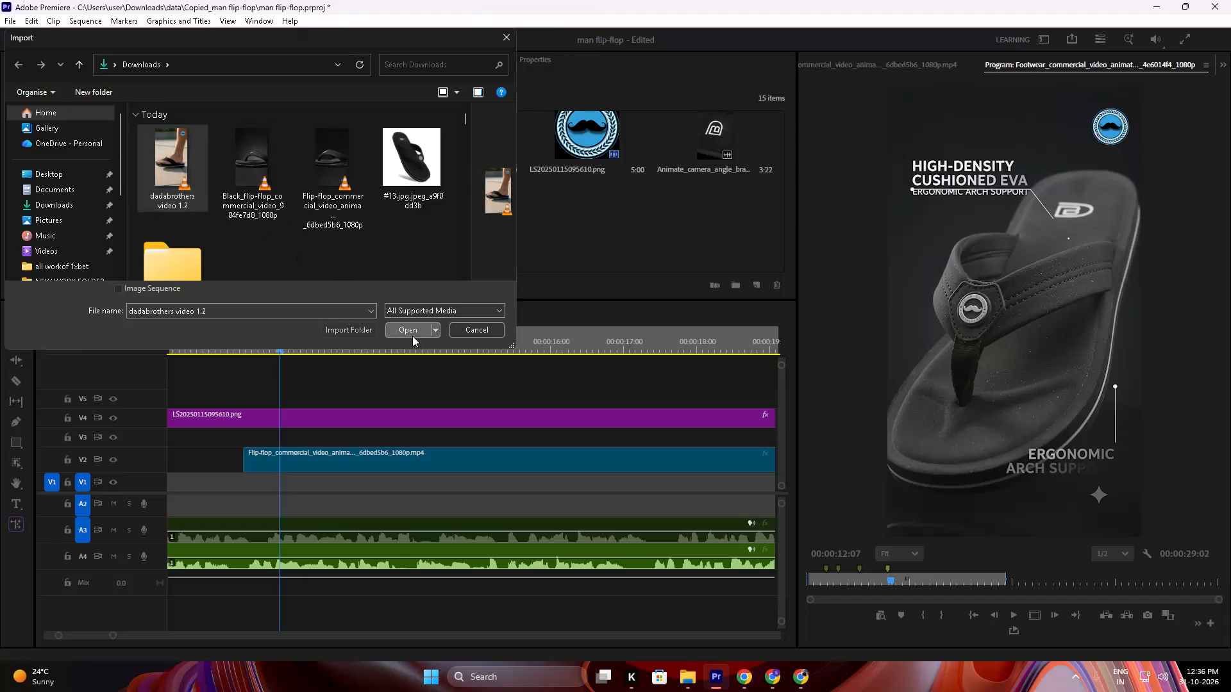
# Load the dadabrothers video 1.2.mp4 clip as the source, preview its opening, and skim to the hands bending the flip-flop around 00:00:36:25.
pyautogui.doubleClick(451, 240)
pyautogui.moveTo(996, 599); pyautogui.dragTo(635, 587)
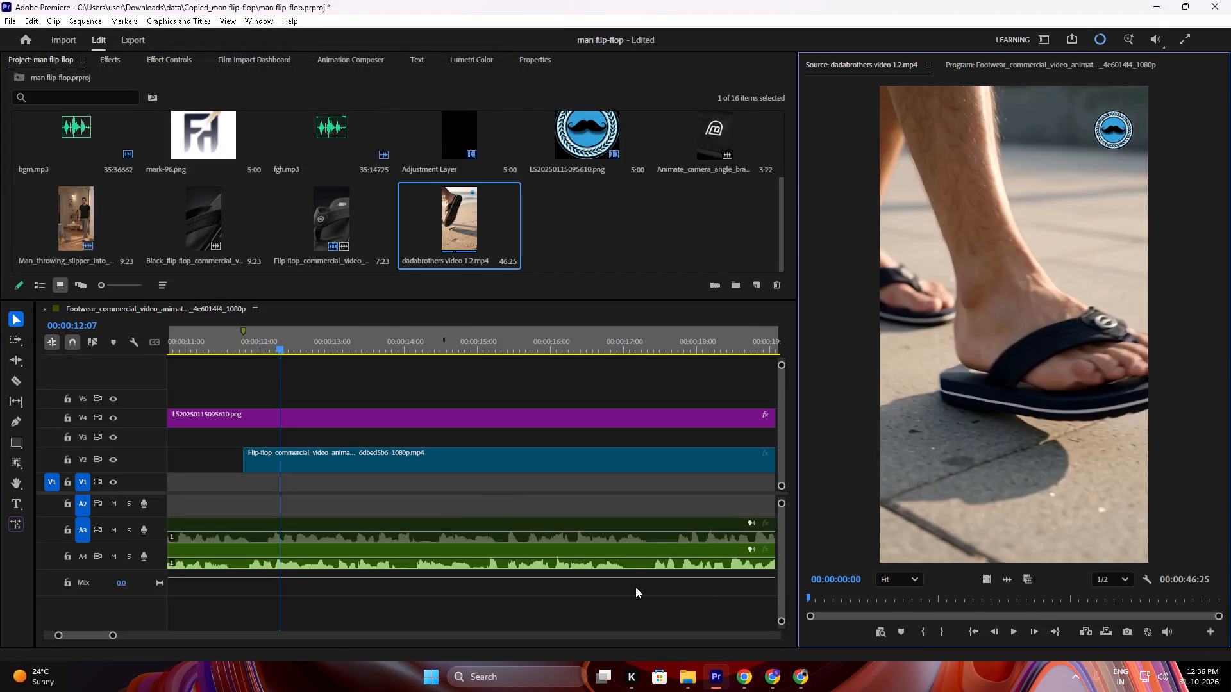
pyautogui.moveTo(635, 587); pyautogui.dragTo(630, 586)
pyautogui.press('space')
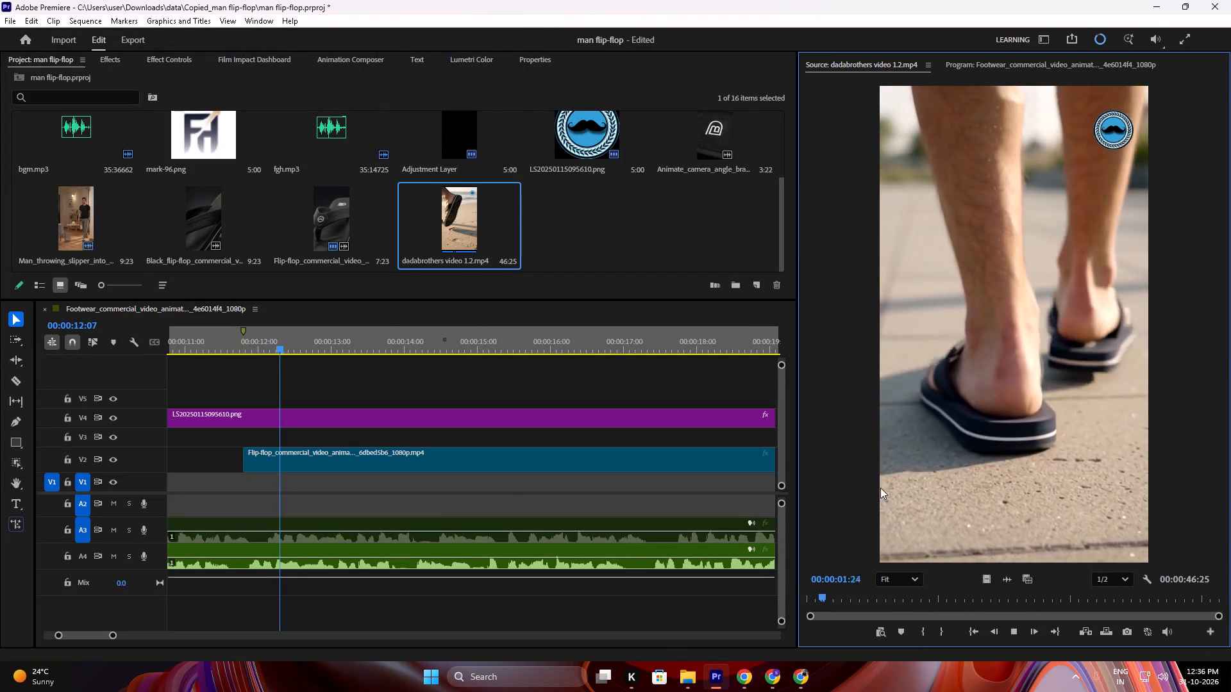
pyautogui.moveTo(989, 589); pyautogui.dragTo(1137, 605)
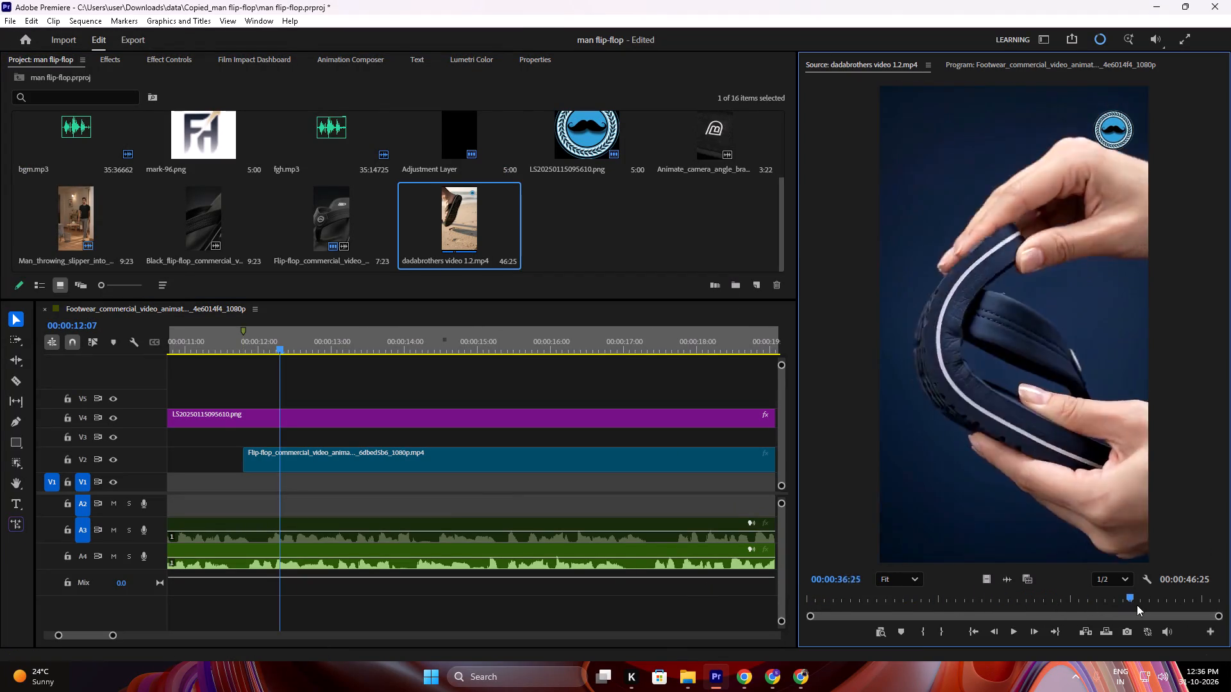
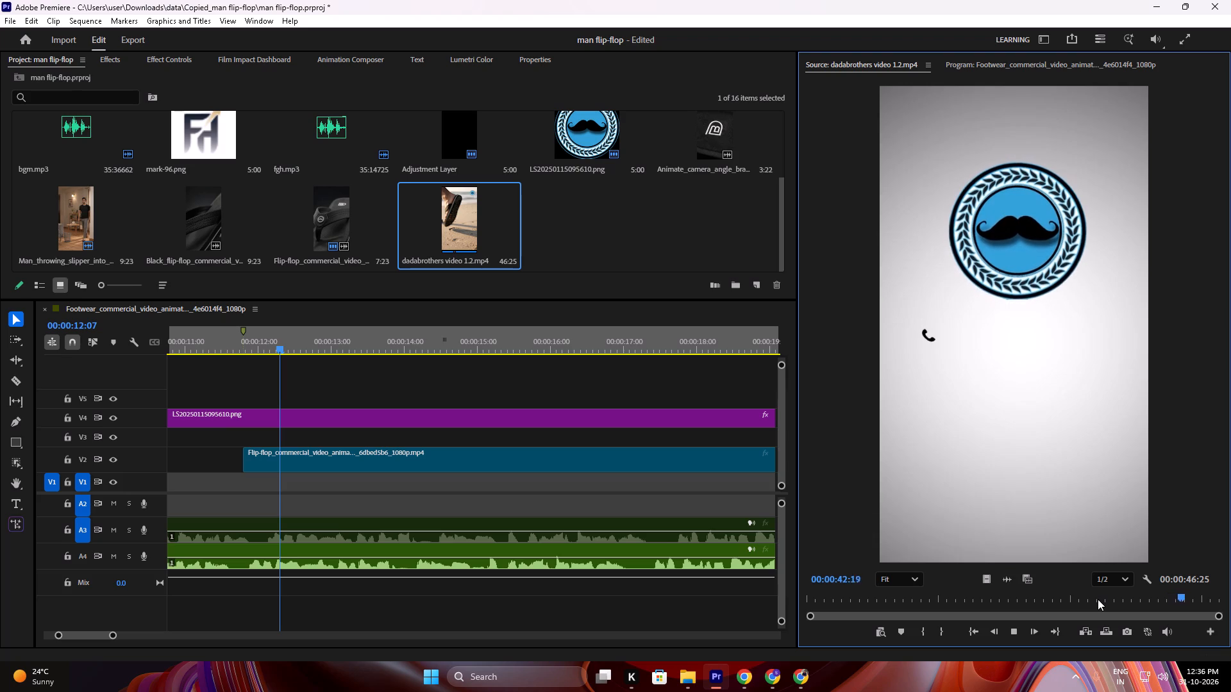
# Find where the dadabrothers logo end card begins and set the source In point at 00:00:41:29.
pyautogui.press('space')
pyautogui.moveTo(1167, 589); pyautogui.dragTo(1151, 591)
pyautogui.press('space')
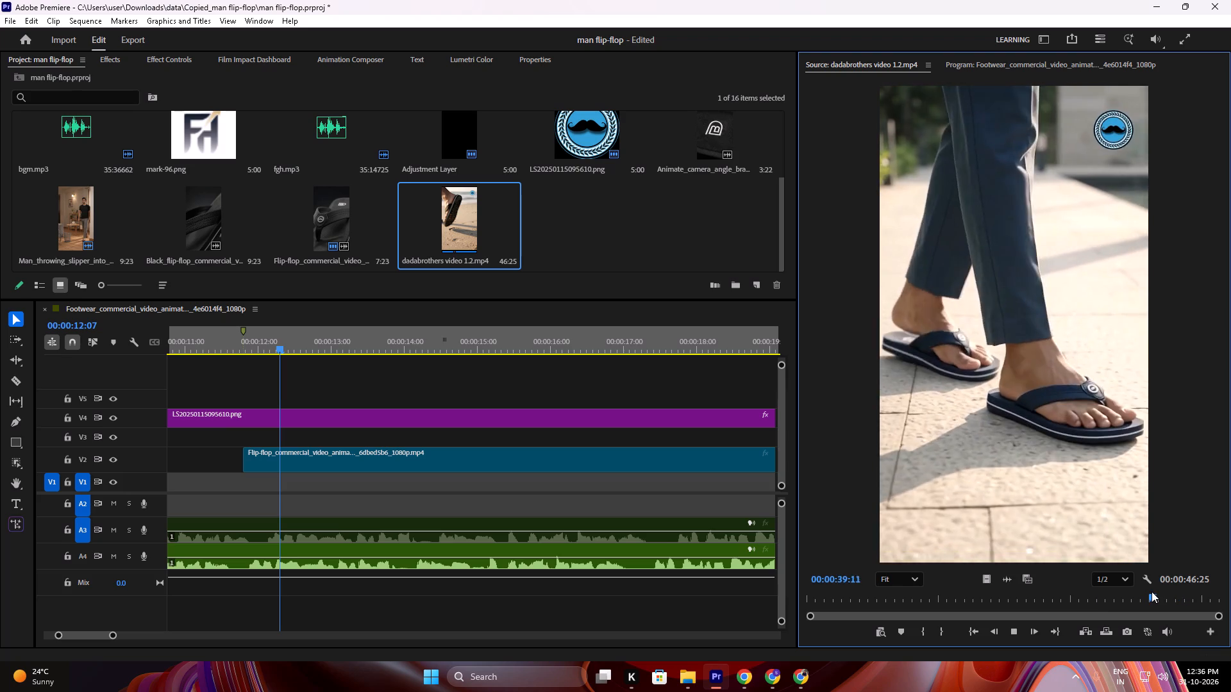
pyautogui.press('space')
pyautogui.press('space')
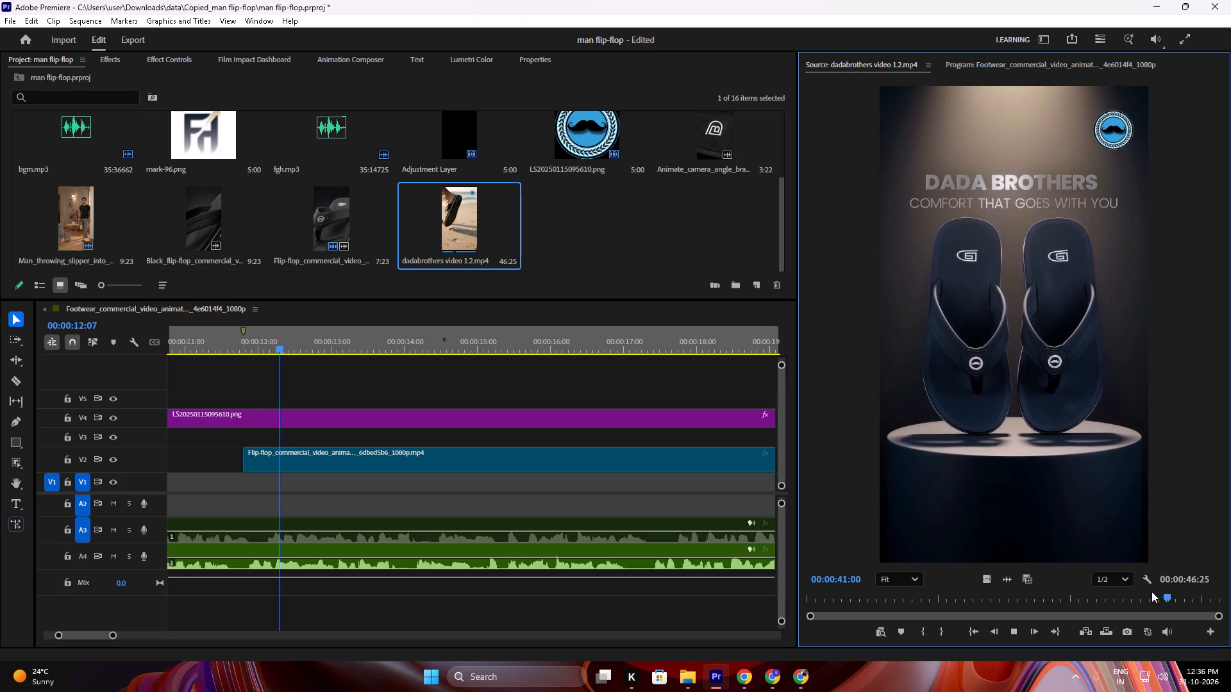
pyautogui.press('space')
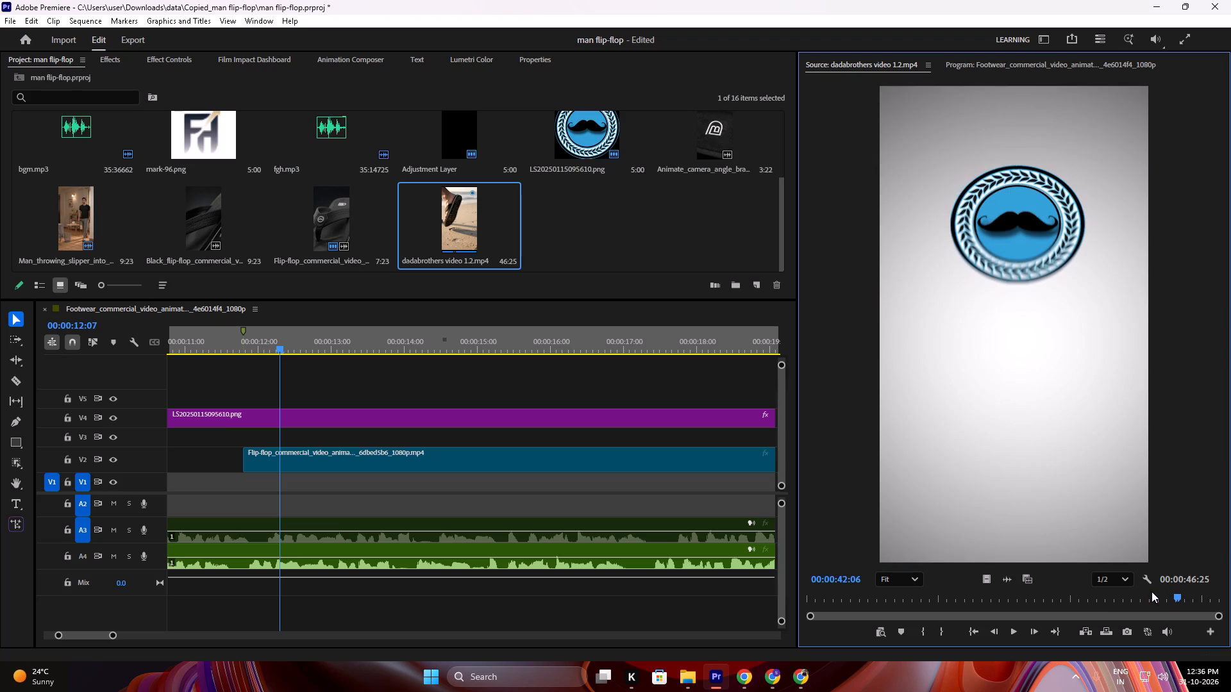
pyautogui.press('Left')
pyautogui.press('Left')
pyautogui.press('Left')
pyautogui.press('Left')
pyautogui.press('Left')
pyautogui.press('Left')
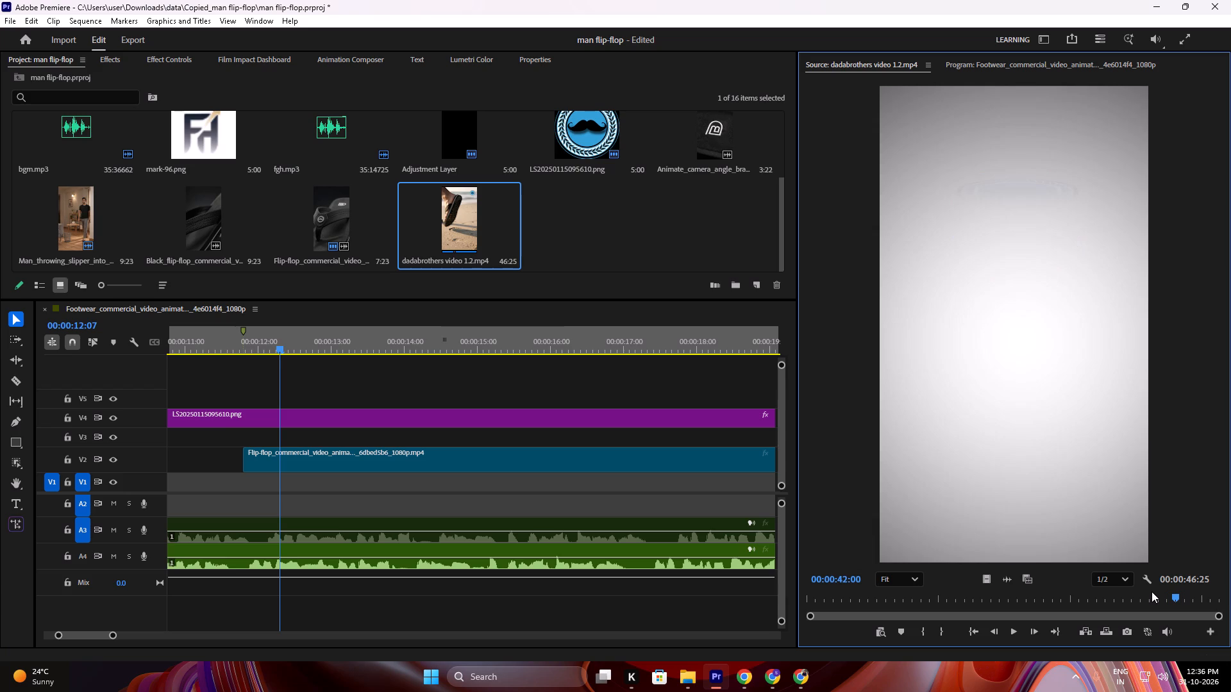
pyautogui.press('Left')
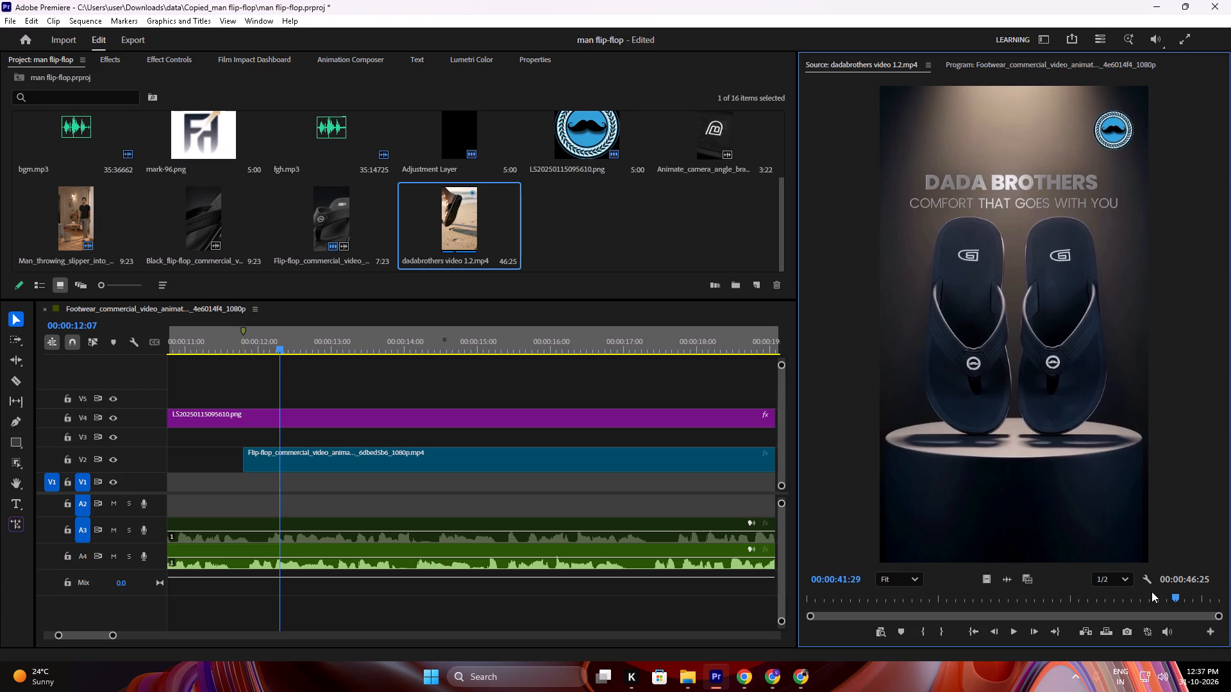
pyautogui.write('i')
# Play through the end card's contact details and set the source Out point at 00:00:45:26.
pyautogui.press('space')
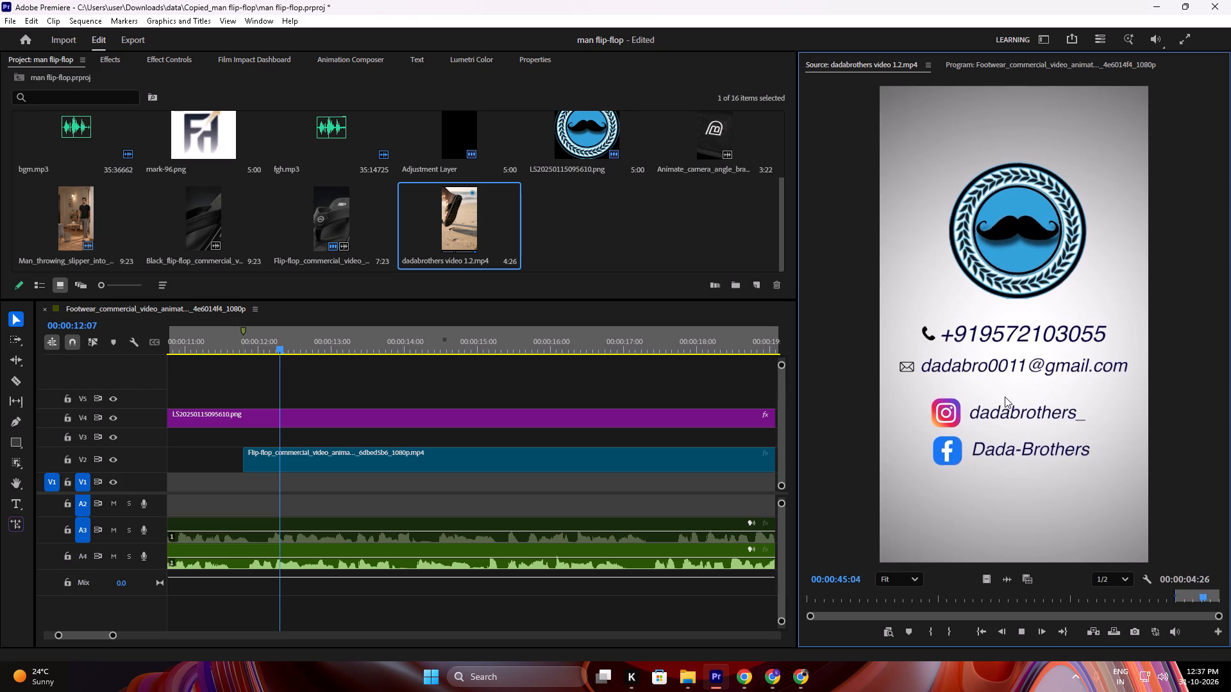
pyautogui.press('space')
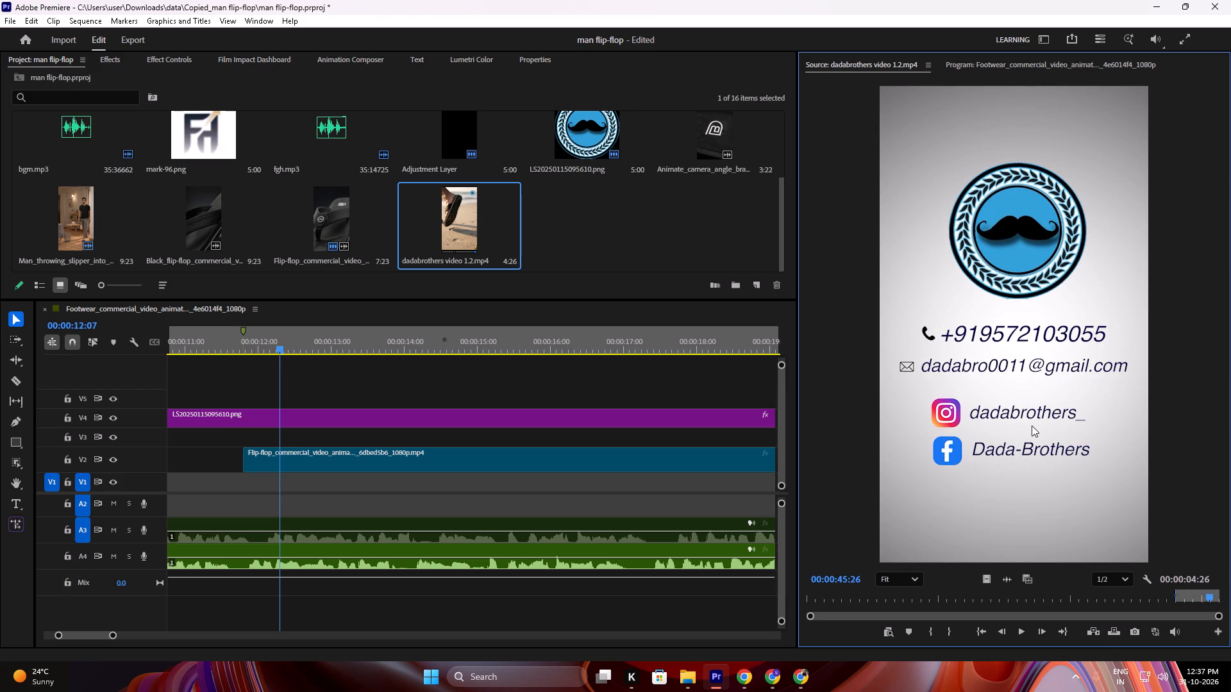
pyautogui.press('o')
# Place the marked end-card segment on V1 so it ends together with the Dip to Black fade, and play it back.
pyautogui.scroll(-10, 563, 548)
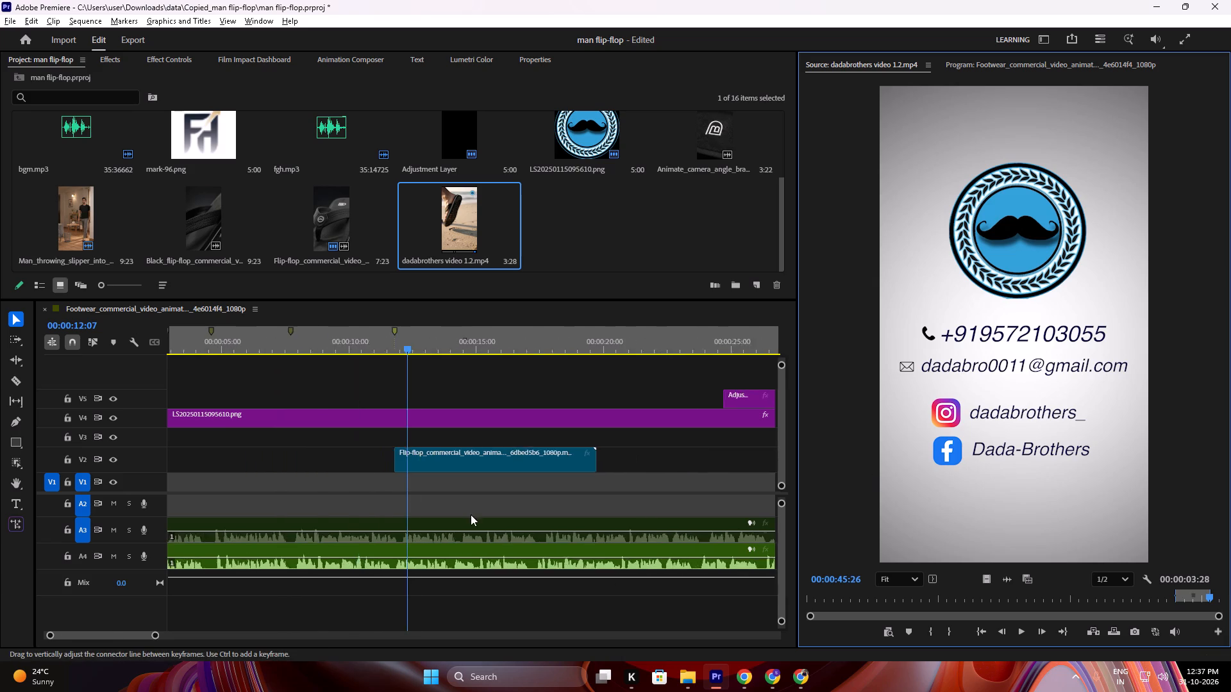
pyautogui.scroll(-13, 471, 515)
pyautogui.moveTo(975, 267); pyautogui.dragTo(377, 482)
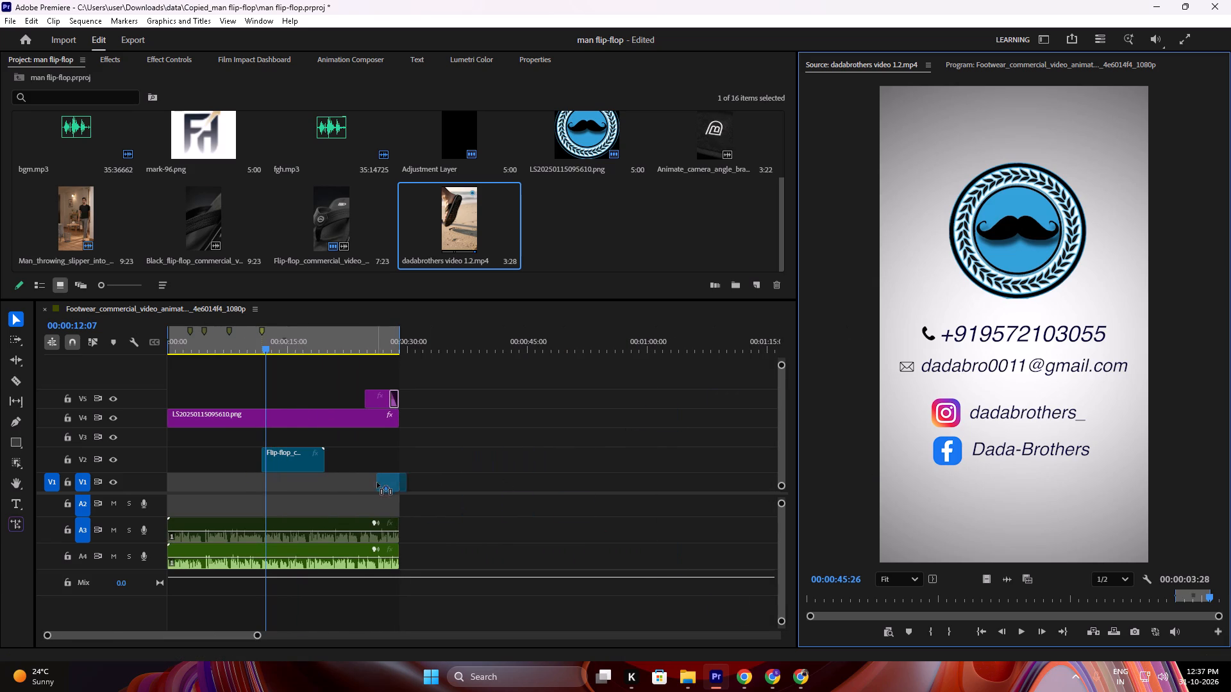
pyautogui.moveTo(377, 482); pyautogui.dragTo(367, 490)
pyautogui.keyDown('alt'); pyautogui.scroll(12, 367, 490); pyautogui.keyUp('alt')
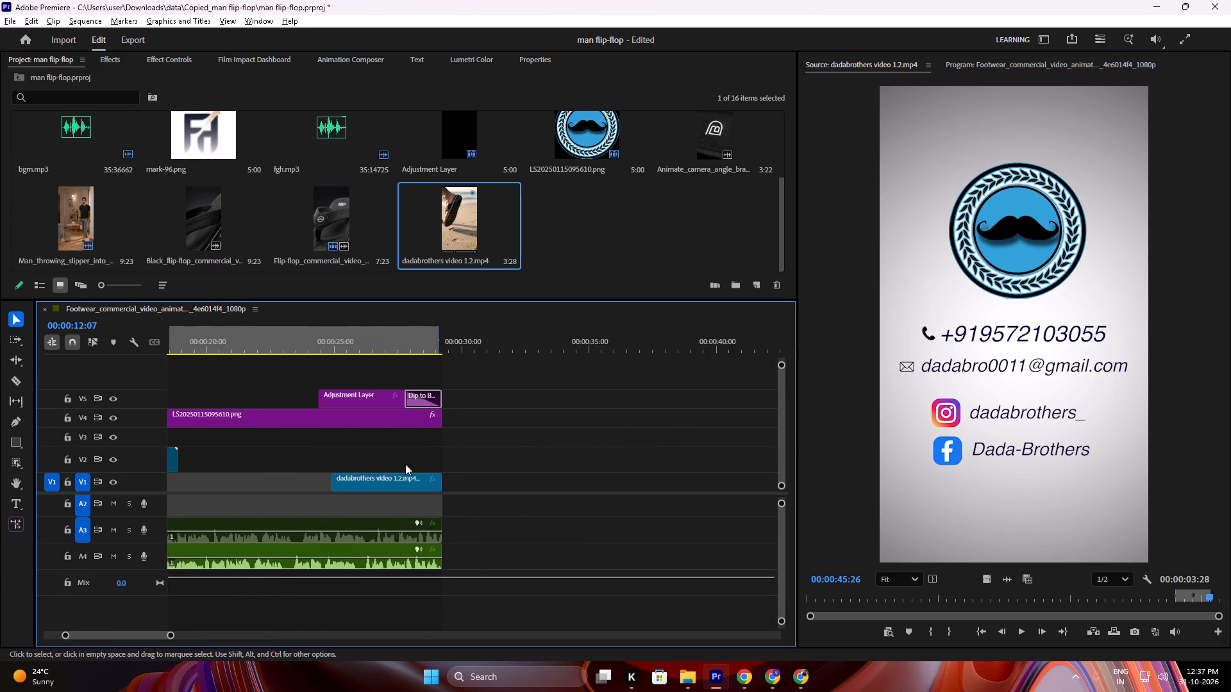
pyautogui.keyDown('alt'); pyautogui.scroll(5, 405, 464); pyautogui.keyUp('alt')
pyautogui.click(306, 336)
pyautogui.press('space')
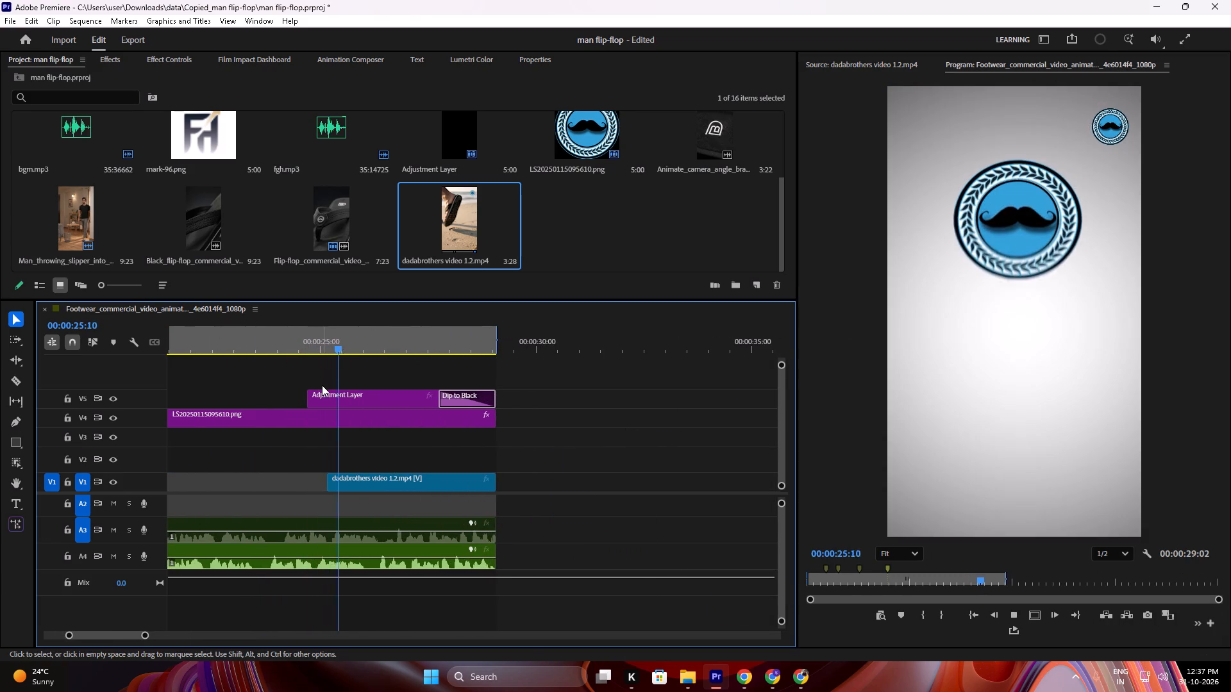
pyautogui.press('space')
pyautogui.press('space')
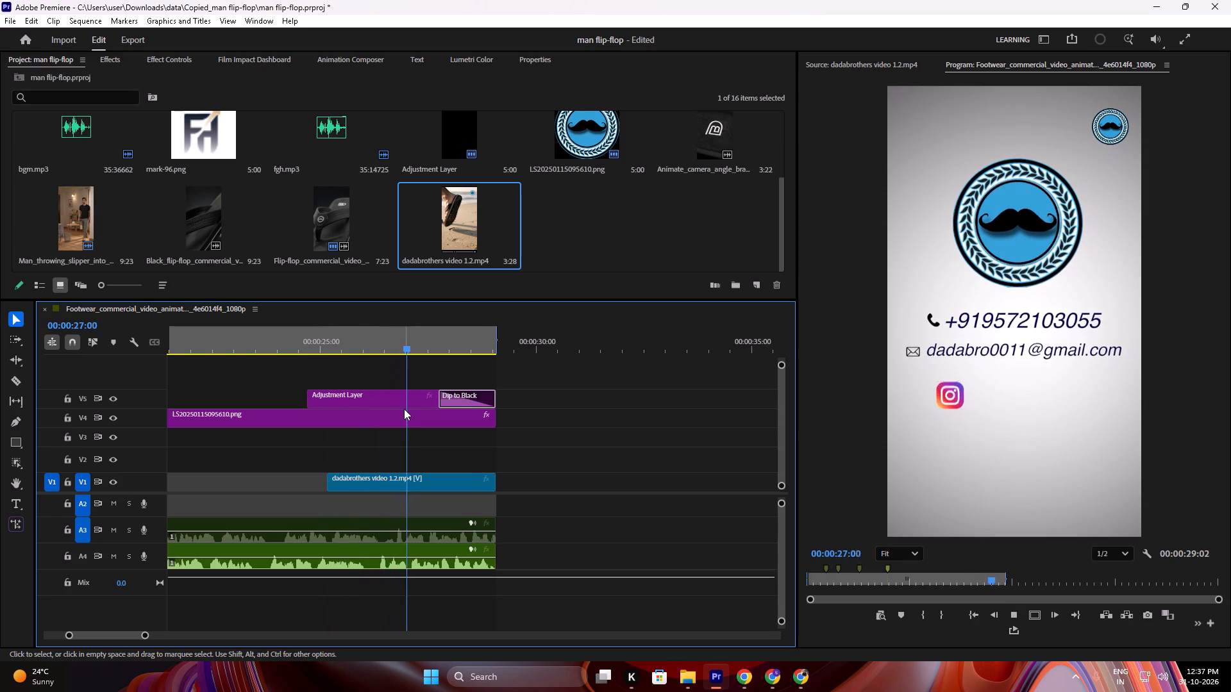
pyautogui.press('space')
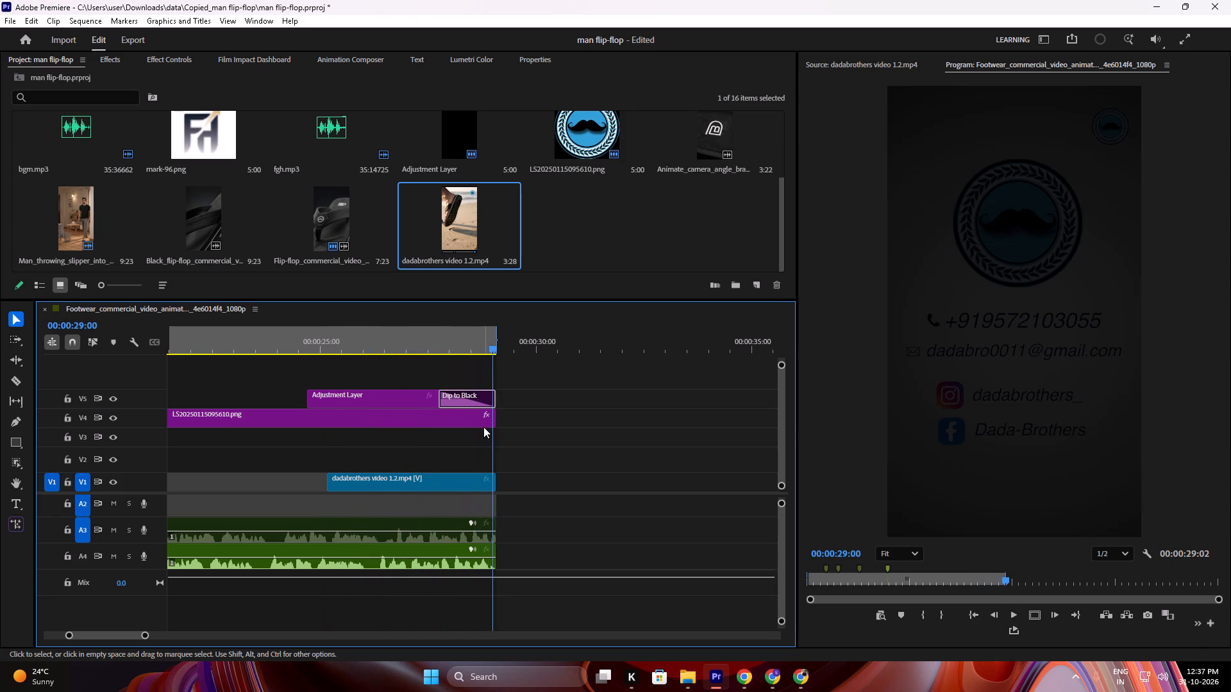
# Move only the end card's video on V1 to start directly after the Dip to Black fade, and play it.
pyautogui.moveTo(431, 475); pyautogui.dragTo(598, 484)
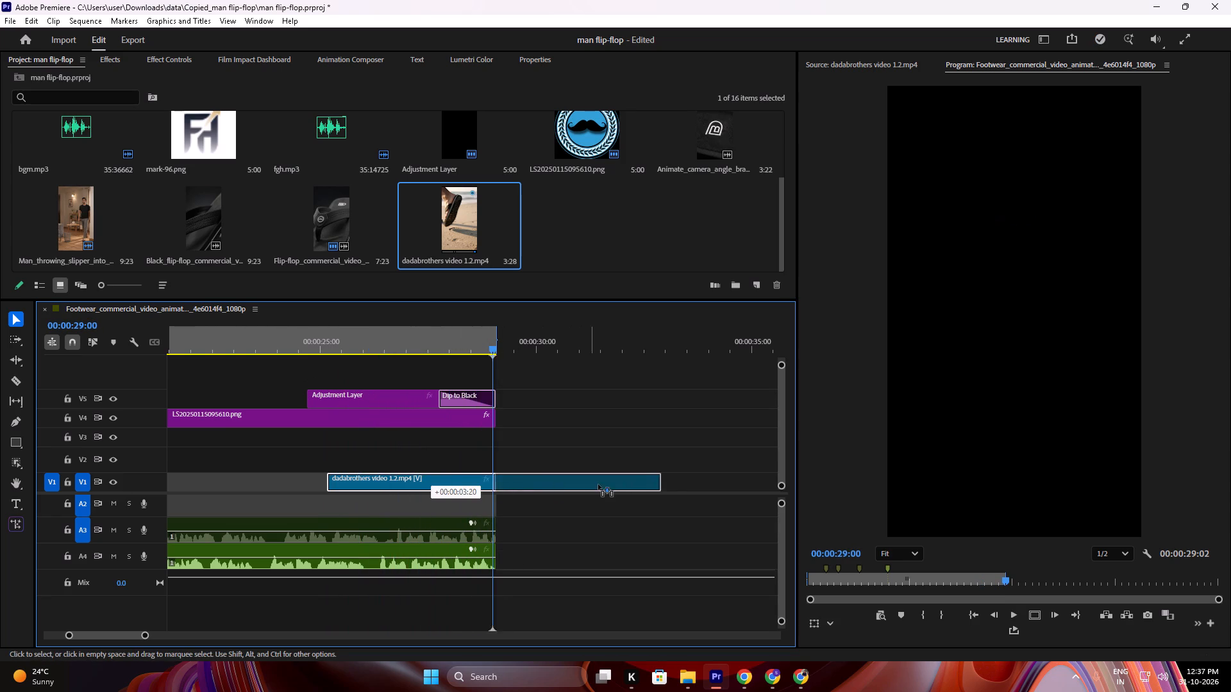
pyautogui.moveTo(598, 484); pyautogui.dragTo(601, 482)
pyautogui.click(574, 431)
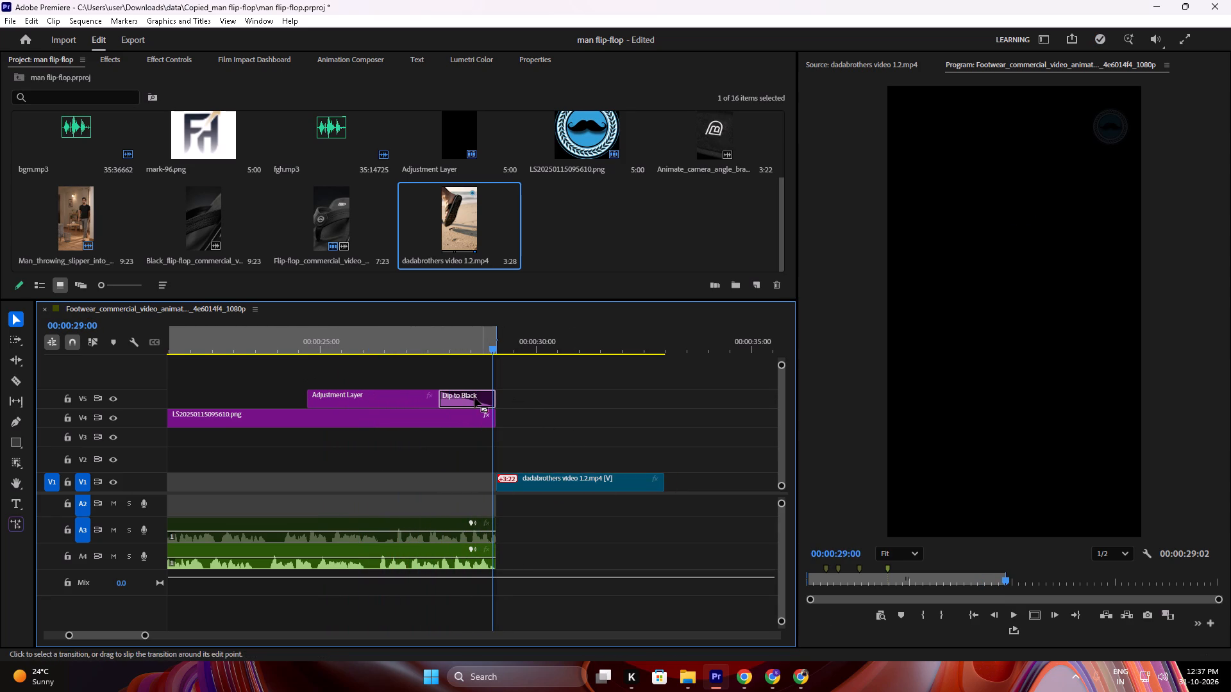
pyautogui.press('space')
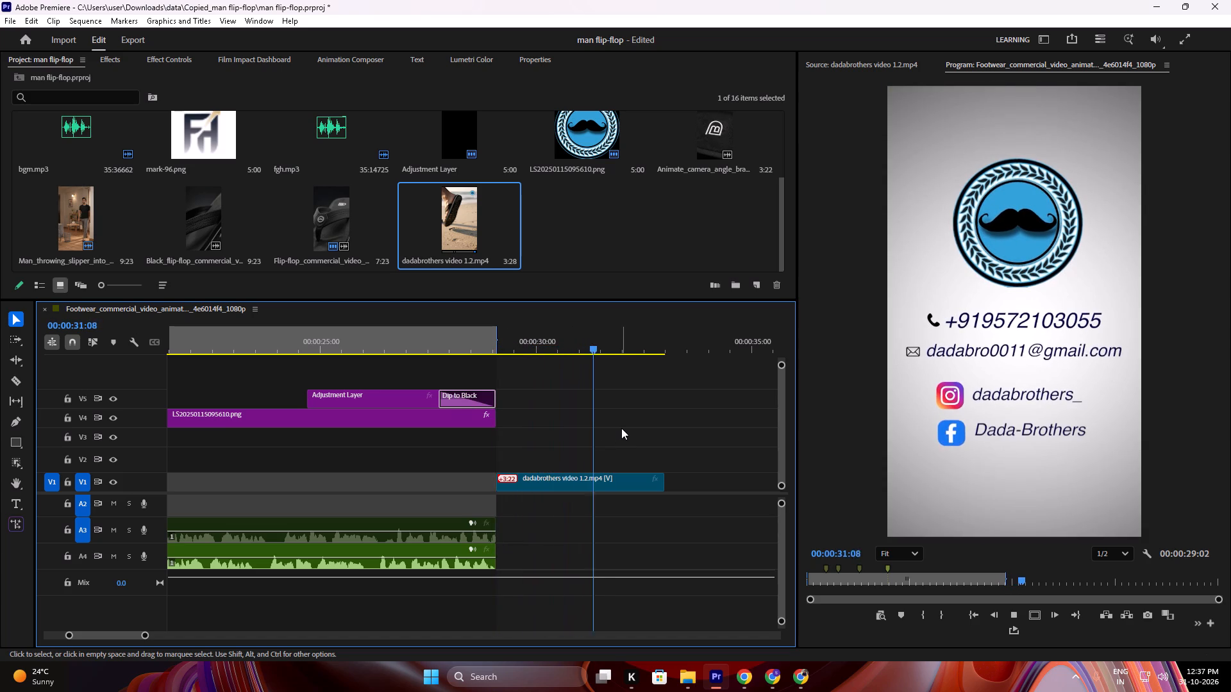
pyautogui.press('space')
pyautogui.click(569, 434)
# Cut the A3 audio clip at 00:00:24:01.
pyautogui.click(415, 512)
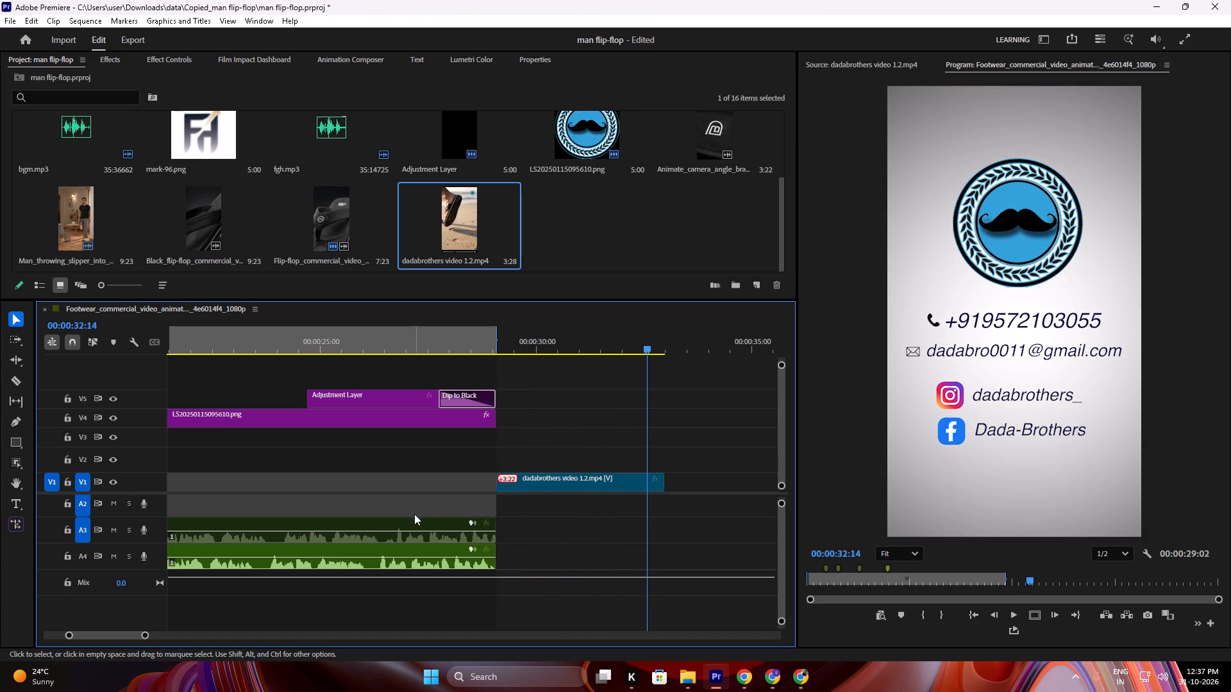
pyautogui.click(408, 525)
pyautogui.moveTo(401, 339); pyautogui.dragTo(280, 408)
pyautogui.press('a')
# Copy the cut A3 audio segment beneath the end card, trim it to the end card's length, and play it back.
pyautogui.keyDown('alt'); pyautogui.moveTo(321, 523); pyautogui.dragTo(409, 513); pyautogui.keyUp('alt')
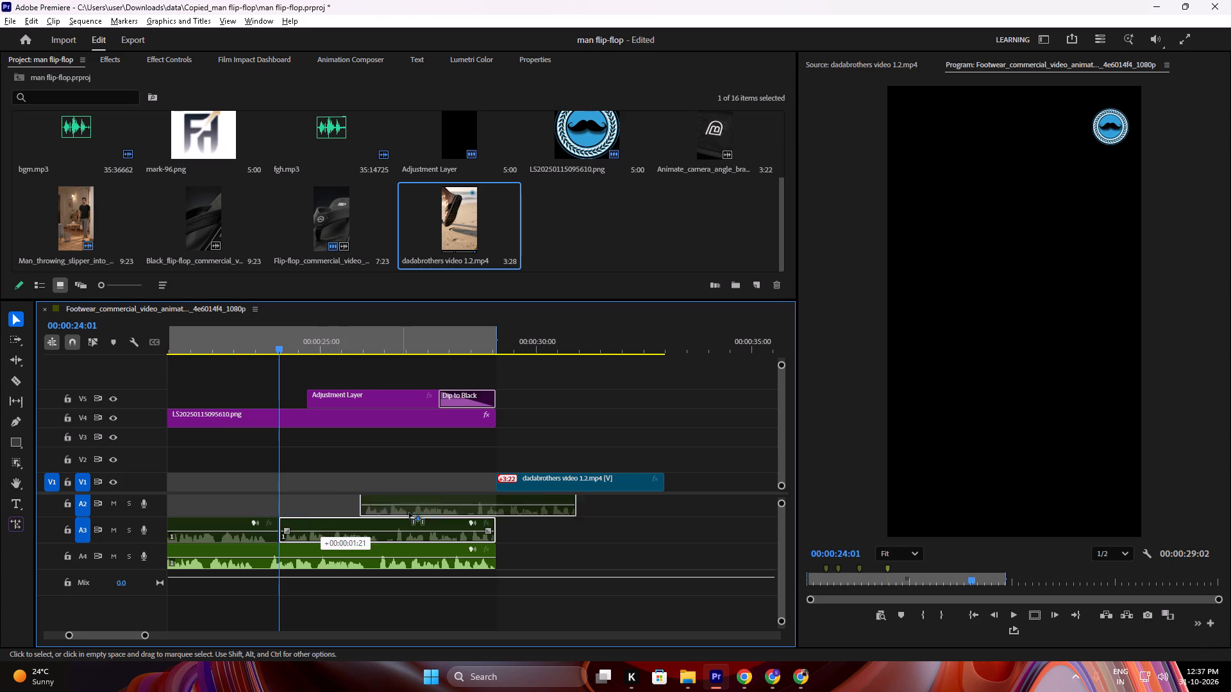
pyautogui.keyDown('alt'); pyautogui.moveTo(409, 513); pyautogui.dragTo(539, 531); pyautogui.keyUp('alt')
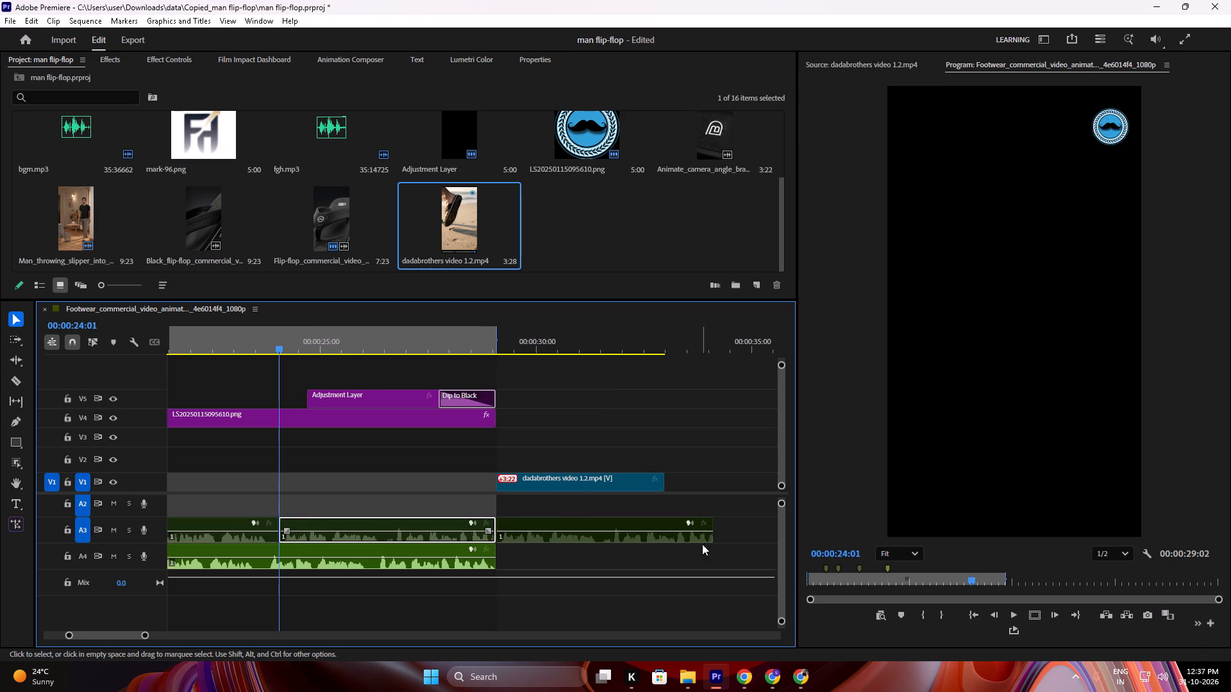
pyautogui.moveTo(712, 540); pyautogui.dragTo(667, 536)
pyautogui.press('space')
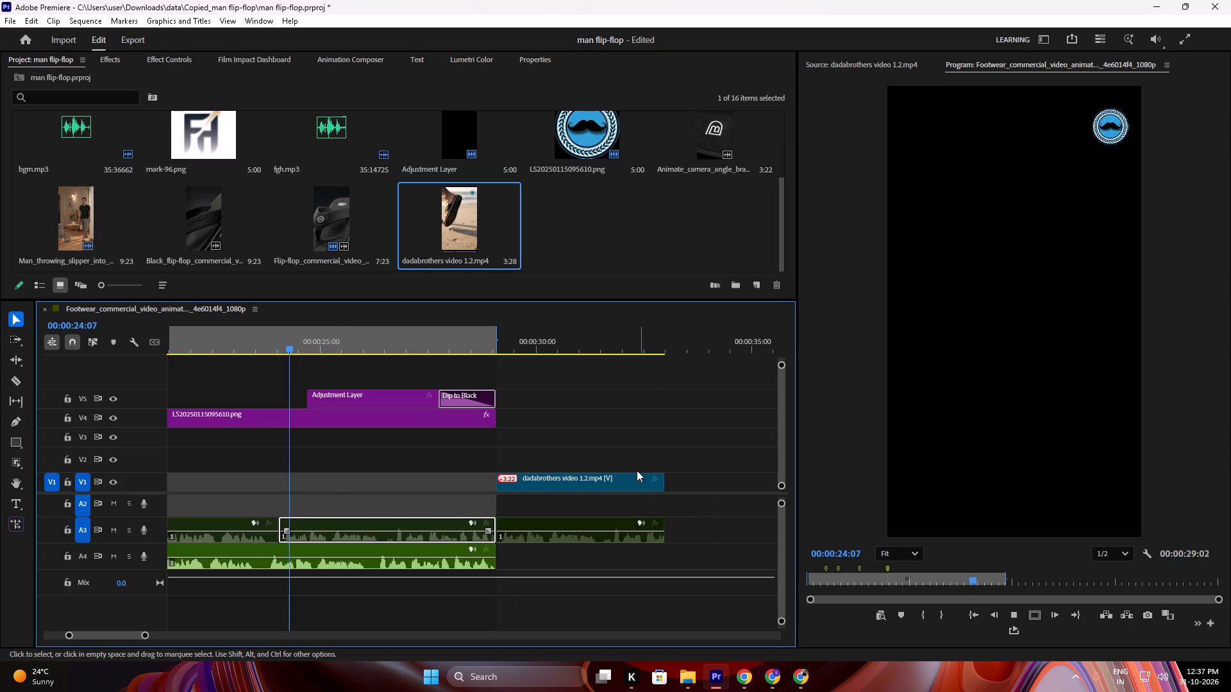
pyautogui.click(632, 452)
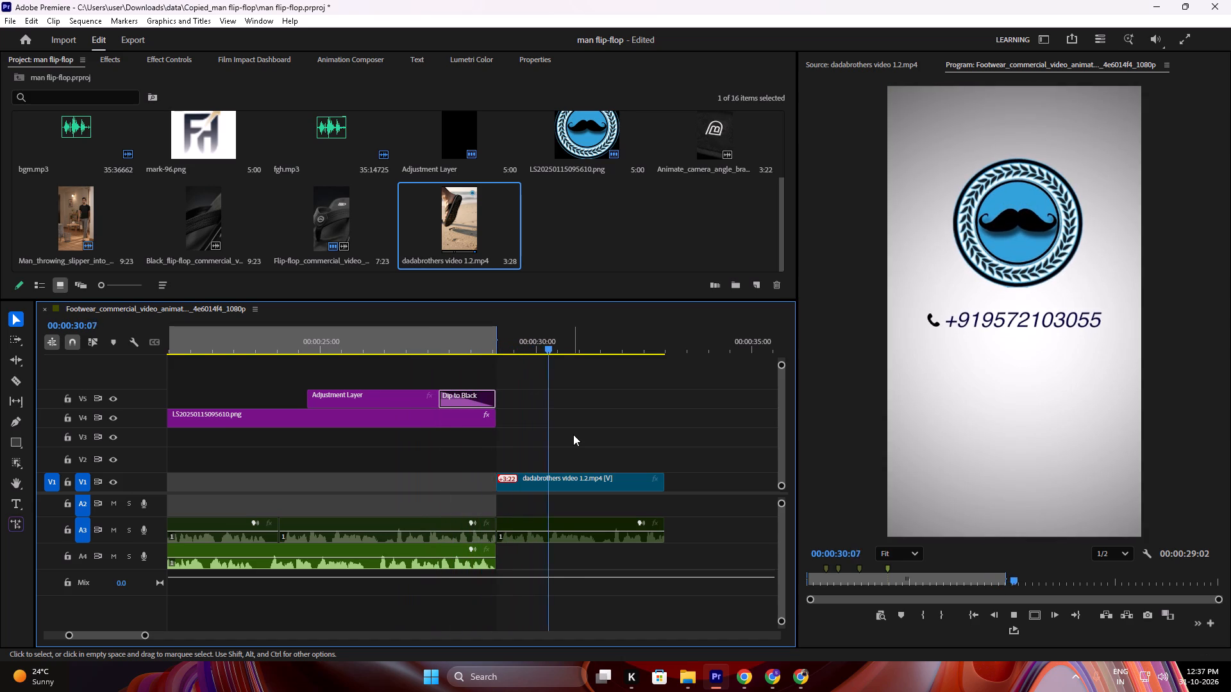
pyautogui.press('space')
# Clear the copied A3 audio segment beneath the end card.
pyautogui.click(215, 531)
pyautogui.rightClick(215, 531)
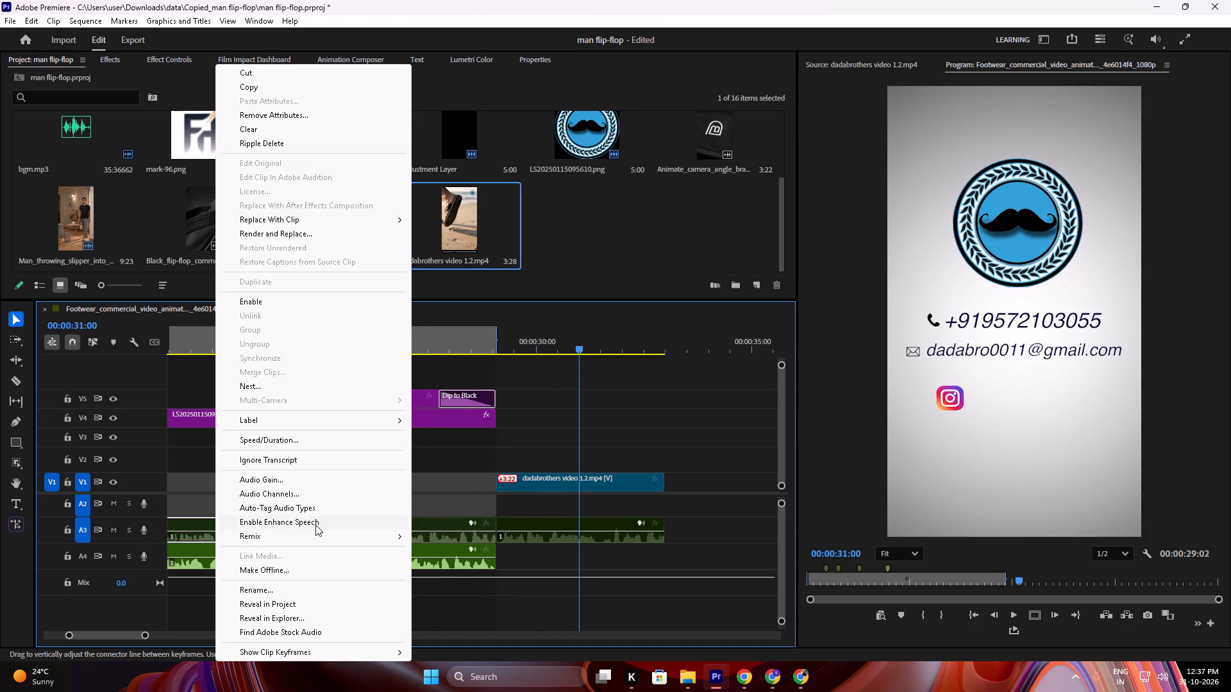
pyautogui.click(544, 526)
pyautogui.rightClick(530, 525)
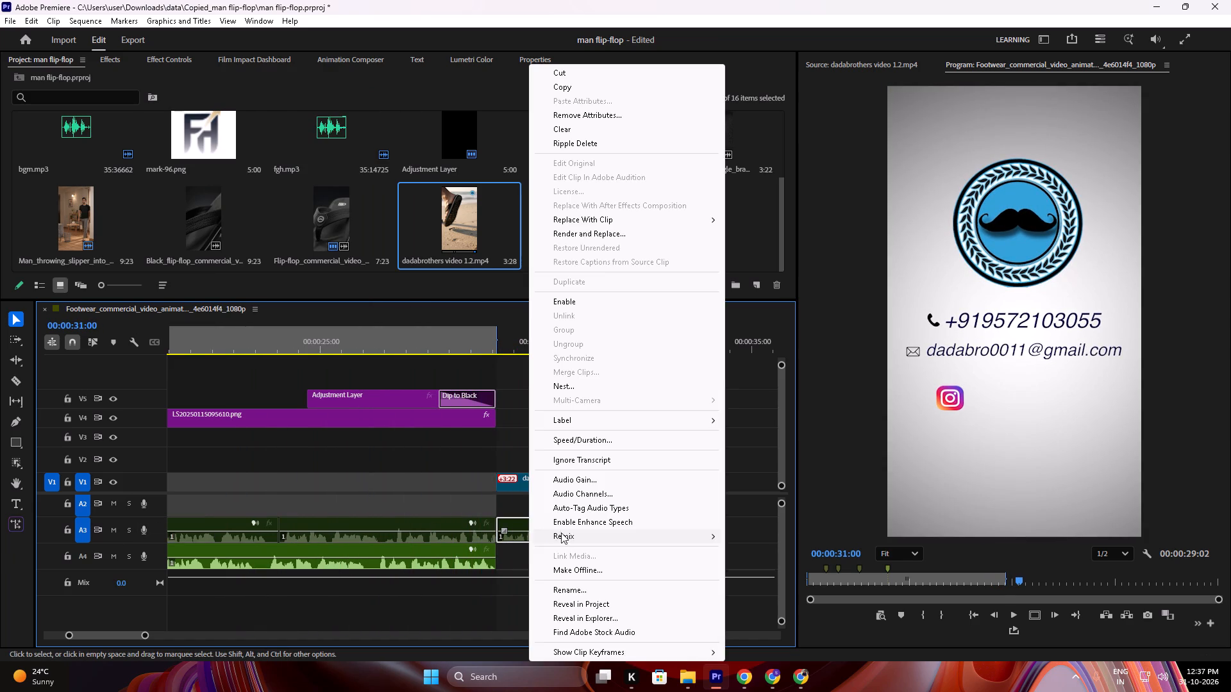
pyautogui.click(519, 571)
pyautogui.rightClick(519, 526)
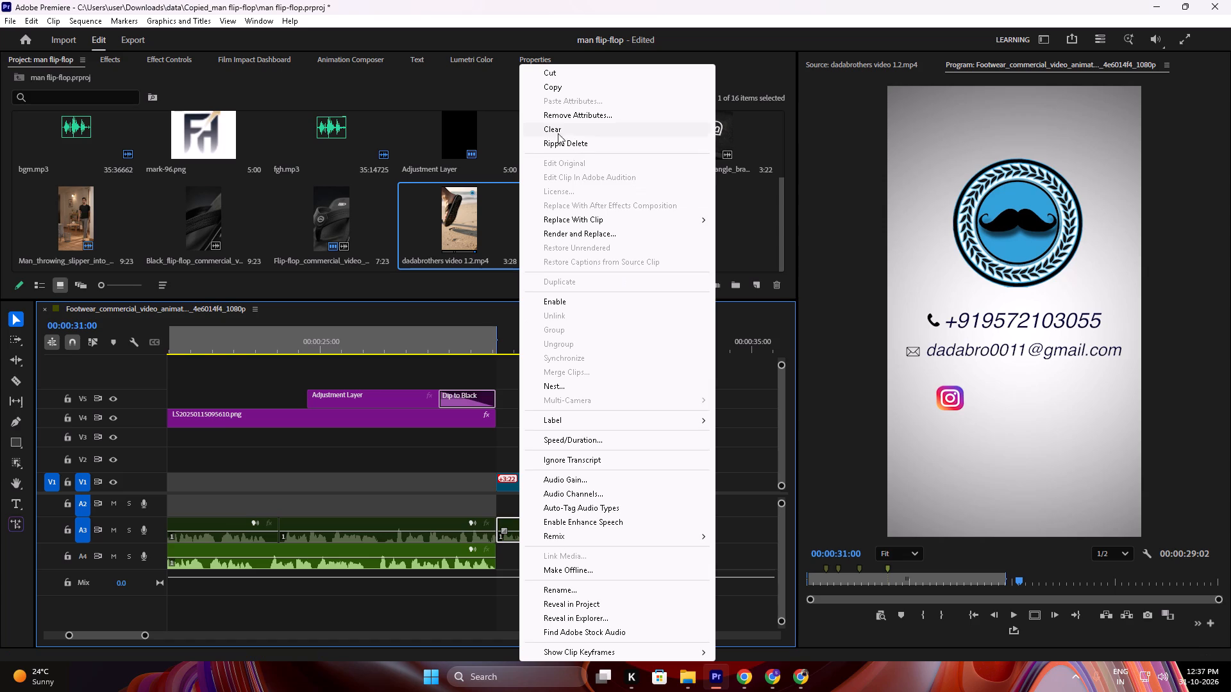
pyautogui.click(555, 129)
# Load the Black_flip-flop_commercial clip as the source and place only its audio on A2 at the end card's start.
pyautogui.doubleClick(219, 218)
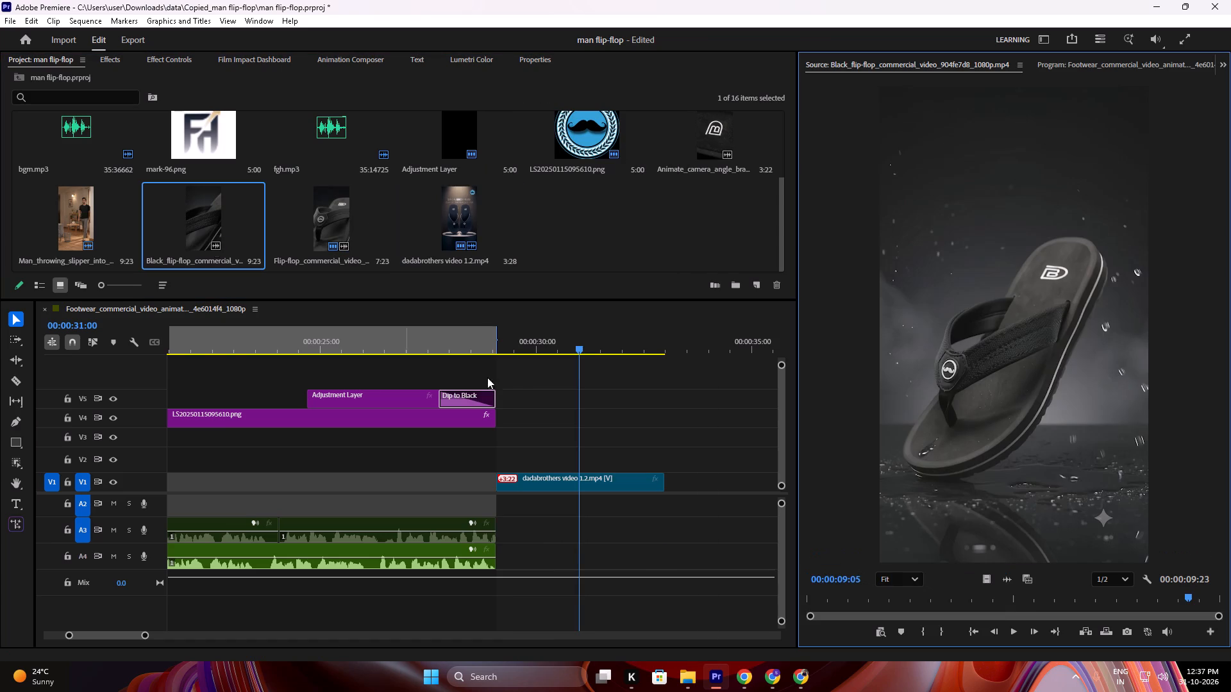
pyautogui.moveTo(1010, 577); pyautogui.dragTo(499, 518)
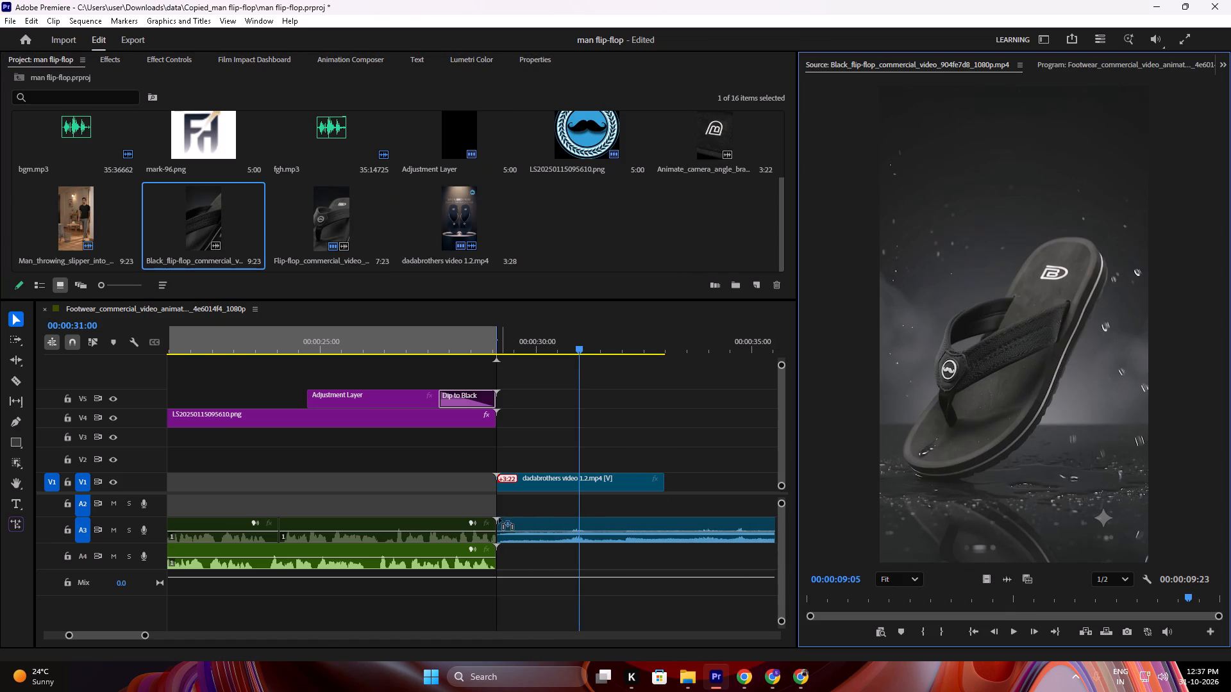
pyautogui.moveTo(499, 518); pyautogui.dragTo(498, 507)
# Cut the new A2 audio at the end card's end, 00:00:33:00, and clear the excess after the cut.
pyautogui.click(502, 347)
pyautogui.press('space')
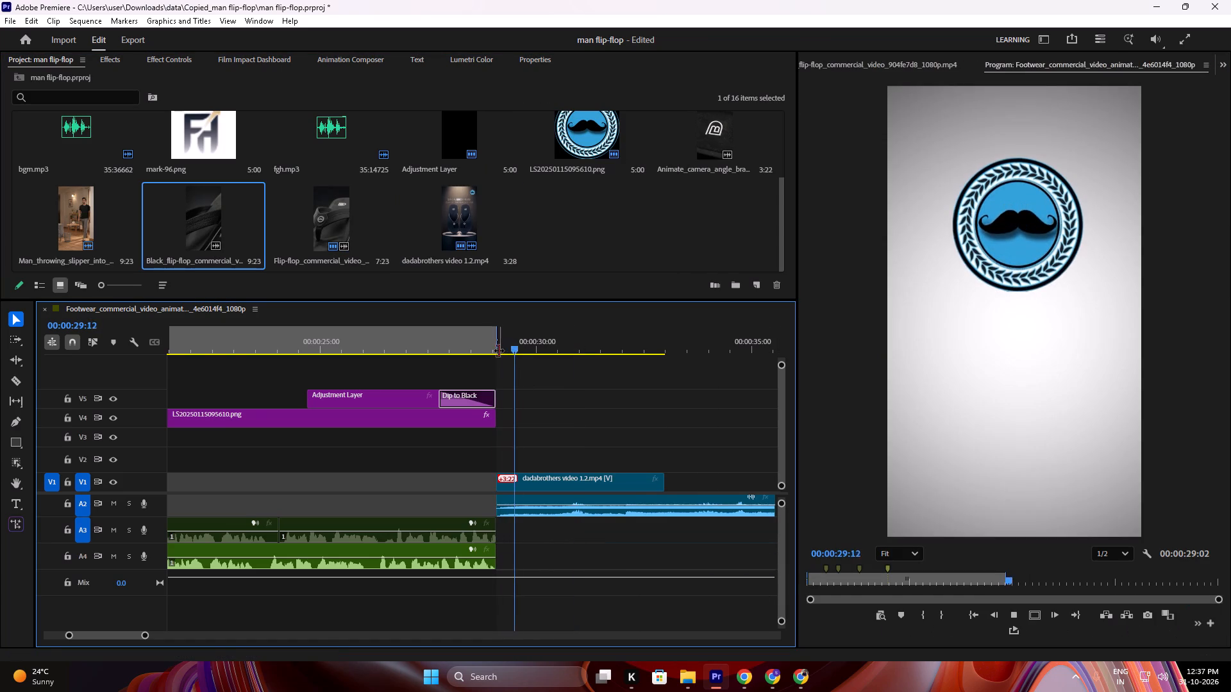
pyautogui.scroll(-3, 503, 388)
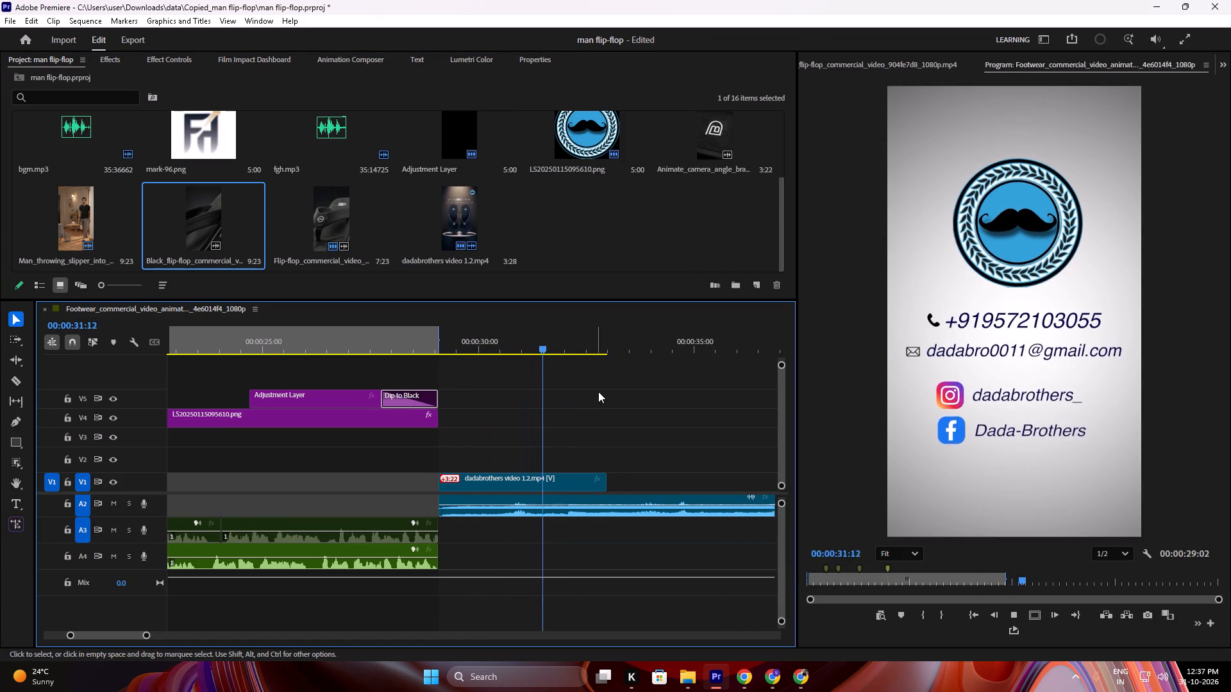
pyautogui.press('space')
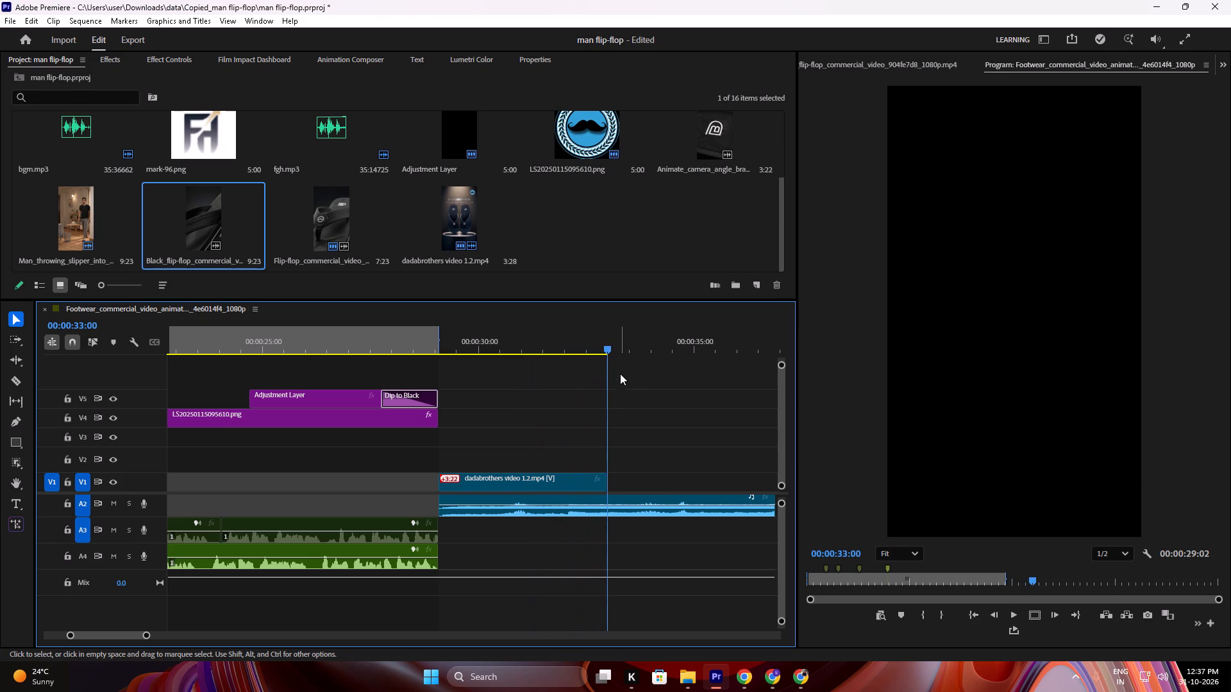
pyautogui.moveTo(646, 468); pyautogui.dragTo(669, 556)
pyautogui.press('a')
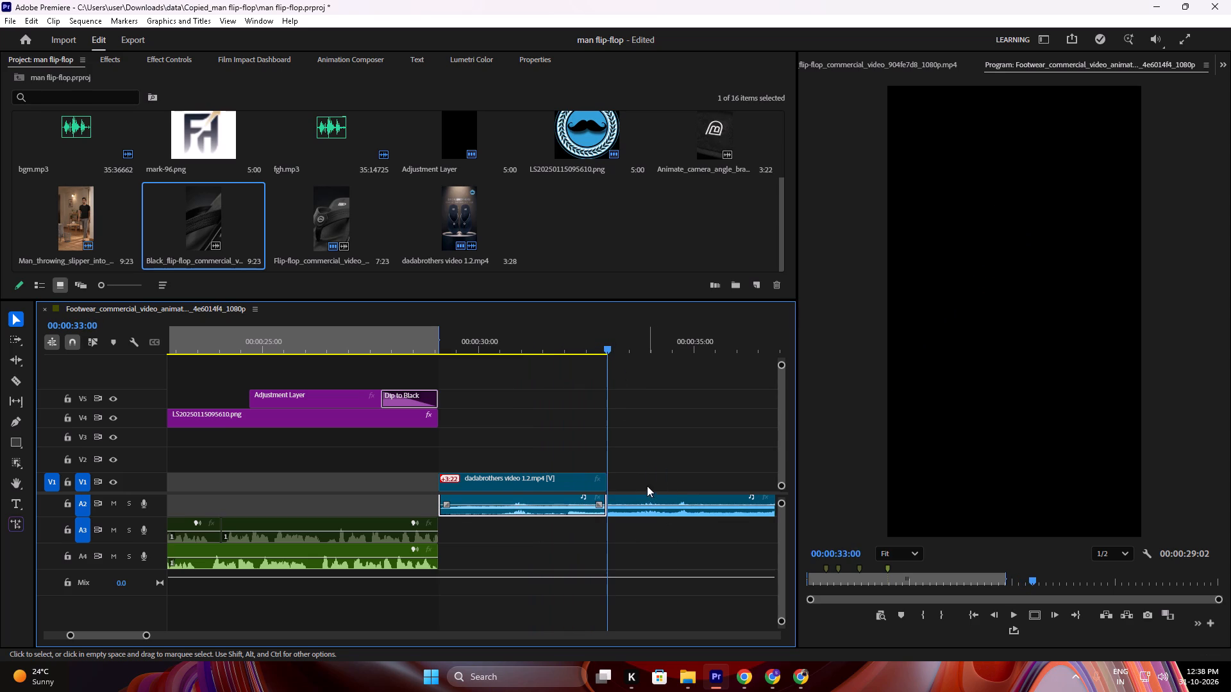
pyautogui.click(654, 515)
pyautogui.rightClick(654, 515)
pyautogui.click(718, 129)
# Play the end card from its start to its end to review it with the newly added audio.
pyautogui.moveTo(482, 358); pyautogui.dragTo(398, 399)
pyautogui.moveTo(431, 350); pyautogui.dragTo(401, 368)
pyautogui.press('space')
pyautogui.click(465, 381)
pyautogui.scroll(-4, 471, 387)
pyautogui.keyDown('alt'); pyautogui.scroll(6, 453, 418); pyautogui.keyUp('alt')
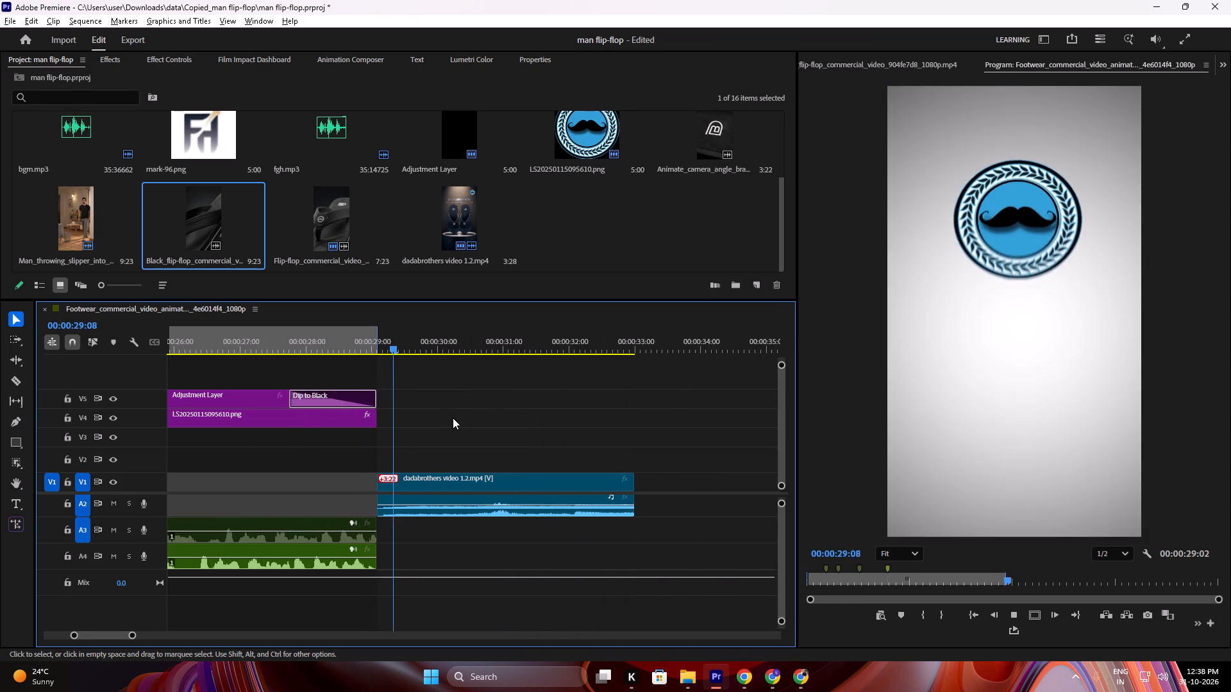
pyautogui.keyDown('alt'); pyautogui.scroll(-4, 453, 418); pyautogui.keyUp('alt')
pyautogui.keyDown('alt'); pyautogui.scroll(3, 510, 418); pyautogui.keyUp('alt')
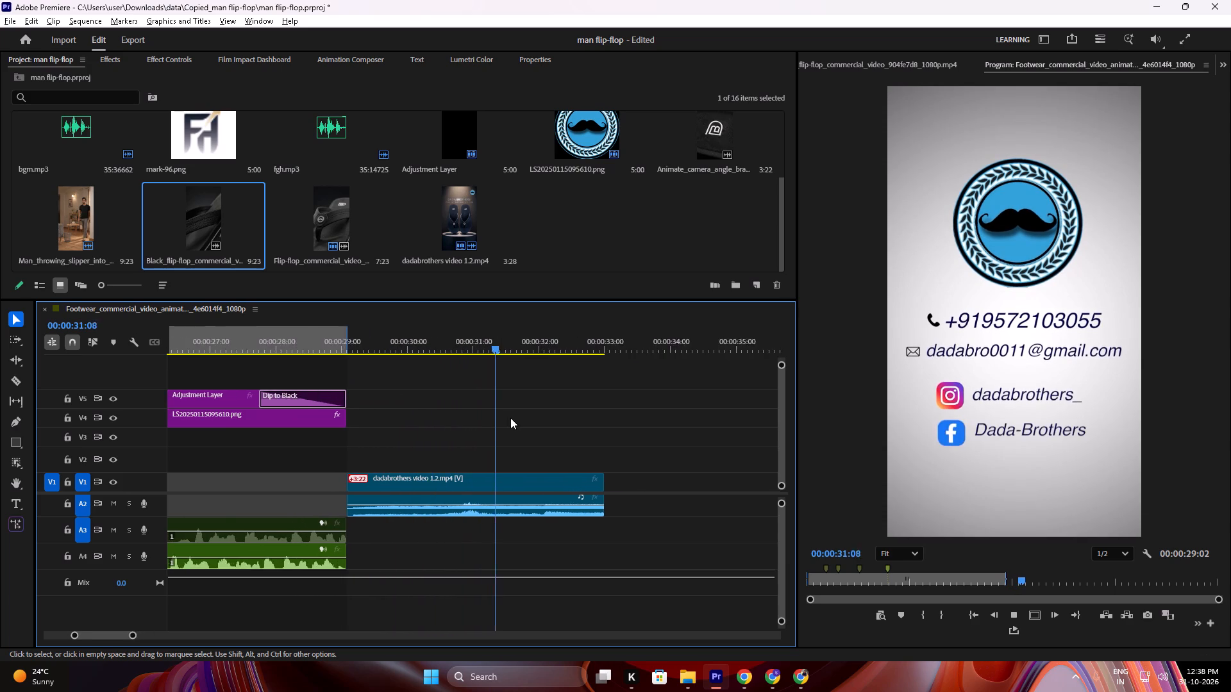
pyautogui.keyDown('alt'); pyautogui.scroll(6, 510, 418); pyautogui.keyUp('alt')
pyautogui.press('space')
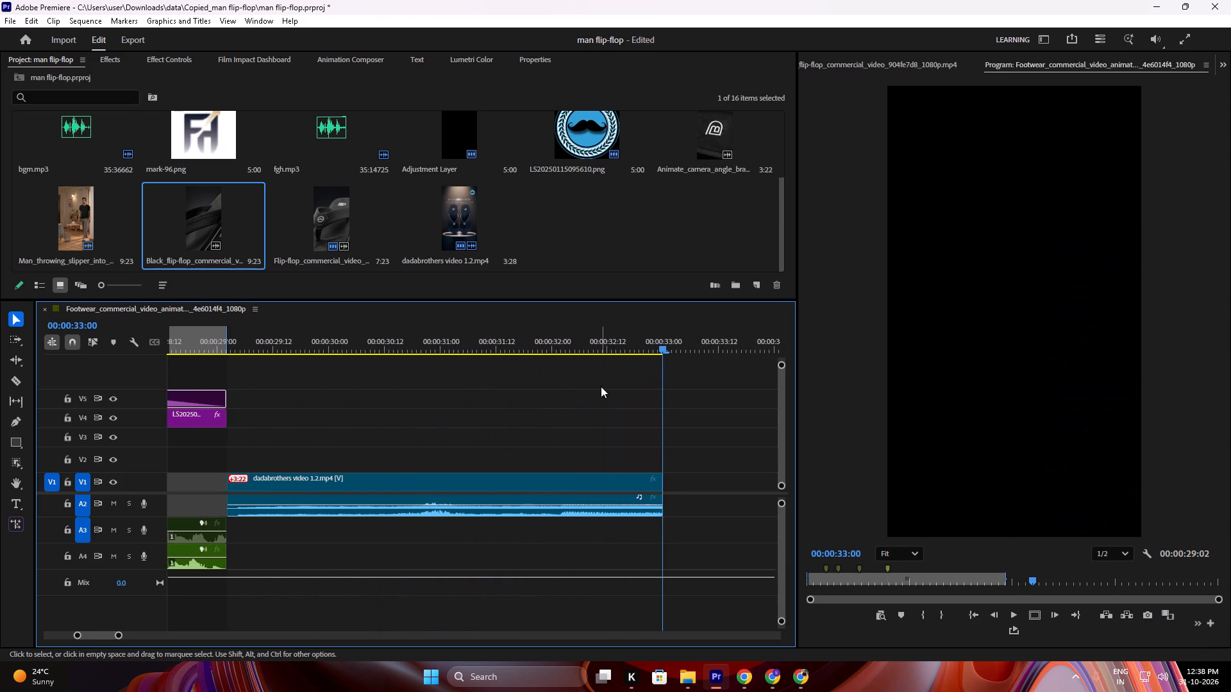
# Move the end card's audio clip from A2 up to A1, directly after the existing A1 clip.
pyautogui.moveTo(780, 519); pyautogui.dragTo(775, 461)
pyautogui.click(460, 548)
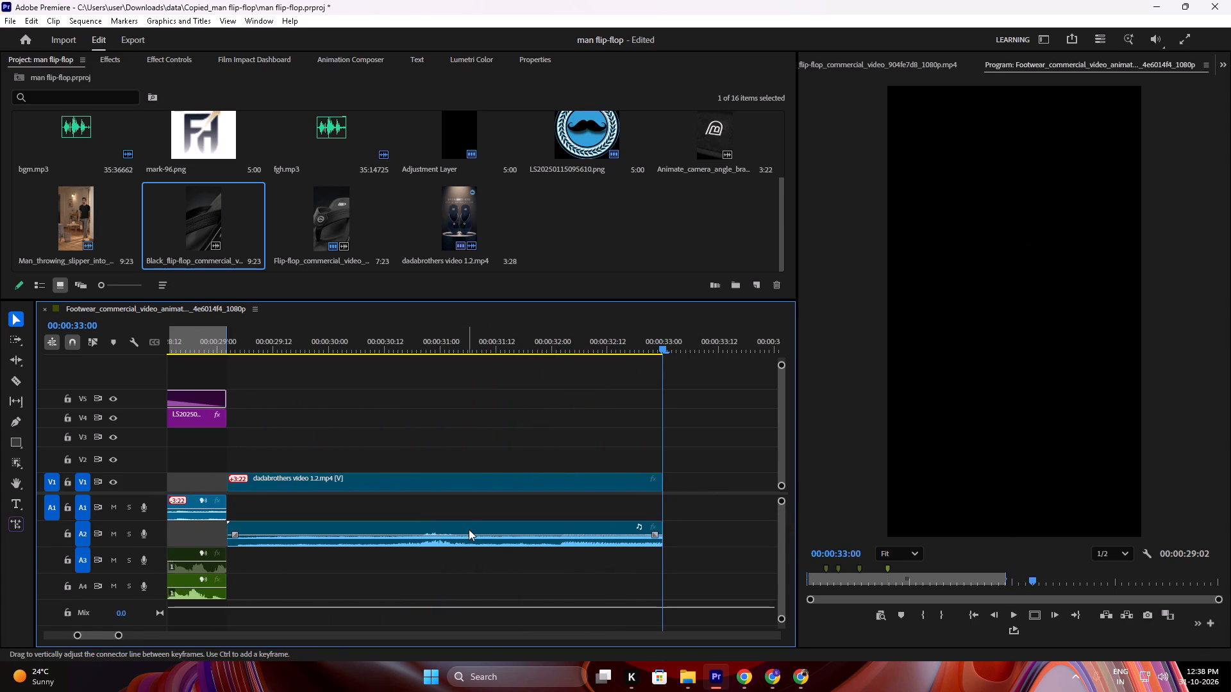
pyautogui.moveTo(469, 529); pyautogui.dragTo(467, 503)
pyautogui.keyDown('alt'); pyautogui.scroll(-5, 473, 504); pyautogui.keyUp('alt')
pyautogui.scroll(5, 467, 522)
pyautogui.keyDown('alt'); pyautogui.scroll(-9, 450, 517); pyautogui.keyUp('alt')
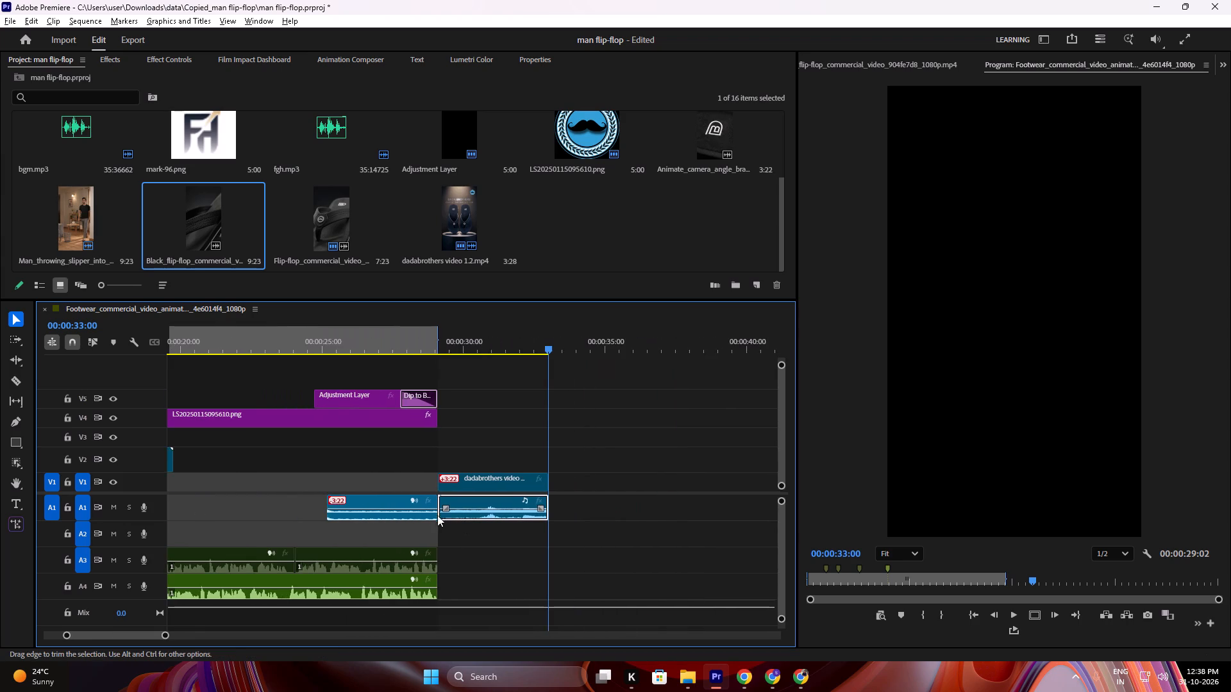
# Clear the A1 audio clip that sits directly before the end card's audio.
pyautogui.click(403, 500)
pyautogui.rightClick(403, 500)
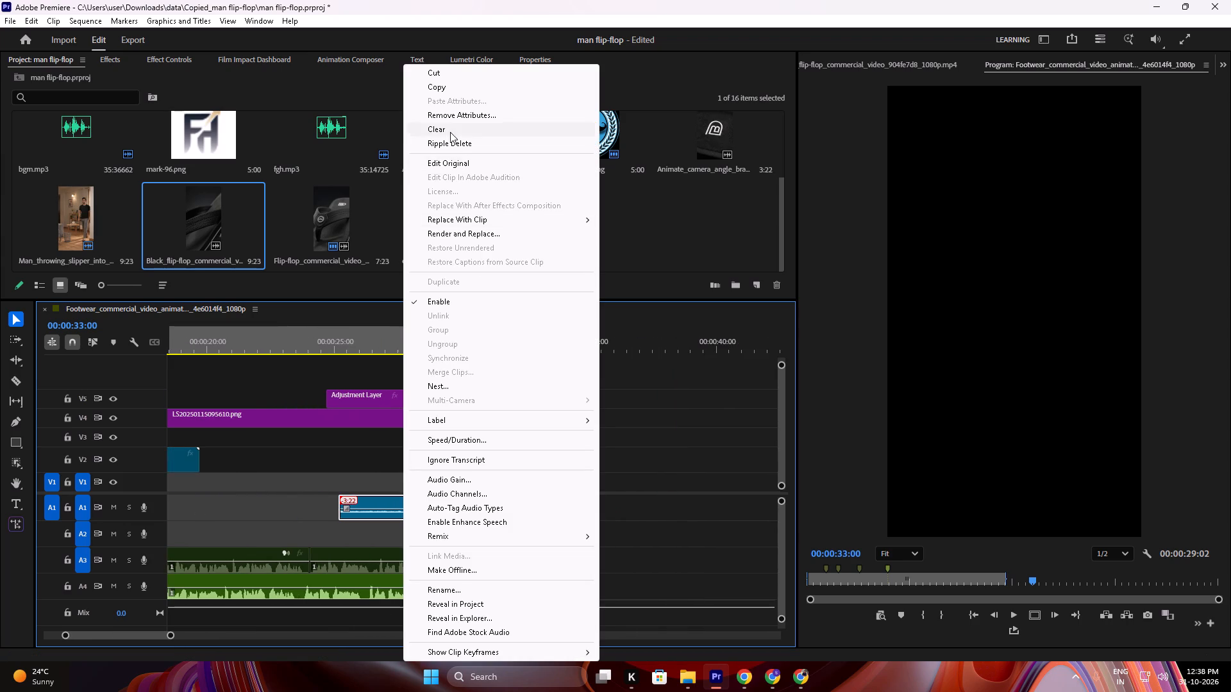
pyautogui.click(450, 132)
# Move the two green audio tracks' clips from A3 and A4 up to A1 and A2, keeping their timing before the end card.
pyautogui.moveTo(458, 328); pyautogui.dragTo(353, 367)
pyautogui.moveTo(394, 329); pyautogui.dragTo(362, 359)
pyautogui.press('space')
pyautogui.press('space')
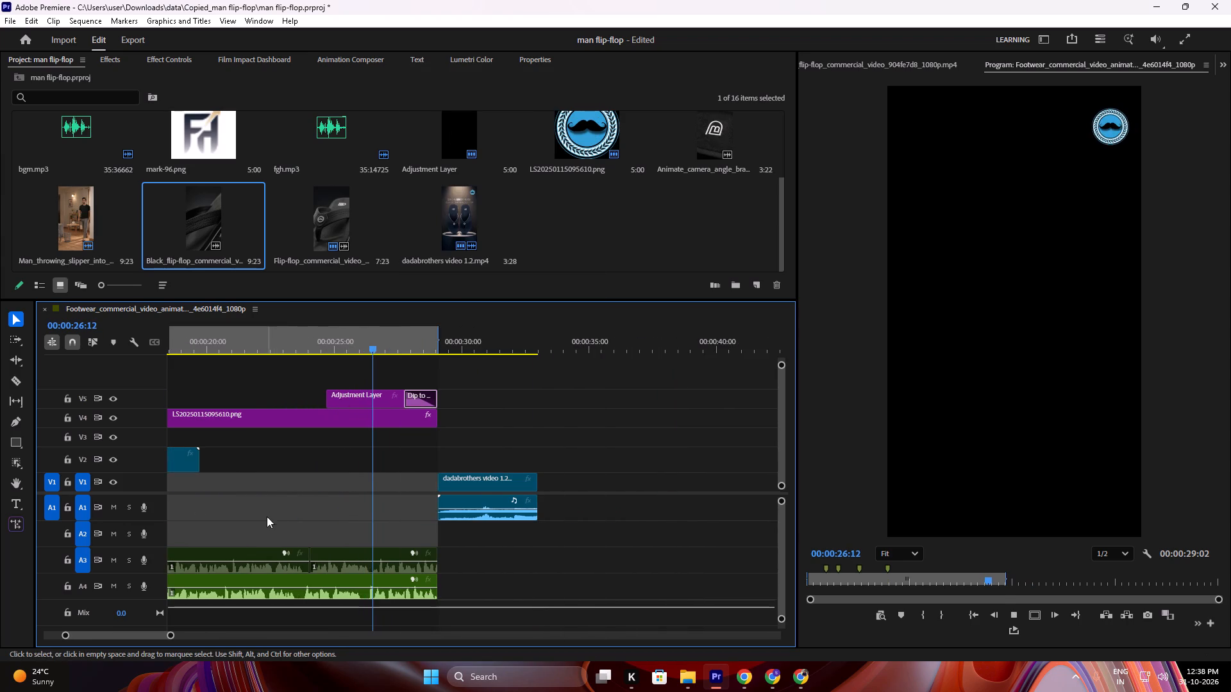
pyautogui.moveTo(267, 516); pyautogui.dragTo(363, 603)
pyautogui.moveTo(333, 580); pyautogui.dragTo(334, 514)
pyautogui.click(521, 408)
pyautogui.press('space')
pyautogui.click(478, 406)
pyautogui.keyDown('alt'); pyautogui.scroll(-11, 437, 442); pyautogui.keyUp('alt')
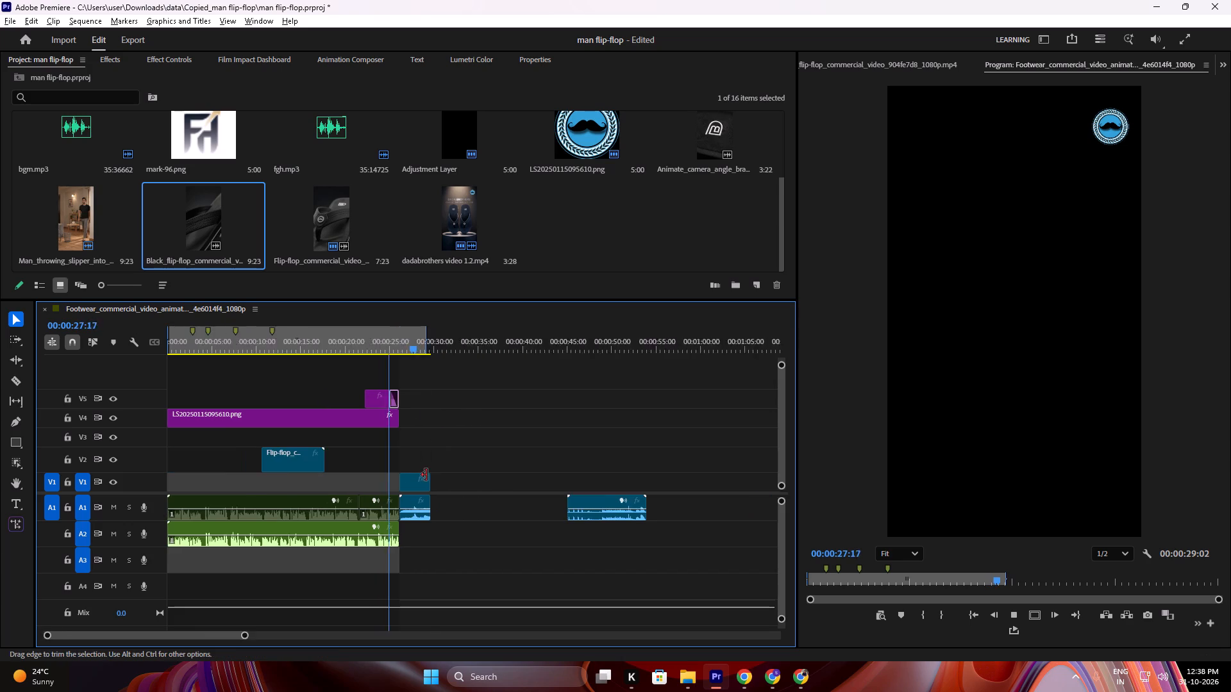
pyautogui.keyDown('alt'); pyautogui.scroll(20, 426, 474); pyautogui.keyUp('alt')
pyautogui.keyDown('alt'); pyautogui.scroll(3, 426, 474); pyautogui.keyUp('alt')
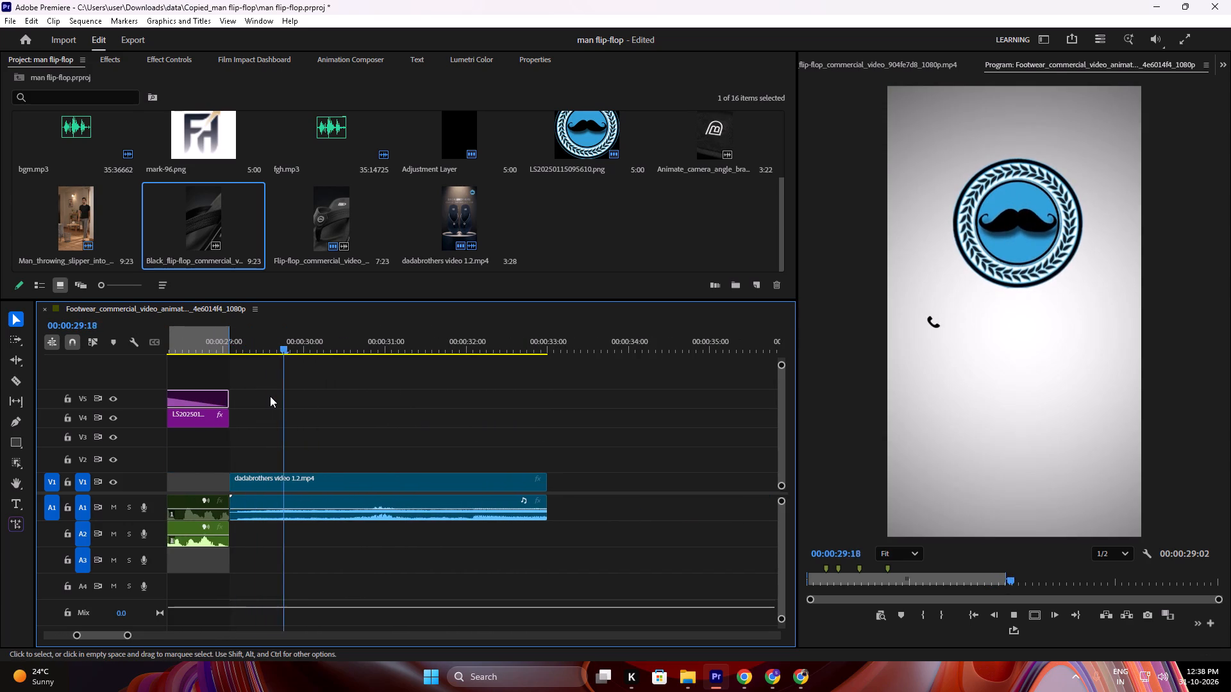
# Play across the start of the end card and closely inspect the cut between the preceding clips and dadabrothers video 1.2.mp4.
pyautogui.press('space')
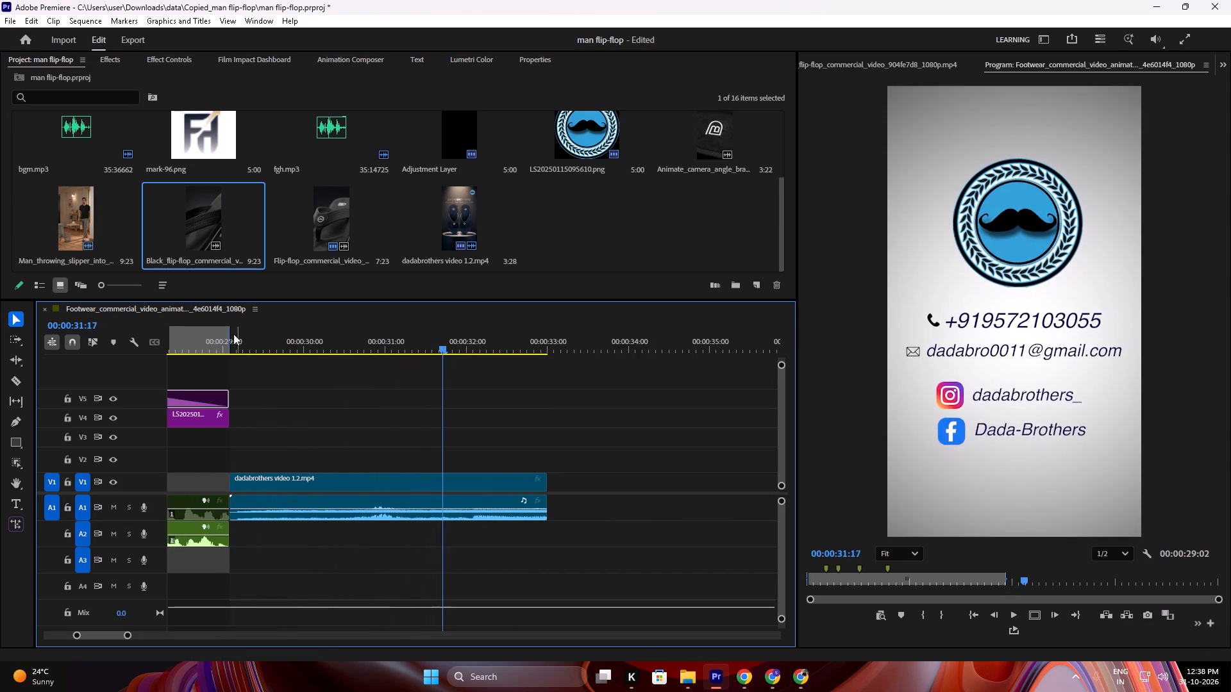
pyautogui.moveTo(224, 327); pyautogui.dragTo(202, 333)
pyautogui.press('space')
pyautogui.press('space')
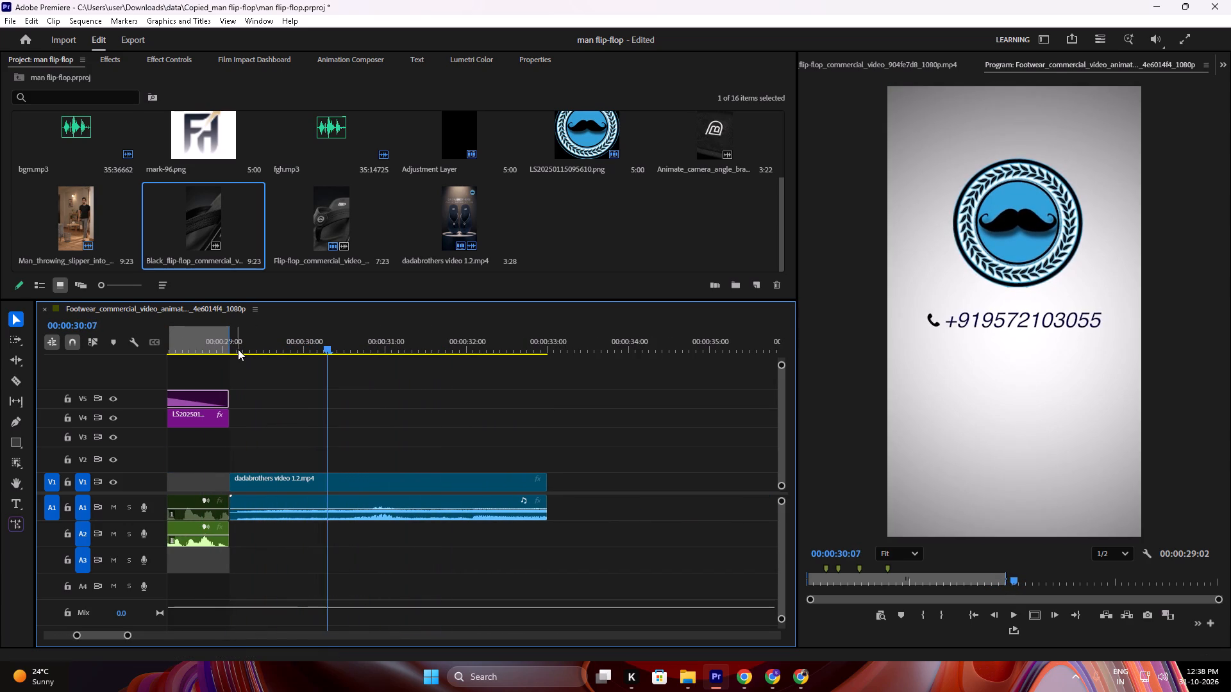
pyautogui.click(234, 348)
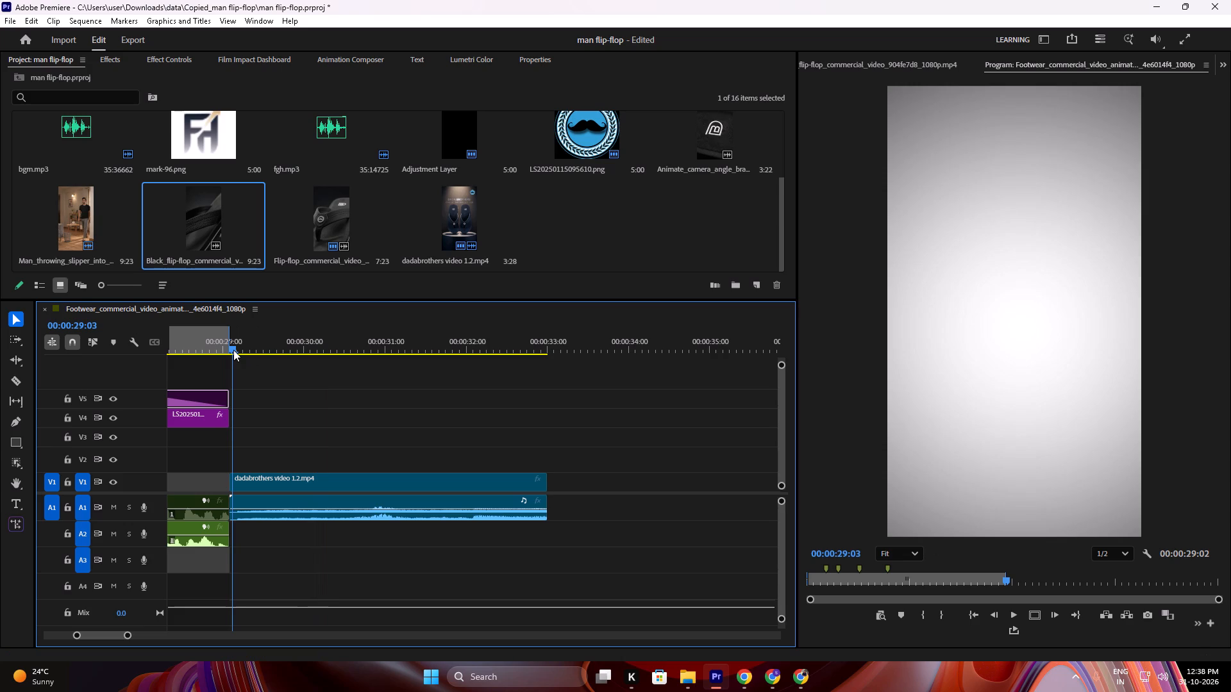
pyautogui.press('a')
pyautogui.keyDown('alt'); pyautogui.scroll(20, 244, 497); pyautogui.keyUp('alt')
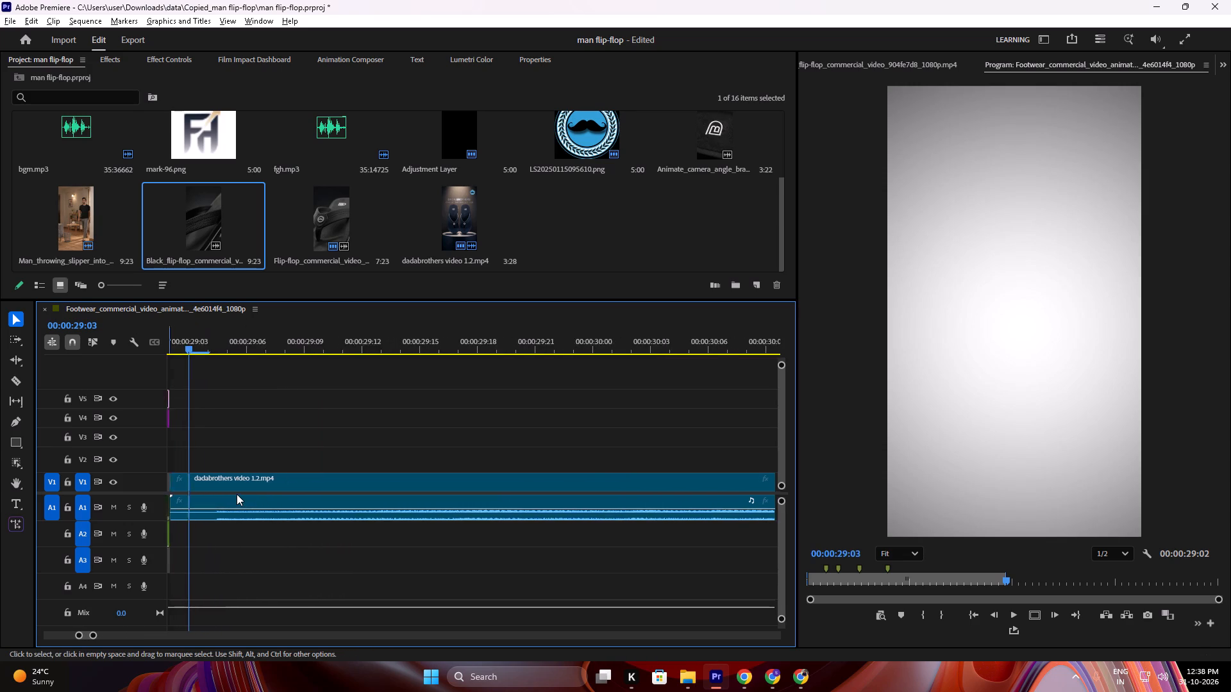
pyautogui.keyDown('alt'); pyautogui.scroll(11, 237, 494); pyautogui.keyUp('alt')
pyautogui.moveTo(417, 461); pyautogui.dragTo(469, 513)
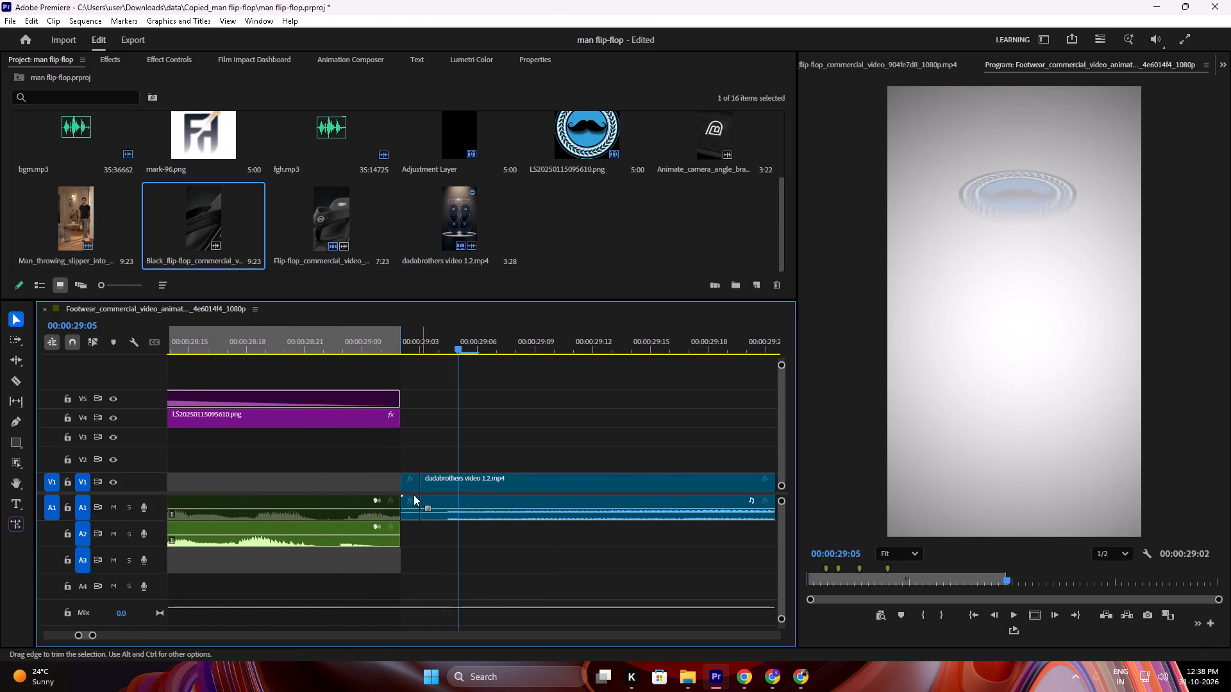
pyautogui.moveTo(404, 450); pyautogui.dragTo(409, 518)
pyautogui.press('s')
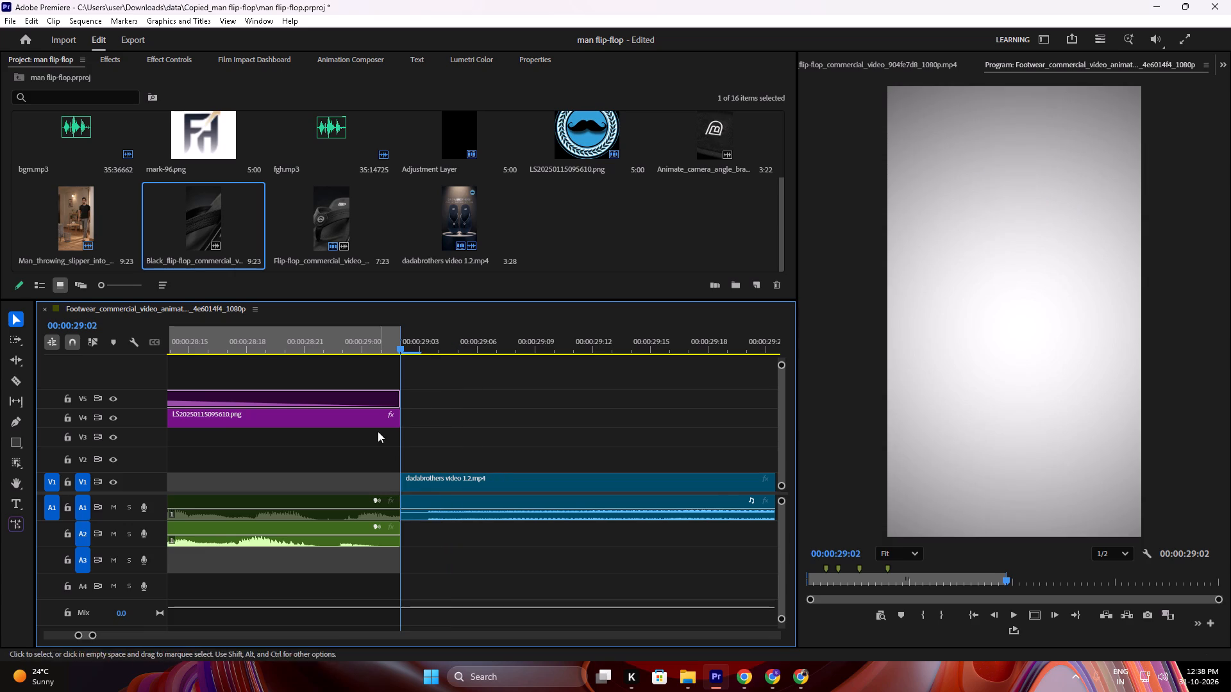
# Play the end card from just before its start to near its end at 00:00:32:17.
pyautogui.moveTo(385, 343); pyautogui.dragTo(349, 347)
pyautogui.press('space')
pyautogui.keyDown('alt'); pyautogui.scroll(-3, 689, 597); pyautogui.keyUp('alt')
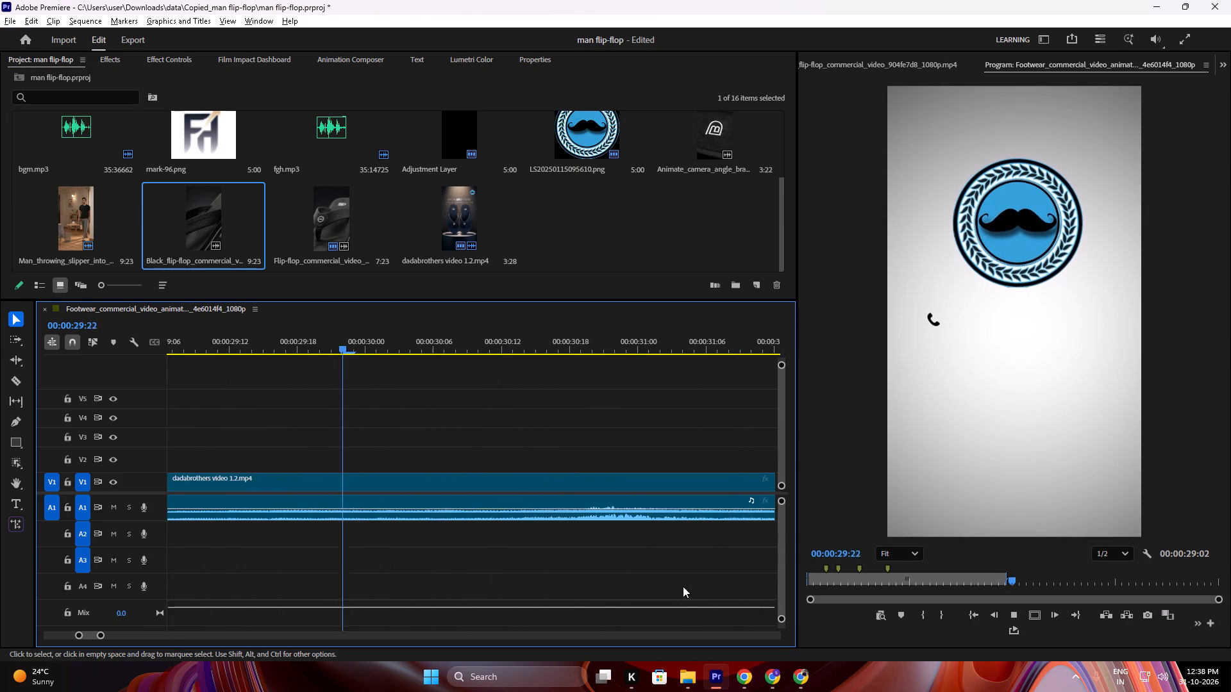
pyautogui.keyDown('alt'); pyautogui.scroll(-20, 683, 586); pyautogui.keyUp('alt')
pyautogui.keyDown('alt'); pyautogui.scroll(-5, 683, 586); pyautogui.keyUp('alt')
pyautogui.keyDown('alt'); pyautogui.scroll(11, 523, 469); pyautogui.keyUp('alt')
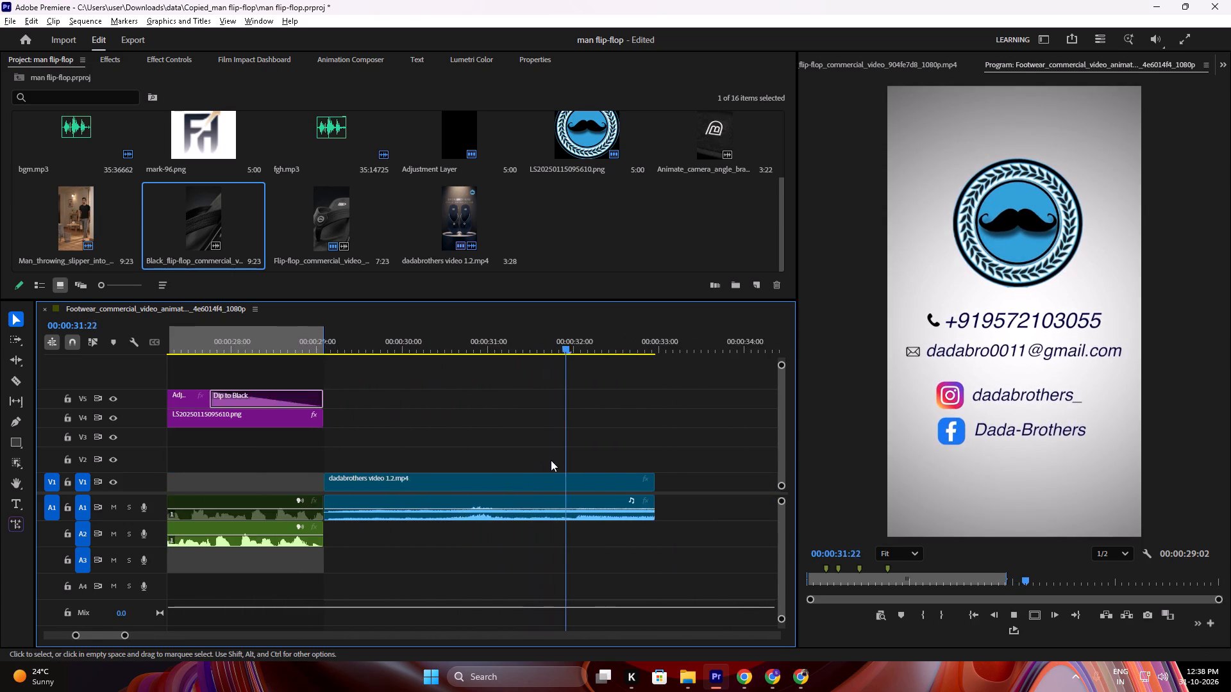
pyautogui.keyDown('alt'); pyautogui.scroll(7, 551, 460); pyautogui.keyUp('alt')
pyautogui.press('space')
# Add a Cross Dissolve fade-out to the end of the end card's video on V1, starting at 00:00:32:17.
pyautogui.click(680, 480)
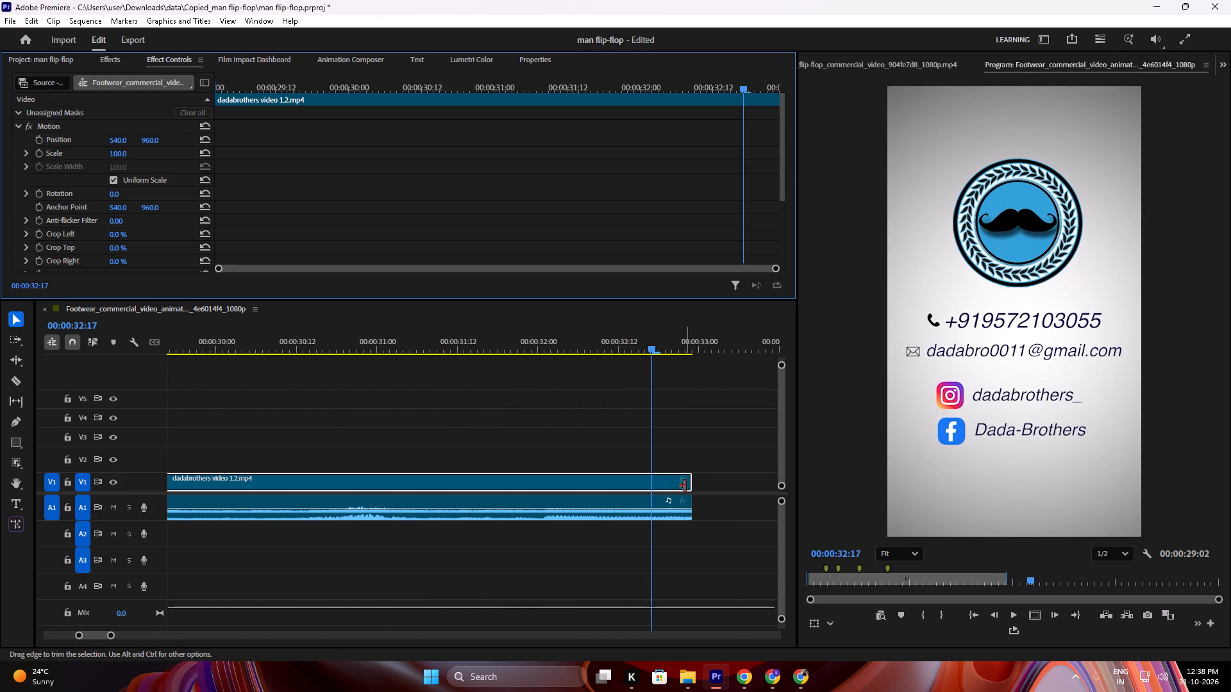
pyautogui.keyDown('alt'); pyautogui.scroll(3, 131, 479); pyautogui.keyUp('alt')
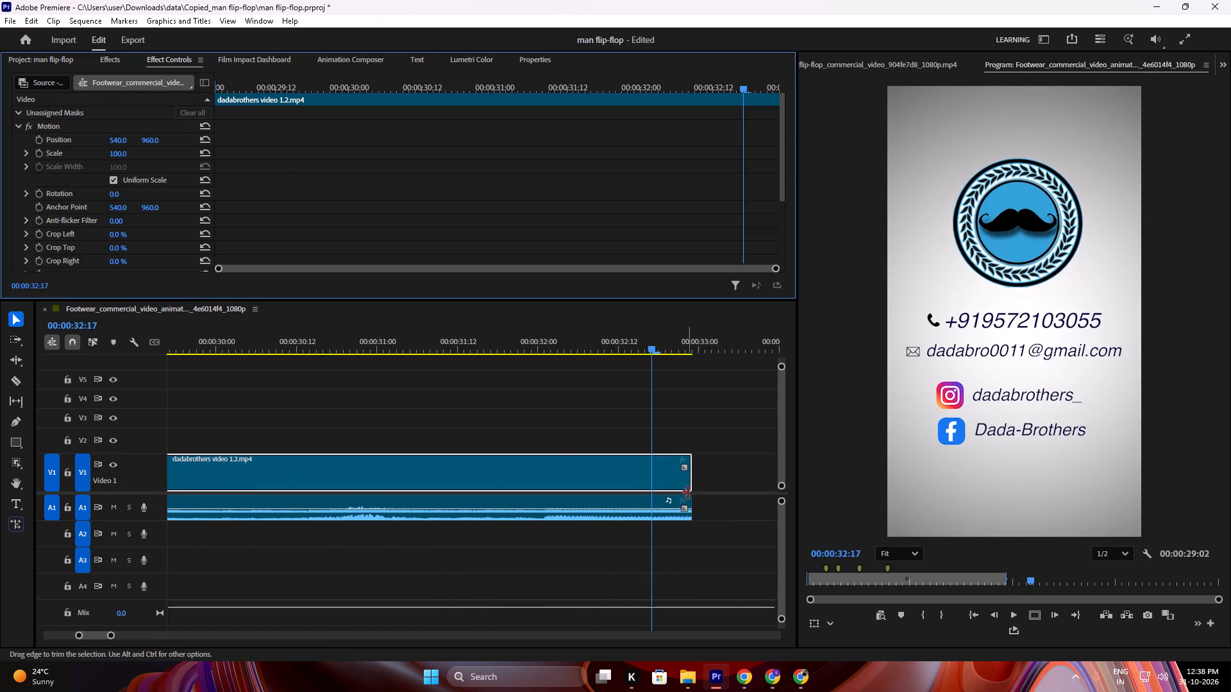
pyautogui.moveTo(683, 465); pyautogui.dragTo(661, 472)
pyautogui.moveTo(647, 324); pyautogui.dragTo(610, 335)
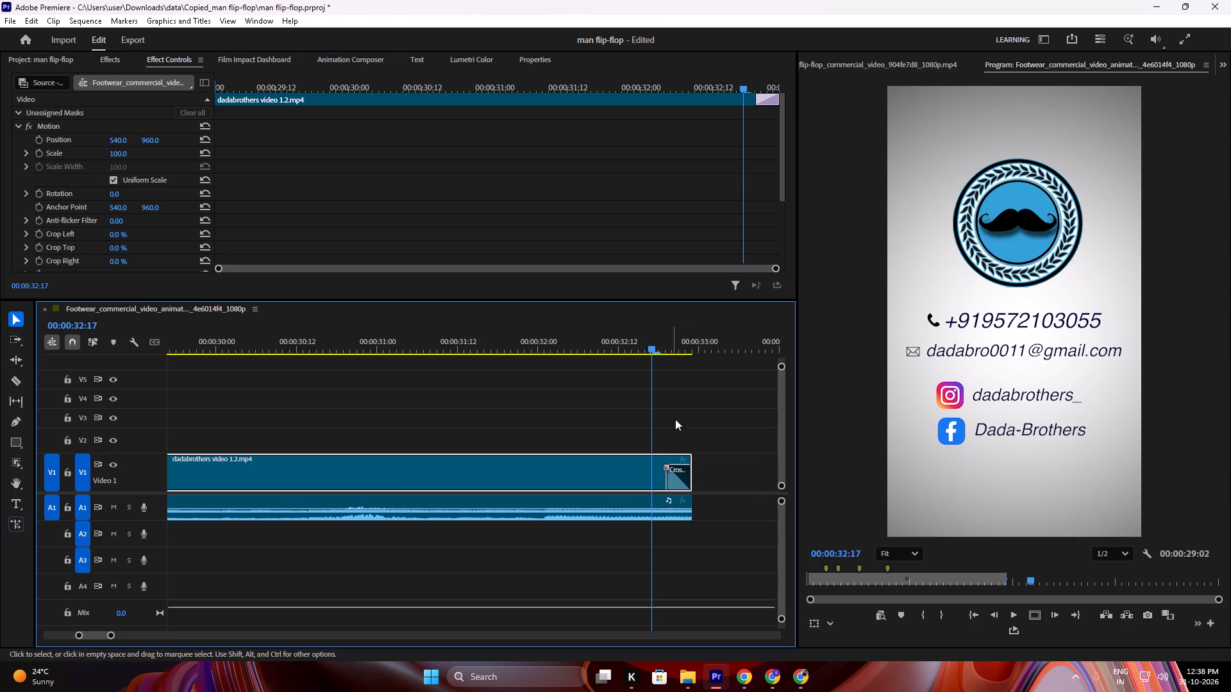
pyautogui.moveTo(669, 468); pyautogui.dragTo(652, 468)
# Play the last part of the end card repeatedly to review its fade-out.
pyautogui.moveTo(639, 352); pyautogui.dragTo(590, 356)
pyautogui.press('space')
pyautogui.scroll(-5, 465, 384)
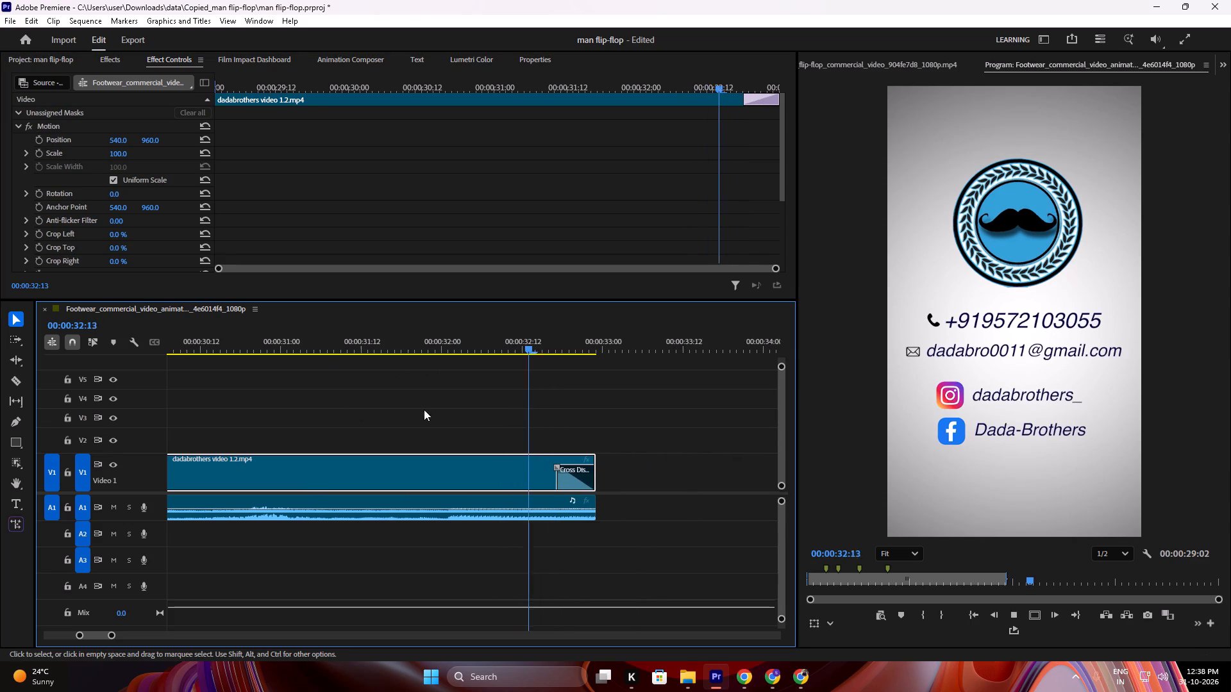
pyautogui.scroll(-1, 424, 409)
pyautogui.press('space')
pyautogui.moveTo(563, 342); pyautogui.dragTo(411, 374)
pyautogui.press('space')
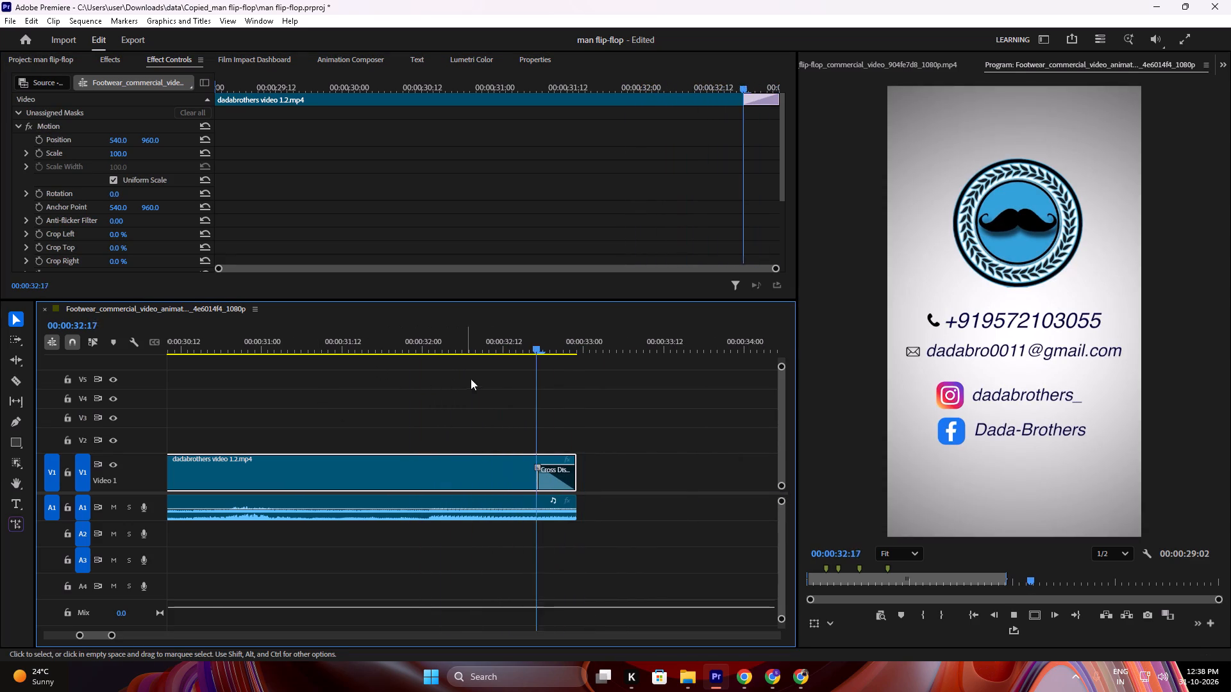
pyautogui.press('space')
pyautogui.moveTo(511, 352); pyautogui.dragTo(464, 371)
pyautogui.keyDown('alt'); pyautogui.scroll(-15, 420, 418); pyautogui.keyUp('alt')
pyautogui.scroll(8, 450, 461)
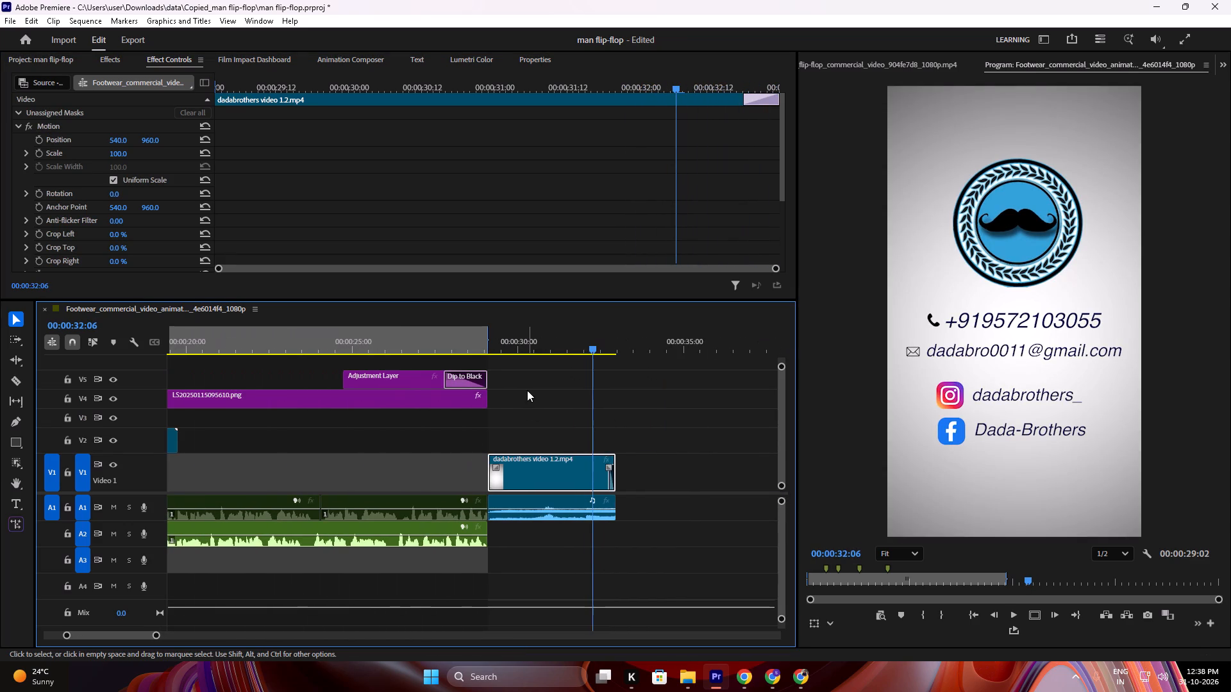
# Extend the sequence's out point to the end of the dadabrothers end card.
pyautogui.click(527, 390)
pyautogui.moveTo(524, 350); pyautogui.dragTo(10, 463)
pyautogui.keyDown('alt'); pyautogui.scroll(-12, 542, 447); pyautogui.keyUp('alt')
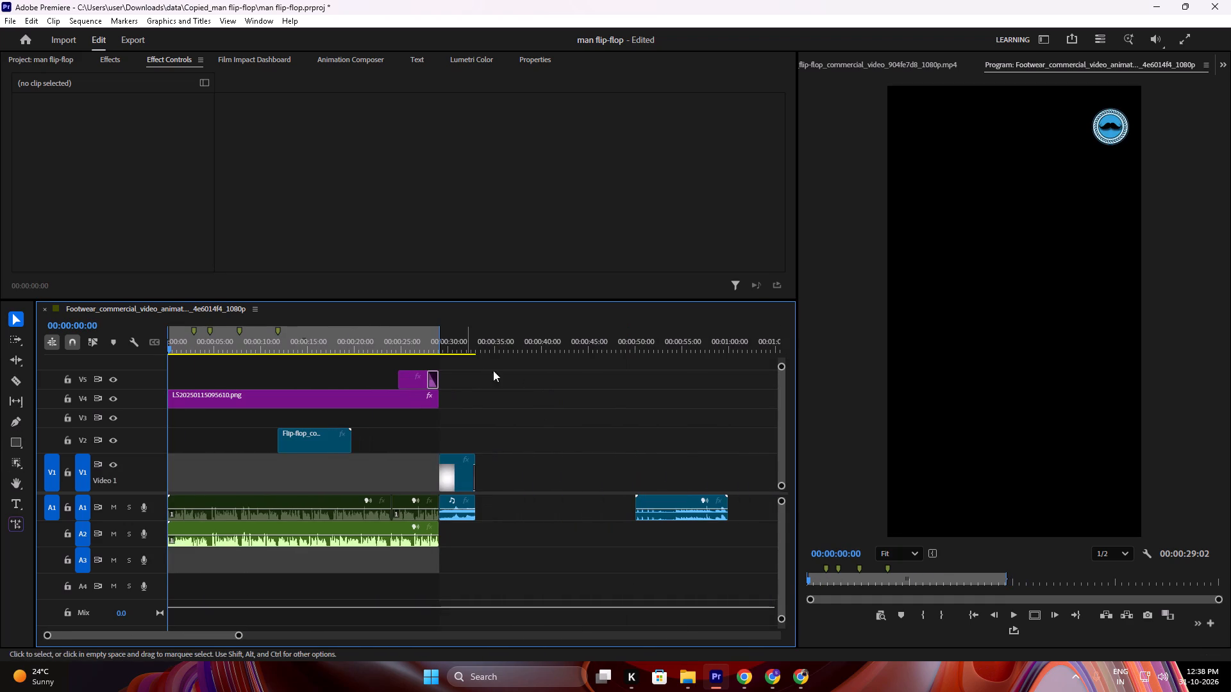
pyautogui.moveTo(441, 334); pyautogui.dragTo(471, 338)
# Delete the stray audio clip on A1 located well past the end card, after 00:00:50:00.
pyautogui.moveTo(648, 344); pyautogui.dragTo(697, 404)
pyautogui.moveTo(737, 452); pyautogui.dragTo(658, 586)
pyautogui.press('BackSpace')
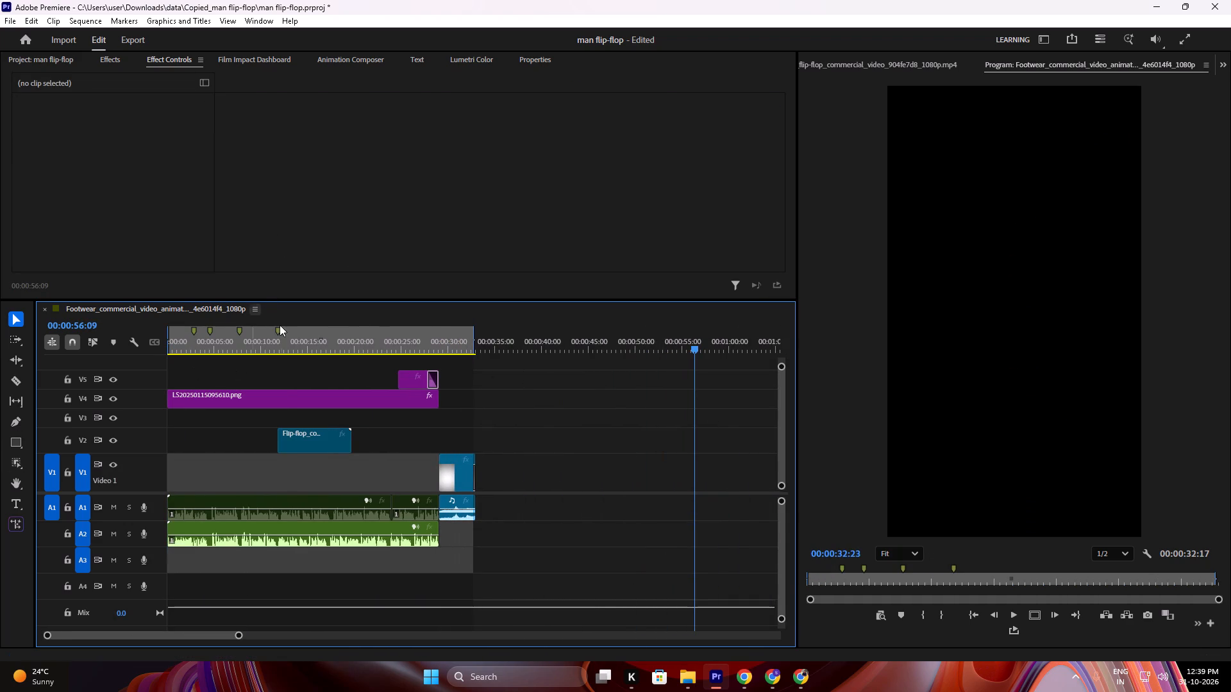
# Slow the Flip-flop_commercial clip on V2 to 78.93% with a duration of 00:00:10:02 and Optical flow time interpolation.
pyautogui.moveTo(289, 343); pyautogui.dragTo(279, 347)
pyautogui.press('space')
pyautogui.keyDown('alt'); pyautogui.scroll(15, 287, 416); pyautogui.keyUp('alt')
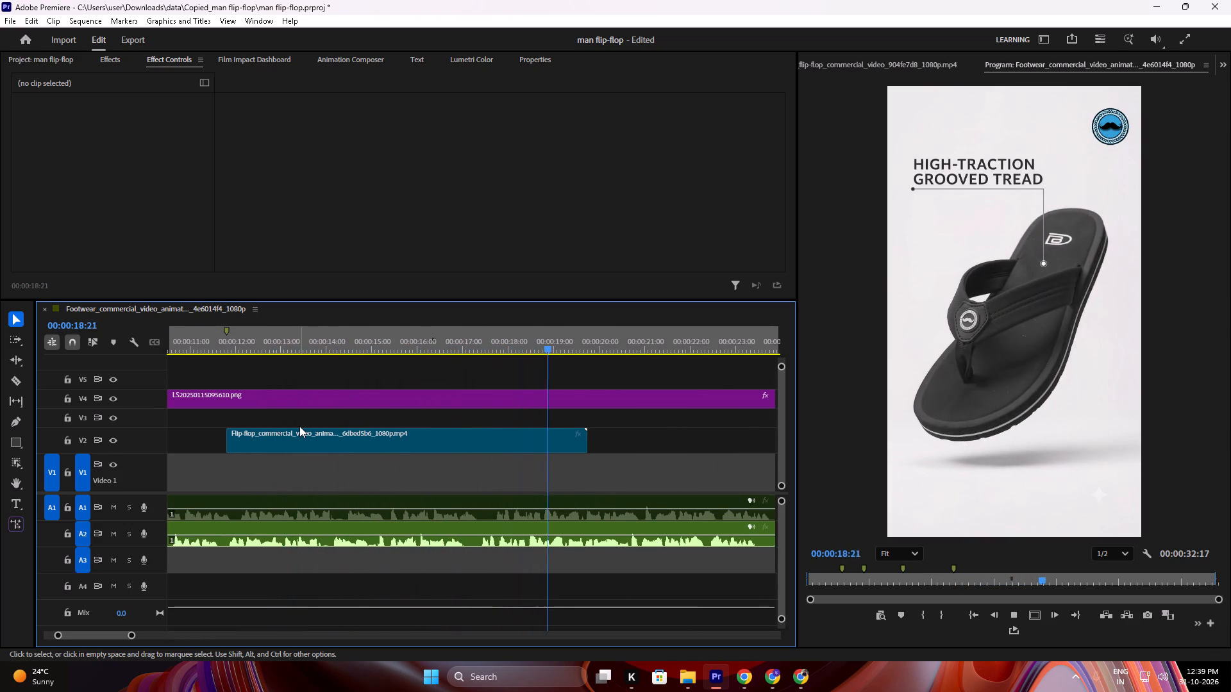
pyautogui.scroll(-5, 299, 426)
pyautogui.press('space')
pyautogui.click(324, 431)
pyautogui.rightClick(324, 431)
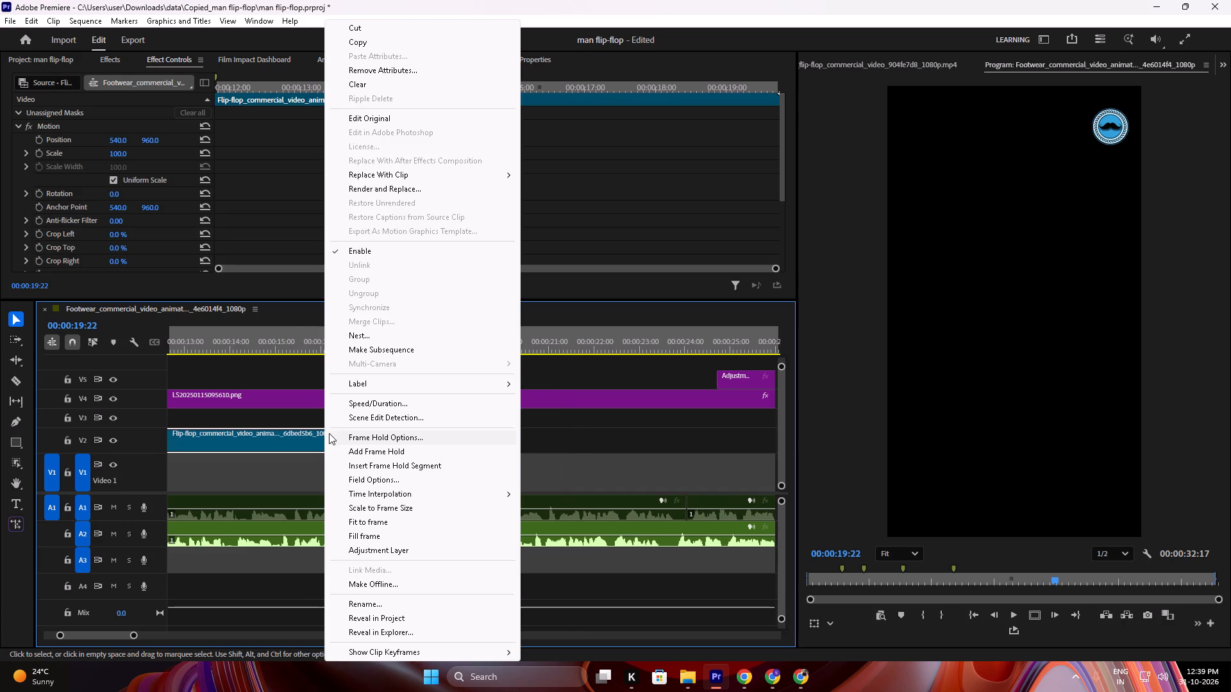
pyautogui.click(386, 400)
pyautogui.moveTo(589, 304); pyautogui.dragTo(612, 309)
pyautogui.click(637, 383)
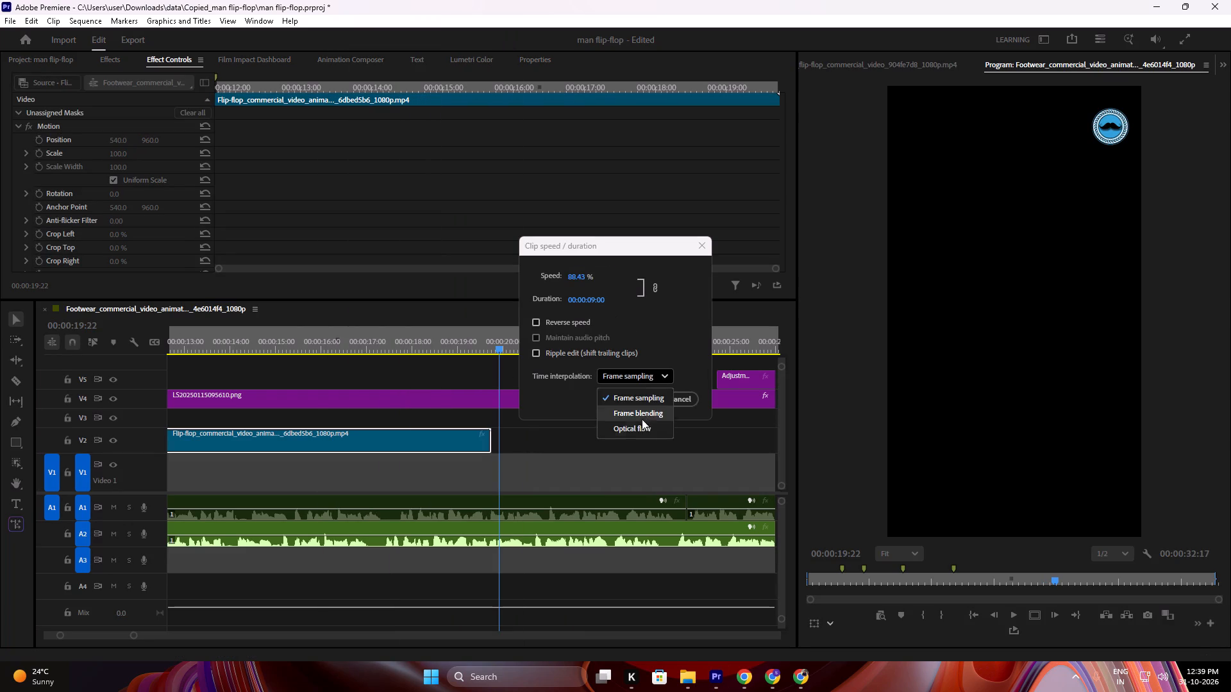
pyautogui.click(644, 424)
pyautogui.moveTo(599, 301); pyautogui.dragTo(623, 306)
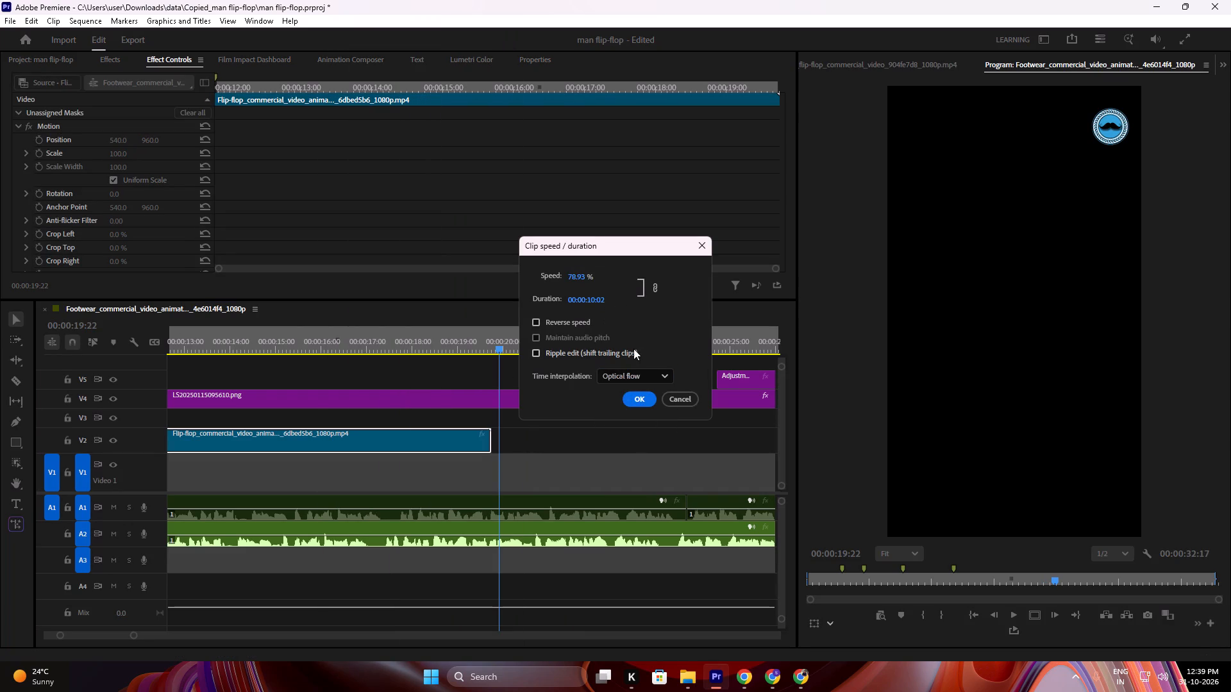
pyautogui.click(642, 402)
# Play the lead-in and start of the slowed Flip-flop_commercial clip around the marker at 00:00:11:19.
pyautogui.keyDown('alt'); pyautogui.scroll(-12, 520, 445); pyautogui.keyUp('alt')
pyautogui.scroll(4, 498, 465)
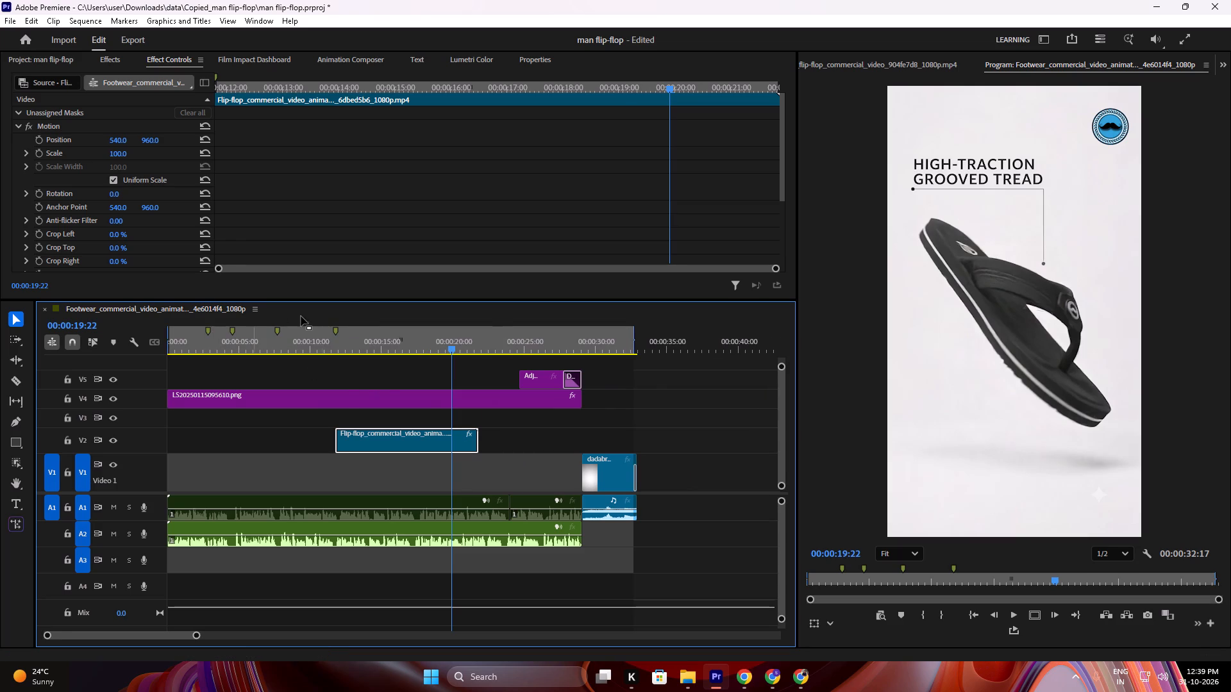
pyautogui.moveTo(342, 347); pyautogui.dragTo(337, 349)
pyautogui.press('space')
pyautogui.press('space')
pyautogui.moveTo(318, 349); pyautogui.dragTo(289, 350)
pyautogui.press('space')
pyautogui.click(352, 370)
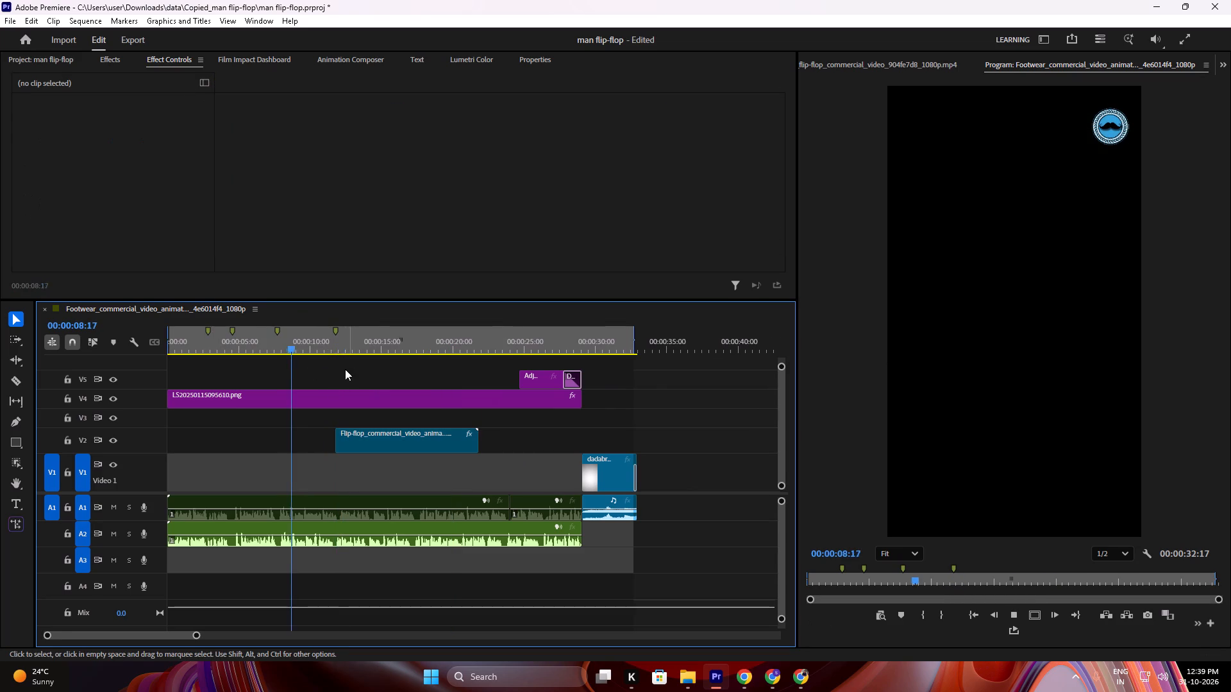
pyautogui.scroll(20, 325, 371)
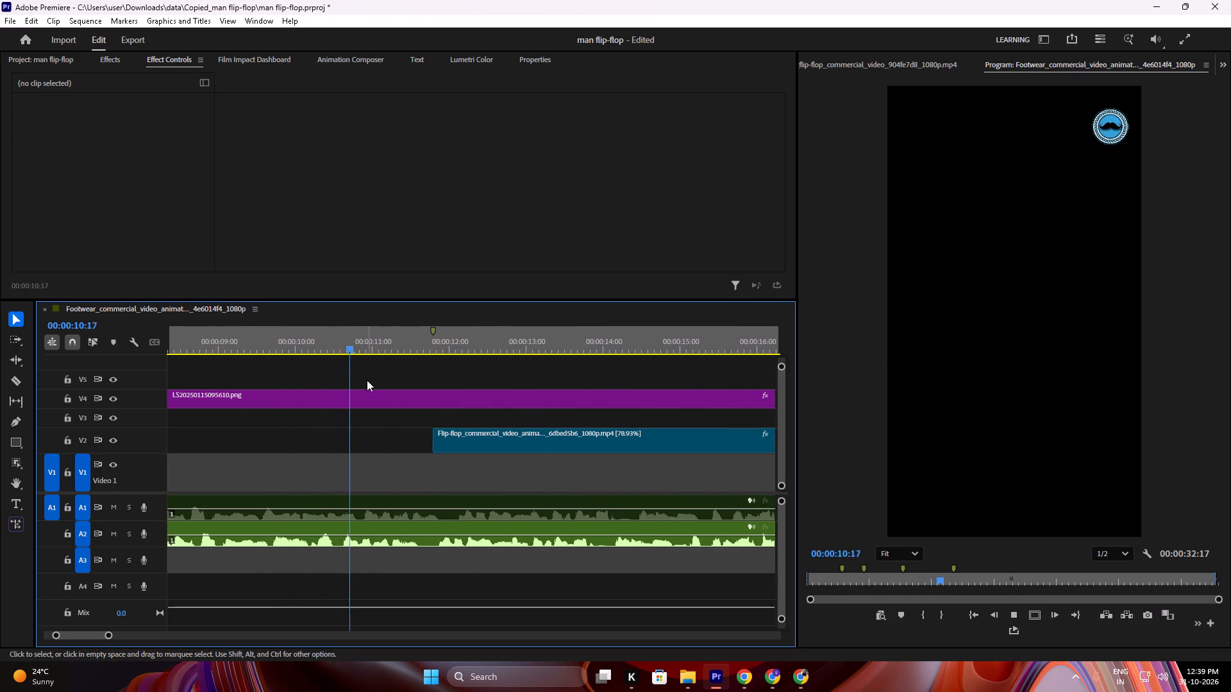
pyautogui.press('space')
pyautogui.click(437, 345)
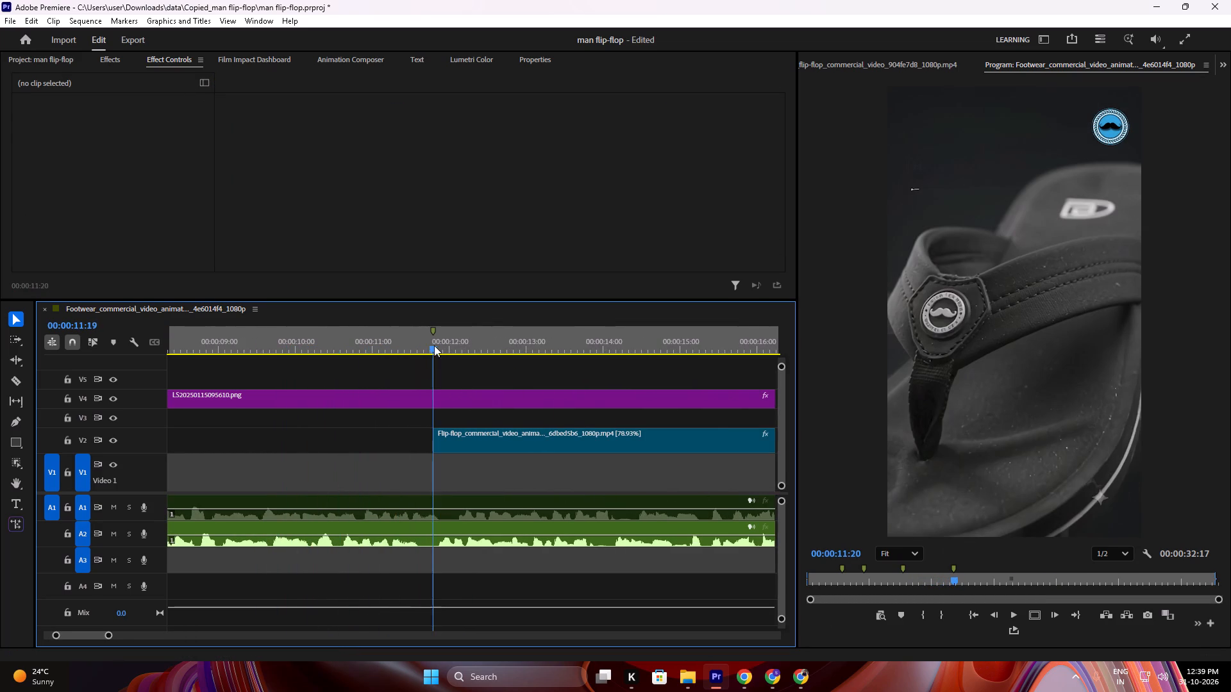
pyautogui.press('space')
pyautogui.press('space')
pyautogui.click(437, 344)
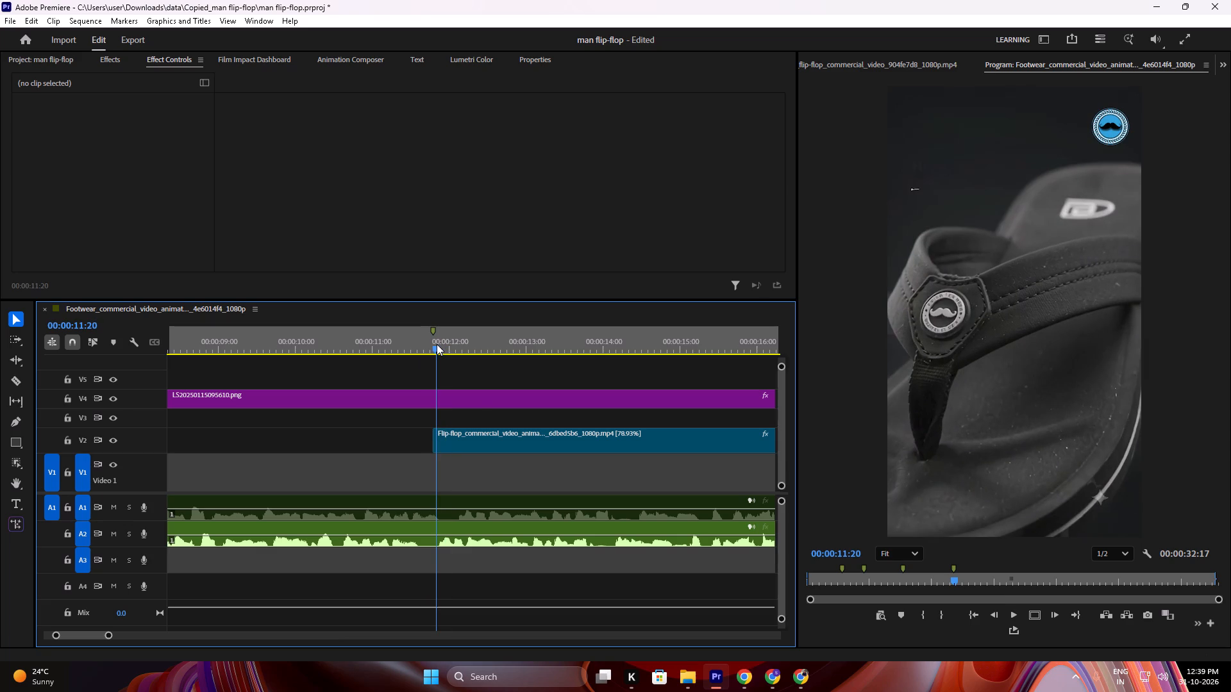
# Move the Flip-flop_commercial clip from V2 down to V1, keeping its start at the marker.
pyautogui.moveTo(465, 439); pyautogui.dragTo(484, 466)
# Play the Flip-flop_commercial clip from its start past its end to review the slowed footage against the audio.
pyautogui.press('space')
pyautogui.click(475, 433)
pyautogui.keyDown('alt'); pyautogui.scroll(-14, 471, 432); pyautogui.keyUp('alt')
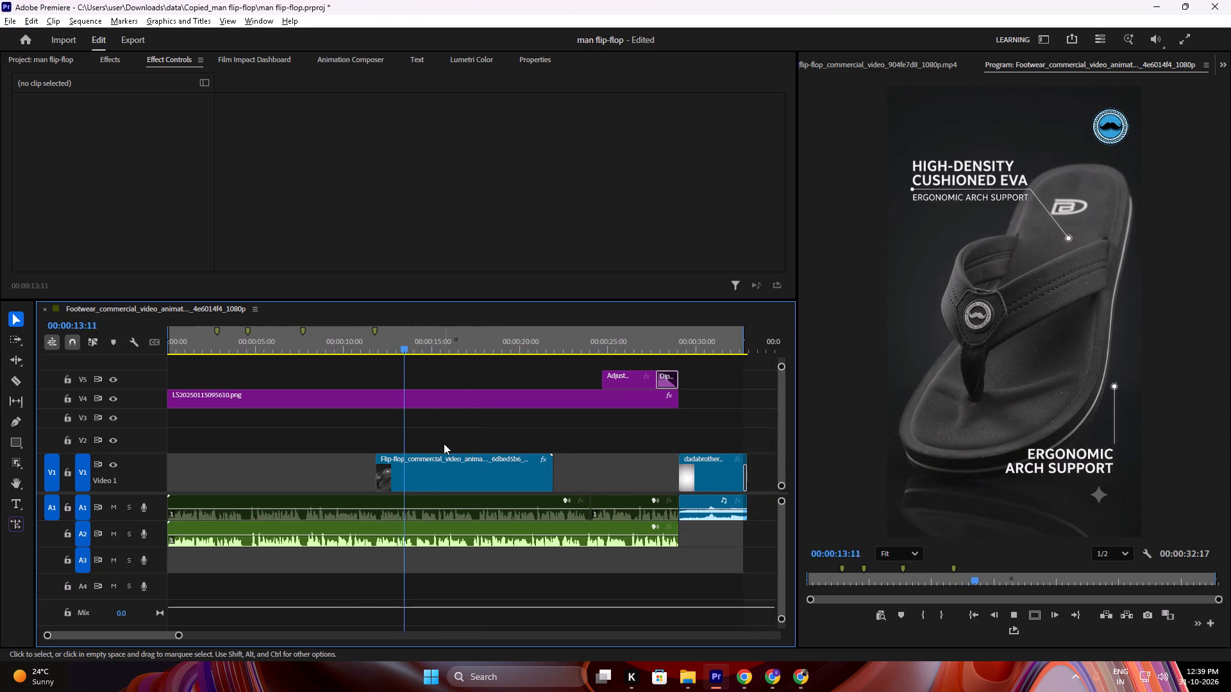
pyautogui.keyDown('alt'); pyautogui.scroll(9, 468, 433); pyautogui.keyUp('alt')
pyautogui.keyDown('alt'); pyautogui.scroll(-11, 468, 433); pyautogui.keyUp('alt')
pyautogui.keyDown('alt'); pyautogui.scroll(5, 468, 433); pyautogui.keyUp('alt')
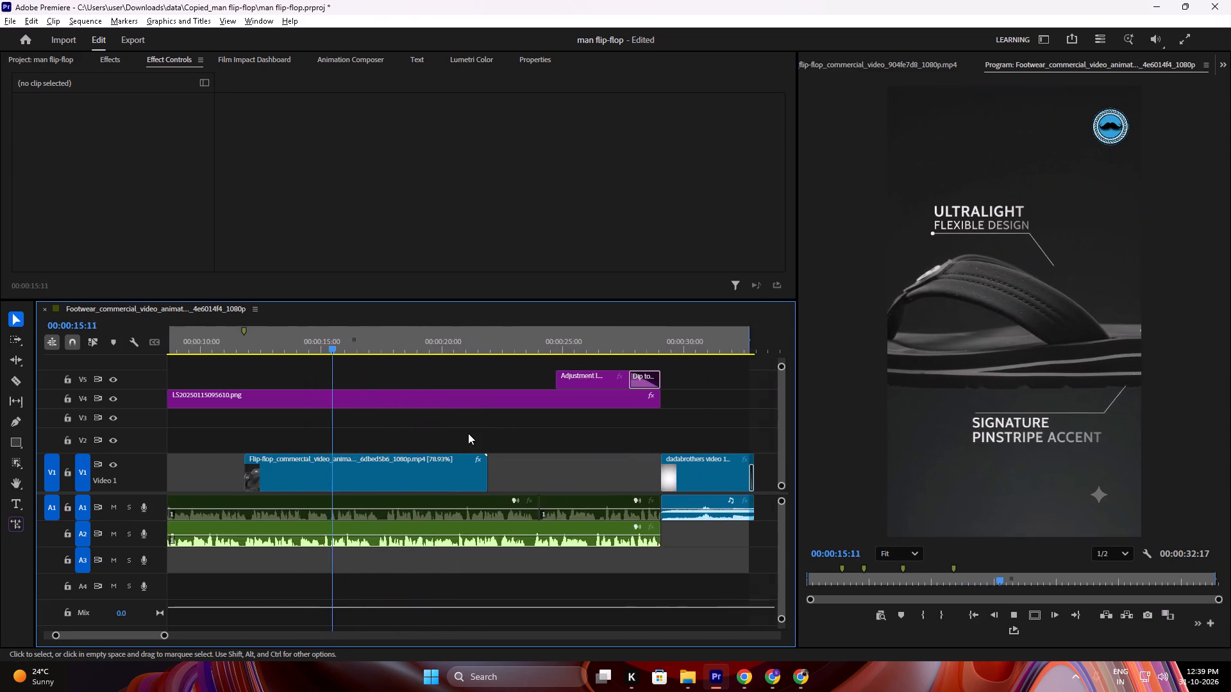
pyautogui.keyDown('alt'); pyautogui.scroll(9, 468, 433); pyautogui.keyUp('alt')
pyautogui.keyDown('alt'); pyautogui.scroll(-3, 468, 433); pyautogui.keyUp('alt')
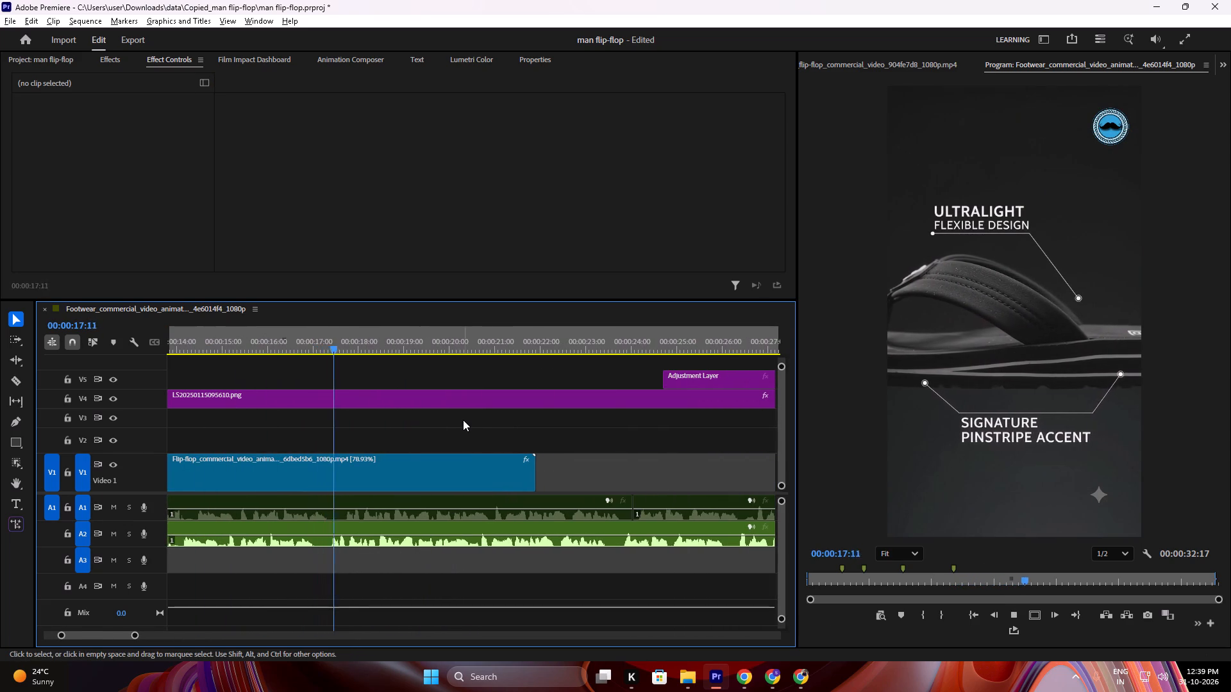
pyautogui.keyDown('alt'); pyautogui.scroll(-5, 463, 420); pyautogui.keyUp('alt')
pyautogui.keyDown('alt'); pyautogui.scroll(9, 414, 434); pyautogui.keyUp('alt')
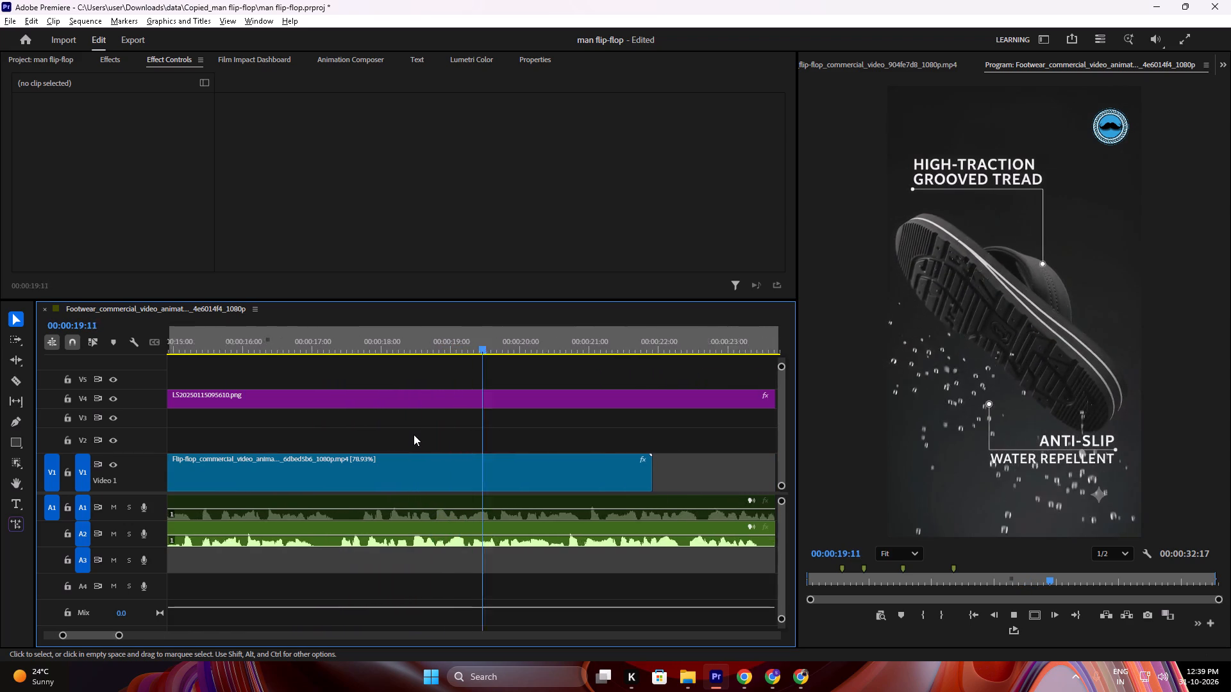
pyautogui.keyDown('alt'); pyautogui.scroll(4, 414, 434); pyautogui.keyUp('alt')
pyautogui.keyDown('alt'); pyautogui.scroll(-5, 414, 434); pyautogui.keyUp('alt')
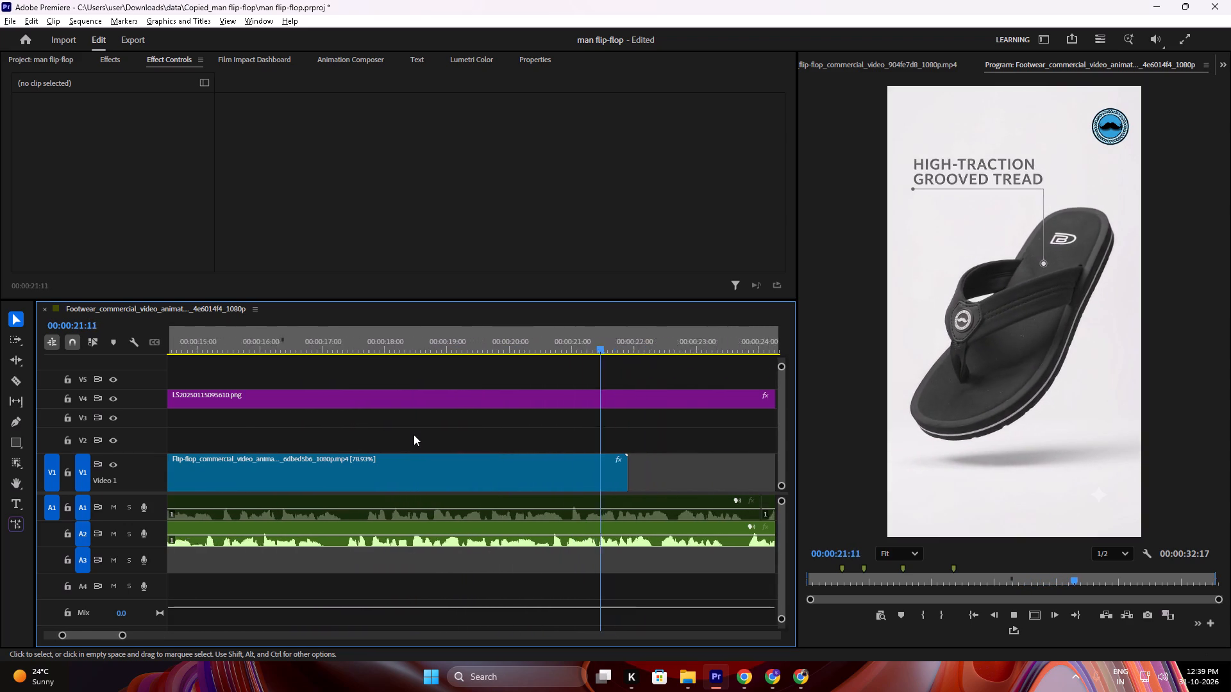
pyautogui.keyDown('alt'); pyautogui.scroll(-9, 414, 434); pyautogui.keyUp('alt')
pyautogui.keyDown('alt'); pyautogui.scroll(10, 414, 434); pyautogui.keyUp('alt')
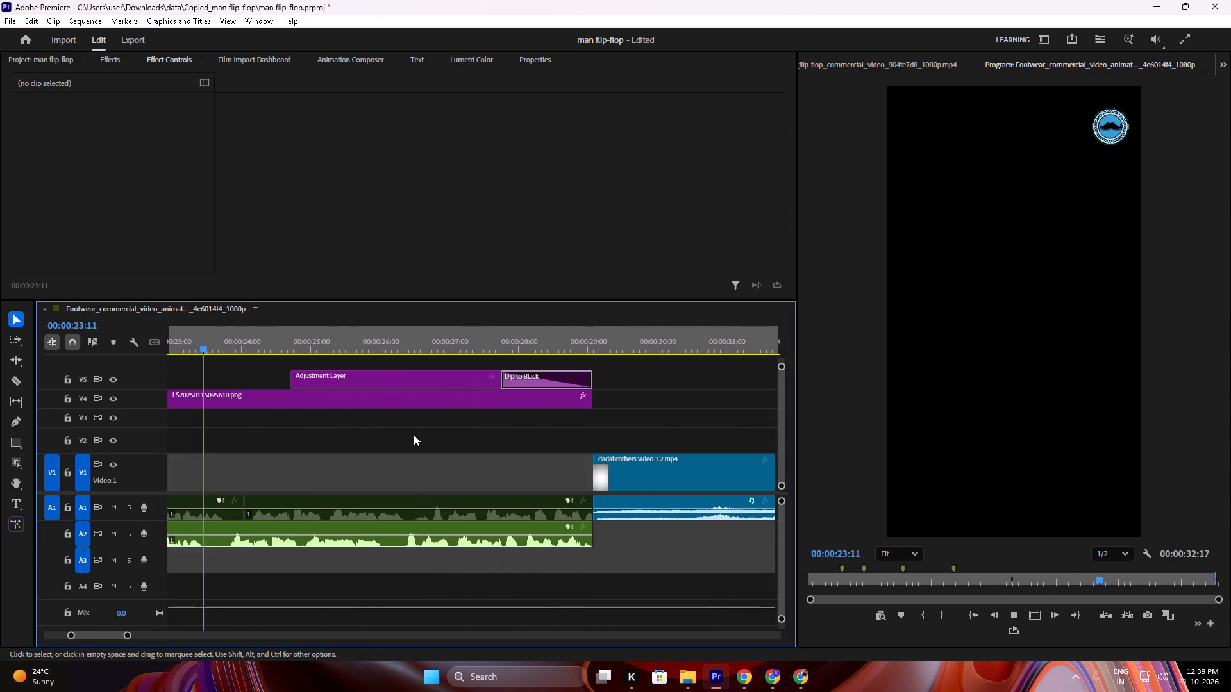
pyautogui.press('space')
# Replay the last shots of the Flip-flop_commercial clip, from about 00:00:19:20, to check their timing.
pyautogui.keyDown('alt'); pyautogui.scroll(-7, 414, 434); pyautogui.keyUp('alt')
pyautogui.scroll(7, 414, 434)
pyautogui.moveTo(398, 341); pyautogui.dragTo(339, 349)
pyautogui.press('space')
pyautogui.scroll(1, 359, 389)
pyautogui.press('space')
pyautogui.moveTo(376, 350); pyautogui.dragTo(341, 353)
pyautogui.press('space')
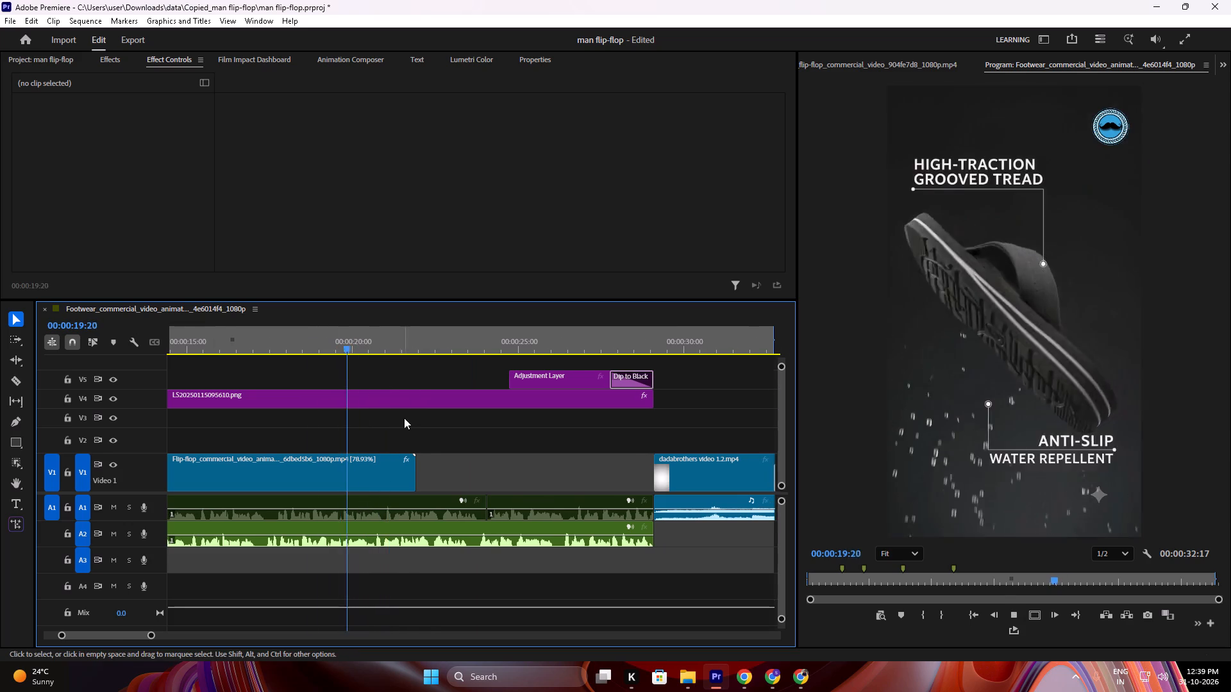
pyautogui.keyDown('alt'); pyautogui.scroll(8, 405, 418); pyautogui.keyUp('alt')
pyautogui.press('space')
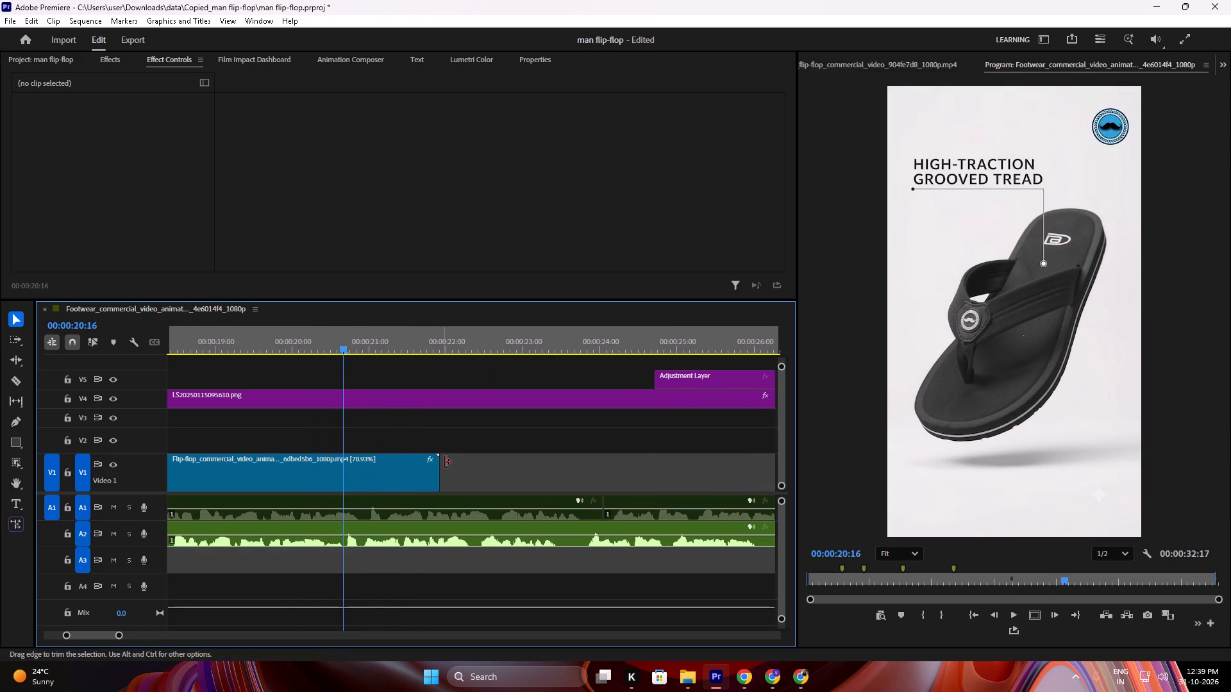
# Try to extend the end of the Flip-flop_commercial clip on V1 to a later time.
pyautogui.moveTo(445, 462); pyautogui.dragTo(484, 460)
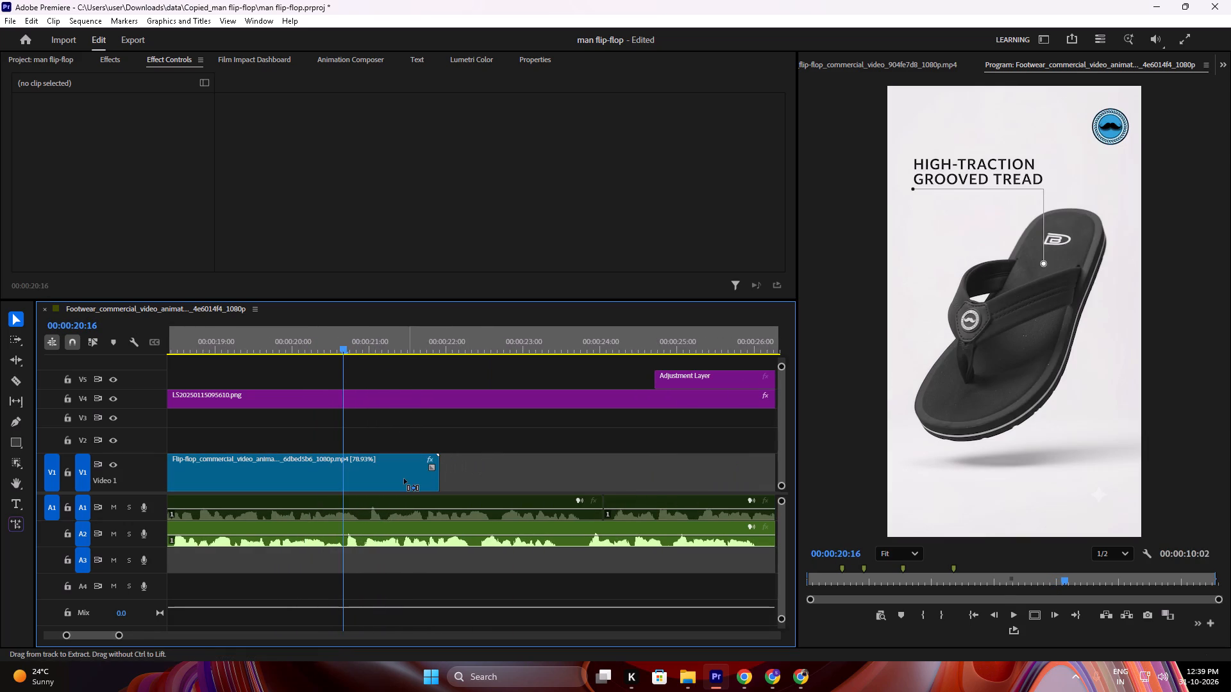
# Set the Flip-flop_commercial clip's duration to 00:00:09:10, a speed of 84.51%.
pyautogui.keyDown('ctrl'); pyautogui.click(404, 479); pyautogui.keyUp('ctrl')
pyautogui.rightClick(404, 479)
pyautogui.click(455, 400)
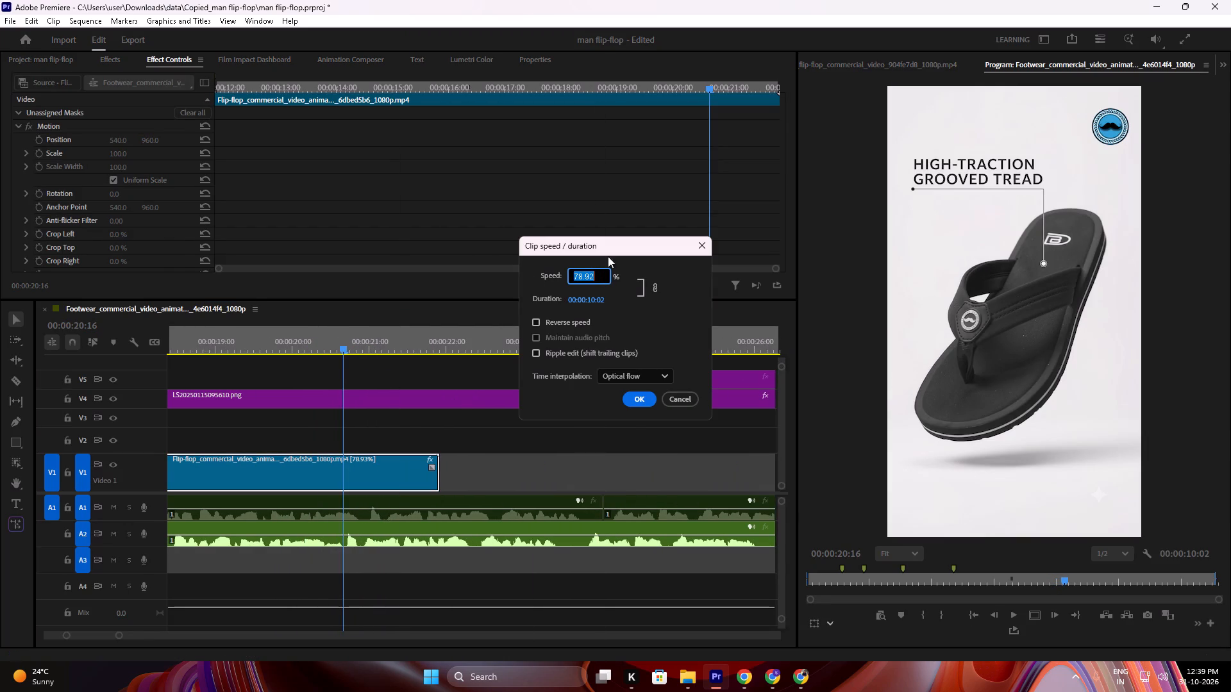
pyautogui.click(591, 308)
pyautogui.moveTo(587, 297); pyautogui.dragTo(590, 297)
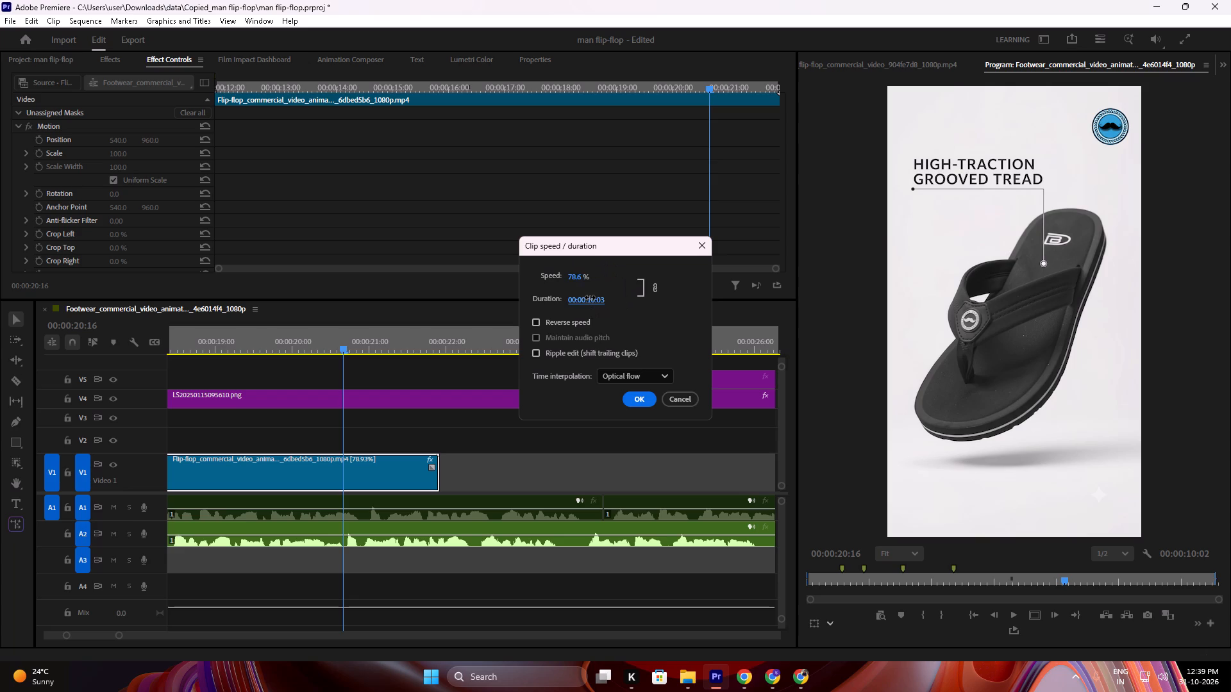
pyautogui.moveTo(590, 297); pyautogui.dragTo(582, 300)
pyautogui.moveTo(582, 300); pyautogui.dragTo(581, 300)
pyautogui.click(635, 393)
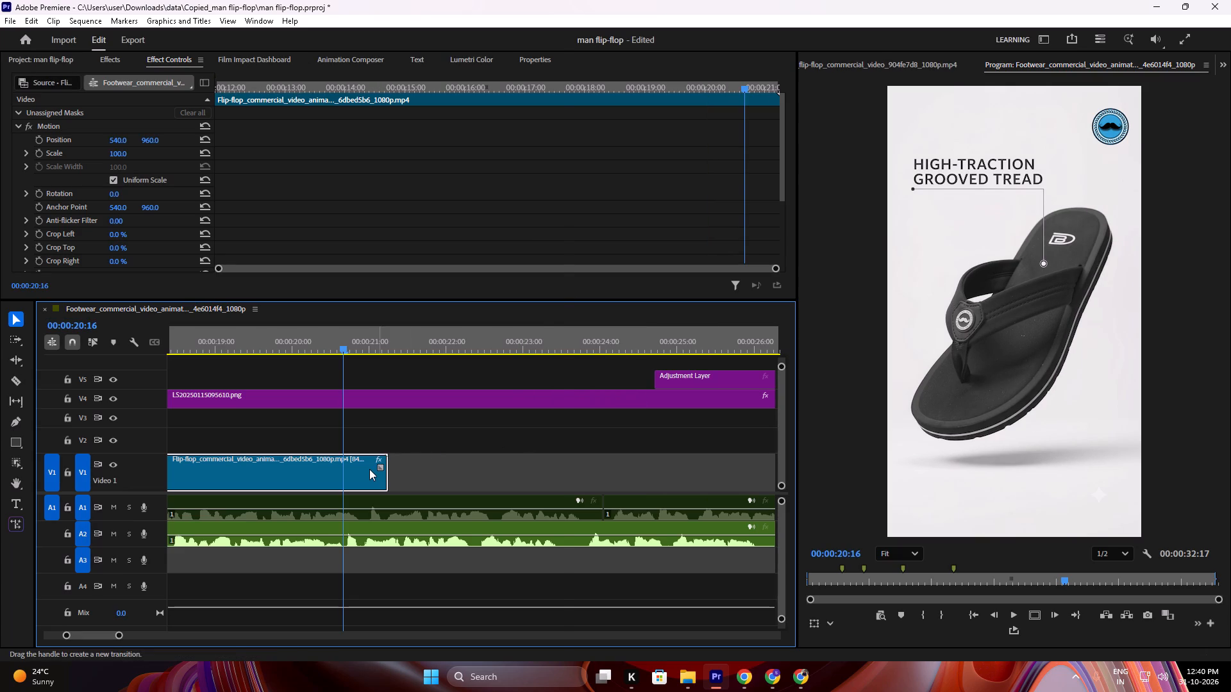
# Shorten the Flip-flop_commercial clip through Speed/Duration so that it ends at about 00:00:20:10.
pyautogui.rightClick(369, 469)
pyautogui.click(422, 404)
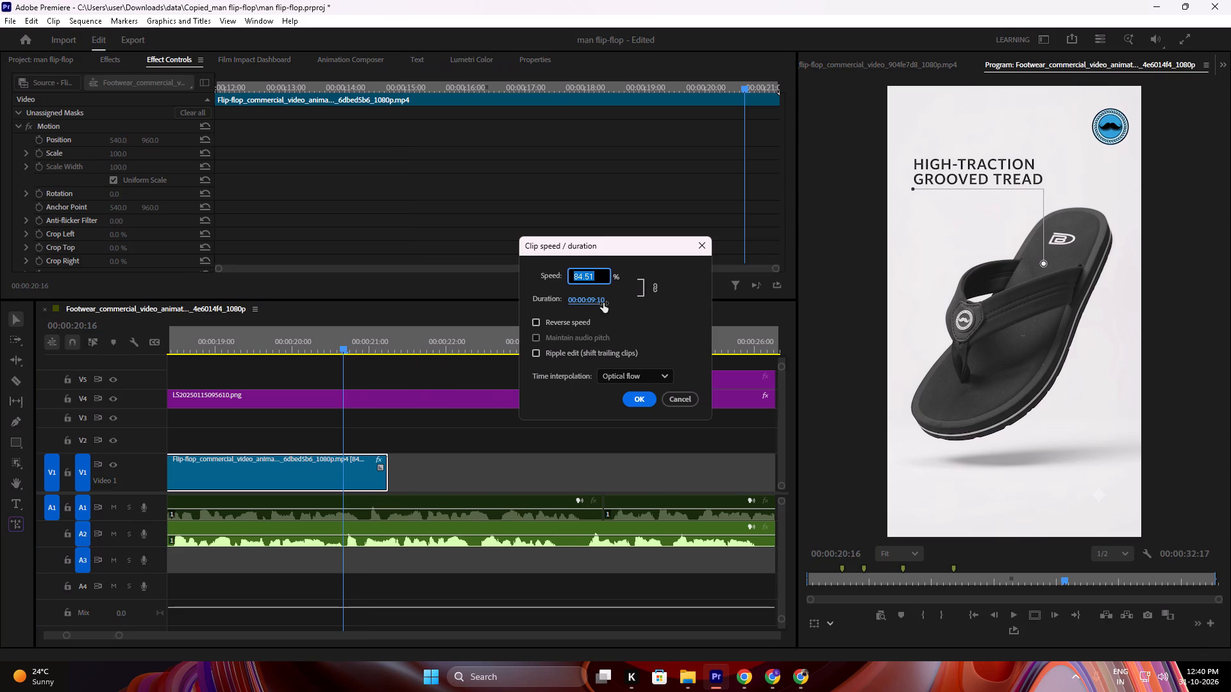
pyautogui.moveTo(596, 301); pyautogui.dragTo(586, 302)
pyautogui.click(633, 400)
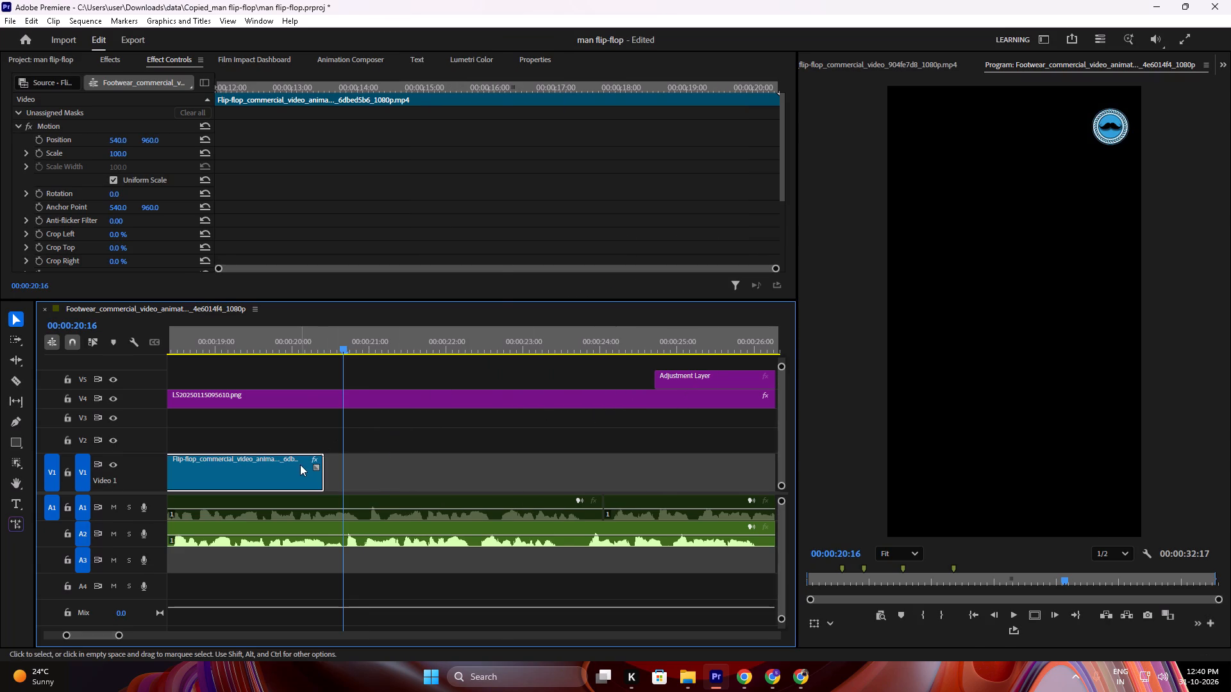
# Open the Speed/Duration settings of the Flip-flop_commercial clip on V1.
pyautogui.click(306, 464)
pyautogui.rightClick(306, 464)
pyautogui.click(355, 404)
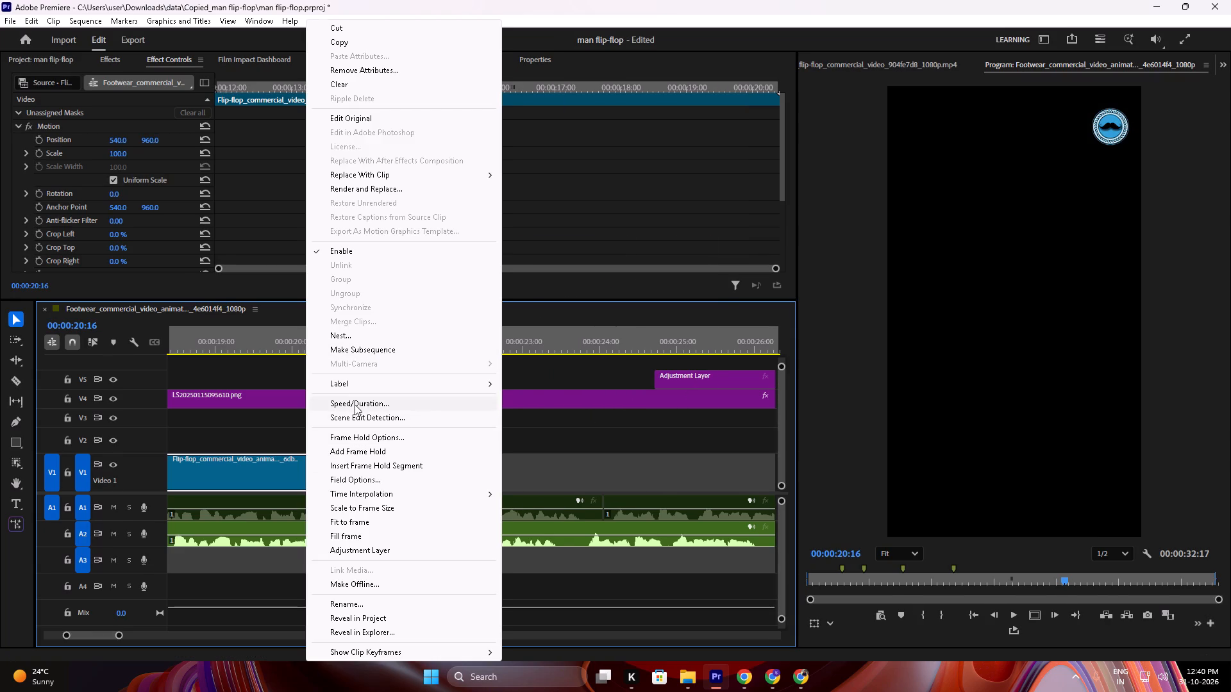
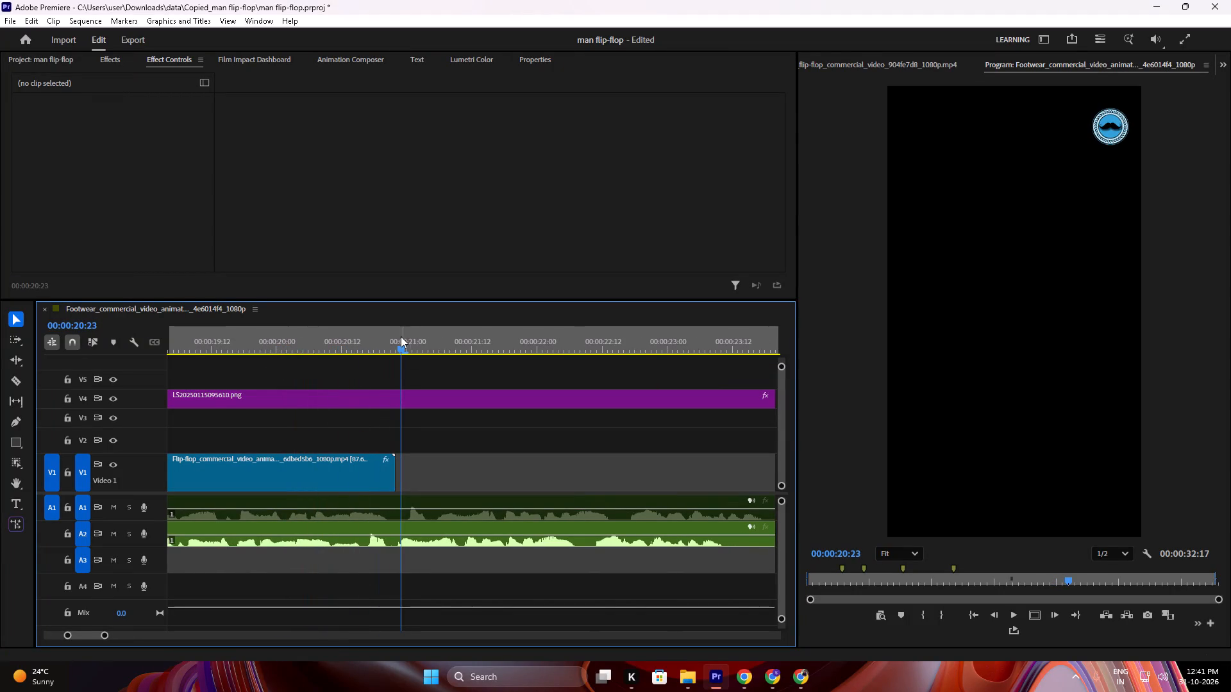
# Play back the sequence from about 00:00:20:00 to check the end of the retimed Flip-flop_commercial clip against the audio.
pyautogui.moveTo(383, 336); pyautogui.dragTo(260, 375)
pyautogui.press('space')
pyautogui.press('space')
pyautogui.press('space')
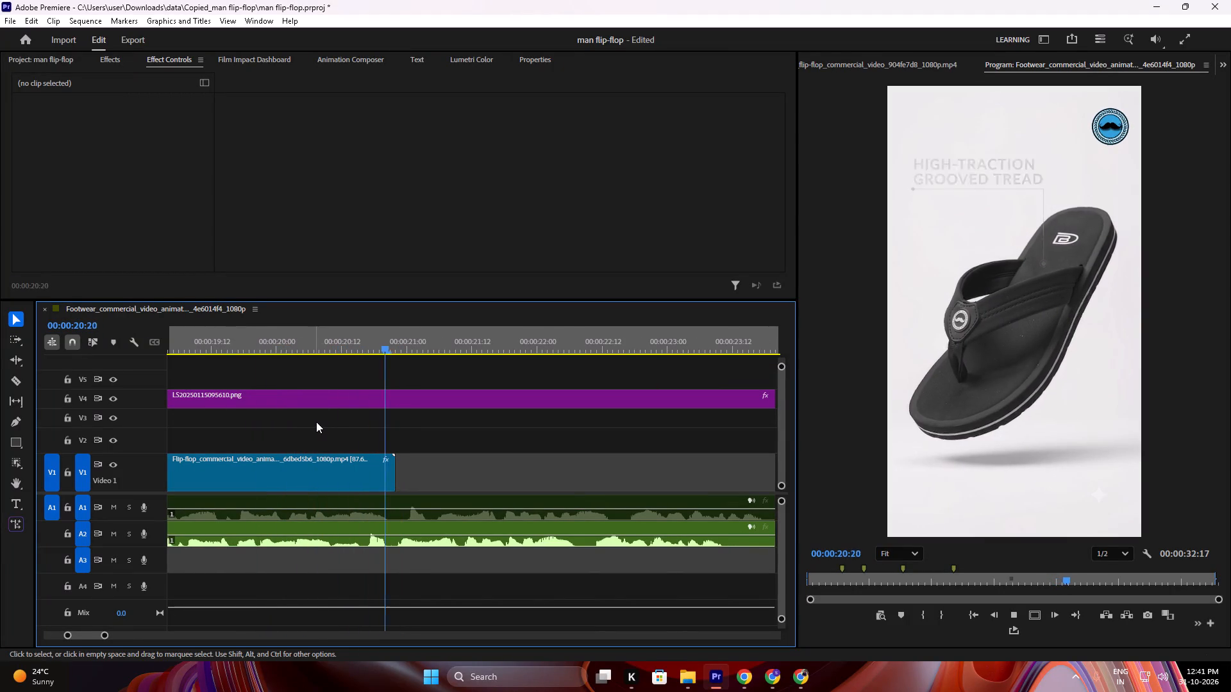
pyautogui.keyDown('alt'); pyautogui.scroll(-17, 318, 425); pyautogui.keyUp('alt')
pyautogui.keyDown('alt'); pyautogui.scroll(10, 358, 459); pyautogui.keyUp('alt')
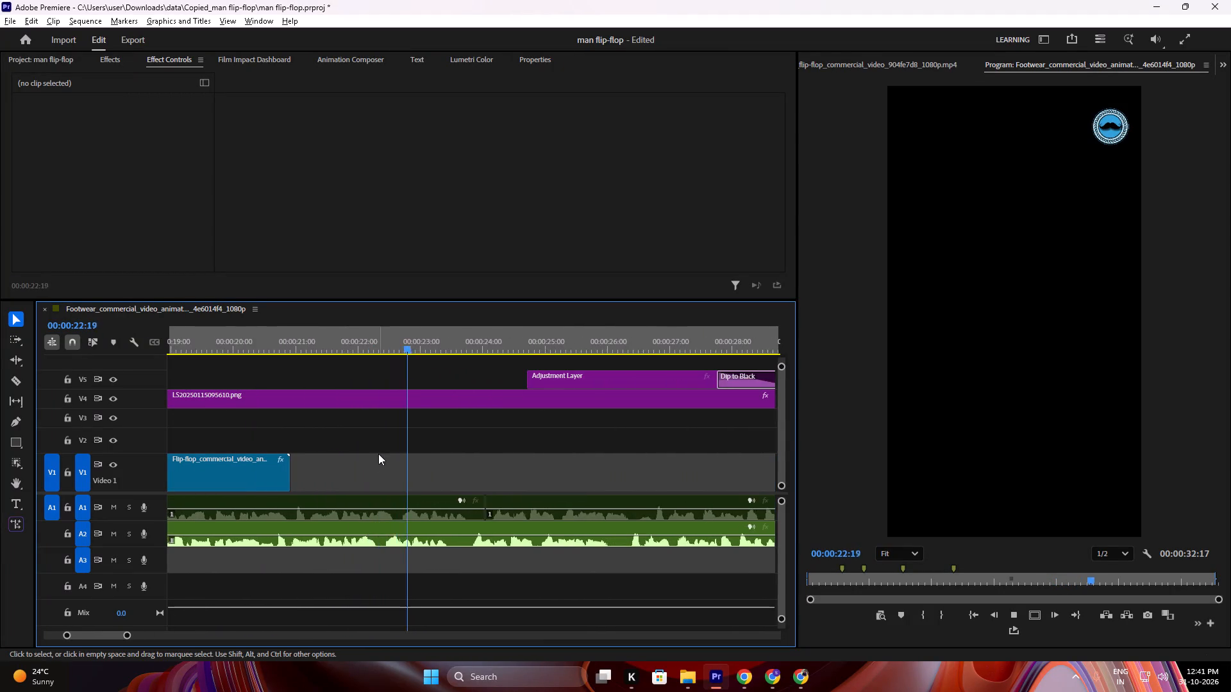
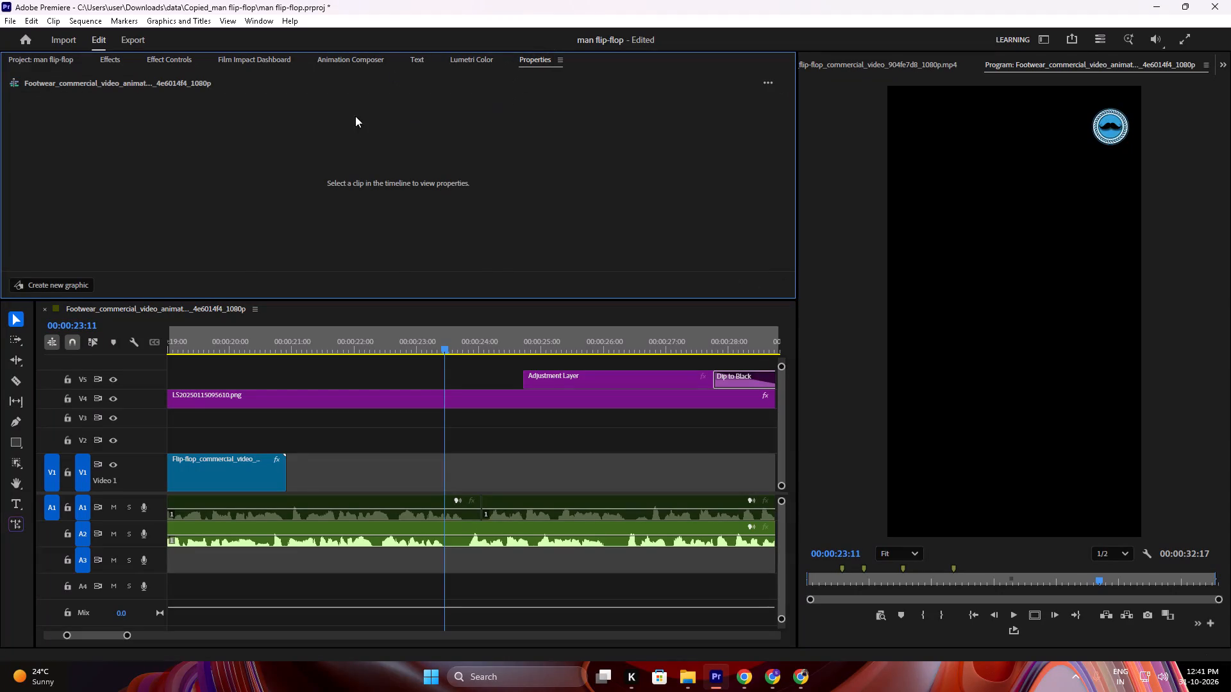
# Preview the Man_throwing_slipper_into_dustbin and Foot_wearing_flip-flop source clips from start to end.
pyautogui.click(39, 63)
pyautogui.scroll(1, 364, 222)
pyautogui.scroll(-4, 262, 232)
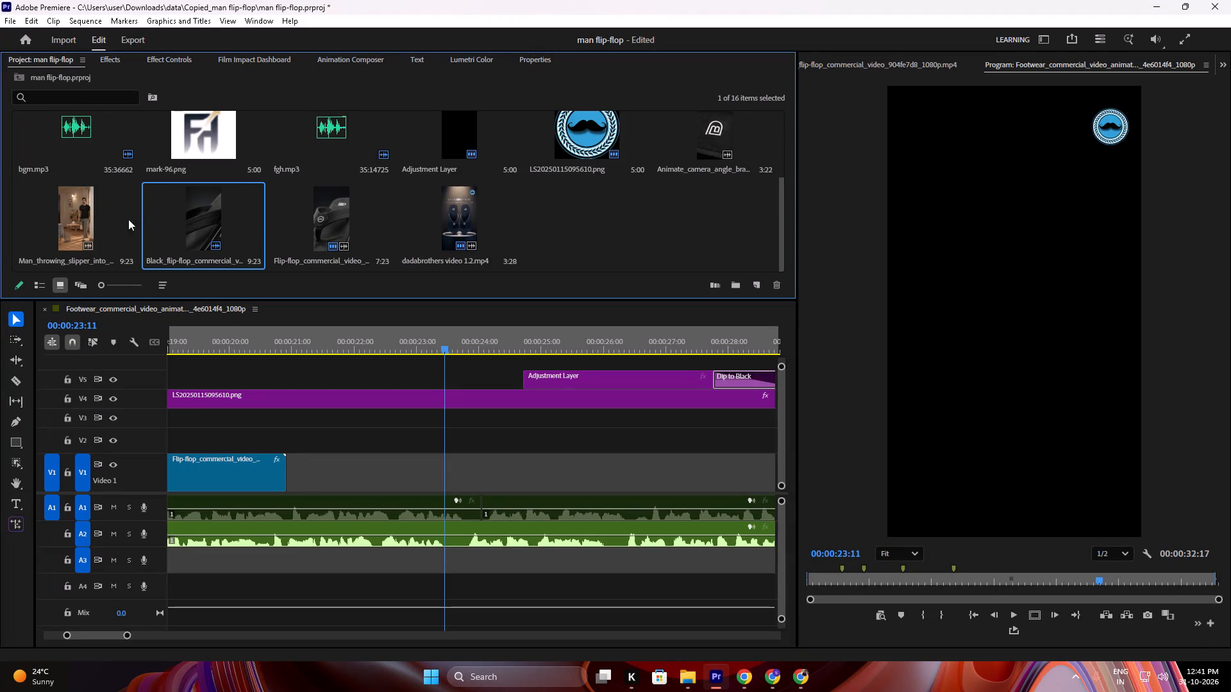
pyautogui.doubleClick(87, 217)
pyautogui.moveTo(967, 609); pyautogui.dragTo(697, 615)
pyautogui.press('space')
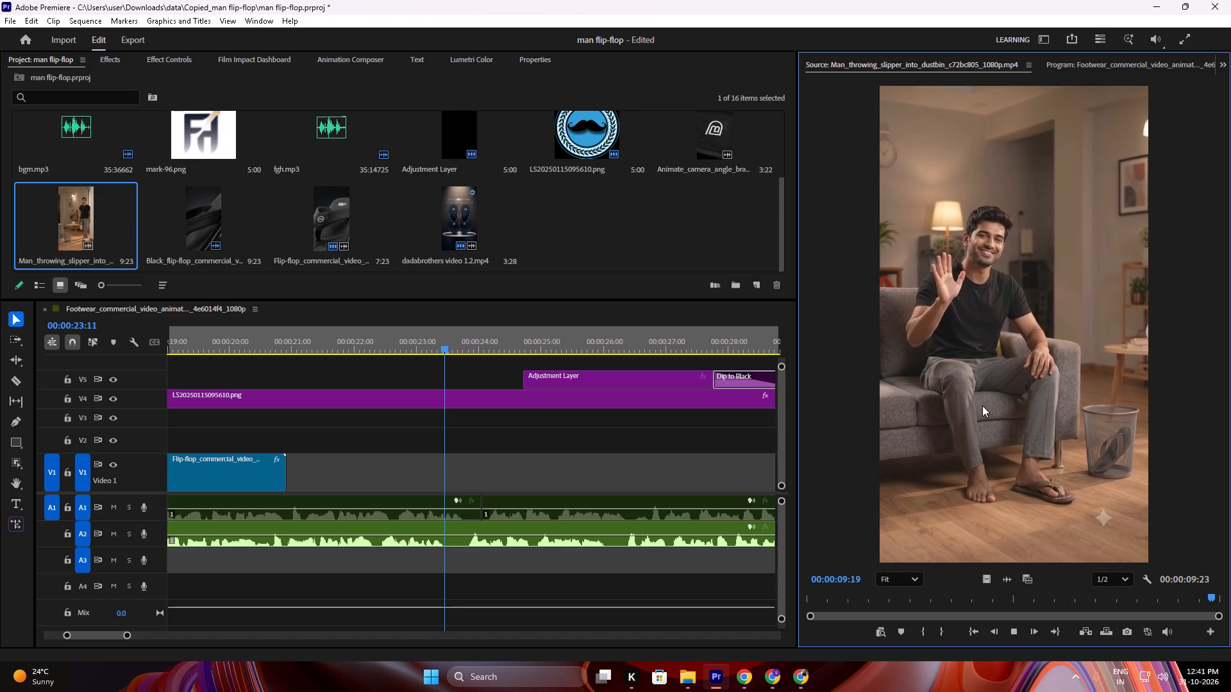
pyautogui.scroll(1, 464, 186)
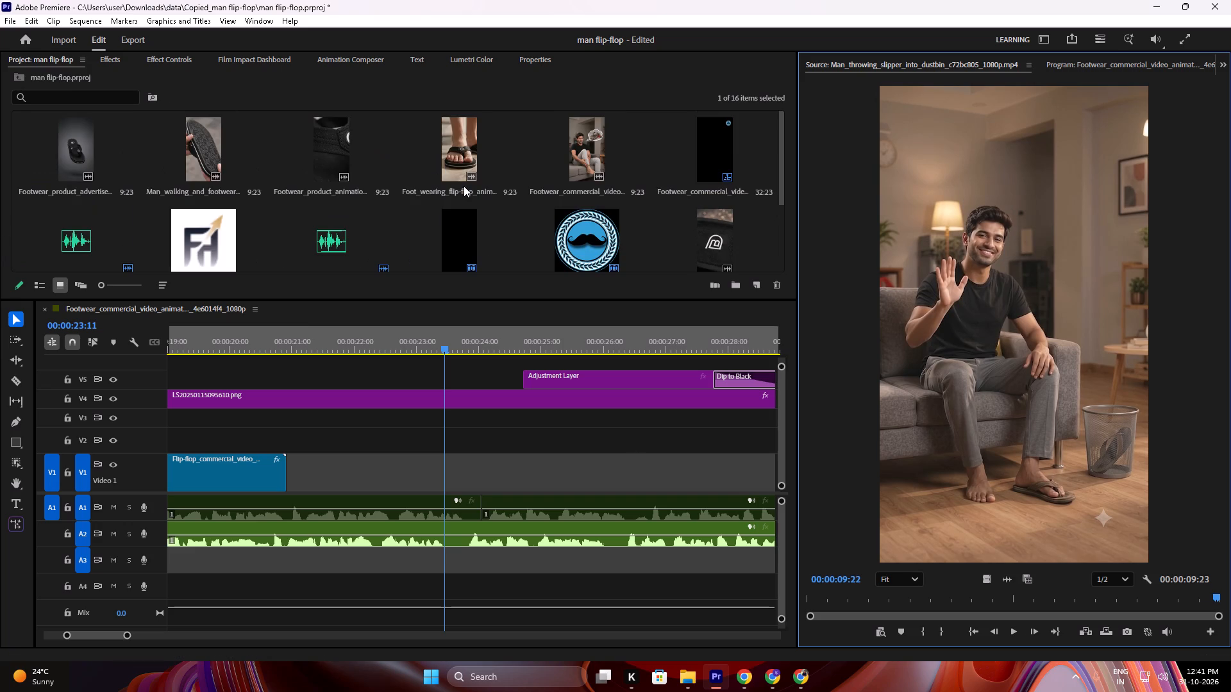
pyautogui.scroll(2, 464, 186)
pyautogui.doubleClick(476, 131)
pyautogui.moveTo(854, 596); pyautogui.dragTo(802, 605)
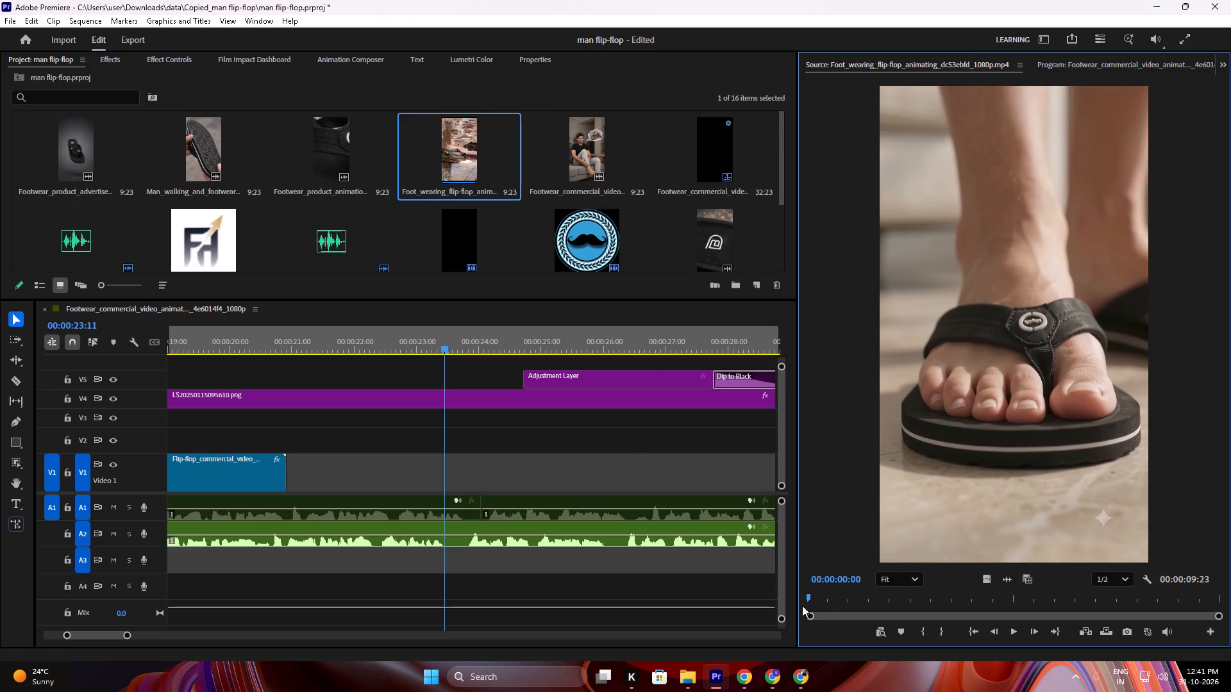
pyautogui.moveTo(802, 605); pyautogui.dragTo(771, 605)
pyautogui.press('space')
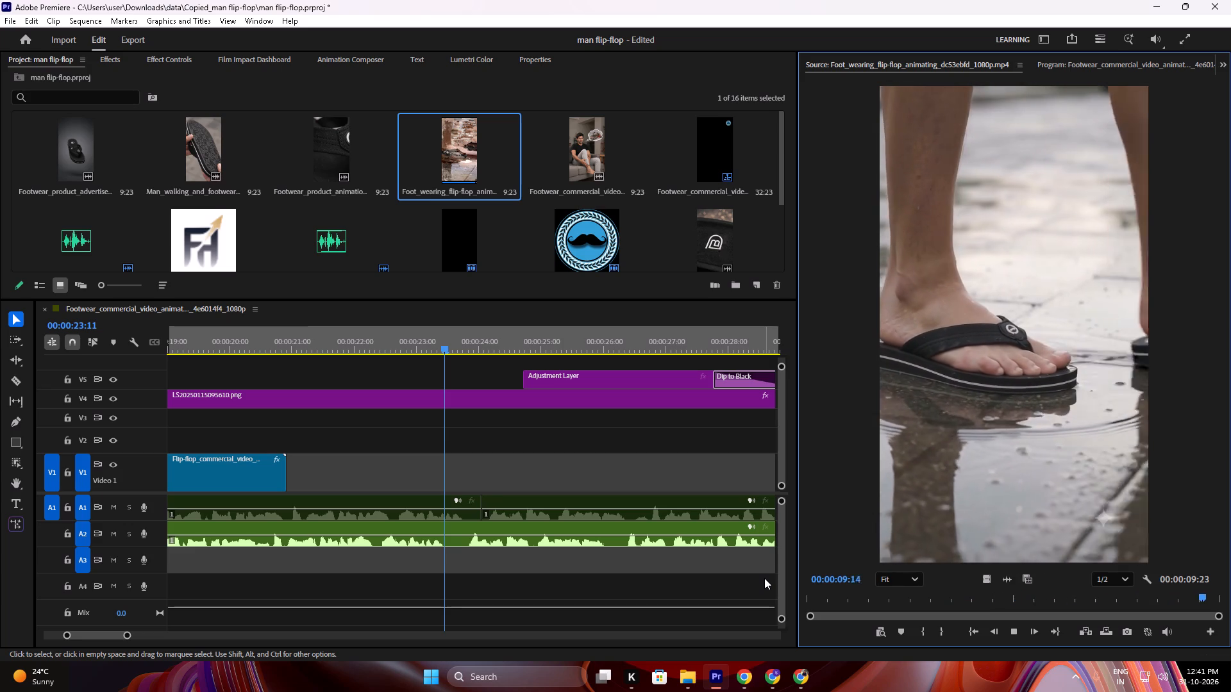
# Review the Footwear_commercial_video source clip and mark the flip-flop box shot from In 00:00:06:08 to Out 00:00:09:19.
pyautogui.doubleClick(597, 163)
pyautogui.moveTo(875, 592); pyautogui.dragTo(745, 620)
pyautogui.press('space')
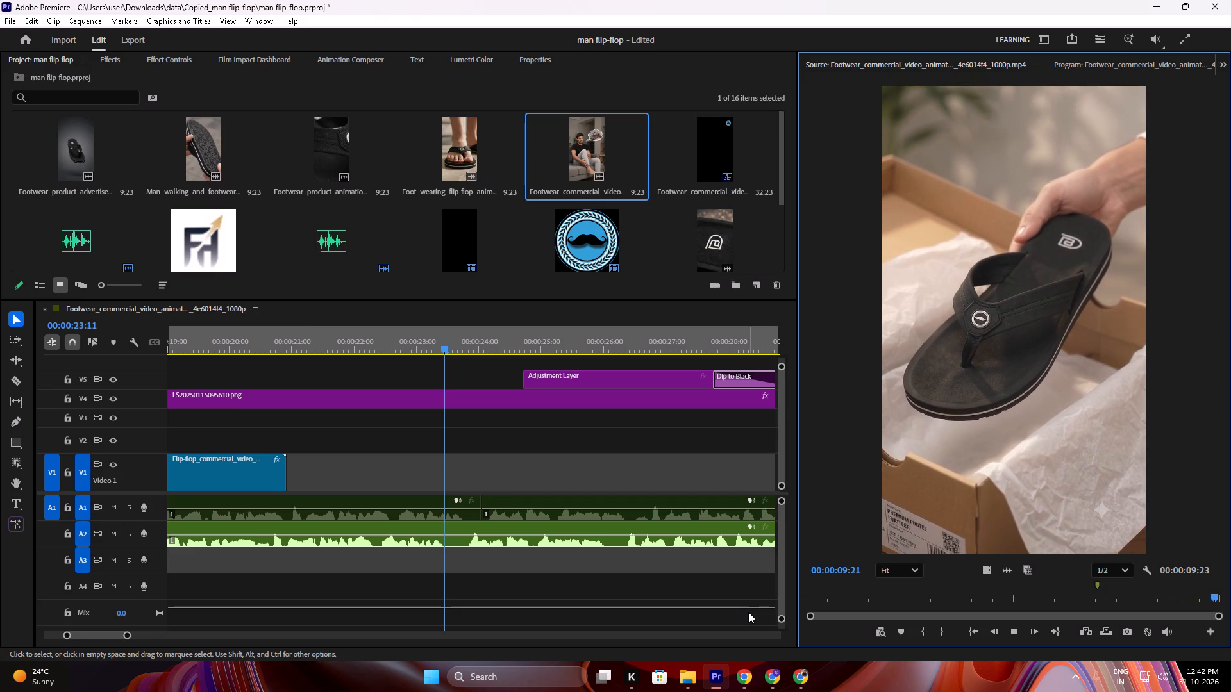
pyautogui.moveTo(962, 602); pyautogui.dragTo(1005, 609)
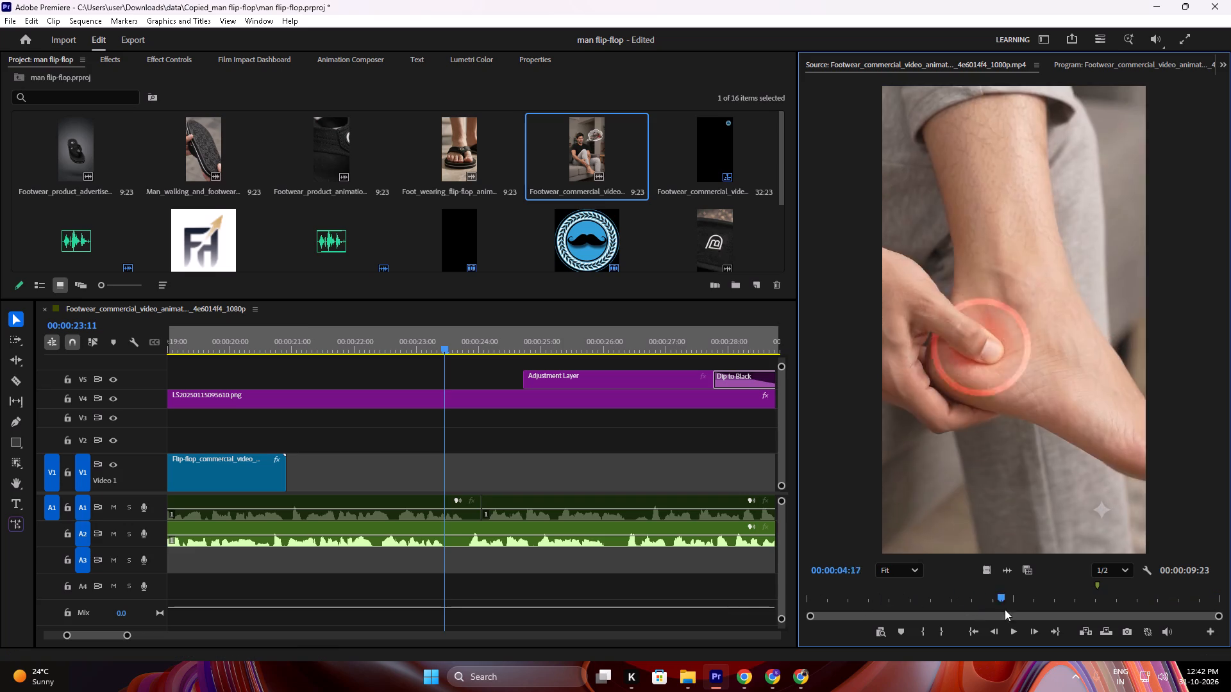
pyautogui.moveTo(1005, 609); pyautogui.dragTo(1052, 625)
pyautogui.press('space')
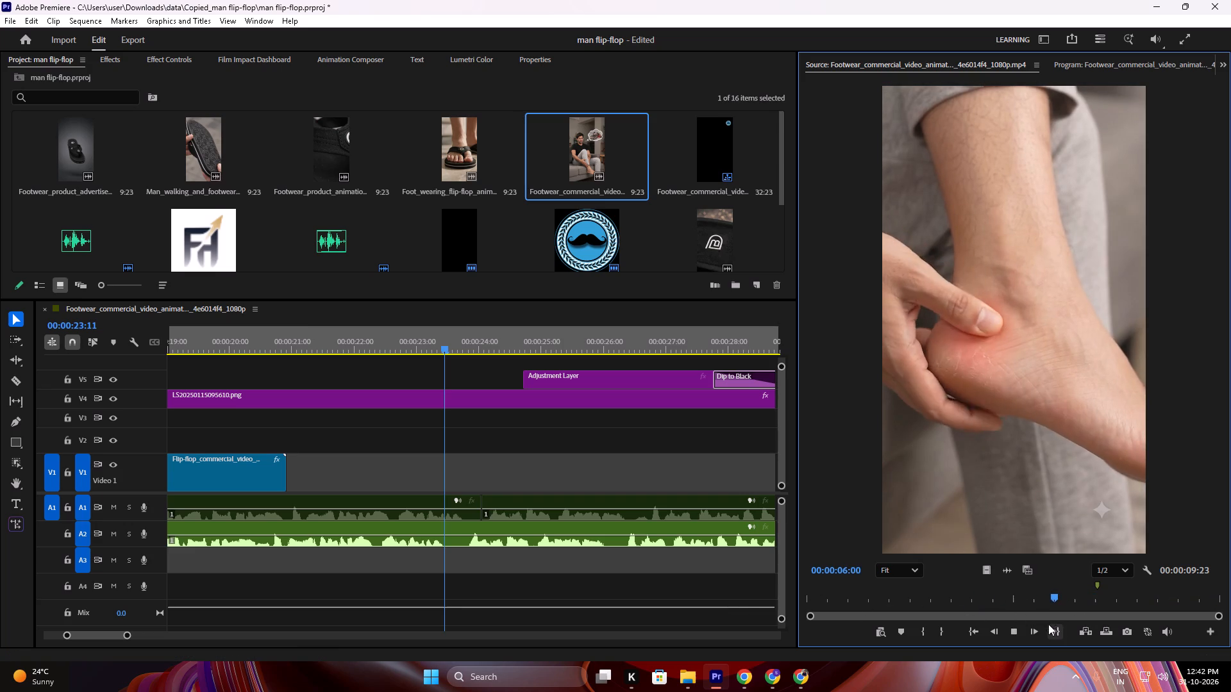
pyautogui.press('space')
pyautogui.press('Left')
pyautogui.press('Left')
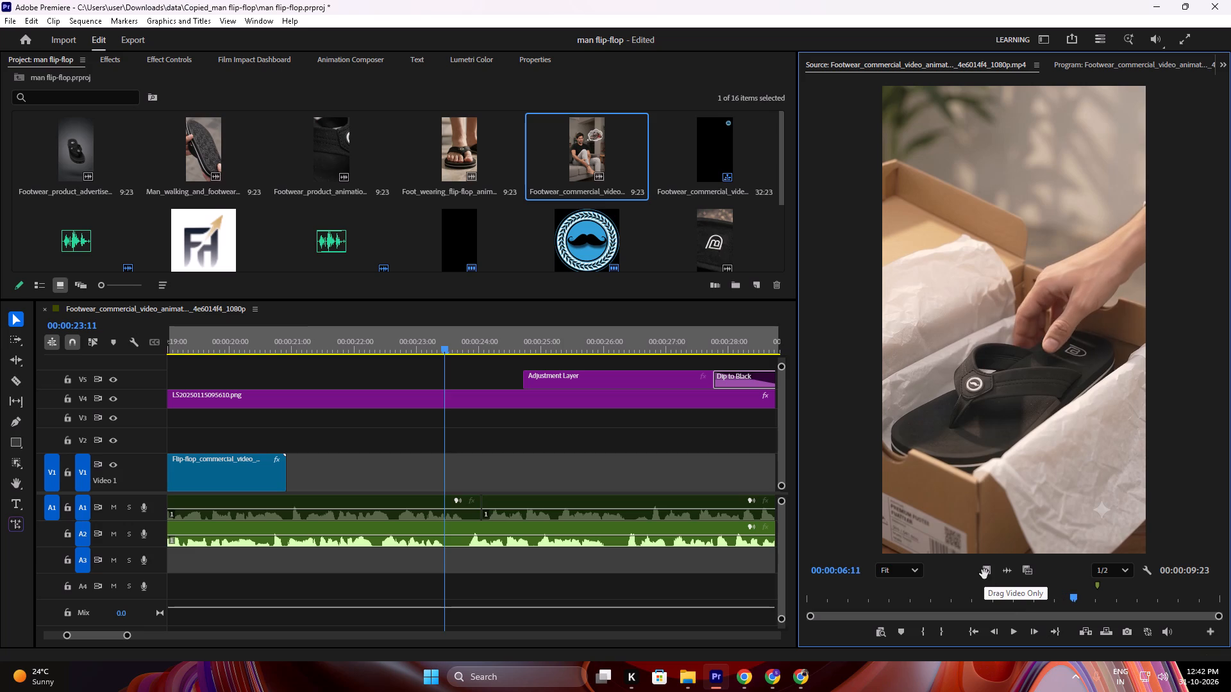
pyautogui.press('Left')
pyautogui.press('Left')
pyautogui.press('Left')
pyautogui.press('Left')
pyautogui.press('Right')
pyautogui.press('Right')
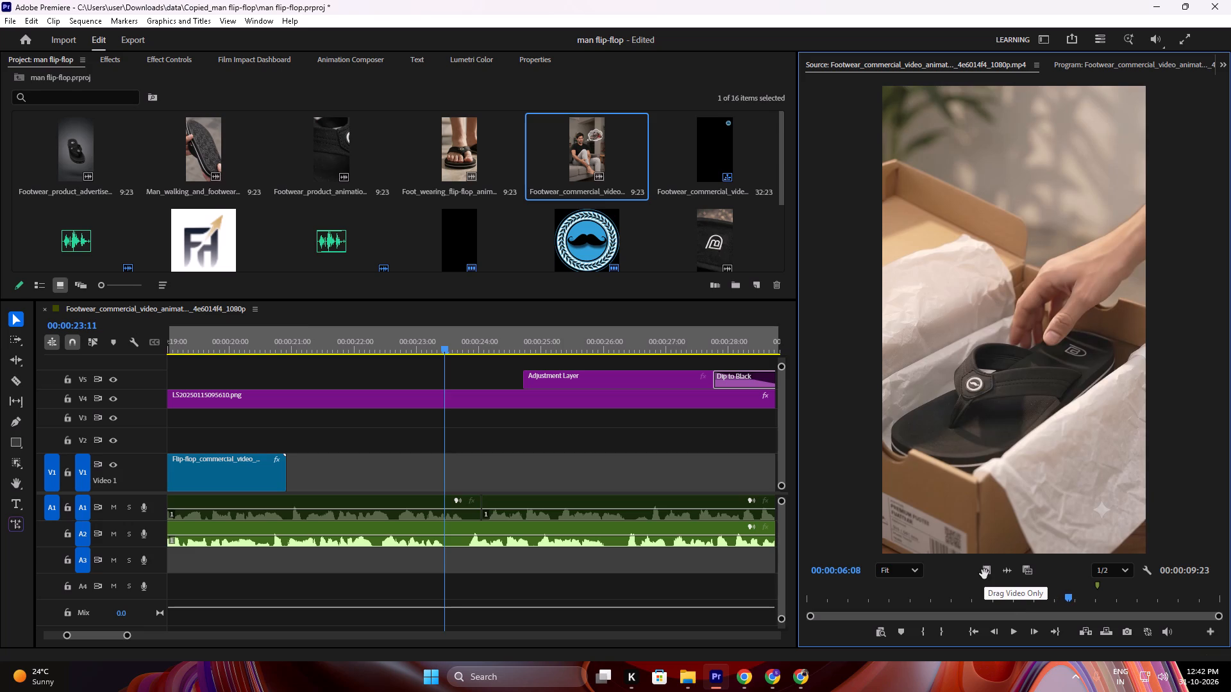
pyautogui.write('i')
pyautogui.press('space')
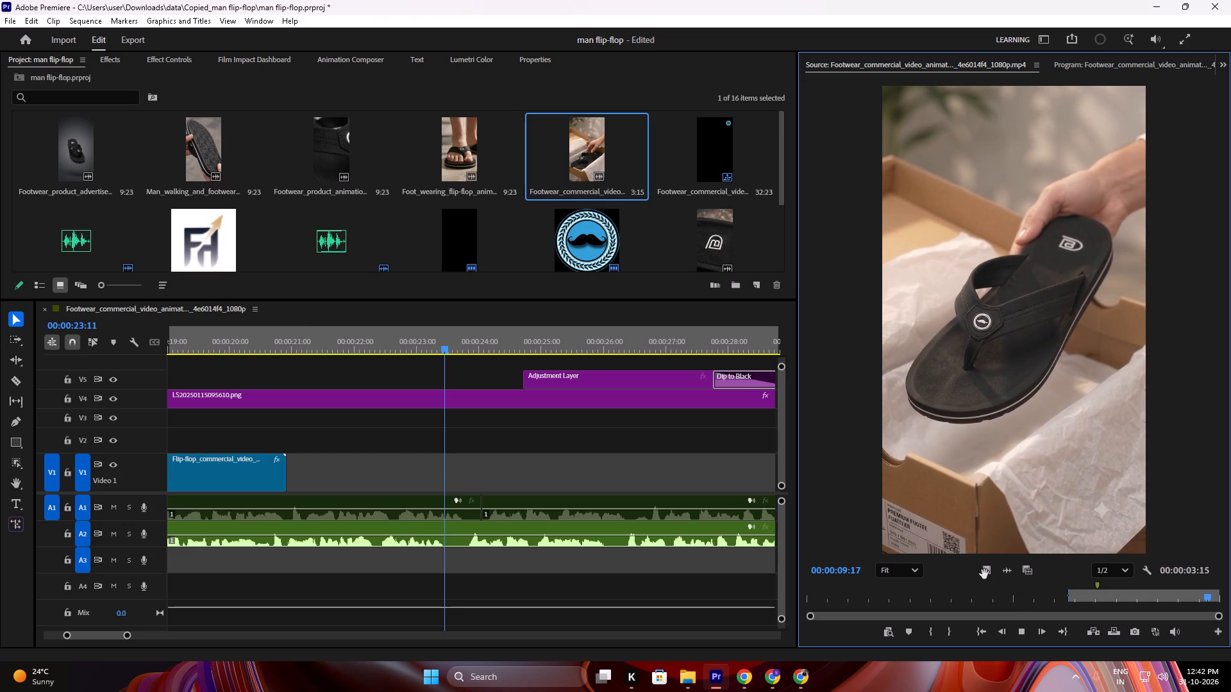
pyautogui.press('space')
pyautogui.press('o')
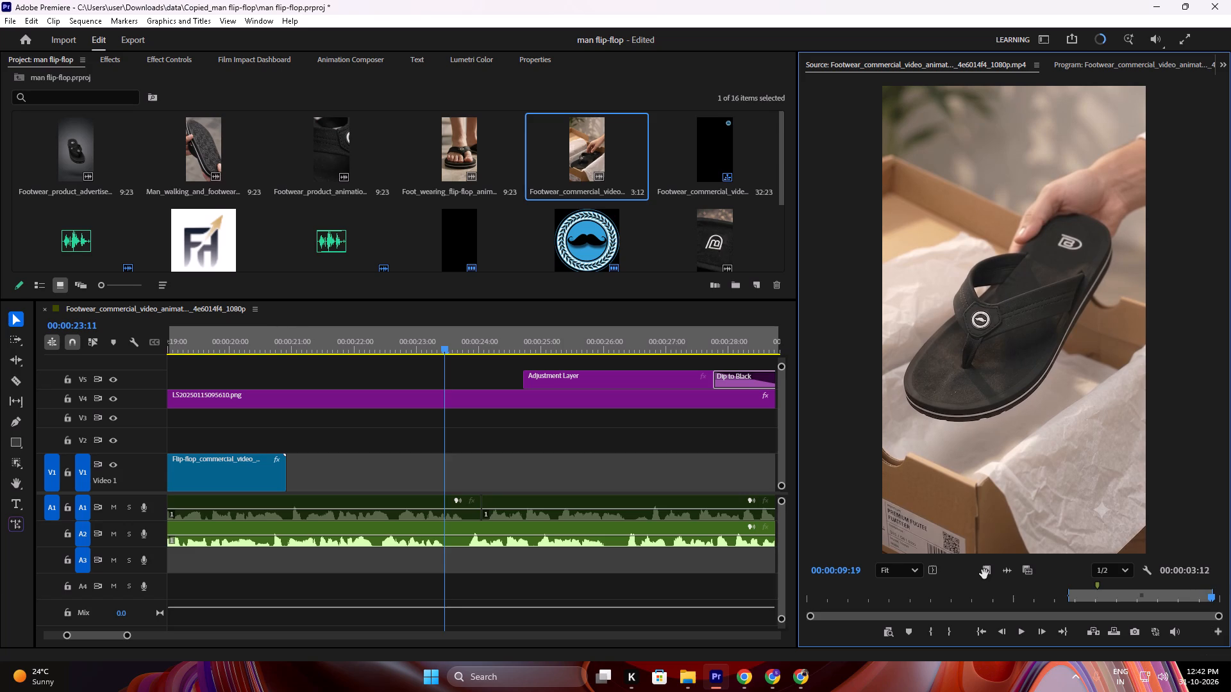
# Add the marked box shot to the sequence as video only and place it on V1 directly before the Flip-flop_commercial clip.
pyautogui.moveTo(981, 573); pyautogui.dragTo(124, 441)
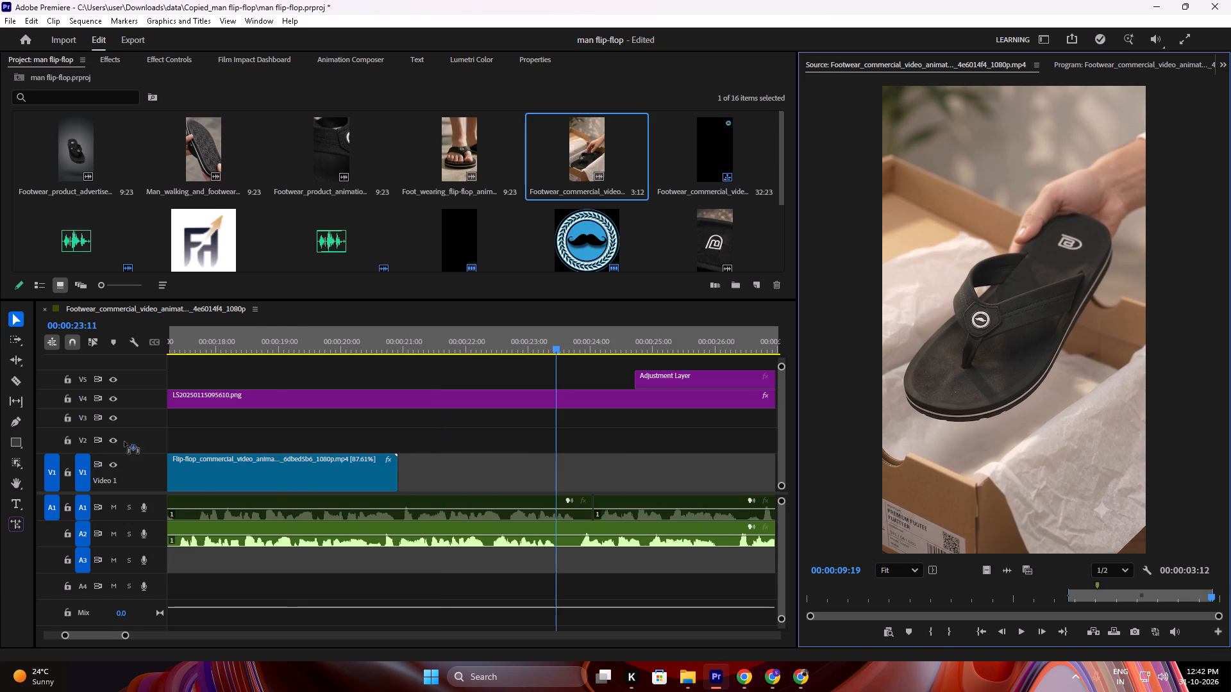
pyautogui.moveTo(124, 441); pyautogui.dragTo(201, 452)
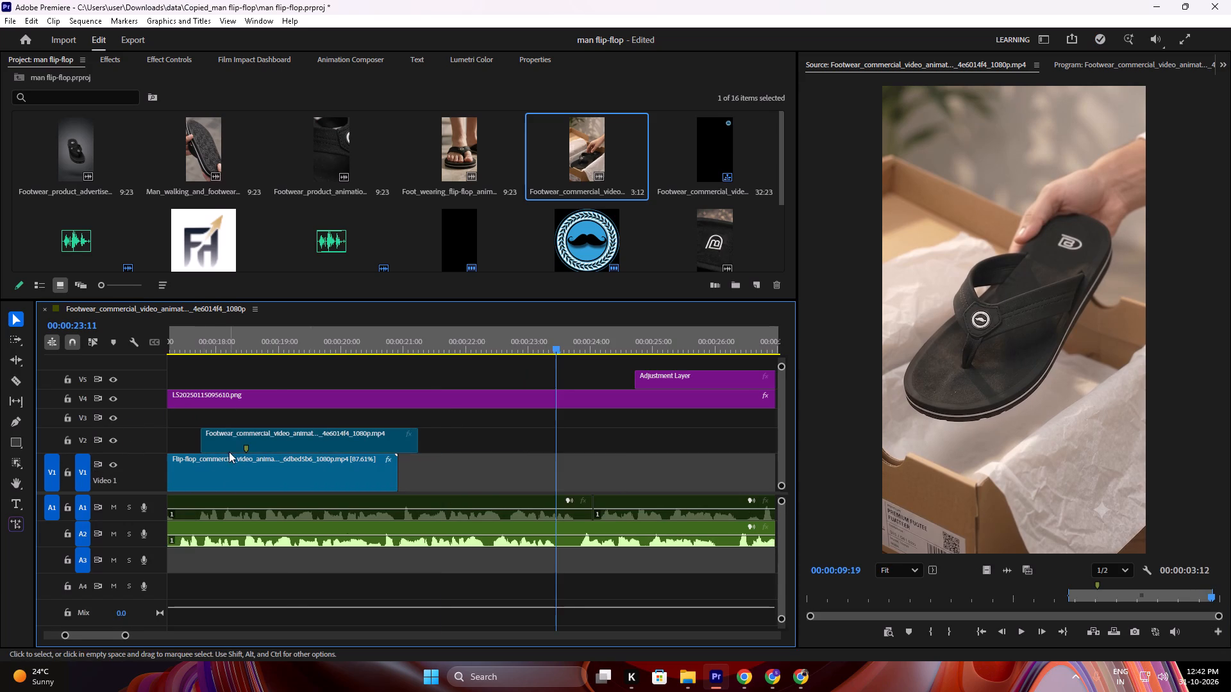
pyautogui.keyDown('alt'); pyautogui.scroll(-8, 475, 527); pyautogui.keyUp('alt')
pyautogui.scroll(9, 435, 501)
pyautogui.moveTo(578, 443); pyautogui.dragTo(278, 455)
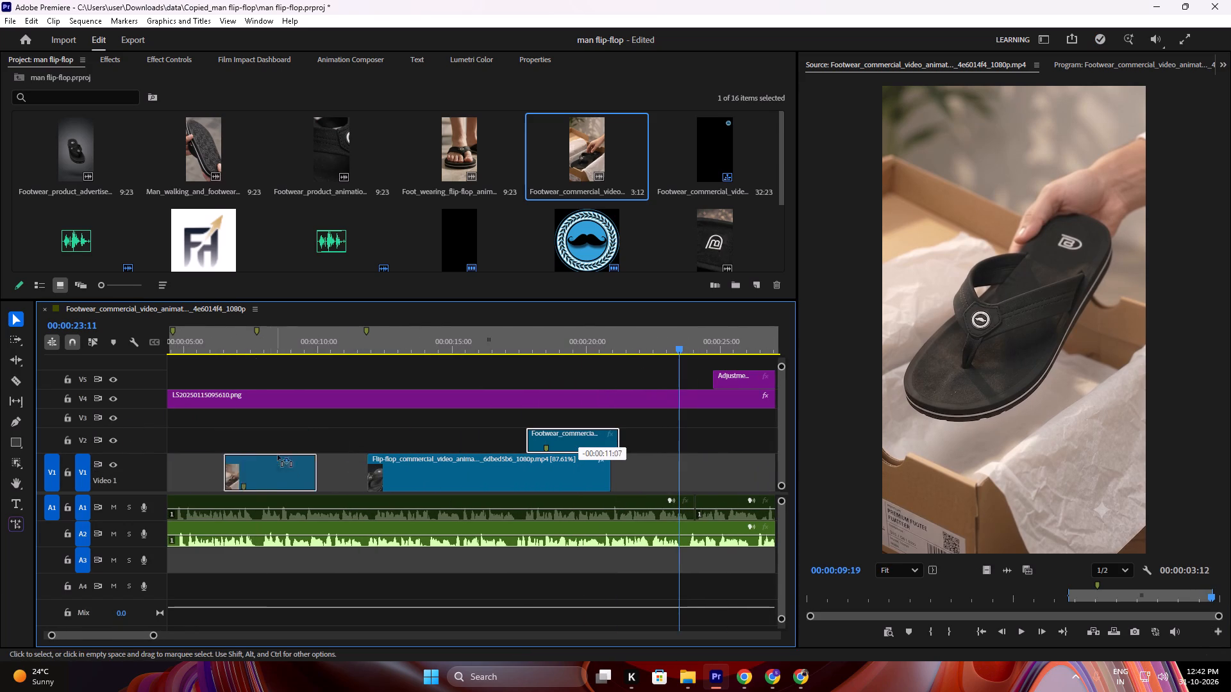
pyautogui.moveTo(278, 455); pyautogui.dragTo(328, 474)
# Move the box shot earlier on V1 to start at about 00:00:07:23, using playback to match it to the audio.
pyautogui.scroll(5, 324, 477)
pyautogui.moveTo(365, 347); pyautogui.dragTo(333, 350)
pyautogui.press('space')
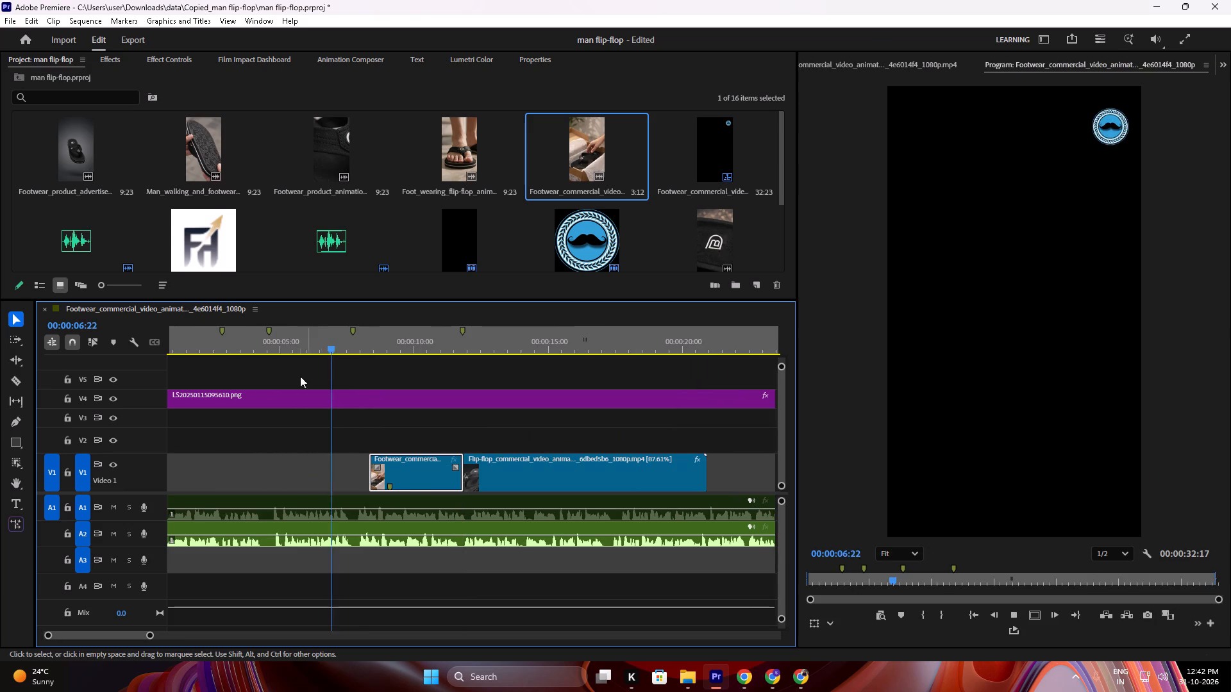
pyautogui.scroll(11, 352, 415)
pyautogui.press('space')
pyautogui.moveTo(432, 485); pyautogui.dragTo(408, 482)
pyautogui.moveTo(380, 335); pyautogui.dragTo(365, 338)
pyautogui.press('space')
pyautogui.press('space')
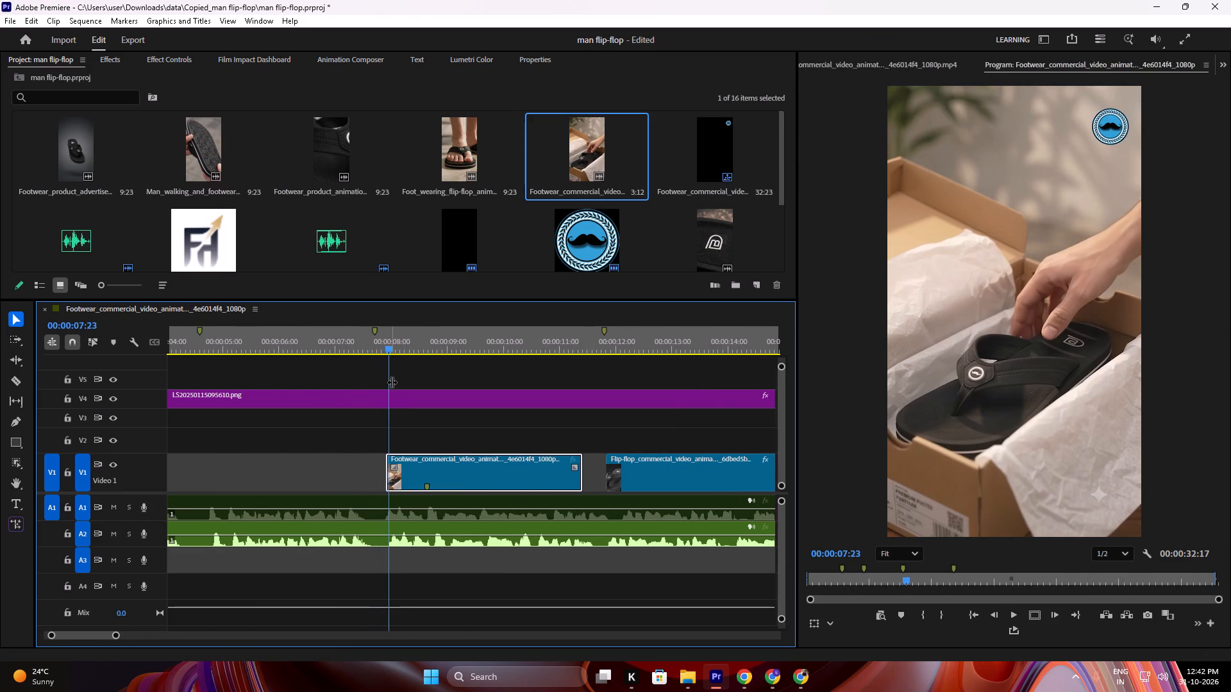
pyautogui.click(380, 340)
pyautogui.press('space')
pyautogui.press('space')
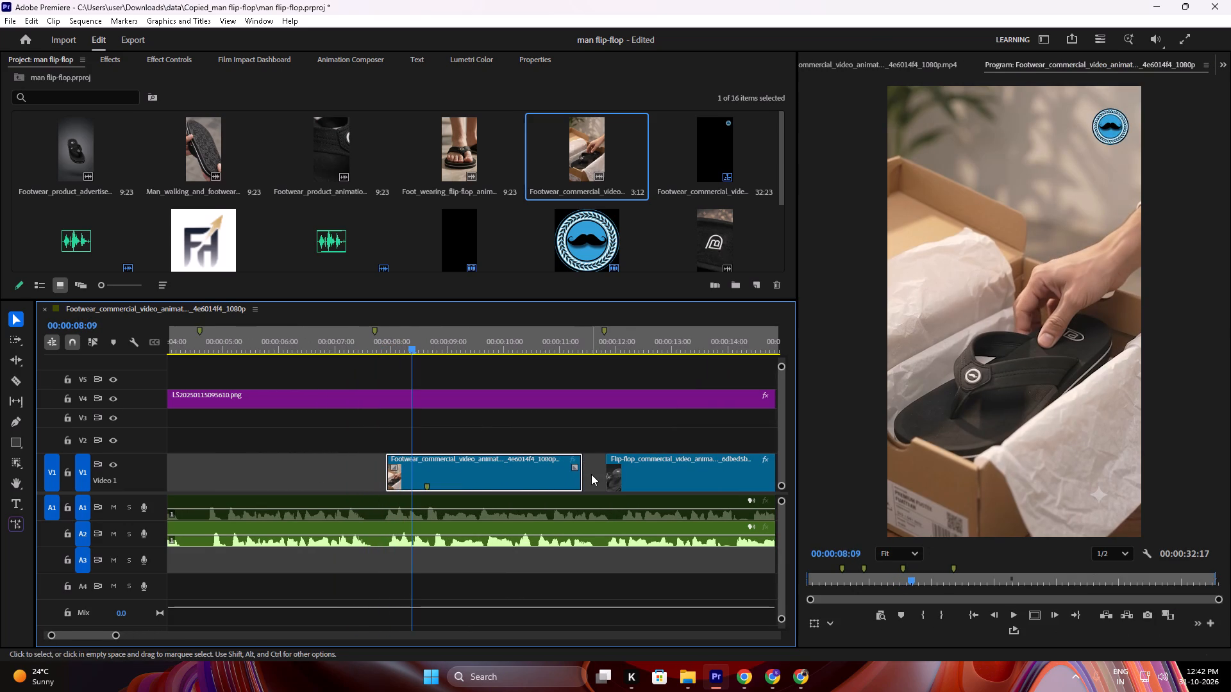
# Extend the box shot's end and set its duration to 00:00:03:19 (95.6% speed) with Optical flow time interpolation.
pyautogui.click(591, 474)
pyautogui.moveTo(585, 475); pyautogui.dragTo(630, 475)
pyautogui.rightClick(562, 477)
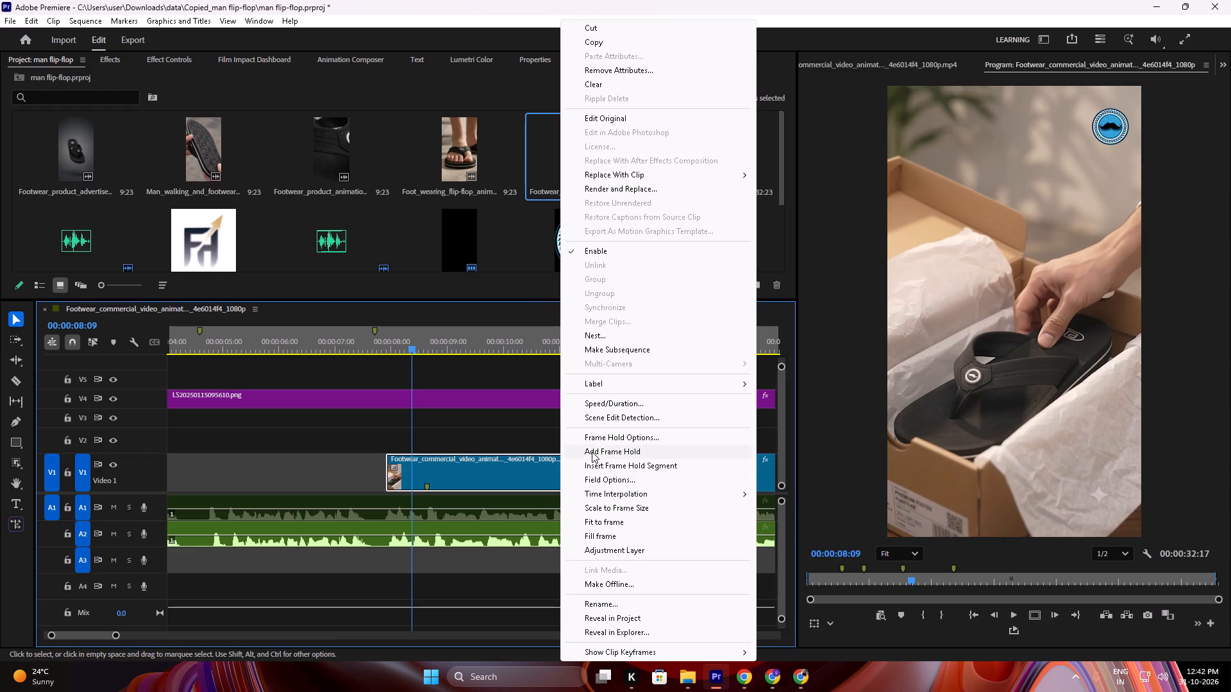
pyautogui.click(601, 404)
pyautogui.moveTo(583, 305); pyautogui.dragTo(596, 309)
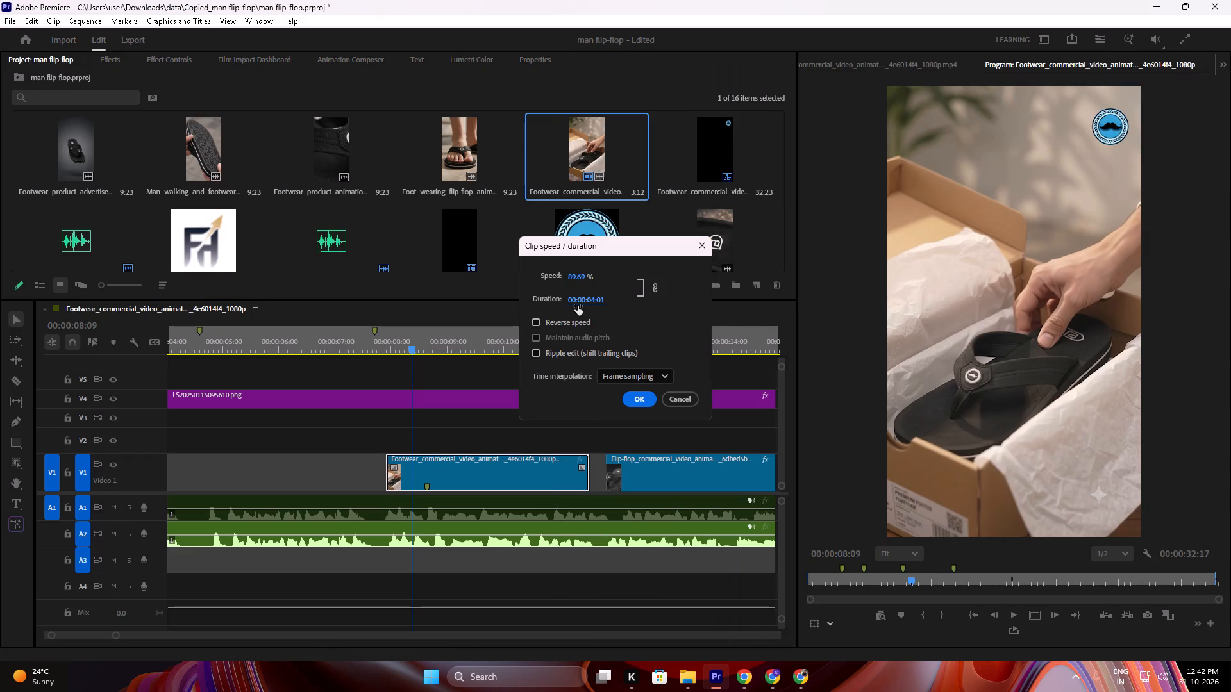
pyautogui.moveTo(578, 306); pyautogui.dragTo(572, 306)
pyautogui.click(627, 370)
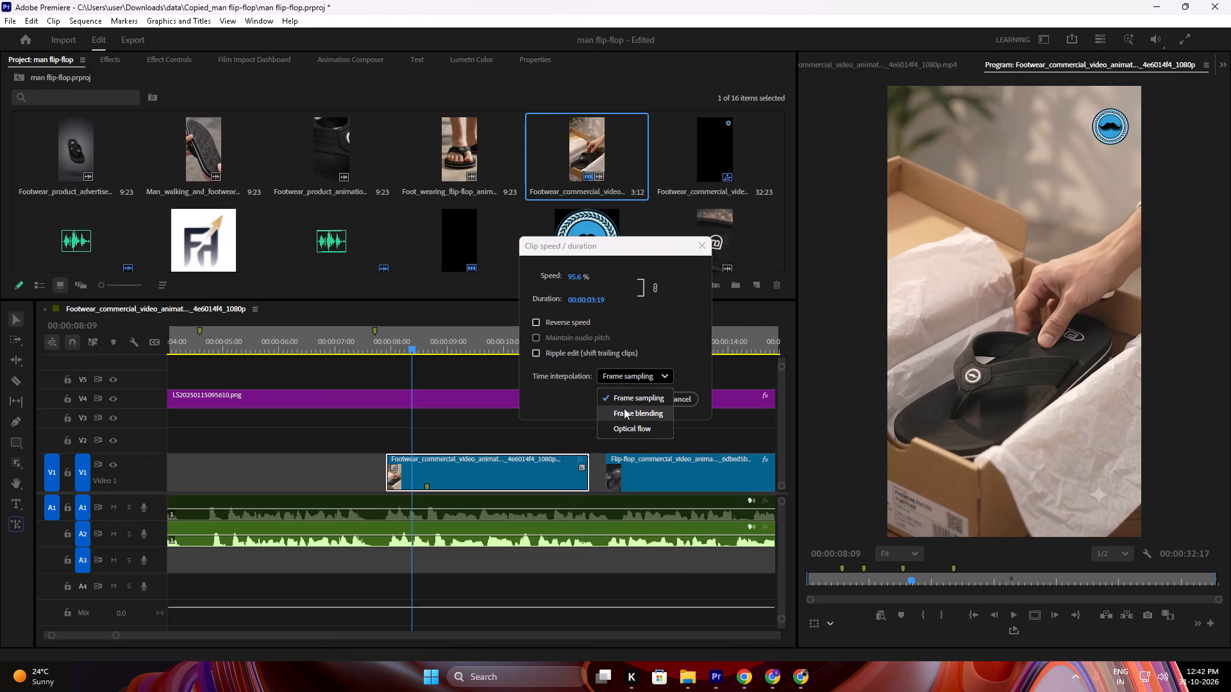
pyautogui.click(626, 422)
pyautogui.click(646, 392)
# Slow the box shot to 87% speed with a duration of 00:00:04:04 to fill the gap before the Flip-flop_commercial clip.
pyautogui.click(524, 463)
pyautogui.rightClick(524, 463)
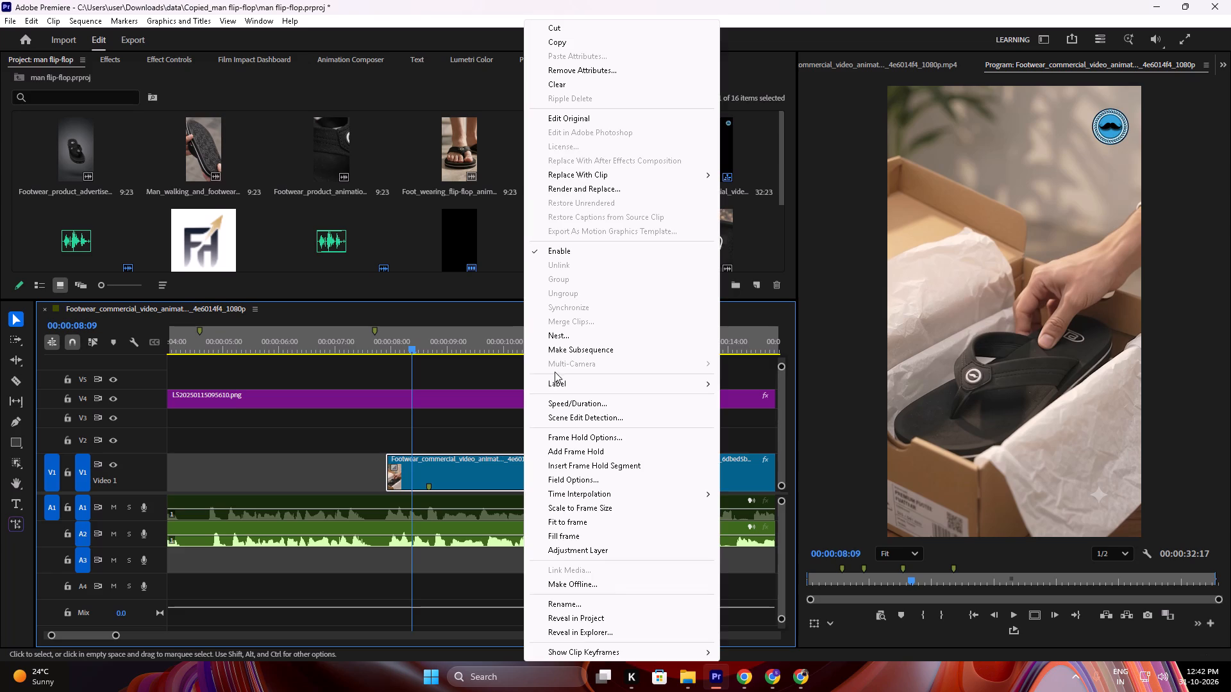
pyautogui.click(562, 410)
pyautogui.moveTo(592, 304); pyautogui.dragTo(601, 304)
pyautogui.click(595, 306)
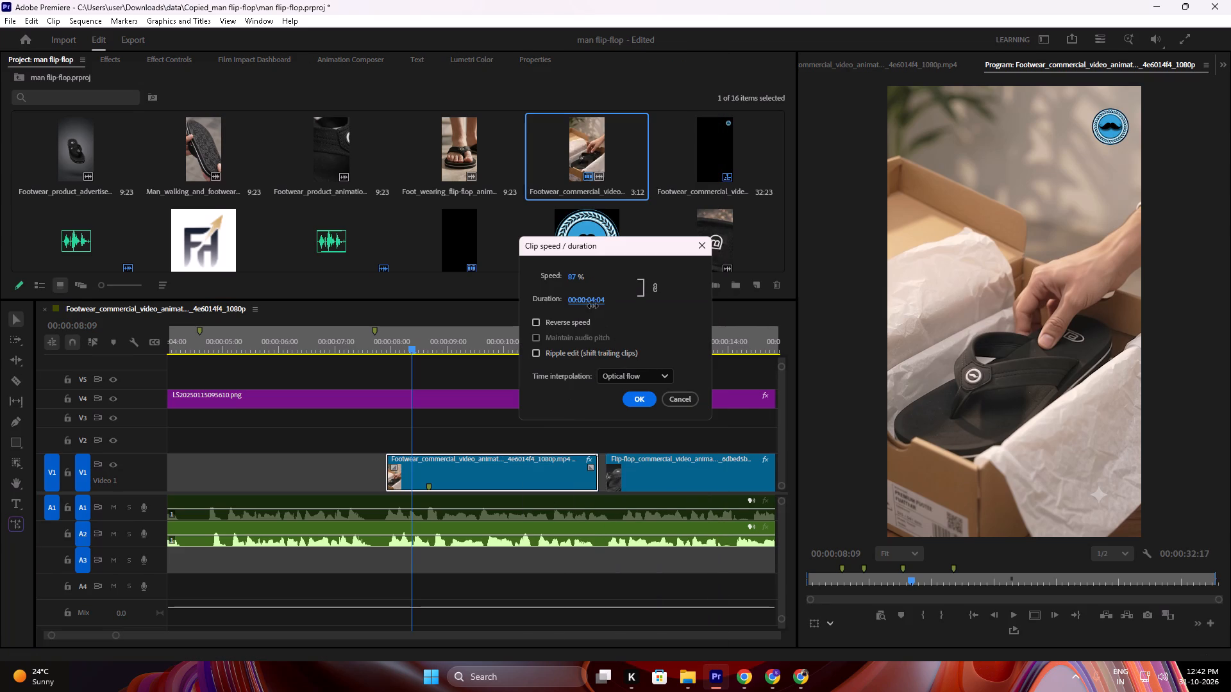
pyautogui.click(637, 395)
# Play back from about 00:00:07:11 to check the slowed box shot and its cut into the Flip-flop_commercial clip at 00:00:11:20.
pyautogui.moveTo(432, 340); pyautogui.dragTo(356, 347)
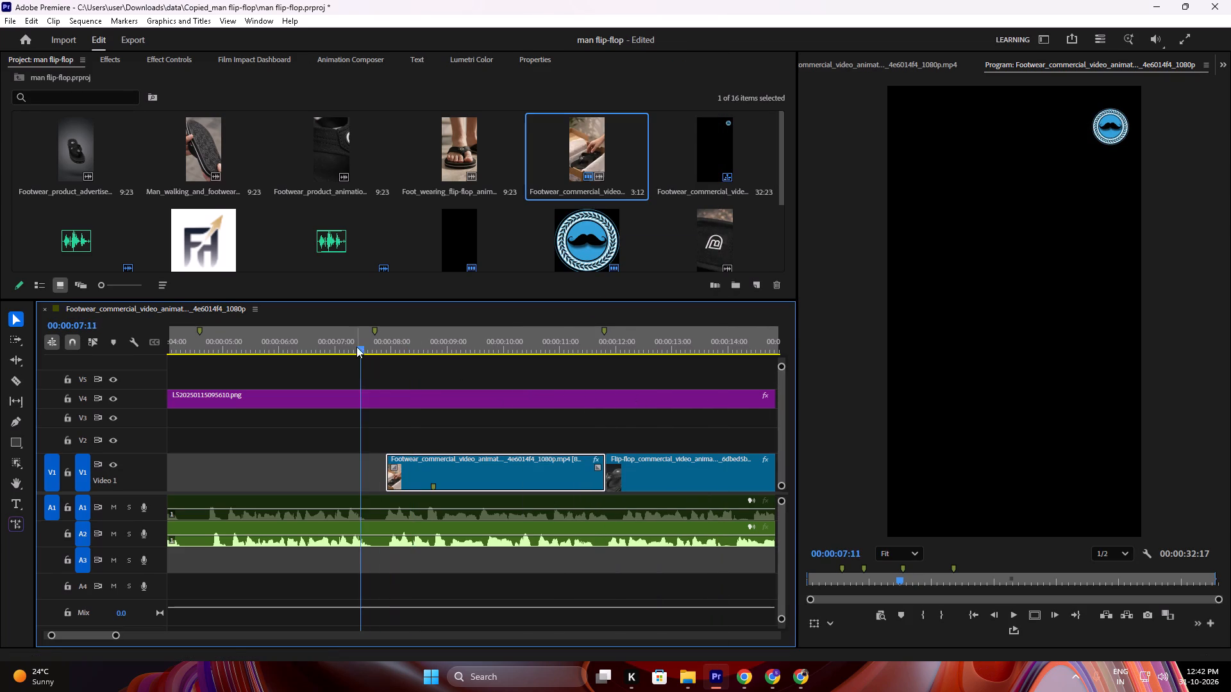
pyautogui.moveTo(356, 347); pyautogui.dragTo(362, 347)
pyautogui.press('space')
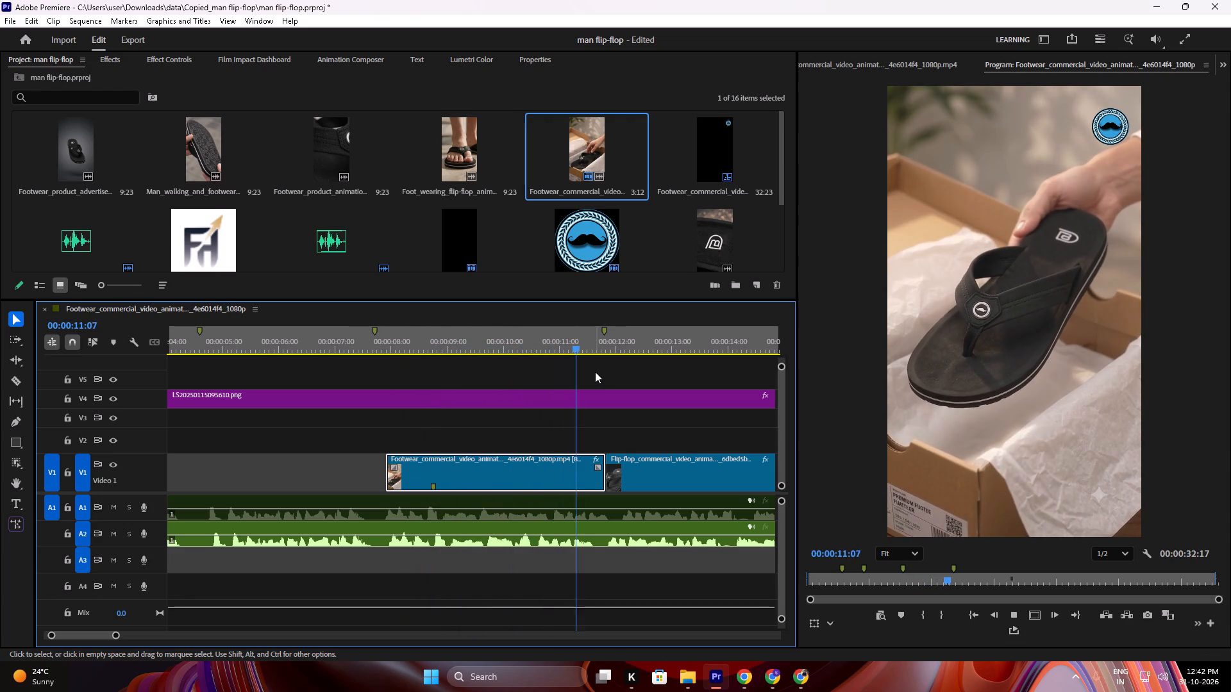
pyautogui.scroll(-6, 599, 378)
pyautogui.press('space')
pyautogui.moveTo(487, 353); pyautogui.dragTo(454, 350)
pyautogui.press('space')
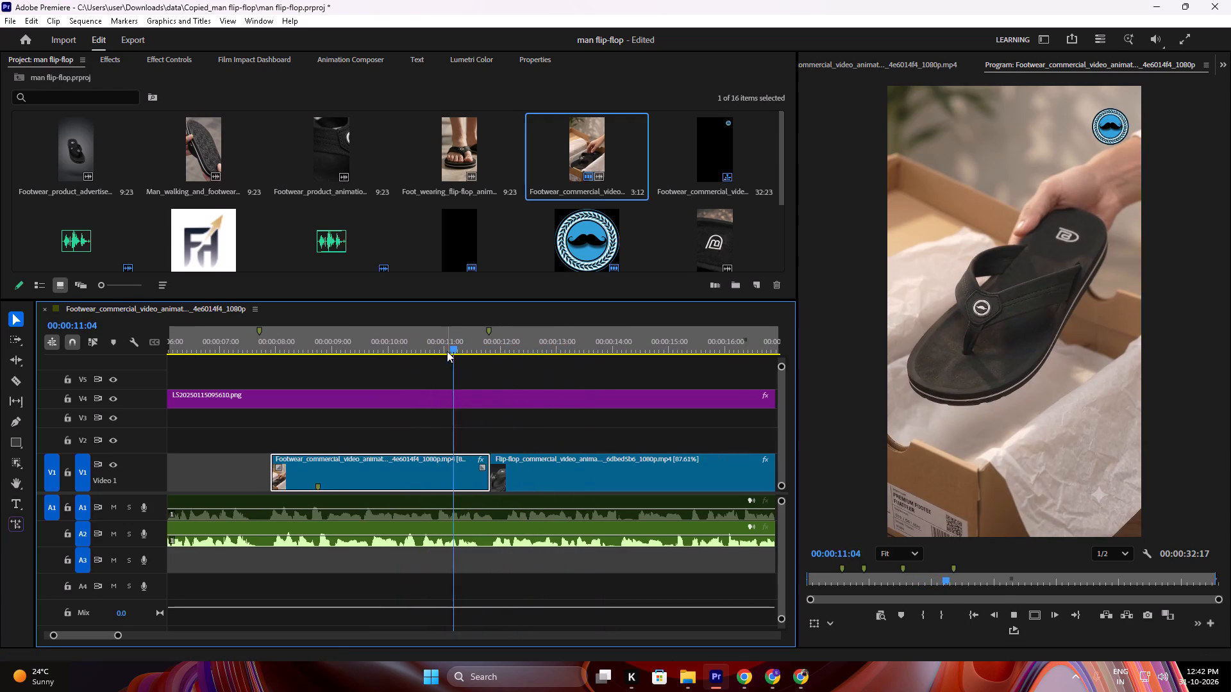
pyautogui.press('space')
pyautogui.click(491, 345)
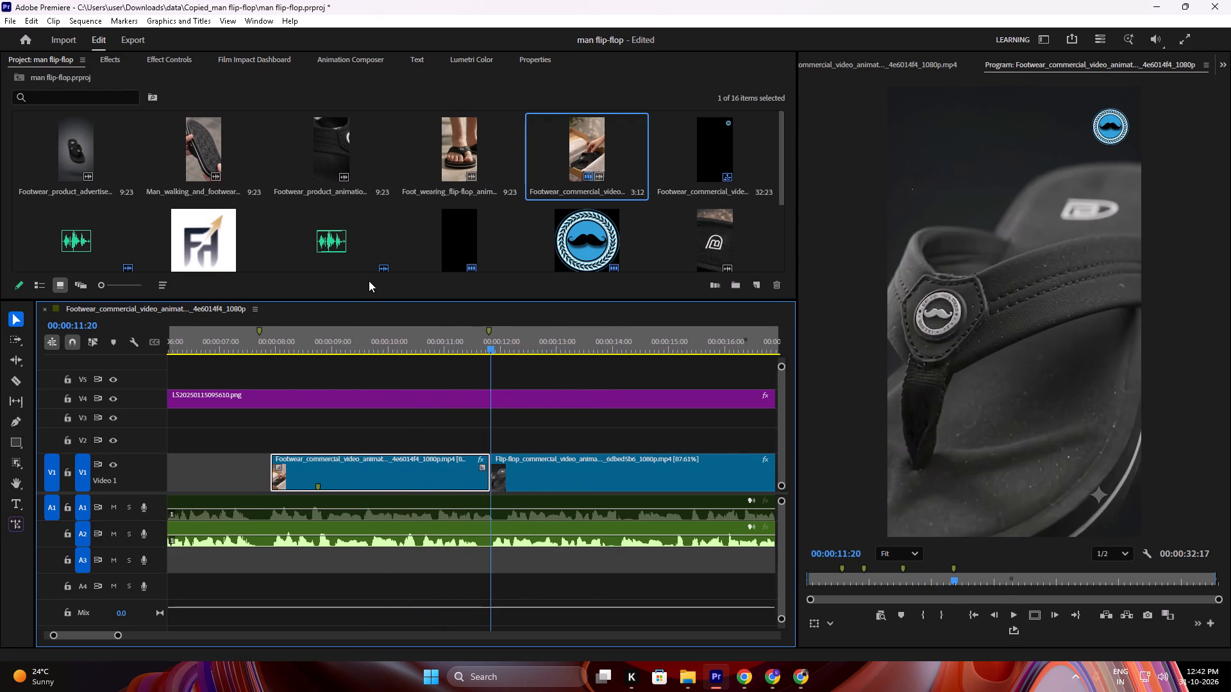
# Browse the Animation Composer presets, examining the caption, title, social media, text, counter and transition categories.
pyautogui.click(106, 64)
pyautogui.click(176, 64)
pyautogui.click(263, 62)
pyautogui.click(324, 55)
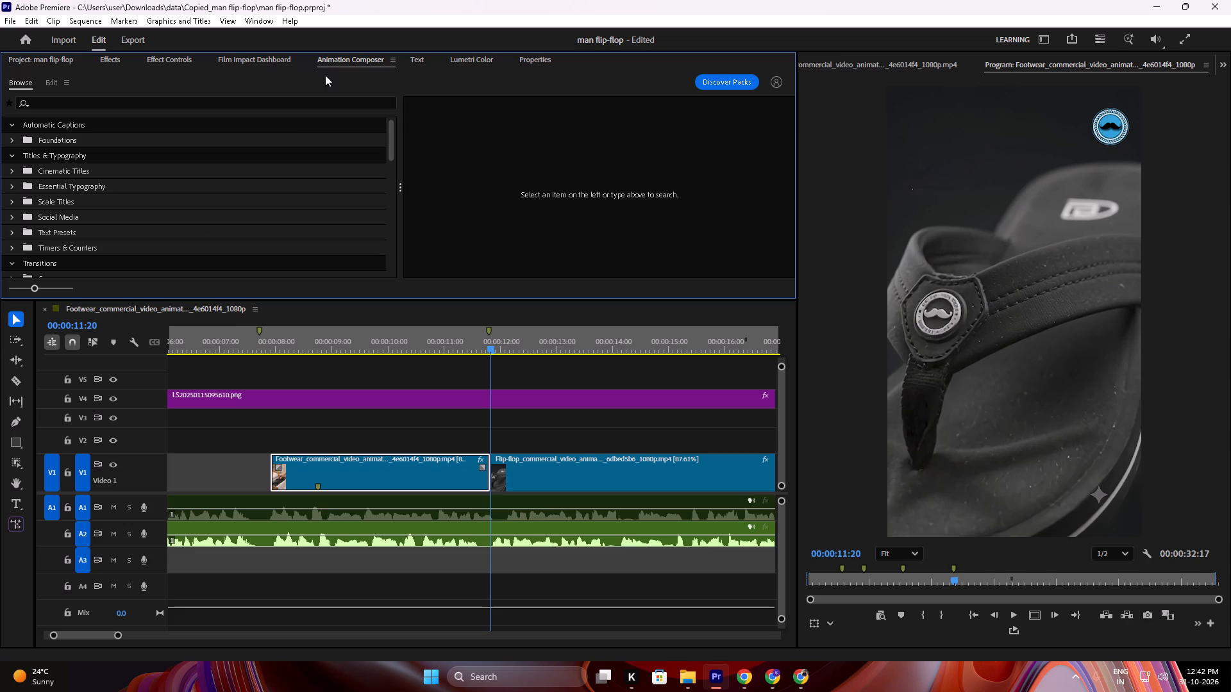
pyautogui.click(105, 168)
pyautogui.click(85, 188)
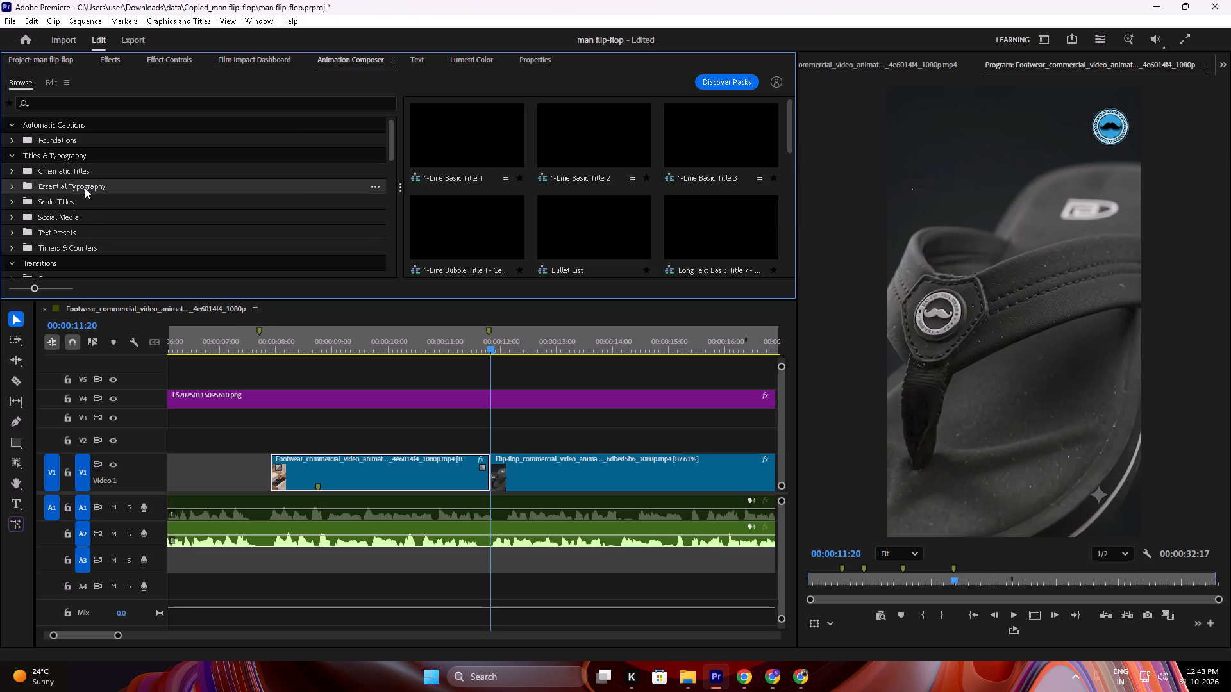
pyautogui.click(88, 151)
pyautogui.click(46, 218)
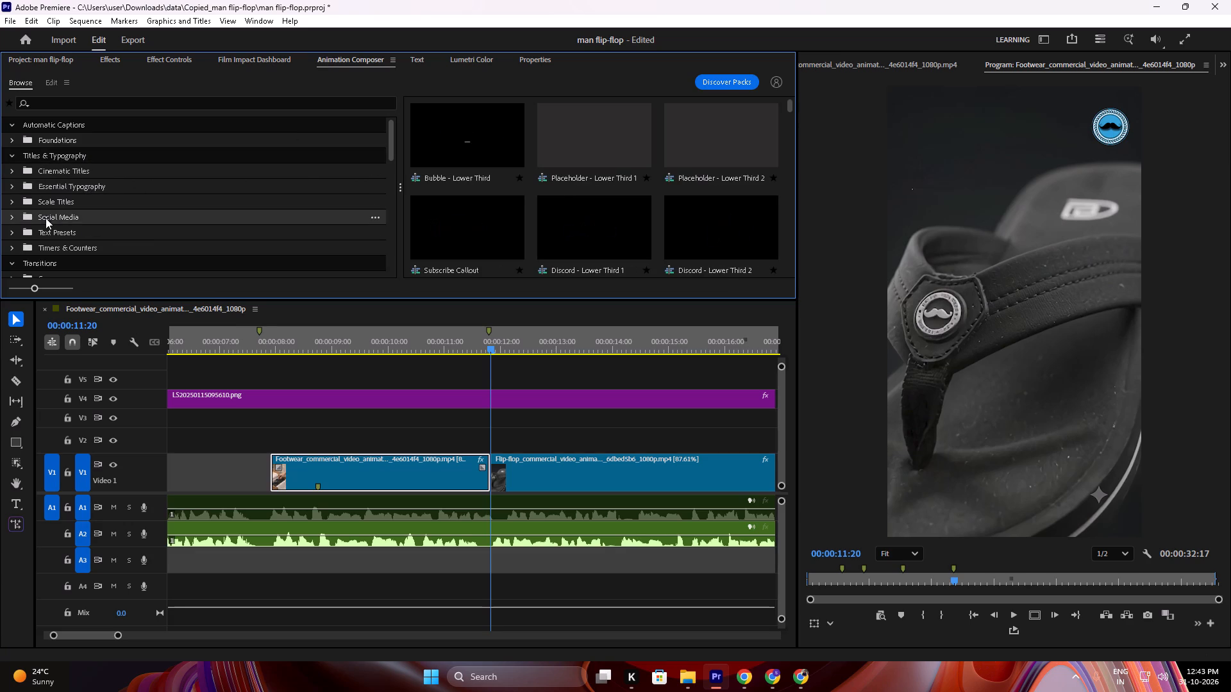
pyautogui.click(68, 237)
pyautogui.click(78, 252)
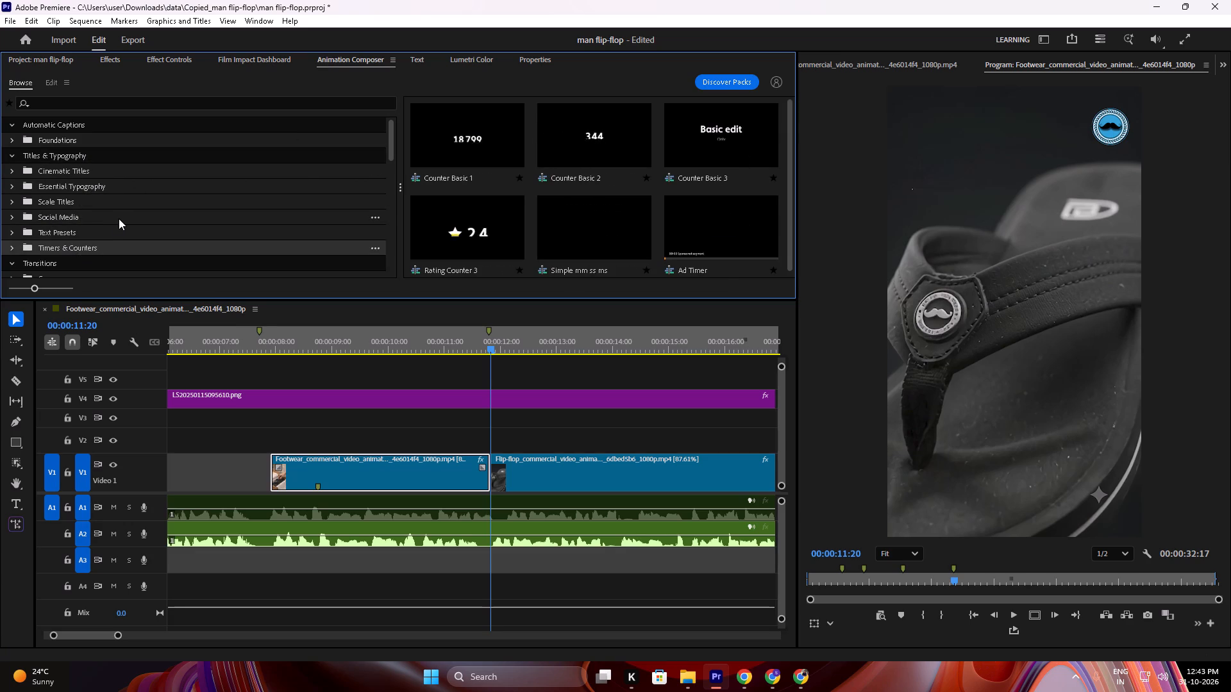
pyautogui.scroll(-3, 119, 218)
pyautogui.click(76, 229)
pyautogui.click(71, 257)
pyautogui.scroll(4, 86, 247)
pyautogui.click(66, 178)
pyautogui.click(76, 144)
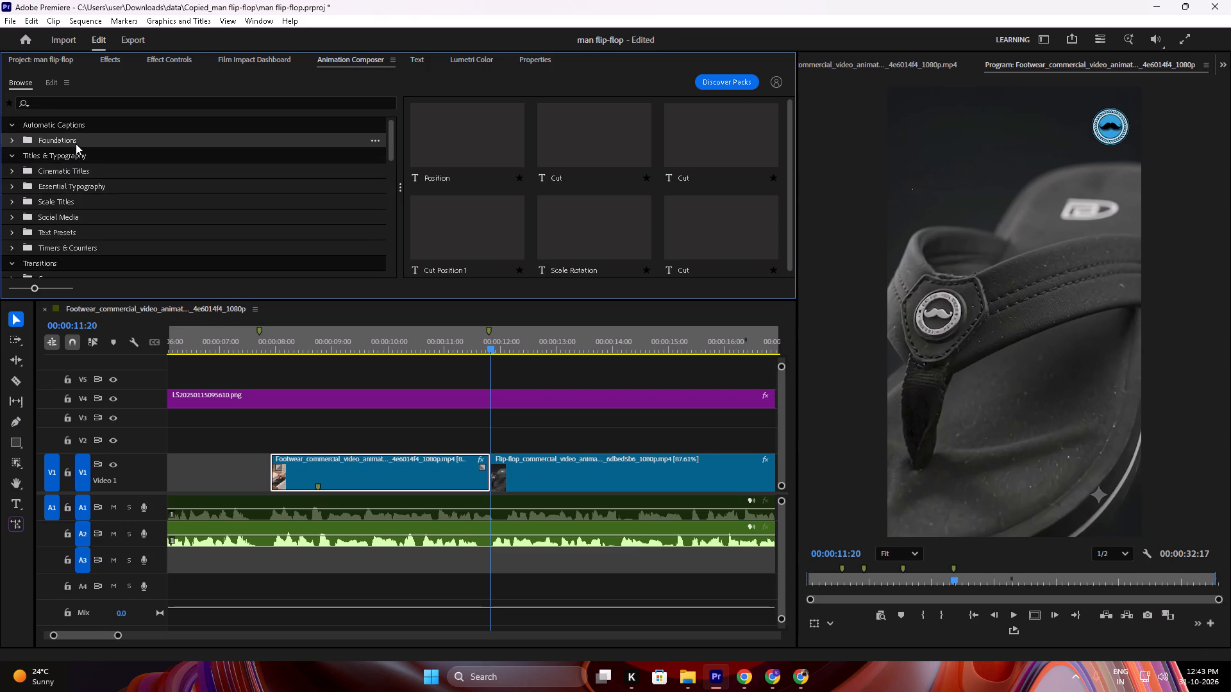
pyautogui.click(72, 158)
pyautogui.click(66, 170)
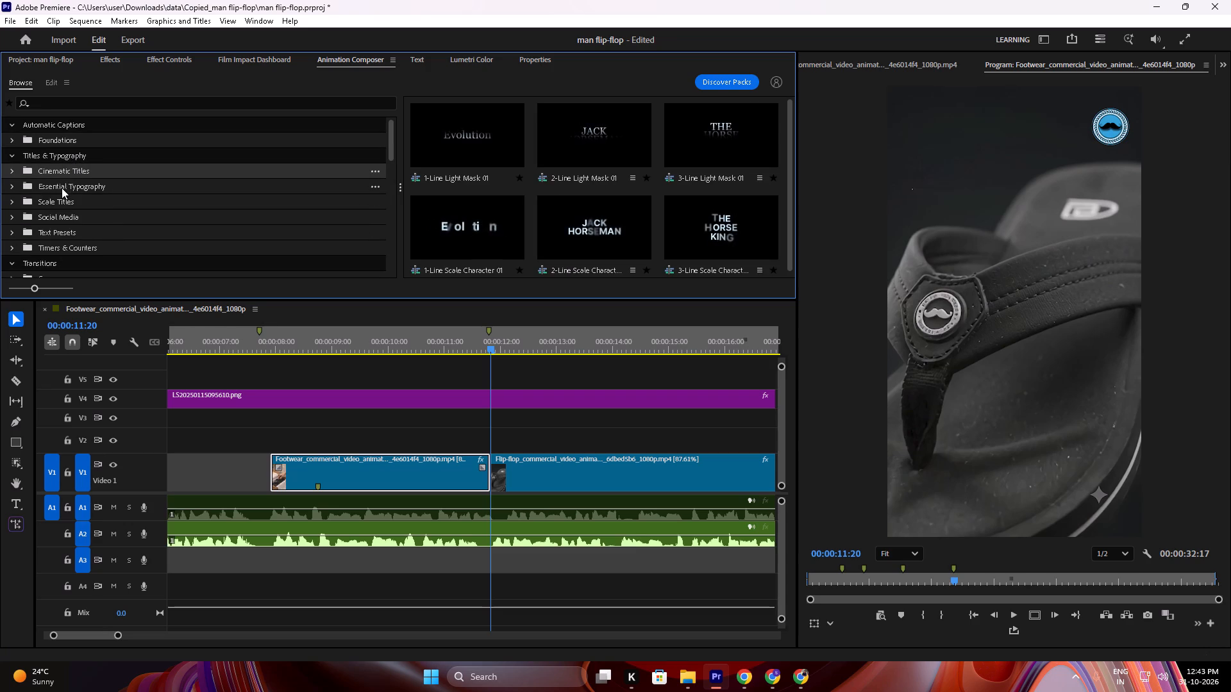
pyautogui.click(62, 188)
pyautogui.click(62, 201)
pyautogui.click(63, 214)
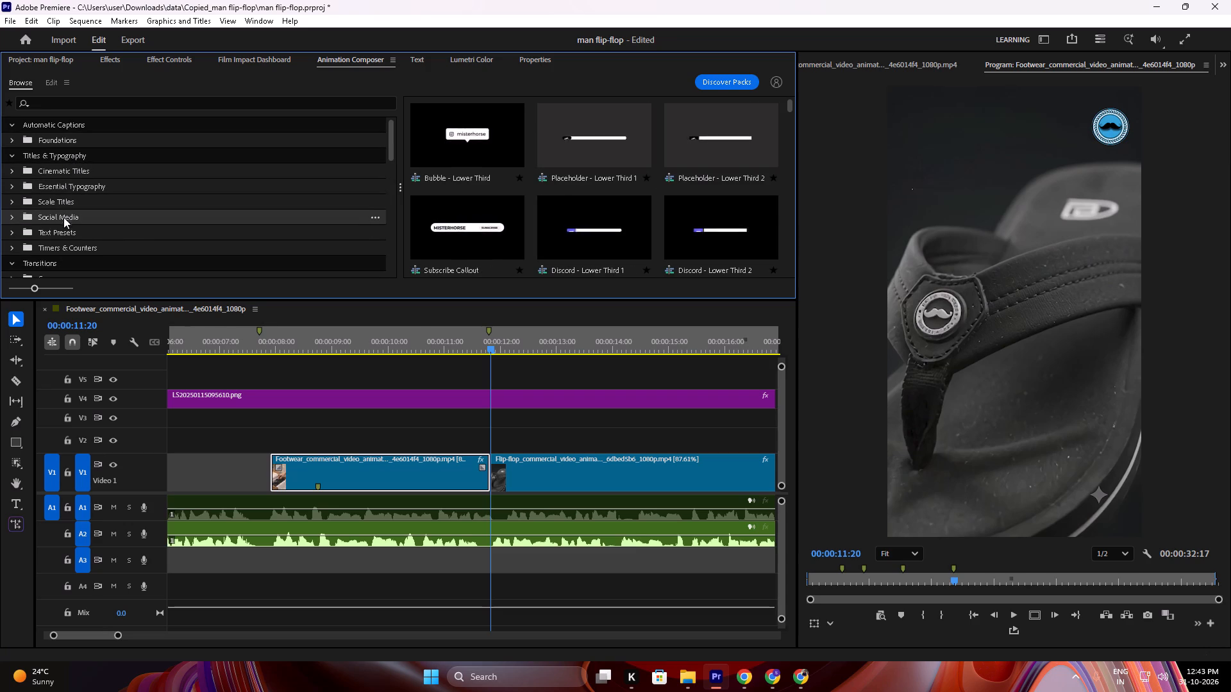
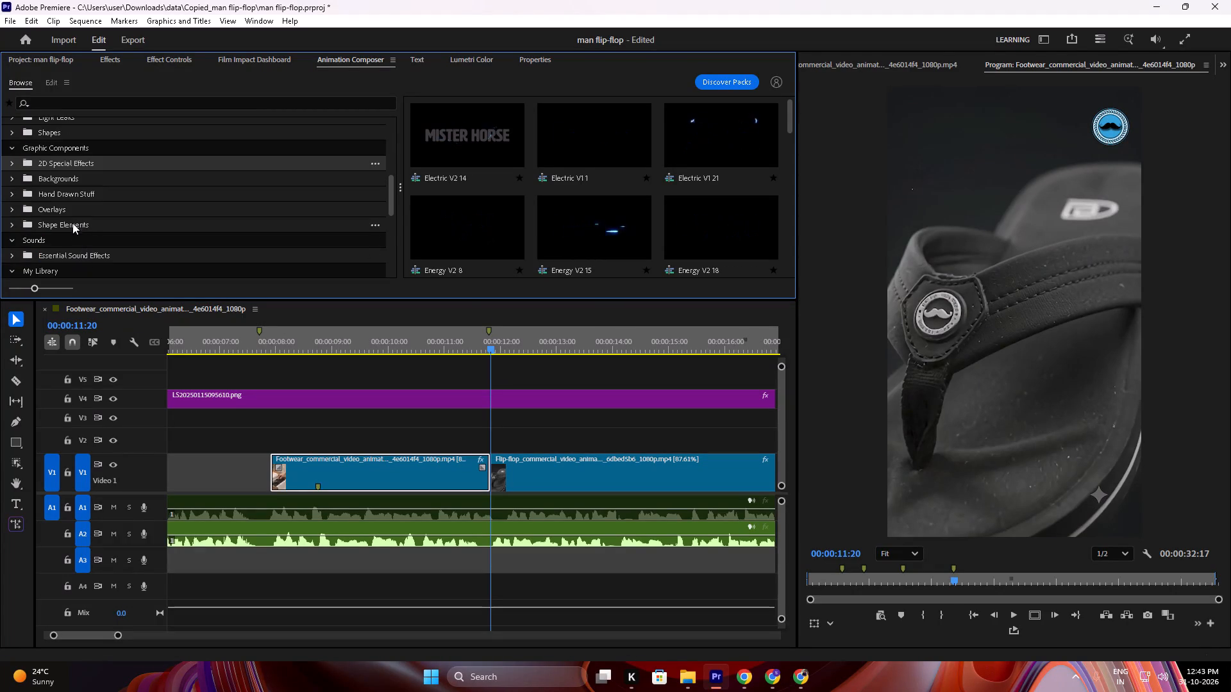
# Examine the Animation Composer graphic component categories and the title and typography categories for a suitable preset.
pyautogui.click(72, 221)
pyautogui.click(75, 203)
pyautogui.click(89, 192)
pyautogui.click(96, 182)
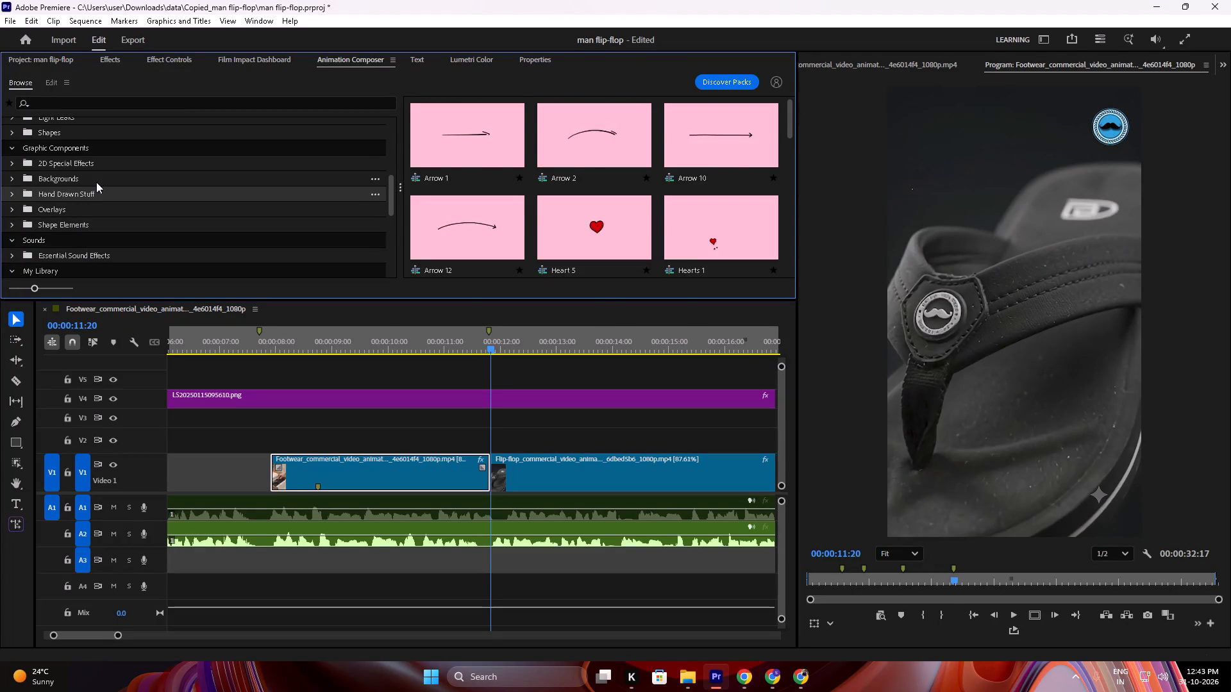
pyautogui.click(112, 167)
pyautogui.click(118, 160)
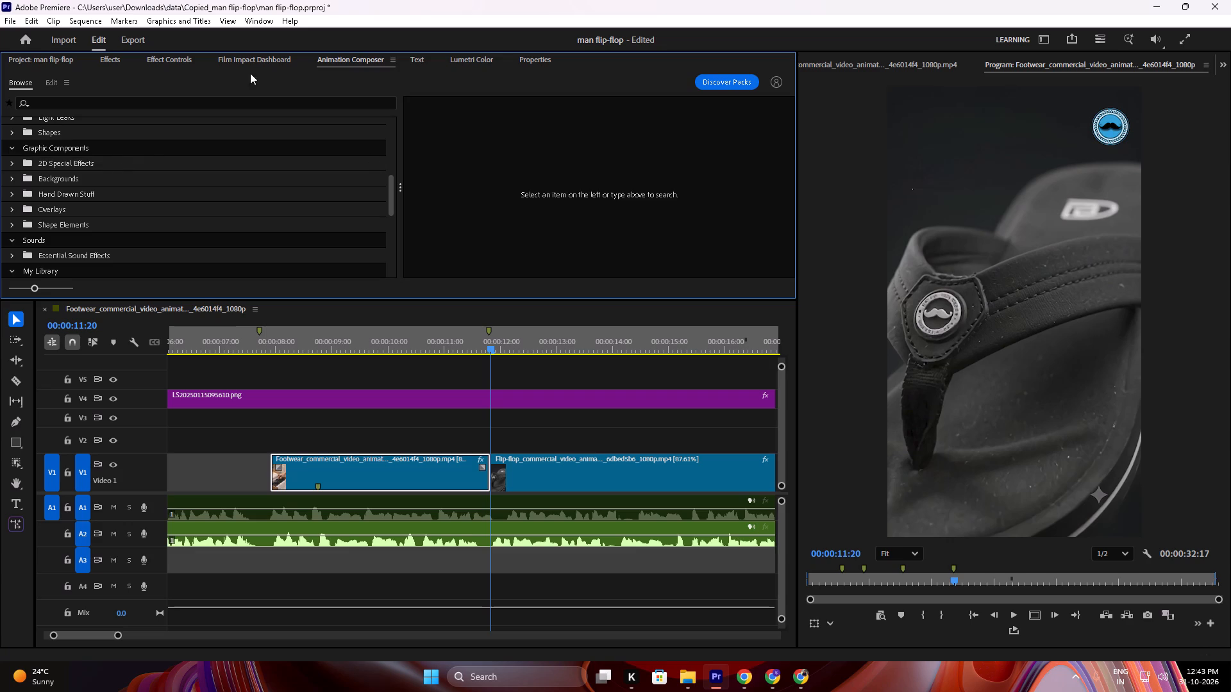
pyautogui.click(255, 58)
pyautogui.click(346, 53)
pyautogui.scroll(5, 217, 156)
pyautogui.click(82, 176)
pyautogui.click(77, 183)
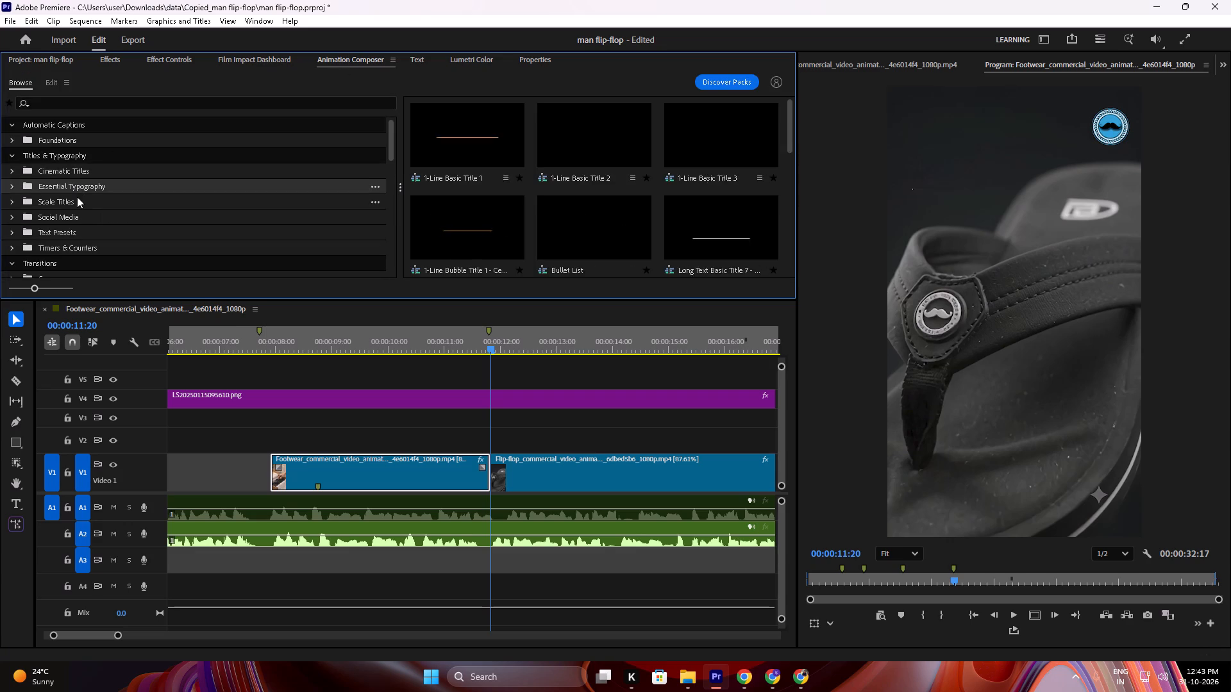
pyautogui.click(77, 197)
pyautogui.click(77, 214)
pyautogui.click(77, 234)
pyautogui.click(76, 252)
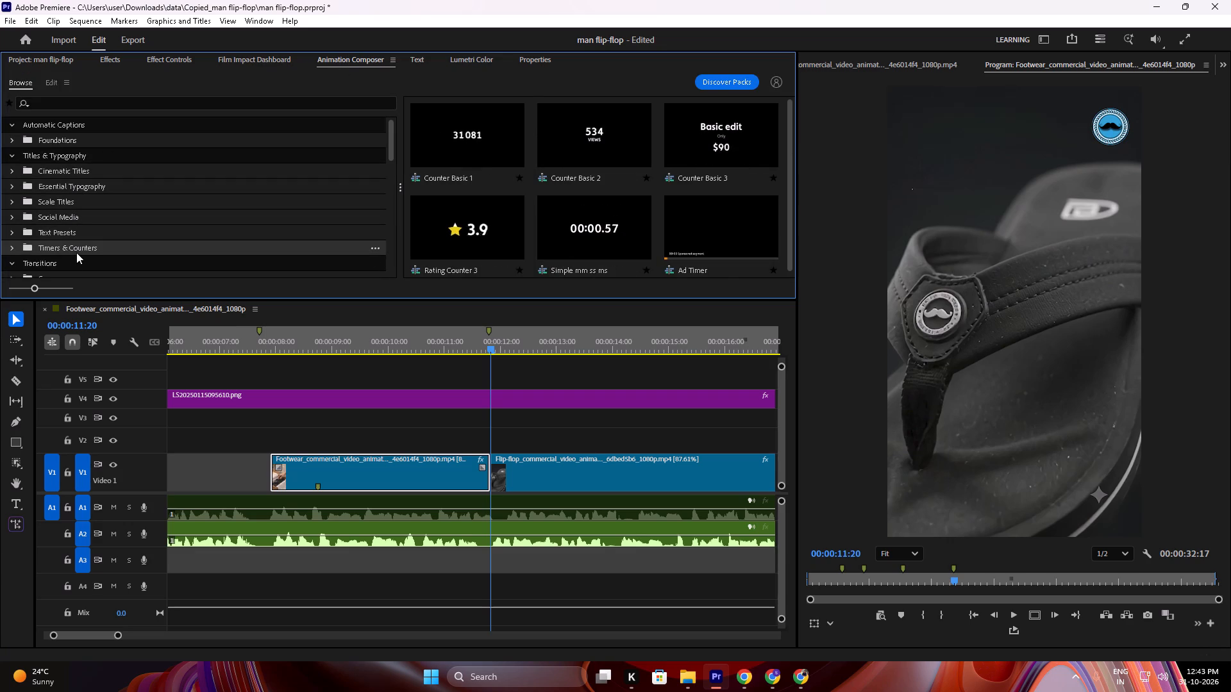
pyautogui.scroll(-1, 72, 259)
# Add the Zoom In camera transition from Animation Composer, with sound, at the 00:00:11:20 cut between the box shot and the Flip-flop_commercial clip.
pyautogui.click(60, 211)
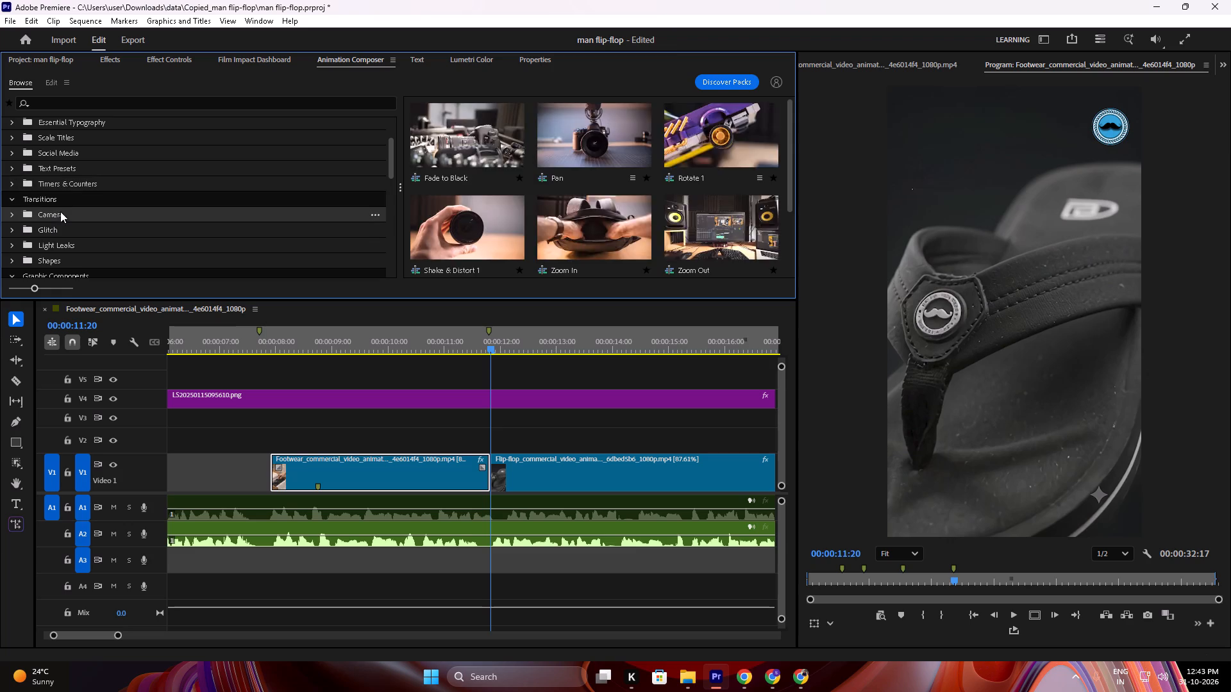
pyautogui.click(465, 119)
pyautogui.click(470, 207)
pyautogui.scroll(-2, 610, 158)
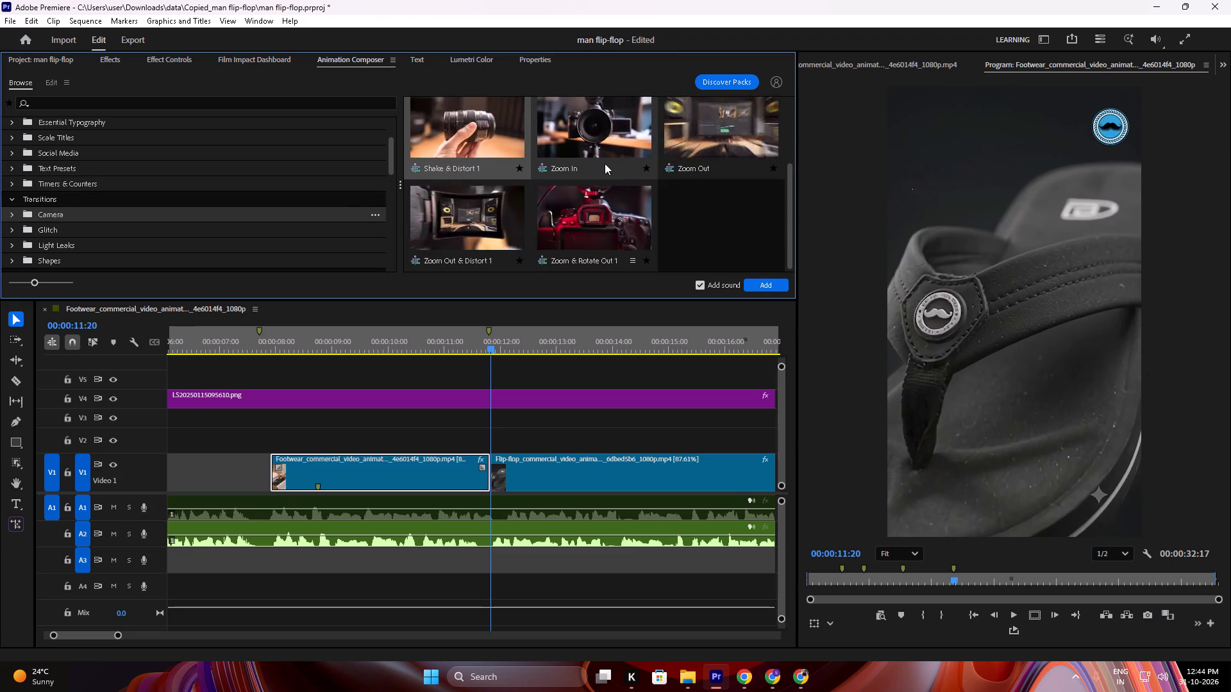
pyautogui.click(591, 133)
pyautogui.click(787, 295)
pyautogui.click(771, 289)
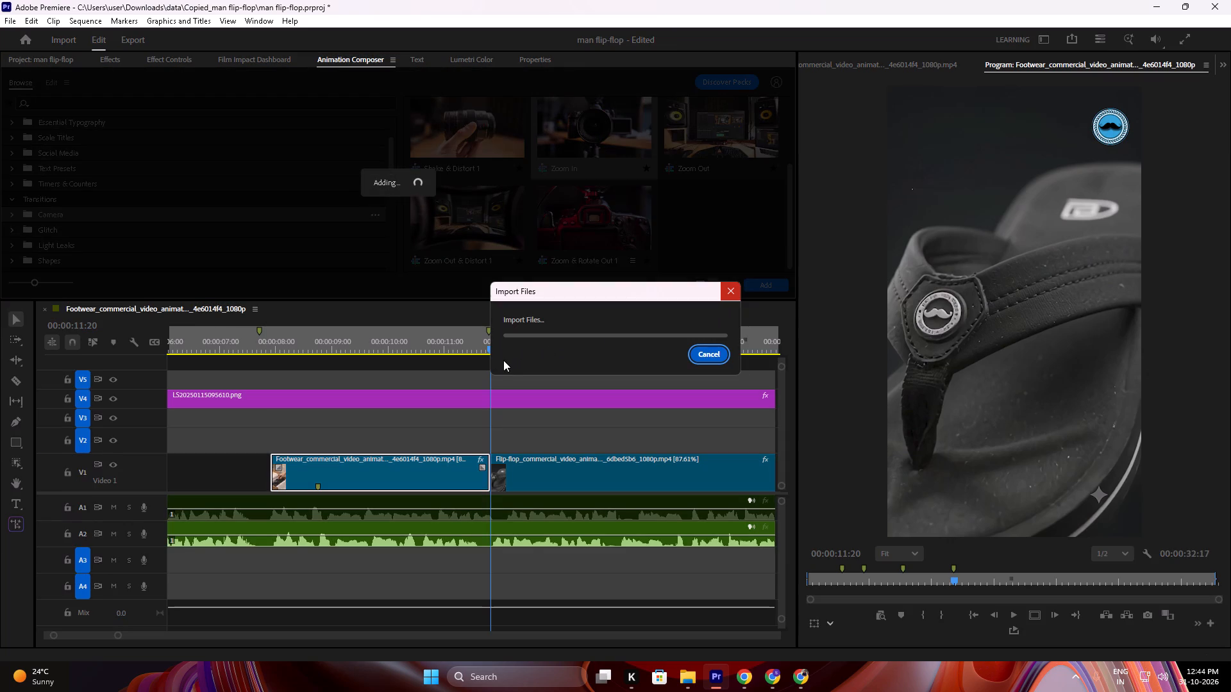
# Play back from about 00:00:11:08 to 00:00:23:05 to check the zoom transition, the Flip-flop_commercial clip and the section after it.
pyautogui.moveTo(486, 349); pyautogui.dragTo(466, 349)
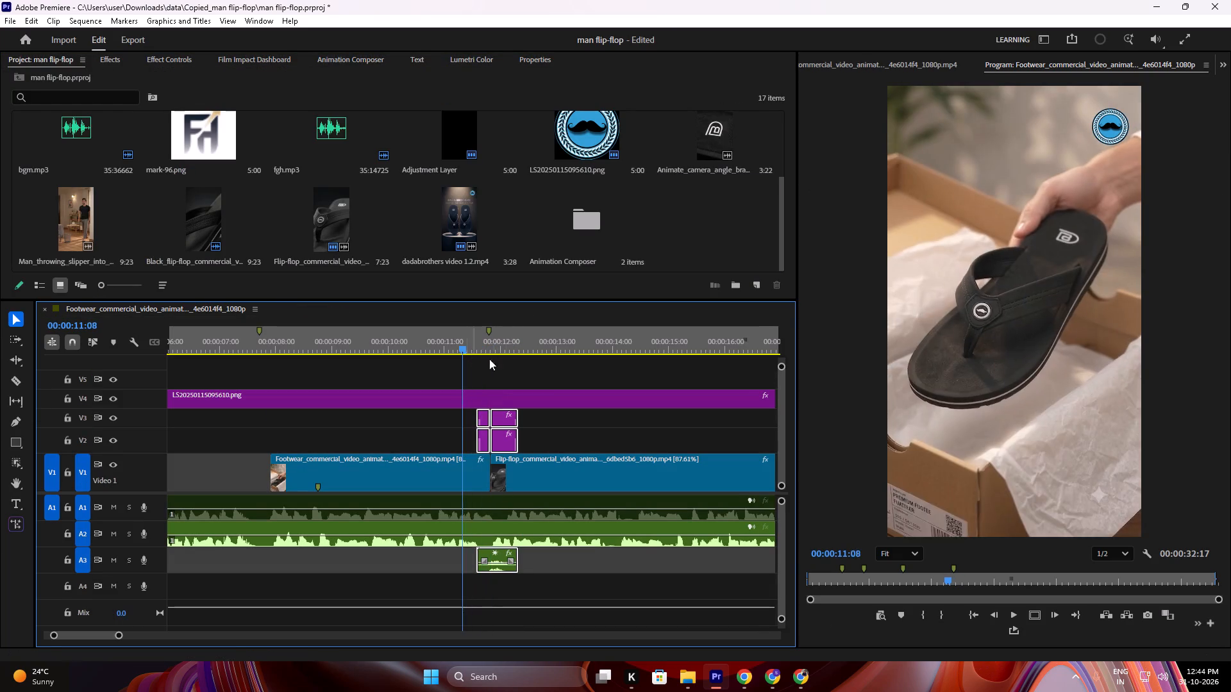
pyautogui.press('space')
pyautogui.click(504, 362)
pyautogui.press('space')
pyautogui.moveTo(479, 344); pyautogui.dragTo(456, 343)
pyautogui.press('space')
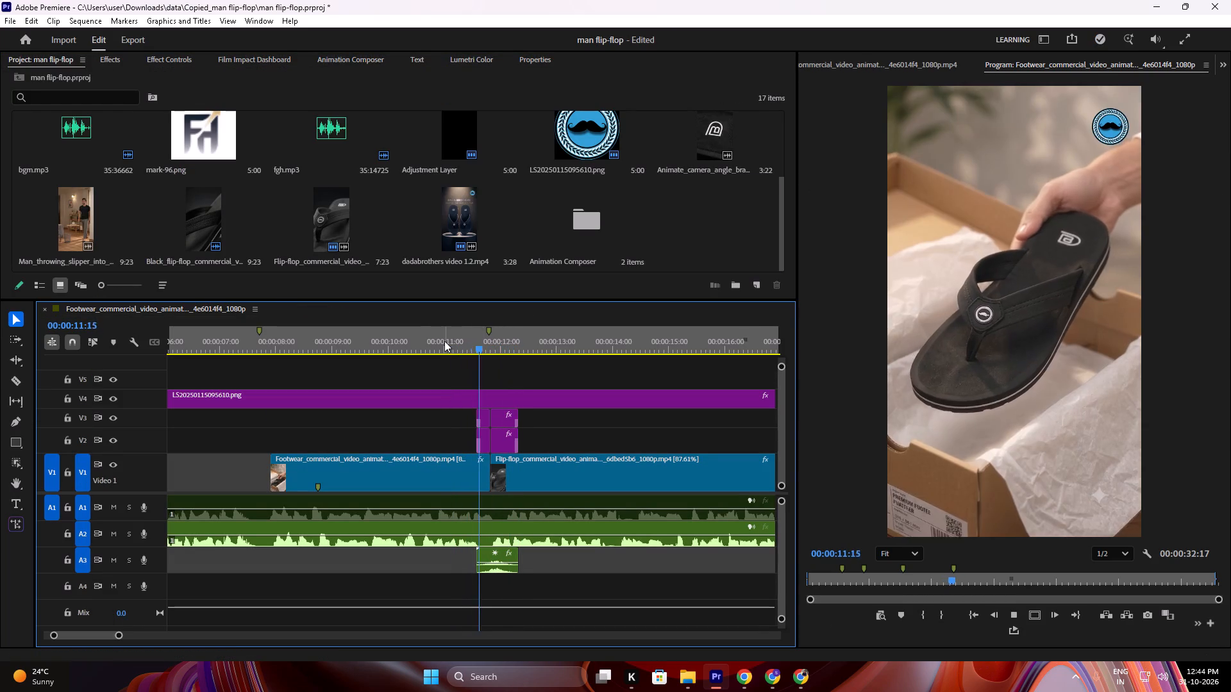
pyautogui.keyDown('alt'); pyautogui.scroll(-14, 444, 341); pyautogui.keyUp('alt')
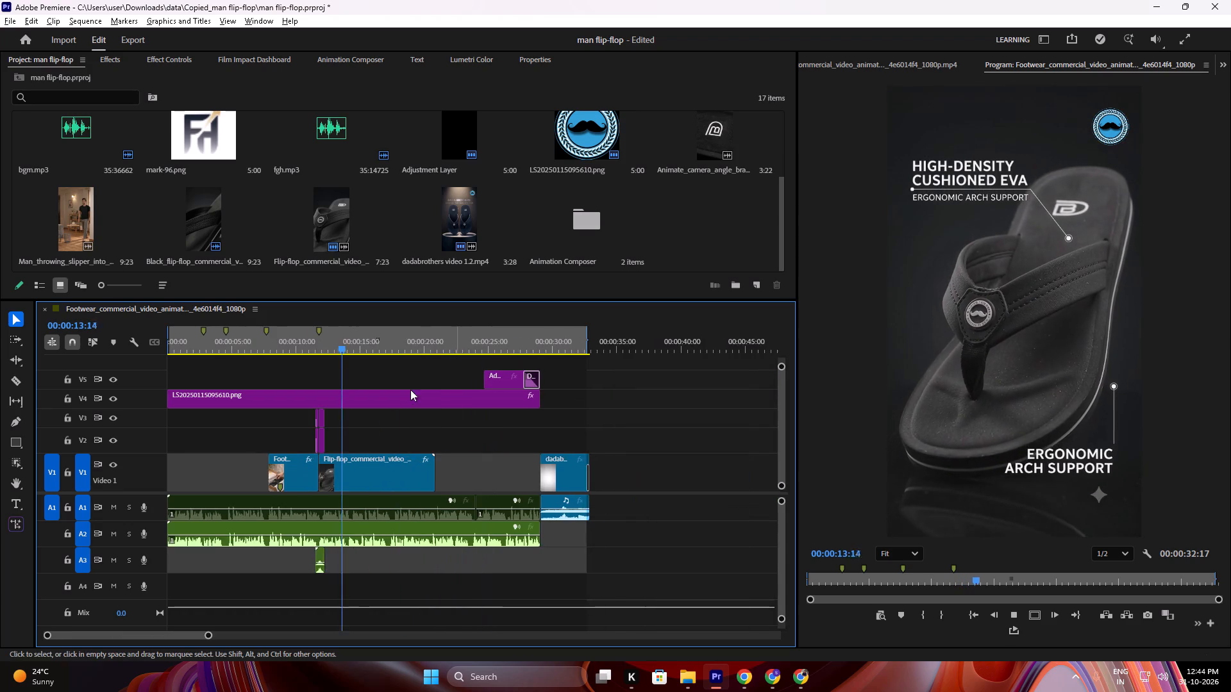
pyautogui.keyDown('alt'); pyautogui.scroll(11, 341, 408); pyautogui.keyUp('alt')
pyautogui.keyDown('alt'); pyautogui.scroll(-7, 341, 408); pyautogui.keyUp('alt')
pyautogui.keyDown('alt'); pyautogui.scroll(11, 341, 408); pyautogui.keyUp('alt')
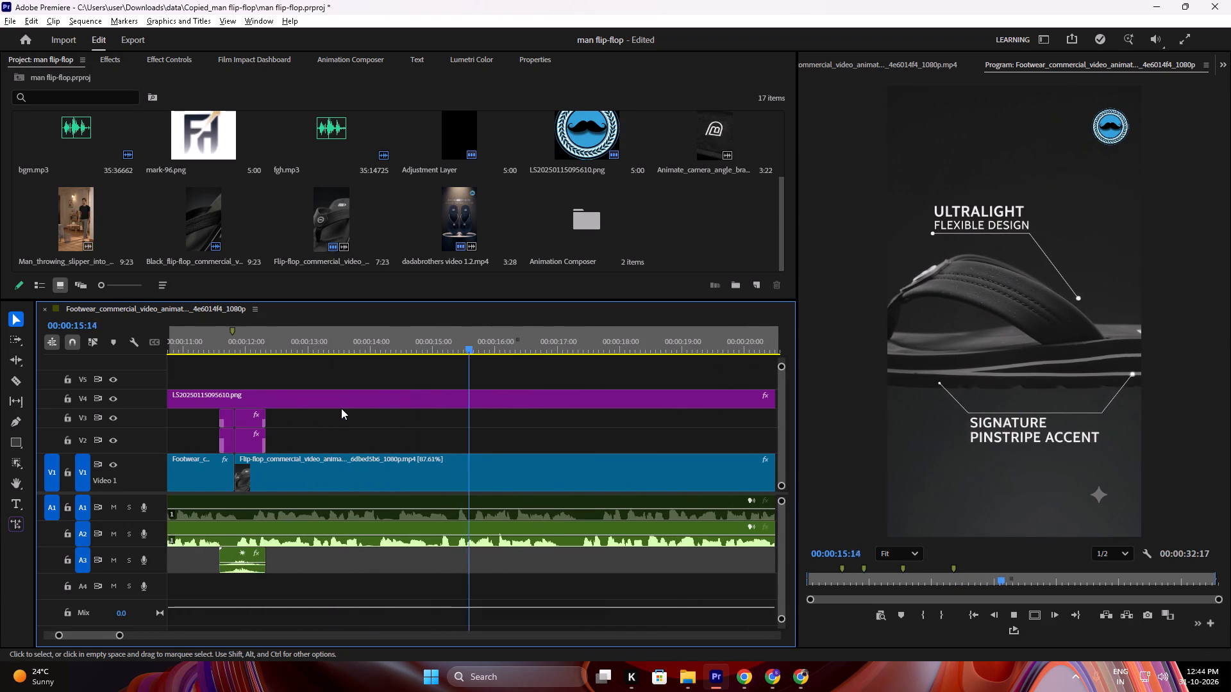
pyautogui.keyDown('alt'); pyautogui.scroll(-7, 341, 408); pyautogui.keyUp('alt')
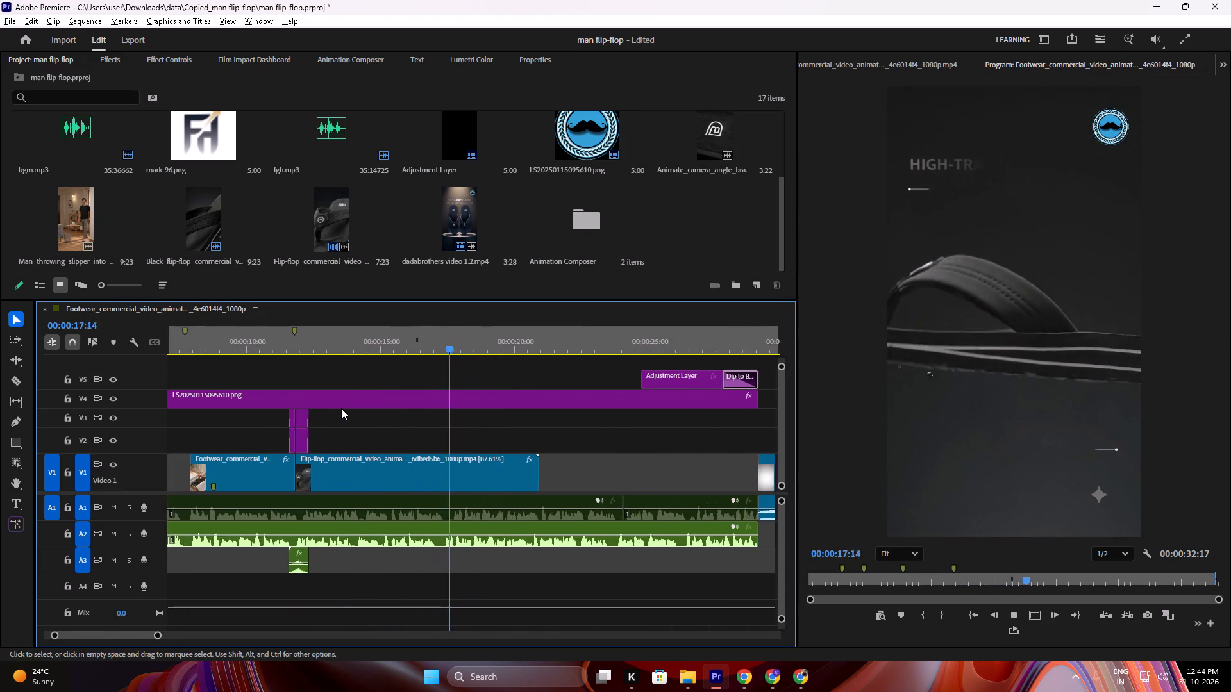
pyautogui.keyDown('alt'); pyautogui.scroll(-2, 341, 408); pyautogui.keyUp('alt')
pyautogui.keyDown('alt'); pyautogui.scroll(8, 341, 408); pyautogui.keyUp('alt')
pyautogui.keyDown('alt'); pyautogui.scroll(-3, 341, 408); pyautogui.keyUp('alt')
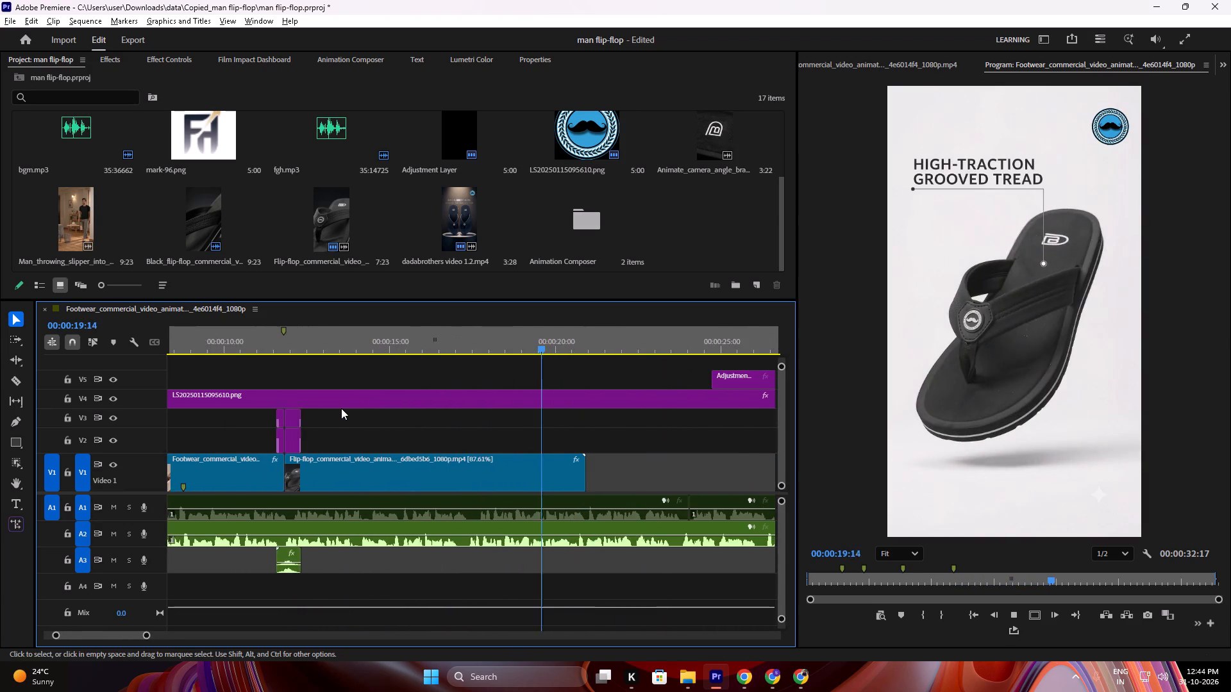
pyautogui.keyDown('alt'); pyautogui.scroll(-8, 341, 408); pyautogui.keyUp('alt')
pyautogui.keyDown('alt'); pyautogui.scroll(10, 372, 413); pyautogui.keyUp('alt')
pyautogui.scroll(-6, 403, 415)
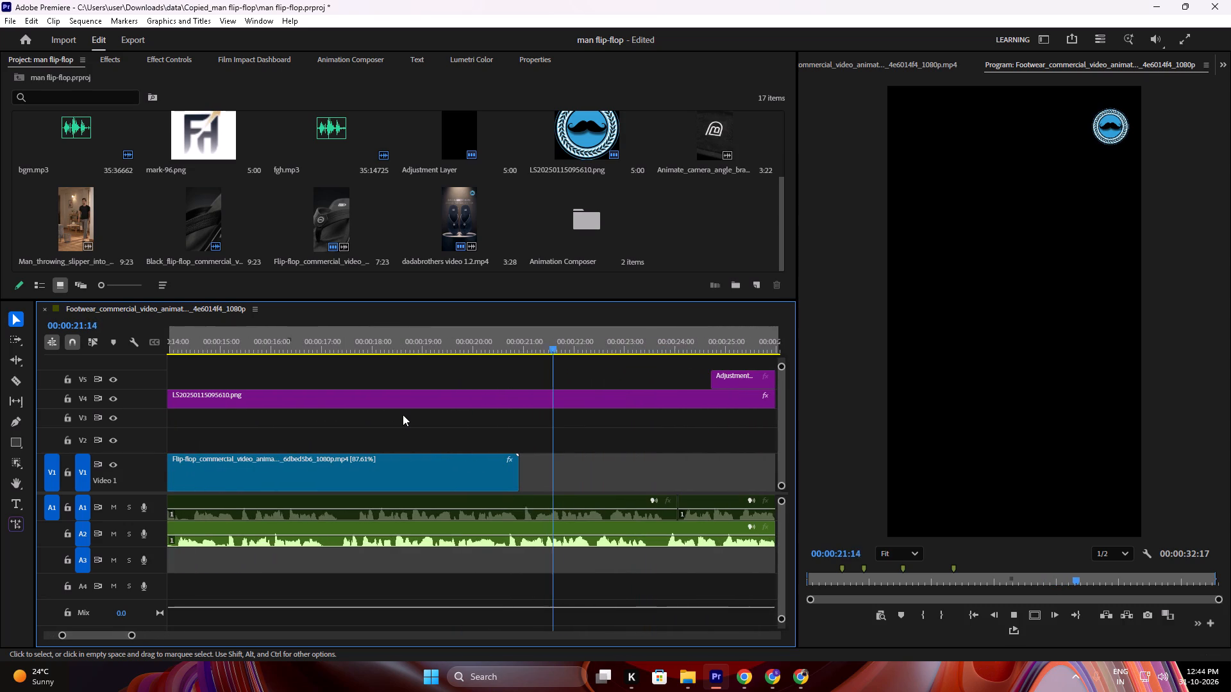
pyautogui.scroll(-6, 403, 415)
pyautogui.press('space')
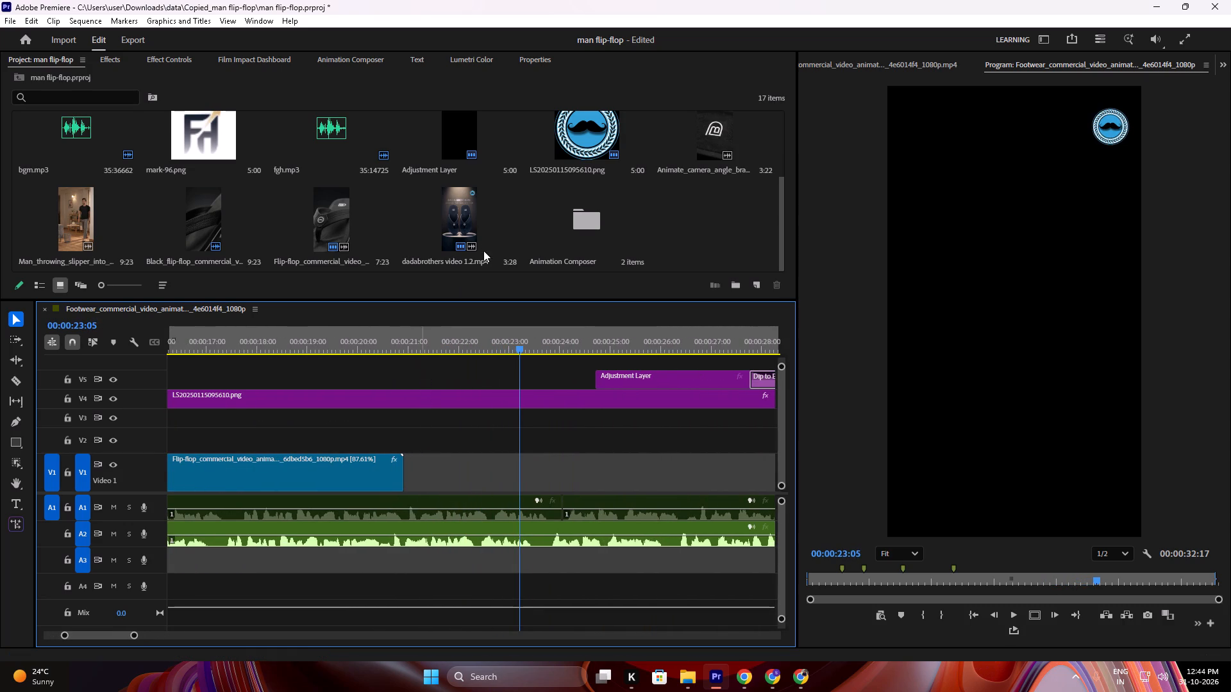
# Open the Foot_wearing_flip-flop clip in the source view and mark its out point at 00:00:01:22.
pyautogui.scroll(5, 484, 209)
pyautogui.doubleClick(446, 136)
pyautogui.moveTo(876, 593); pyautogui.dragTo(781, 604)
pyautogui.press('space')
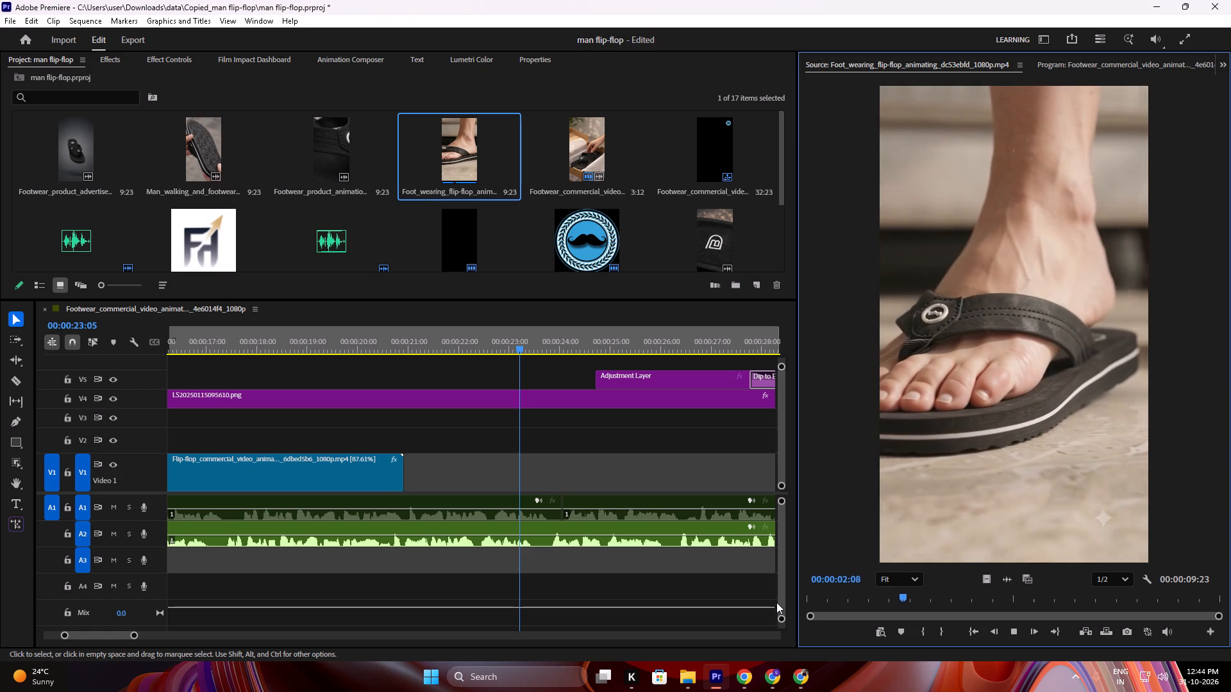
pyautogui.press('space')
pyautogui.click(887, 598)
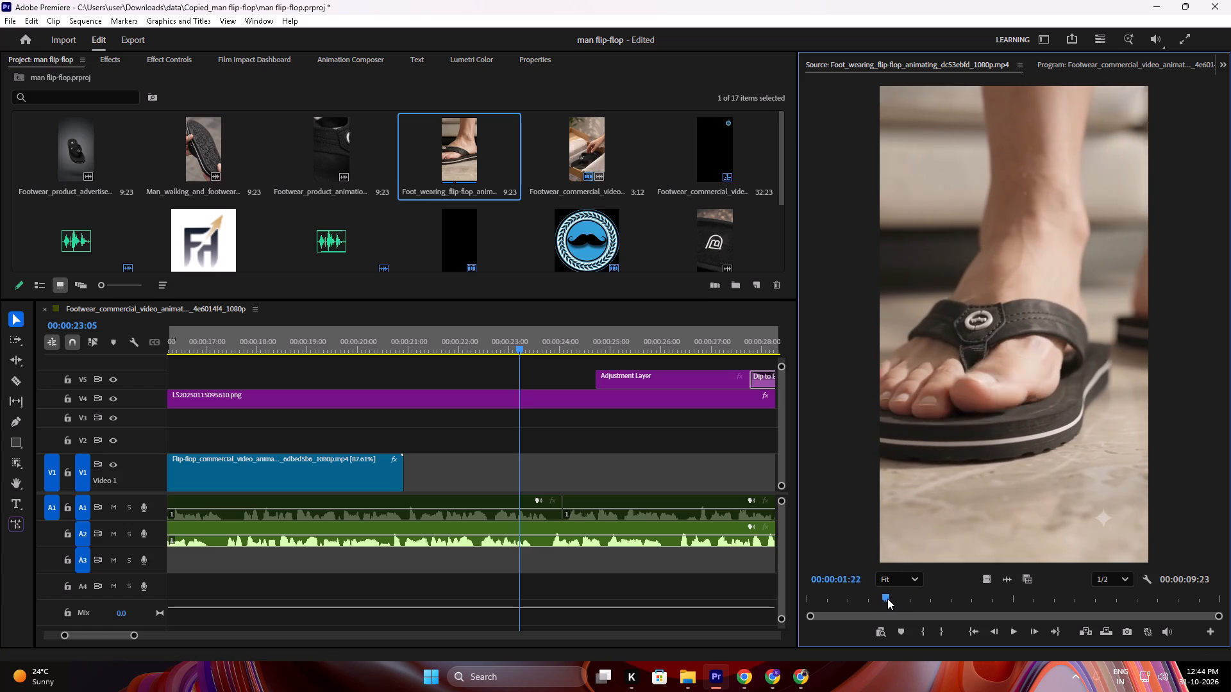
pyautogui.press('o')
# Place only the video of the marked Foot_wearing_flip-flop section on V1 directly after the Flip-flop_commercial clip.
pyautogui.moveTo(951, 342); pyautogui.dragTo(430, 460)
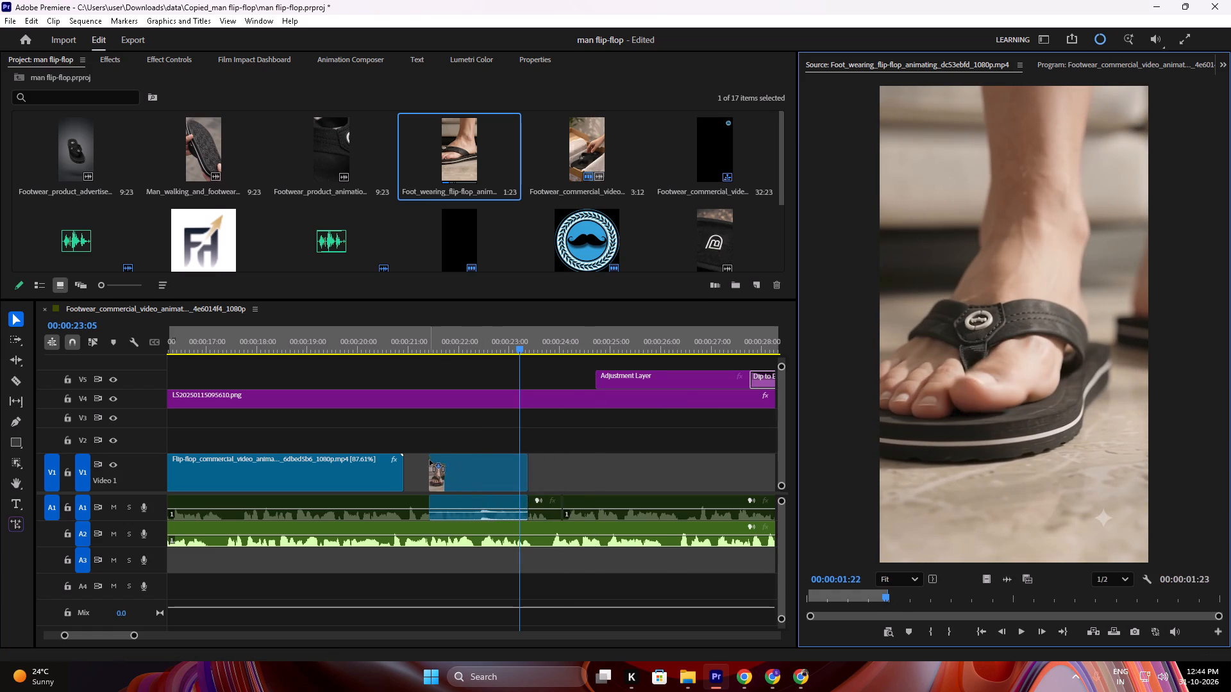
pyautogui.moveTo(430, 460); pyautogui.dragTo(946, 455)
pyautogui.moveTo(984, 580); pyautogui.dragTo(428, 477)
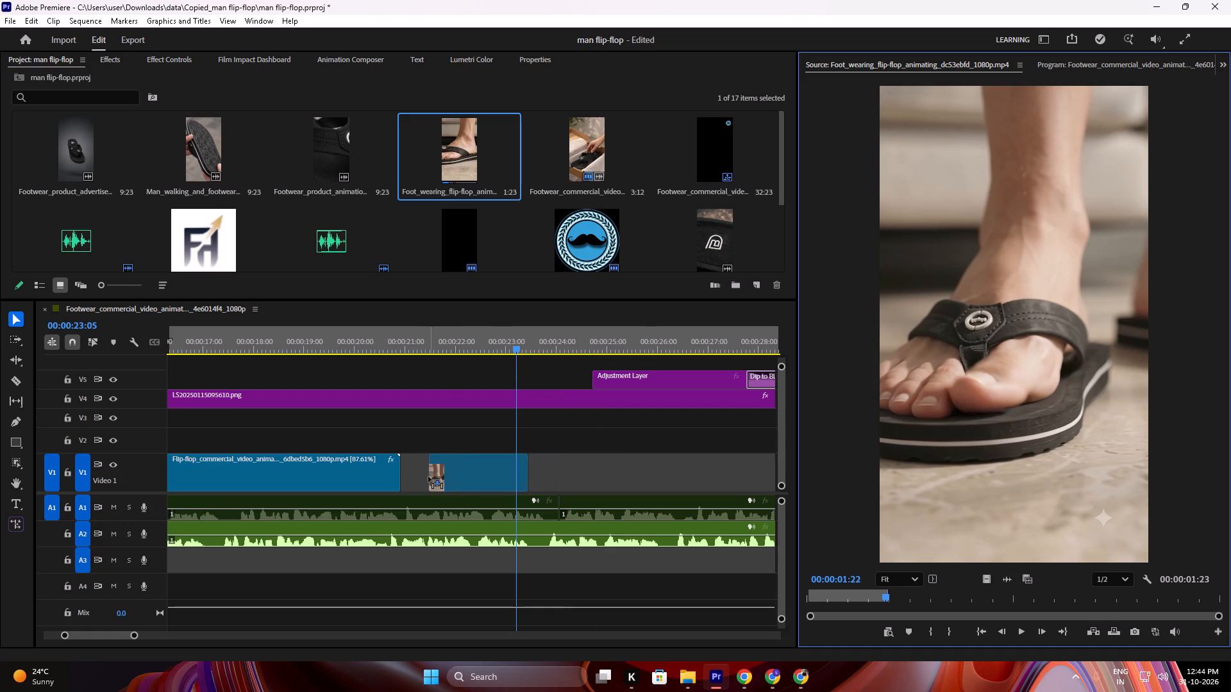
pyautogui.moveTo(428, 477); pyautogui.dragTo(401, 475)
# Play the new foot shot and slow it to 60.26% speed with a duration of 00:00:03:06 and Optical flow time interpolation.
pyautogui.click(388, 339)
pyautogui.press('space')
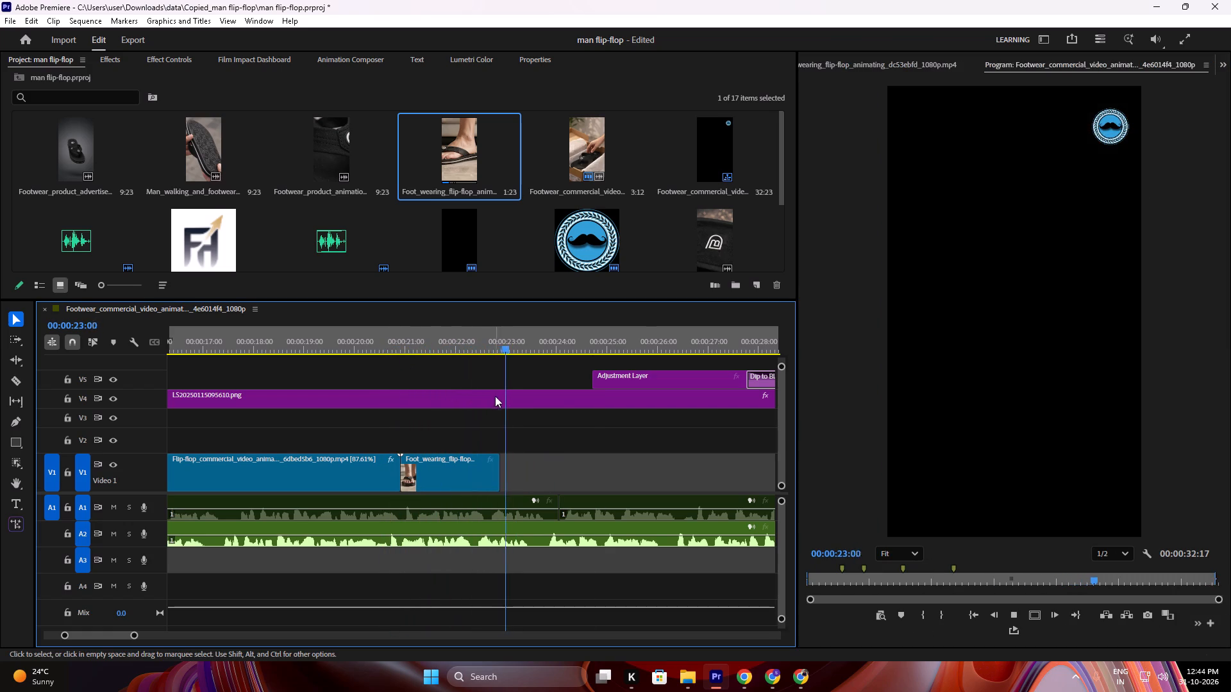
pyautogui.press('space')
pyautogui.click(467, 469)
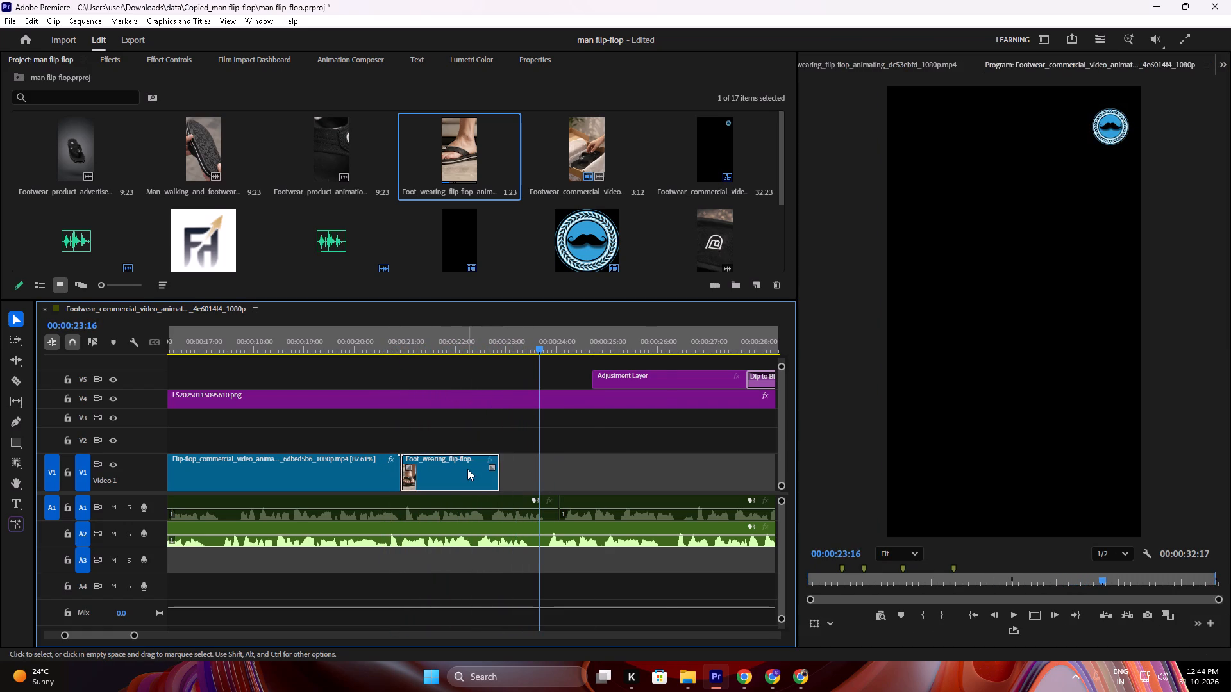
pyautogui.rightClick(467, 469)
pyautogui.click(526, 404)
pyautogui.moveTo(590, 304); pyautogui.dragTo(618, 310)
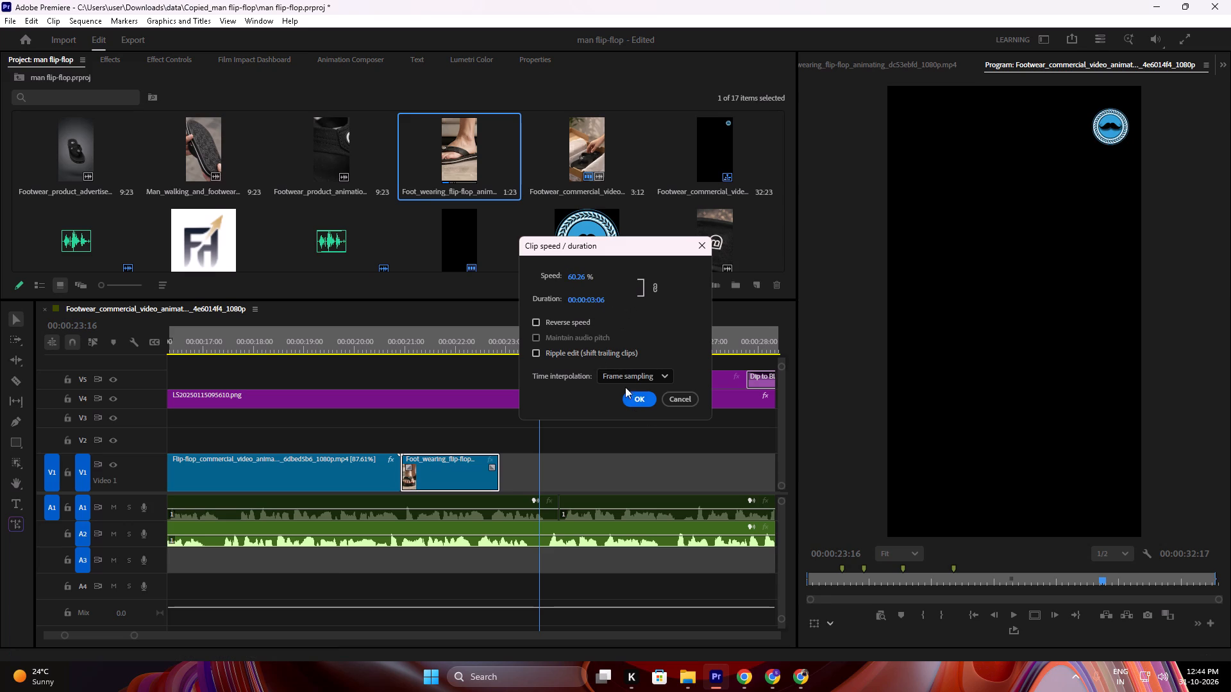
pyautogui.click(624, 376)
pyautogui.click(643, 424)
pyautogui.click(633, 404)
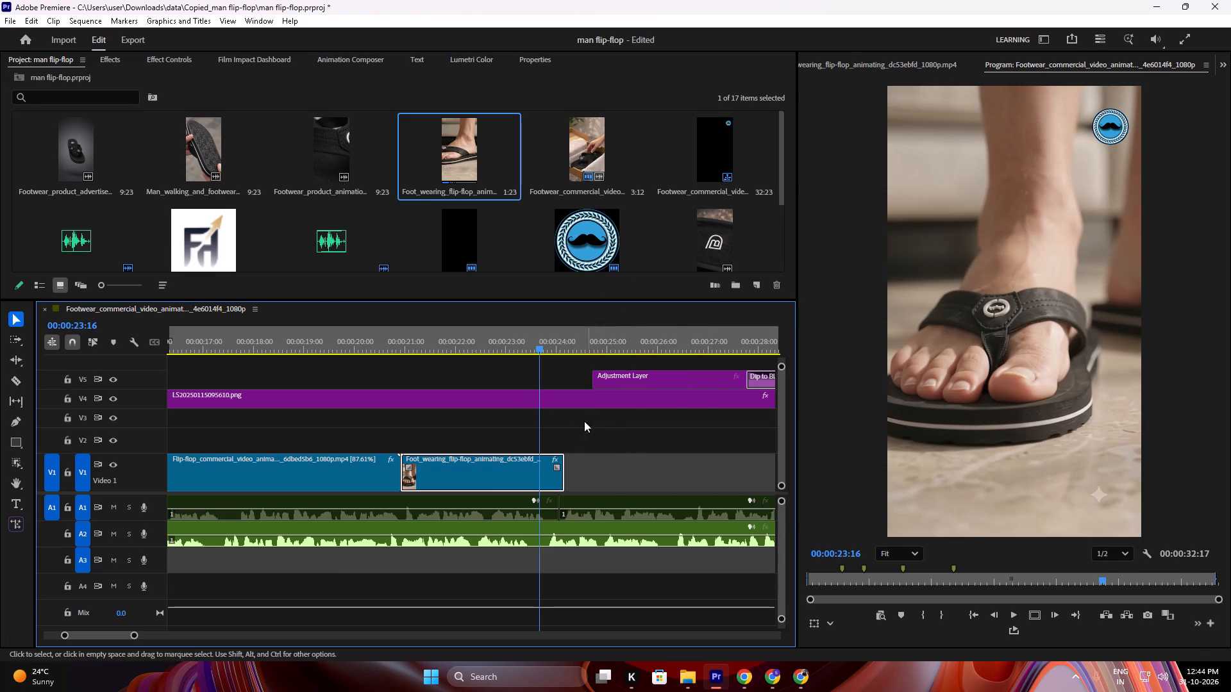
# Trim the foot shot's end back to the playhead at 00:00:23:16.
pyautogui.moveTo(567, 459); pyautogui.dragTo(546, 461)
# Play the cut into the foot shot from 00:00:20:10 and set the shot to 71.02% speed with a duration of 00:00:02:08.
pyautogui.moveTo(523, 342); pyautogui.dragTo(376, 376)
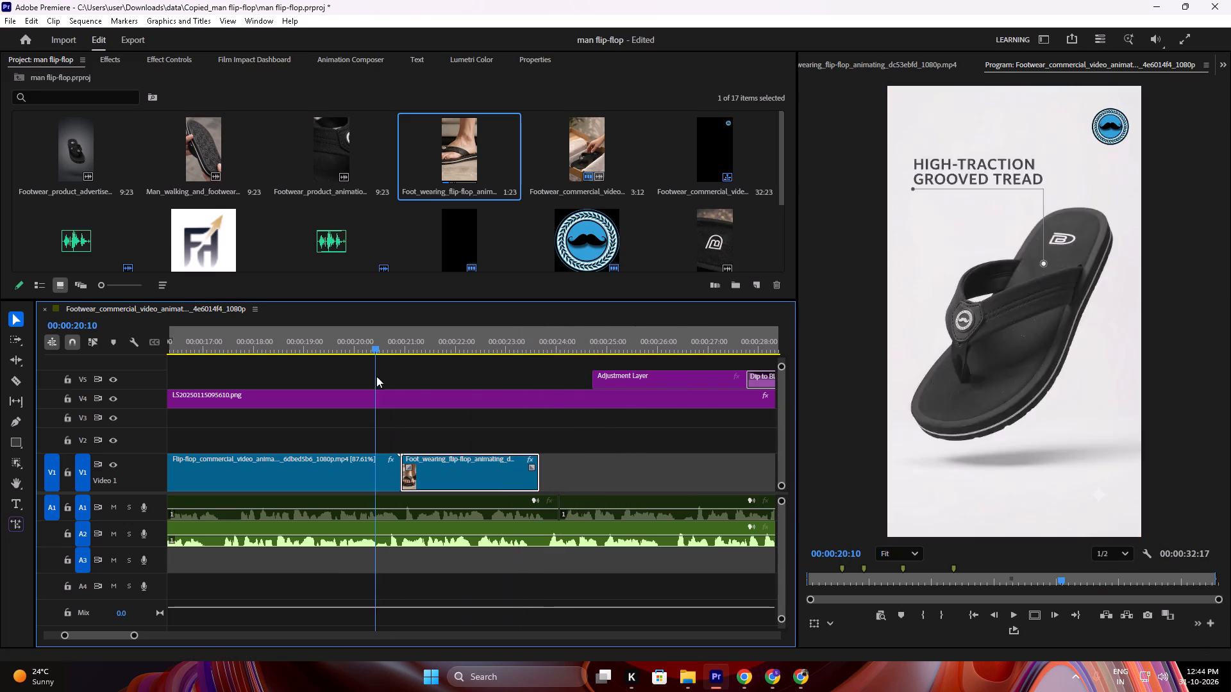
pyautogui.moveTo(376, 376); pyautogui.dragTo(377, 376)
pyautogui.press('space')
pyautogui.click(415, 388)
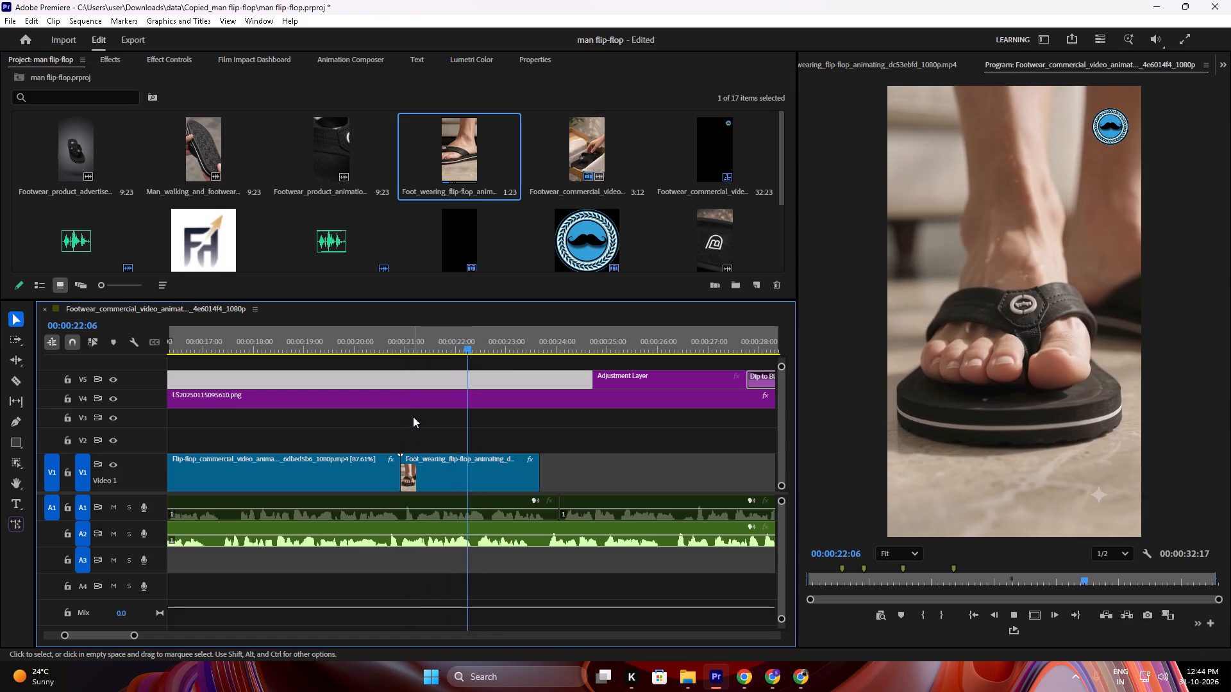
pyautogui.press('space')
pyautogui.click(458, 493)
pyautogui.click(454, 470)
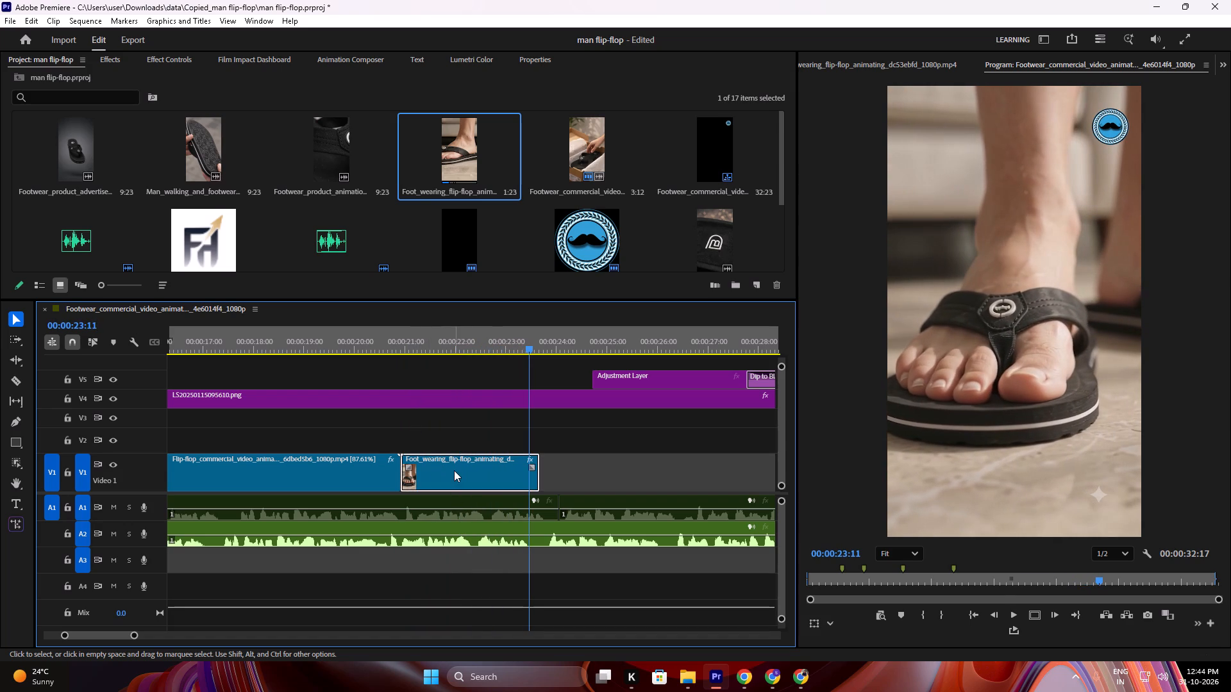
pyautogui.rightClick(465, 463)
pyautogui.click(520, 404)
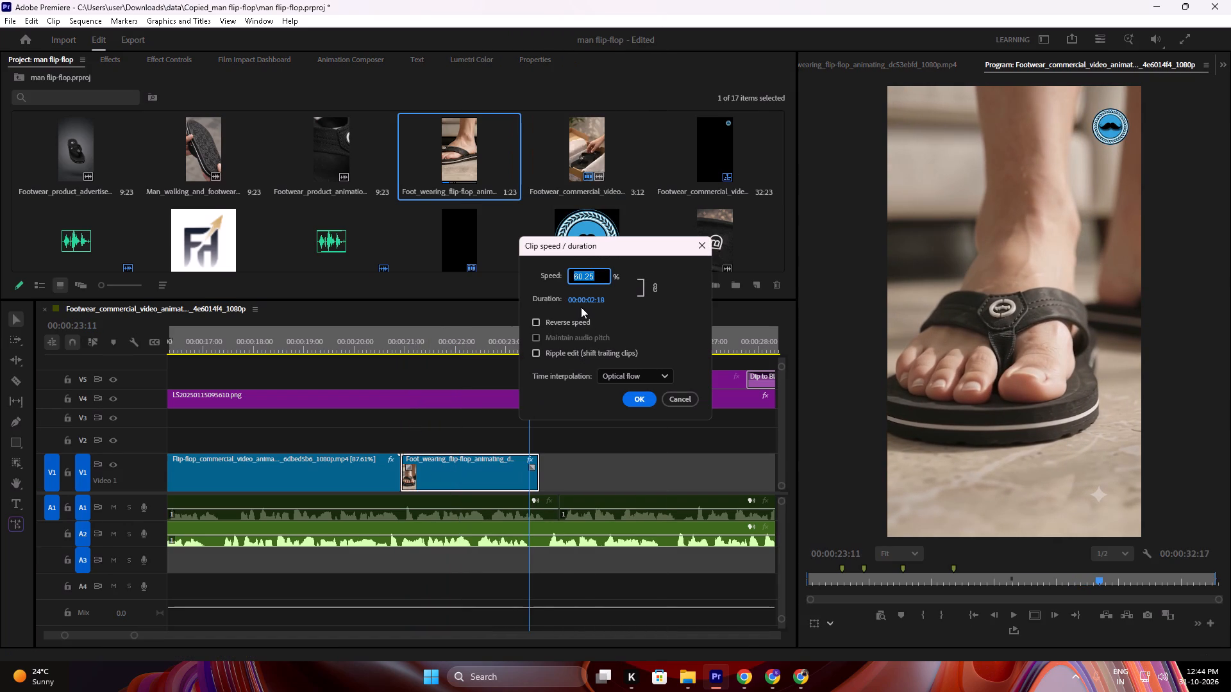
pyautogui.click(581, 307)
pyautogui.moveTo(582, 306); pyautogui.dragTo(572, 307)
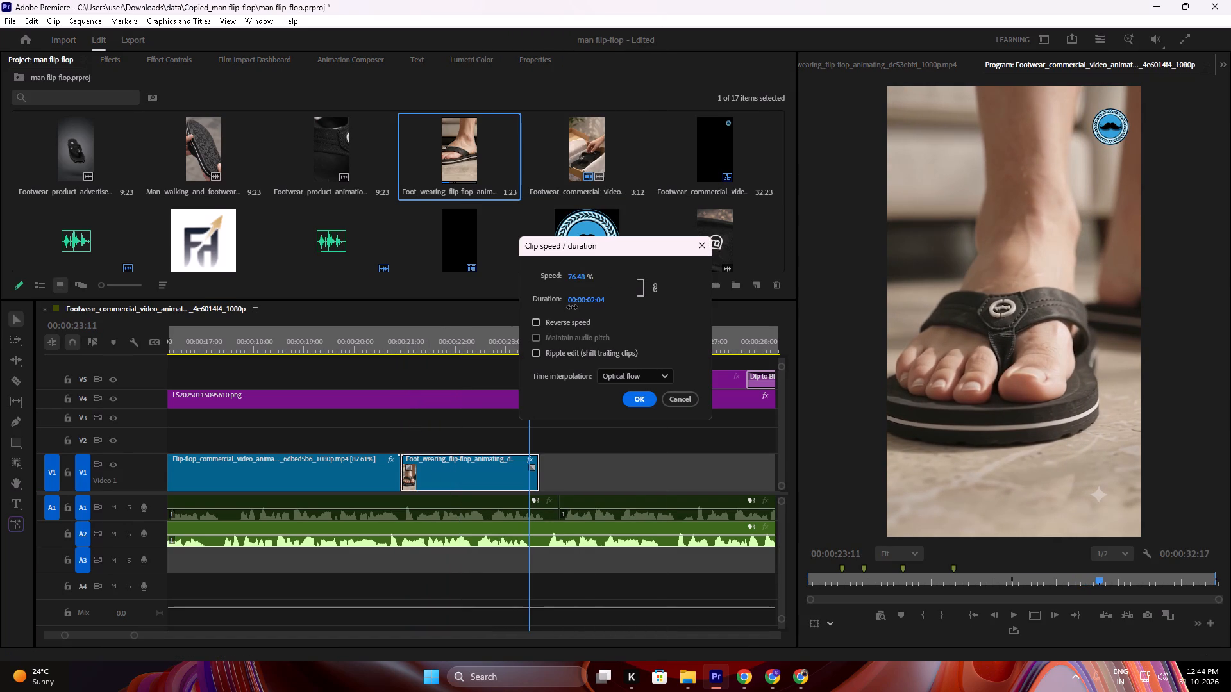
pyautogui.moveTo(572, 307); pyautogui.dragTo(571, 307)
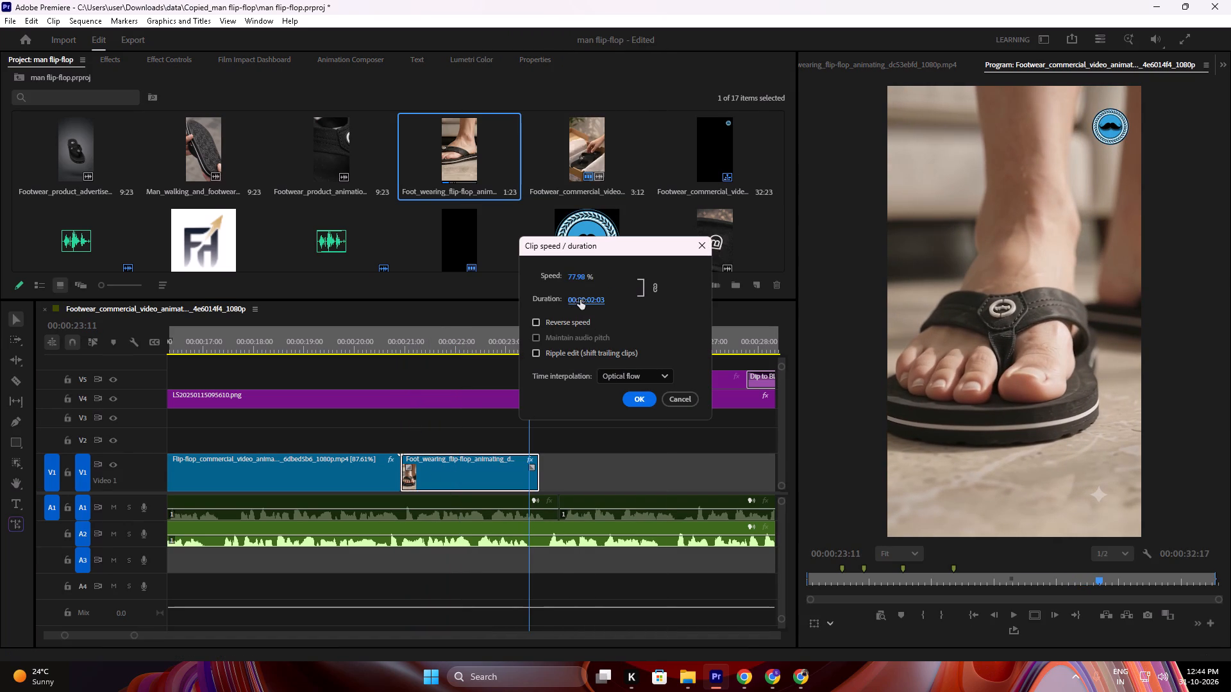
pyautogui.click(580, 300)
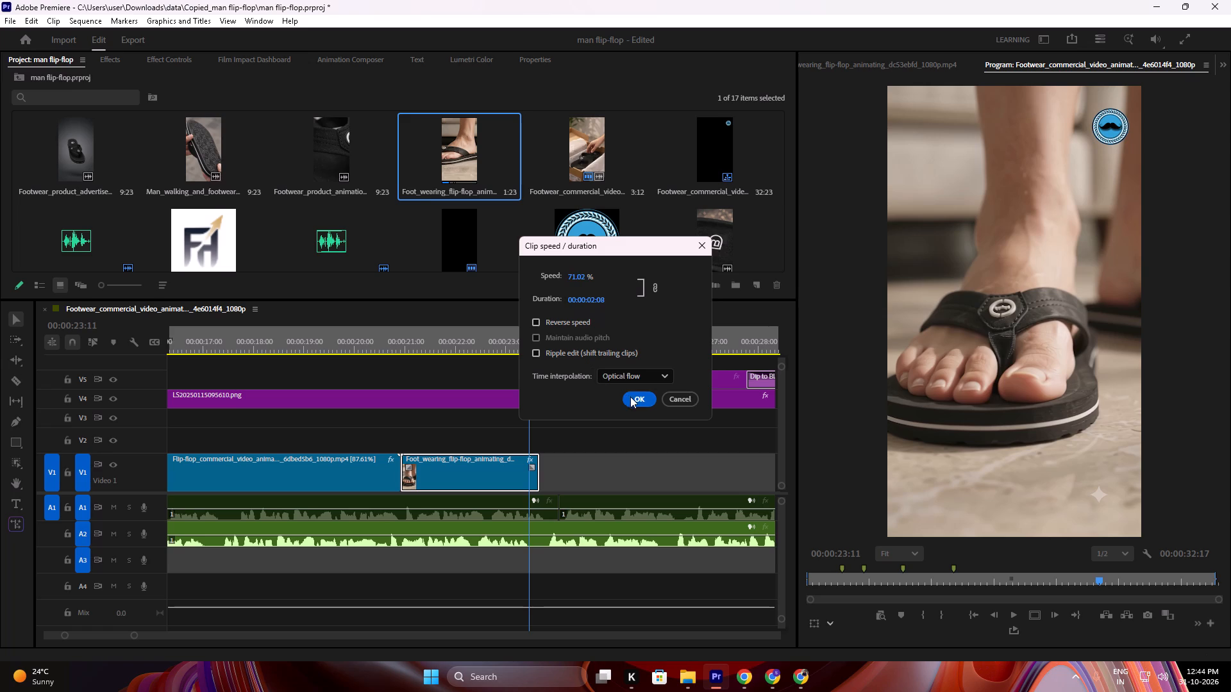
pyautogui.click(630, 397)
# Position the foot shot directly against the Flip-flop_commercial clip's end and extend its end to 00:00:23:11.
pyautogui.moveTo(492, 461); pyautogui.dragTo(502, 461)
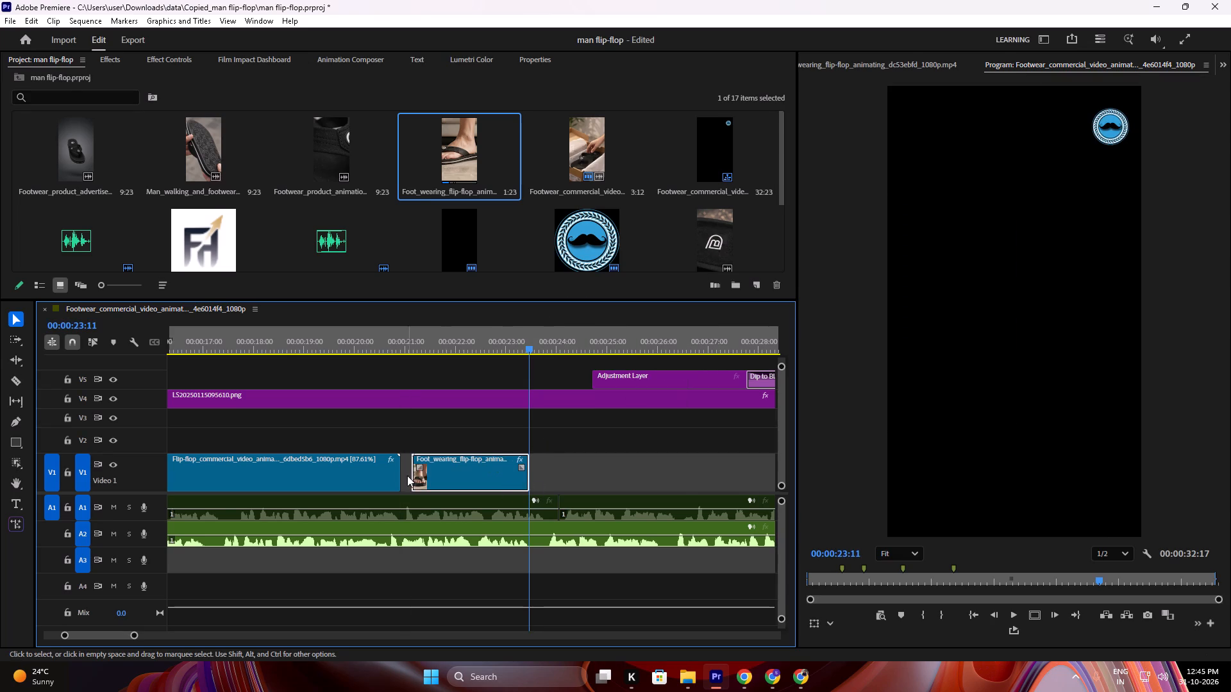
pyautogui.moveTo(417, 460); pyautogui.dragTo(401, 460)
pyautogui.moveTo(464, 462); pyautogui.dragTo(452, 463)
pyautogui.moveTo(526, 474); pyautogui.dragTo(534, 474)
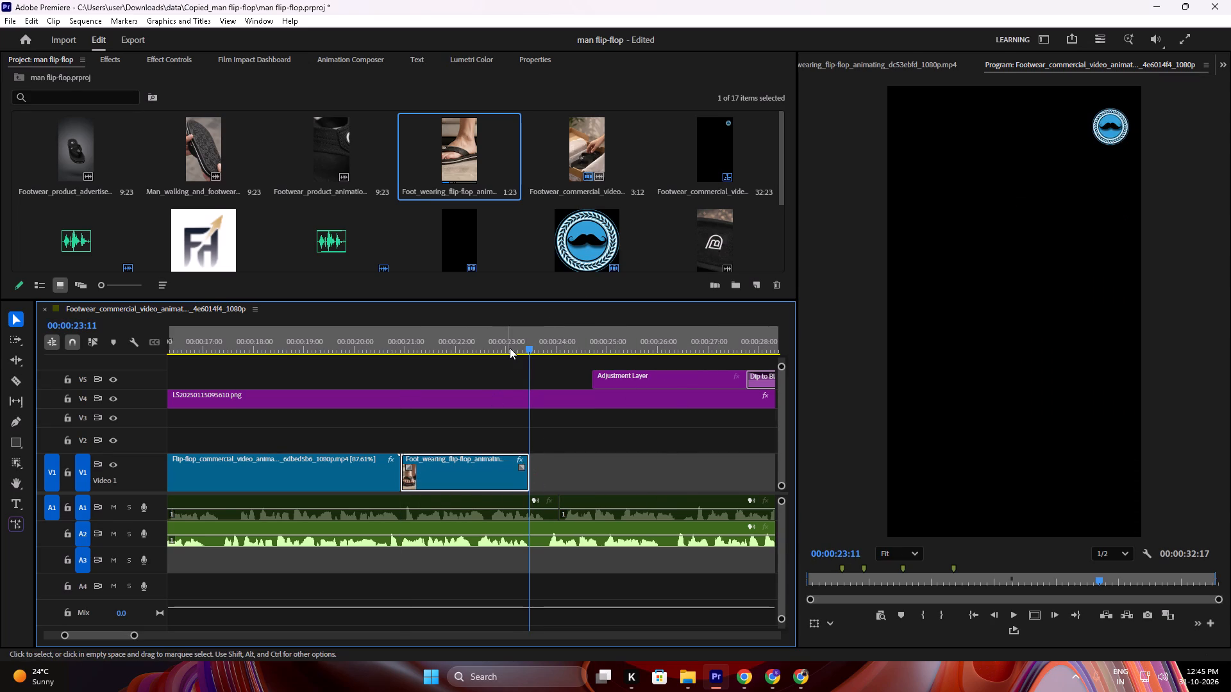
pyautogui.moveTo(510, 348); pyautogui.dragTo(532, 350)
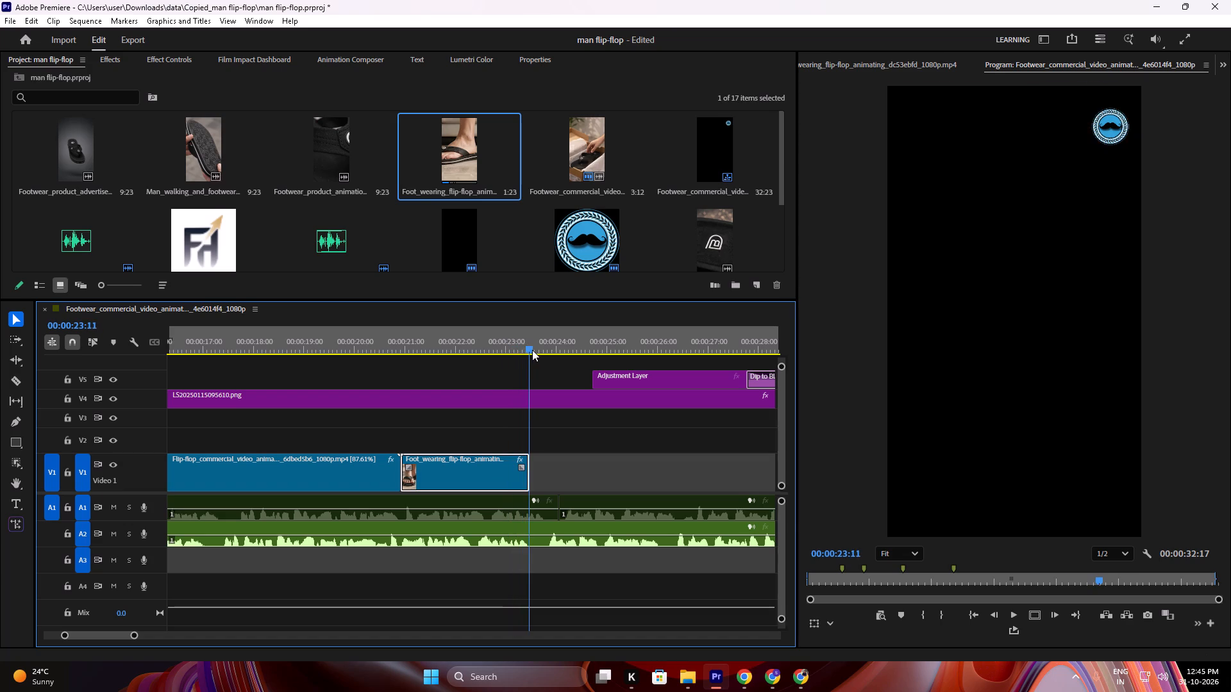
# Play the cut into the foot shot and continue through to the empty stretch behind it.
pyautogui.moveTo(532, 350); pyautogui.dragTo(369, 389)
pyautogui.press('space')
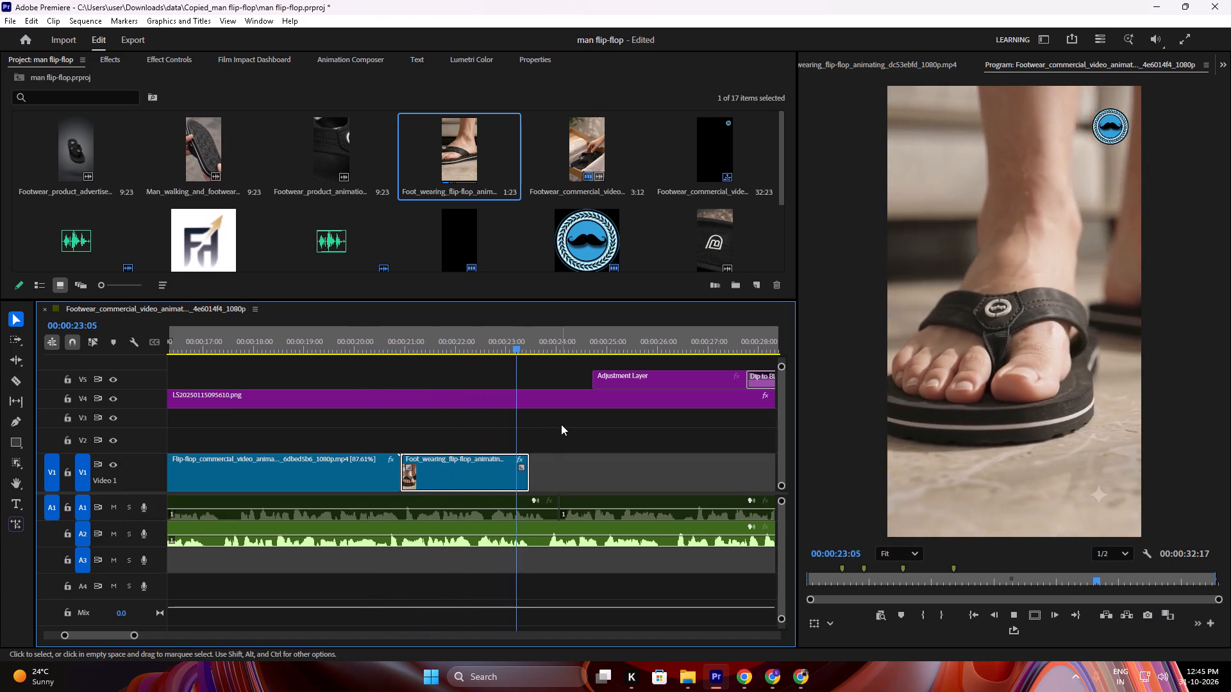
pyautogui.scroll(-11, 567, 436)
pyautogui.keyDown('alt'); pyautogui.scroll(6, 522, 442); pyautogui.keyUp('alt')
pyautogui.press('space')
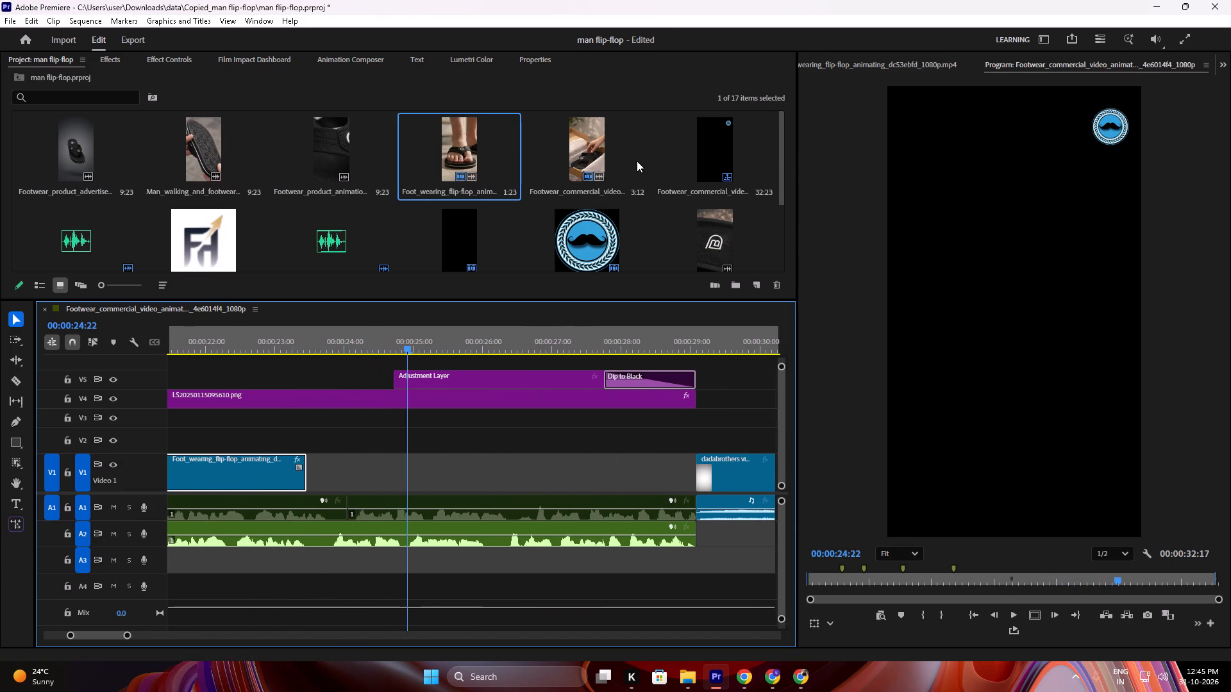
# Browse the project footage and scrub through the Footwear_product_animation clip for a shot to fill the gap.
pyautogui.scroll(5, 344, 161)
pyautogui.scroll(-2, 430, 163)
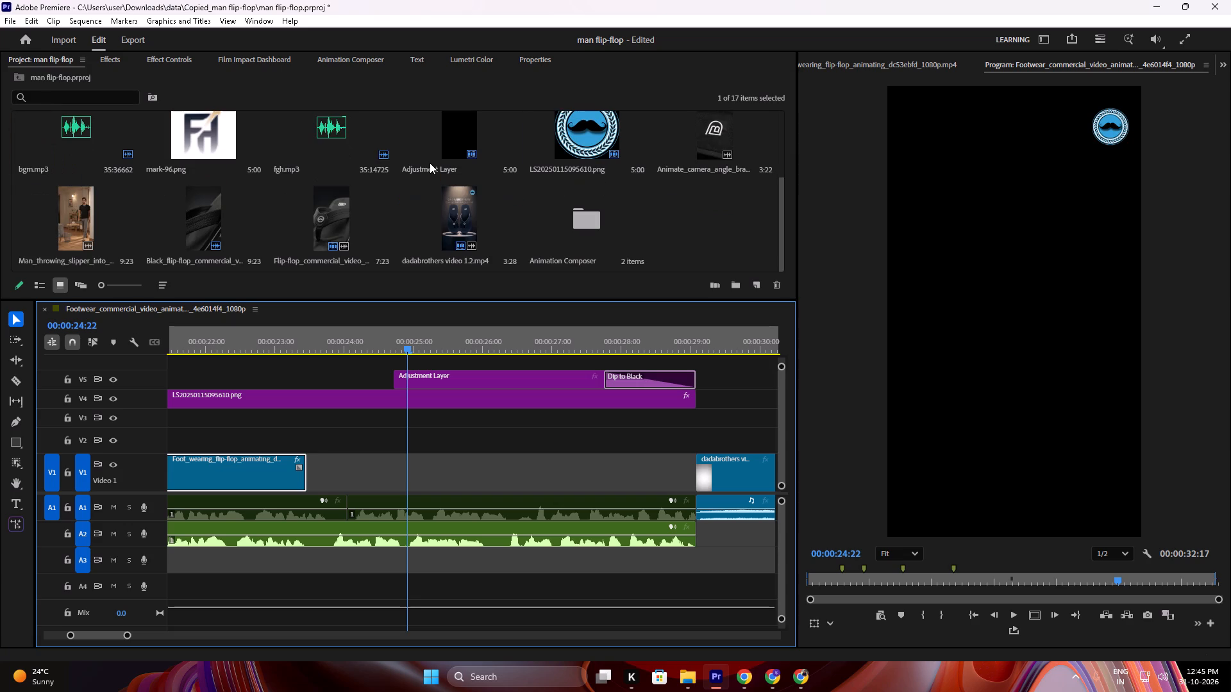
pyautogui.scroll(-2, 430, 163)
pyautogui.scroll(6, 196, 215)
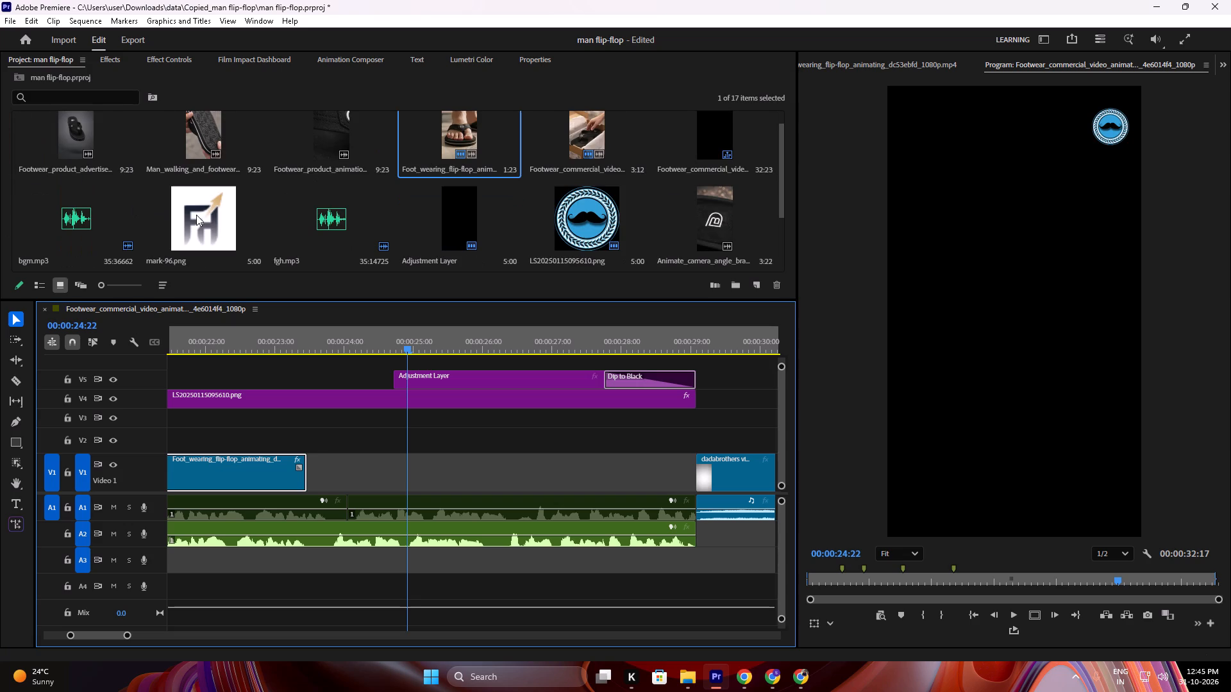
pyautogui.doubleClick(321, 133)
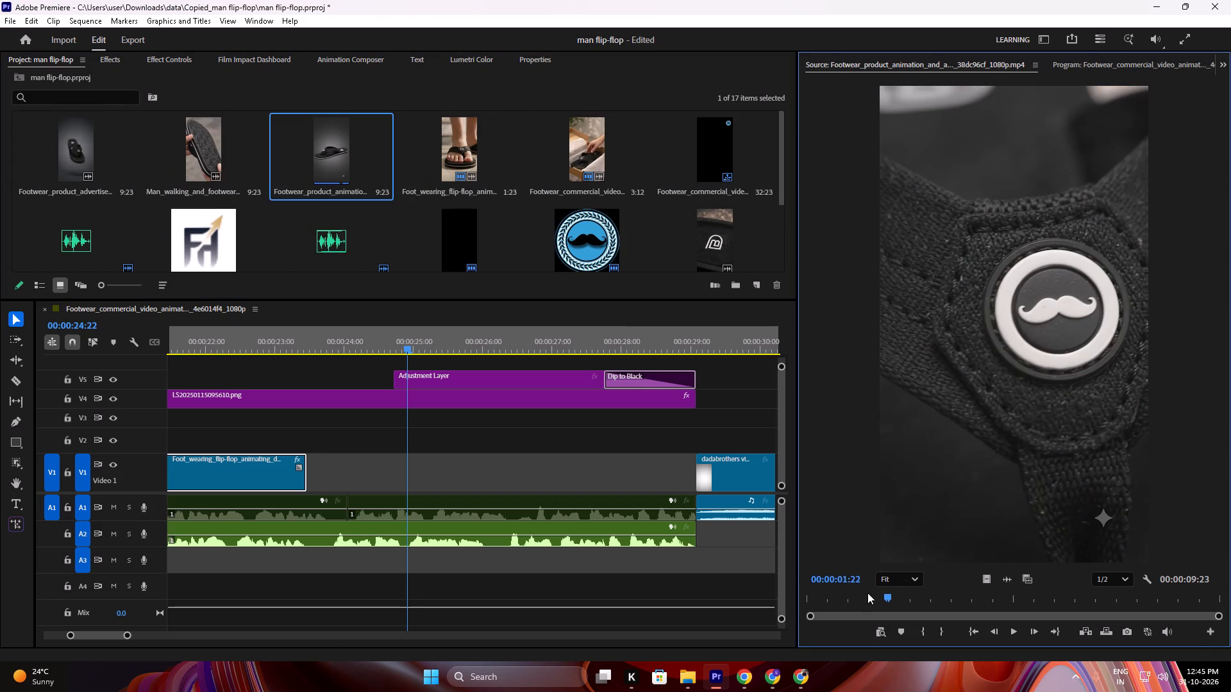
pyautogui.moveTo(867, 592); pyautogui.dragTo(1089, 613)
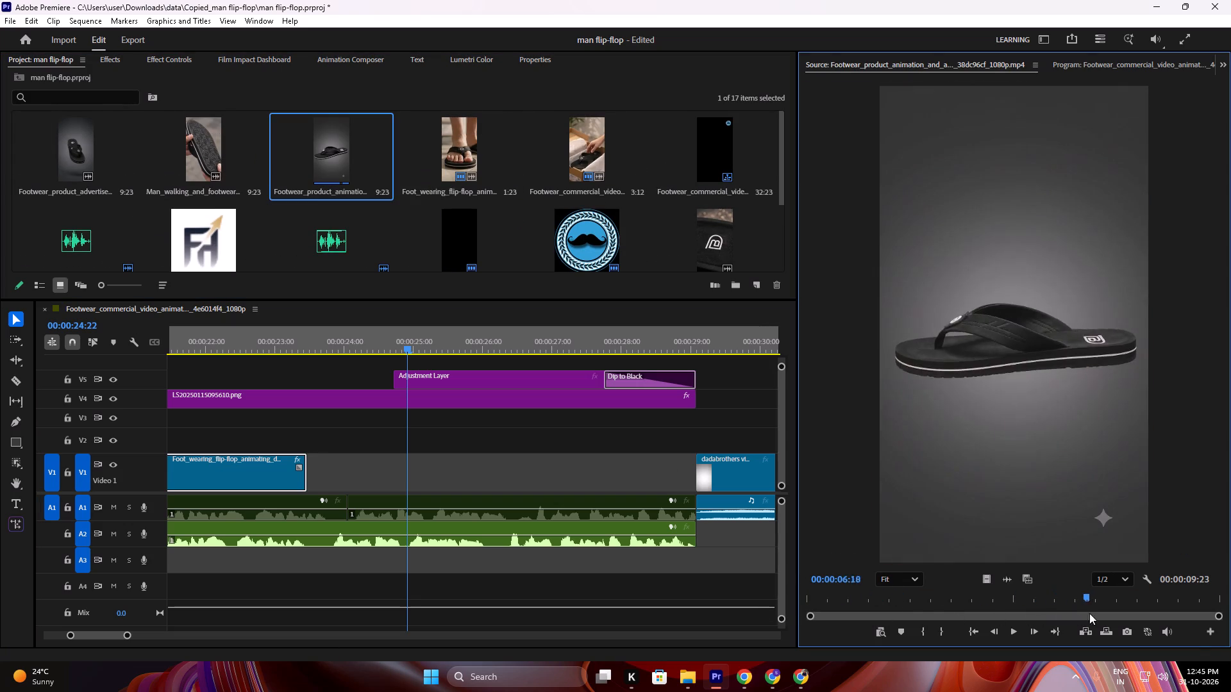
pyautogui.moveTo(1089, 613); pyautogui.dragTo(1226, 613)
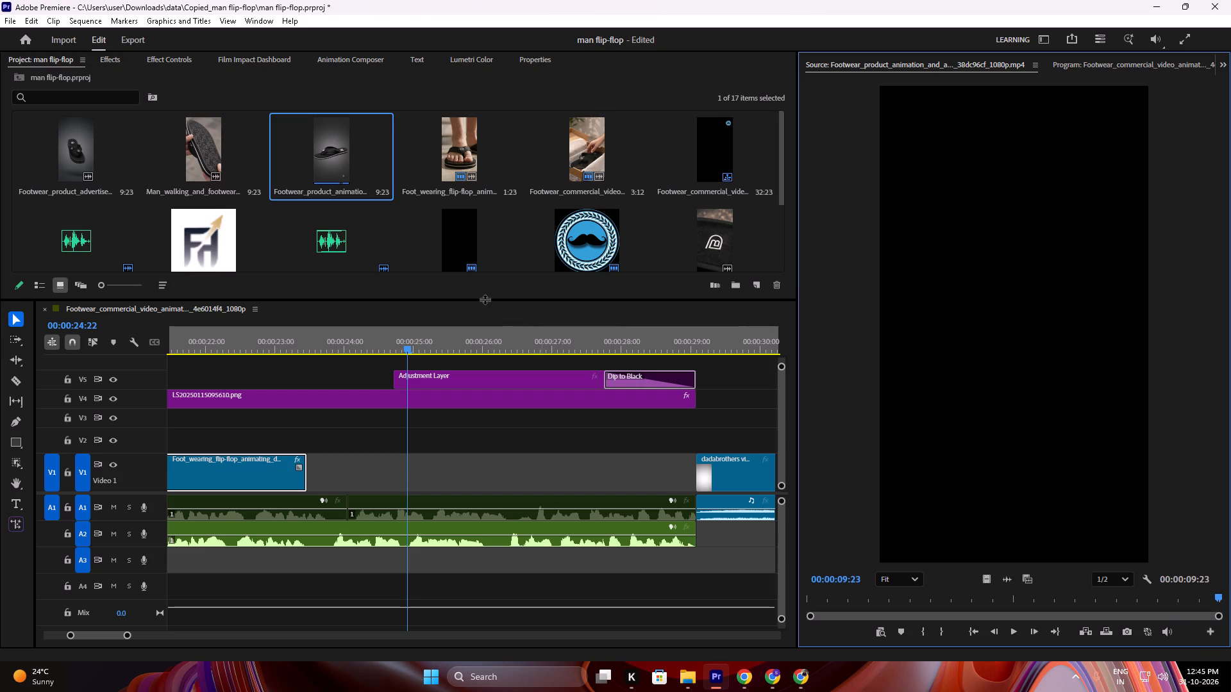
# Preview the Man_walking_and_footwear clip and mark its walking-man section from 00:00:04:21 to 00:00:08:00.
pyautogui.doubleClick(215, 158)
pyautogui.moveTo(958, 589); pyautogui.dragTo(932, 598)
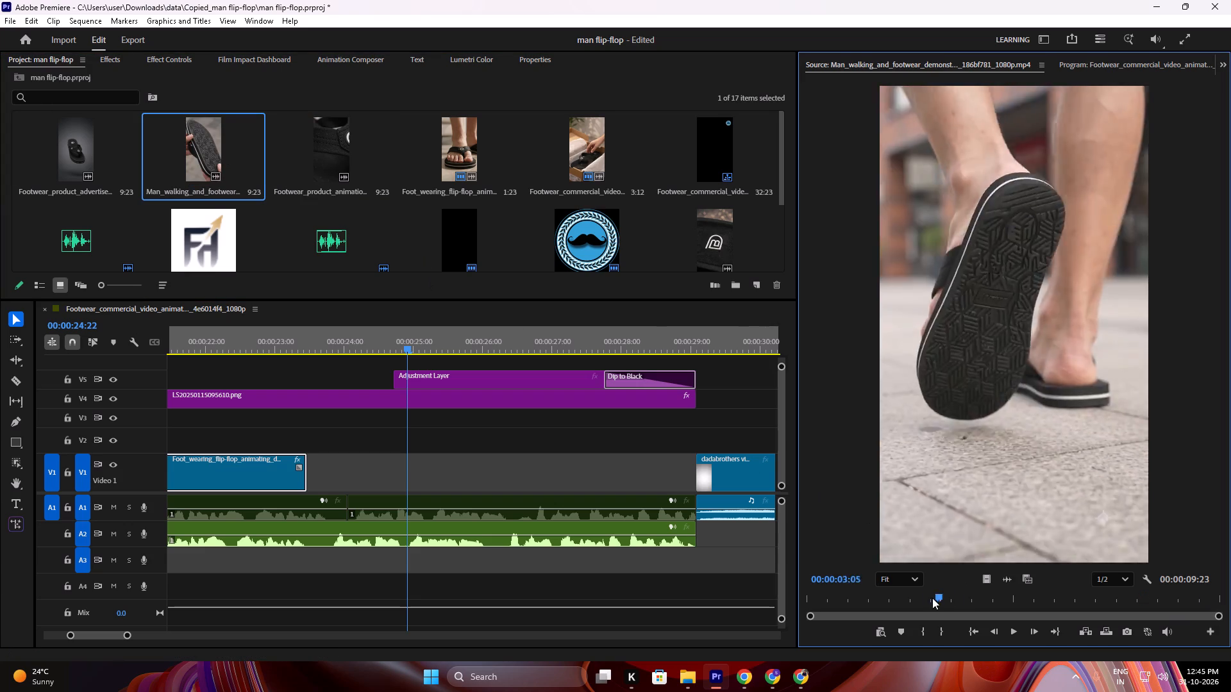
pyautogui.moveTo(932, 598); pyautogui.dragTo(960, 629)
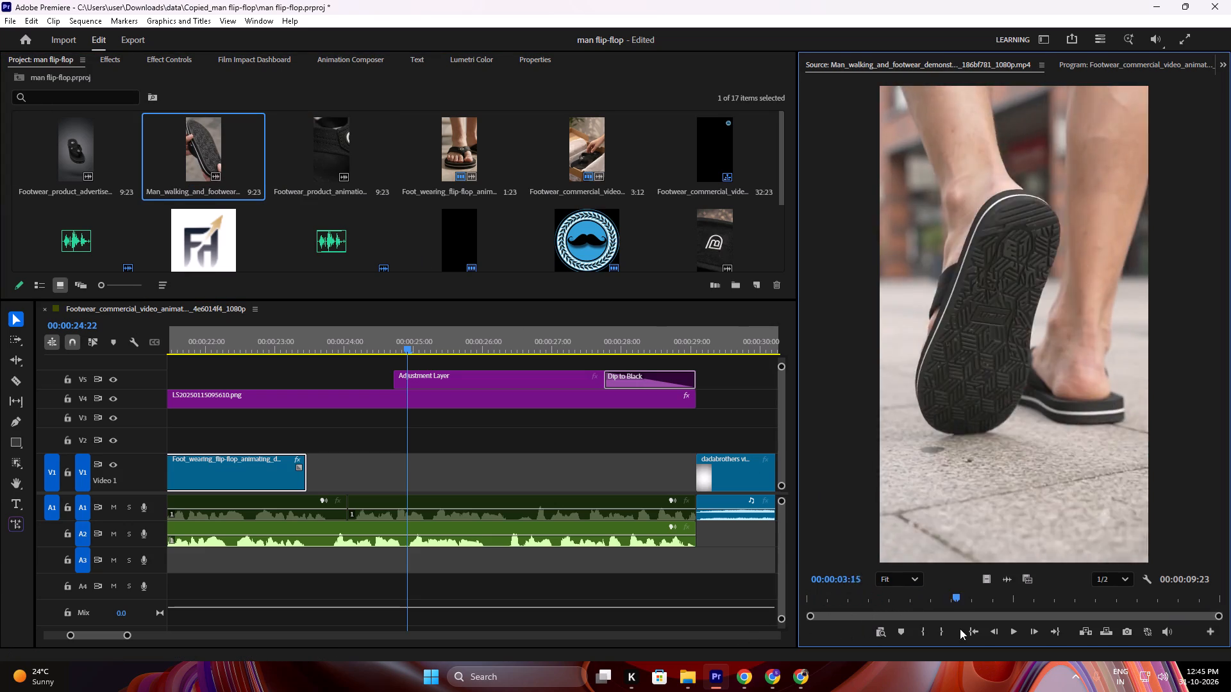
pyautogui.moveTo(960, 629); pyautogui.dragTo(1013, 638)
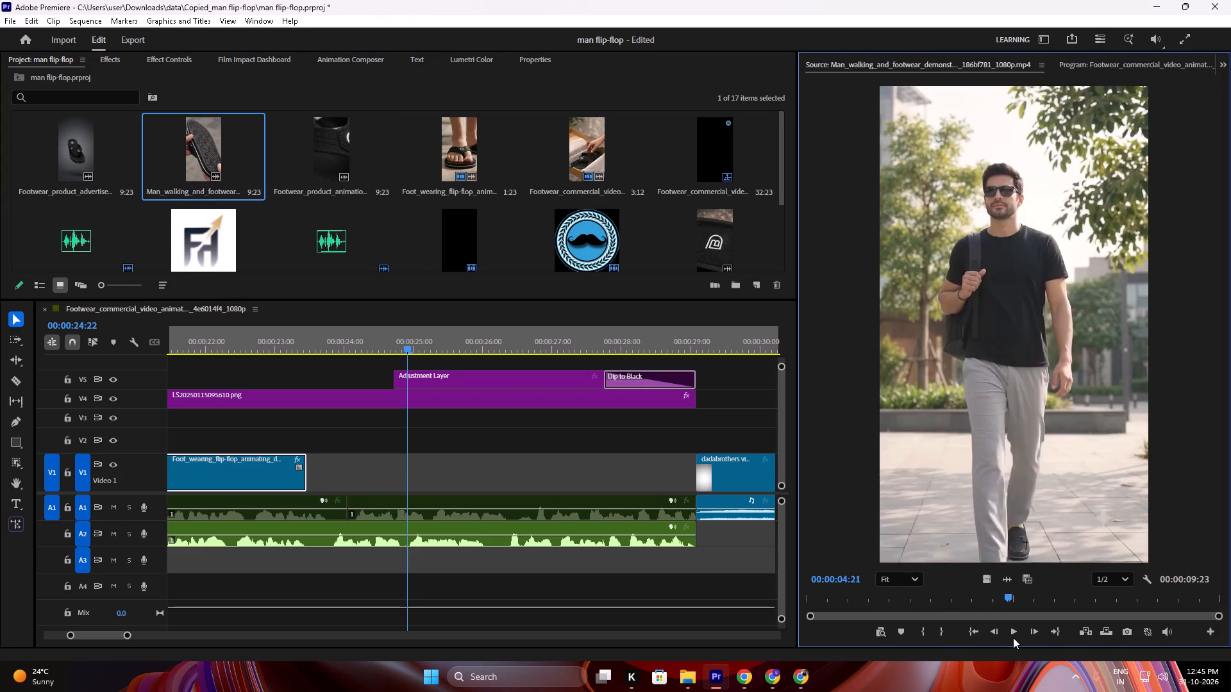
pyautogui.moveTo(1013, 638); pyautogui.dragTo(990, 641)
pyautogui.press('space')
pyautogui.press('space')
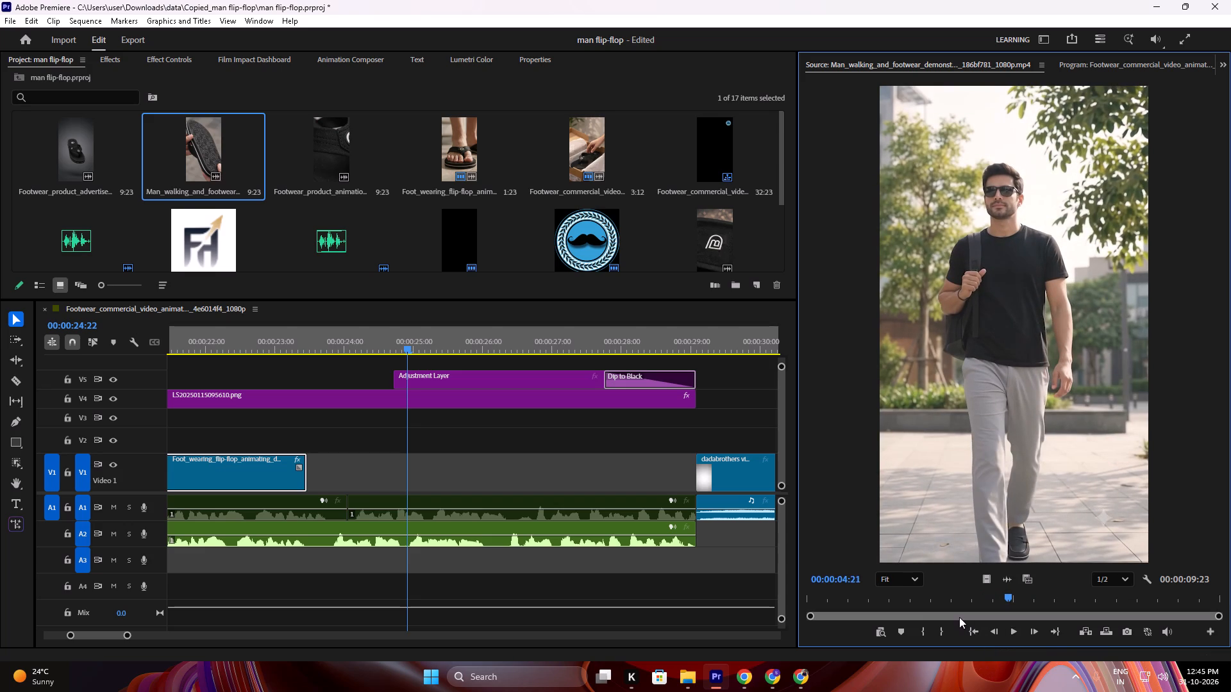
pyautogui.press('i')
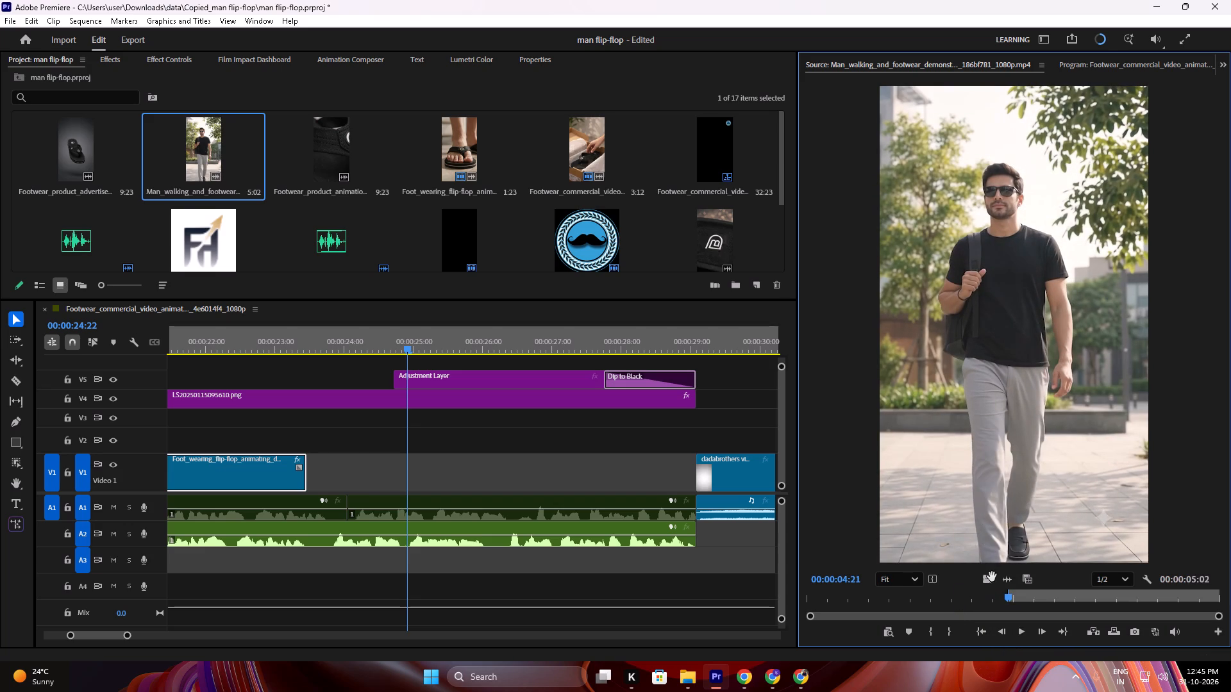
pyautogui.press('space')
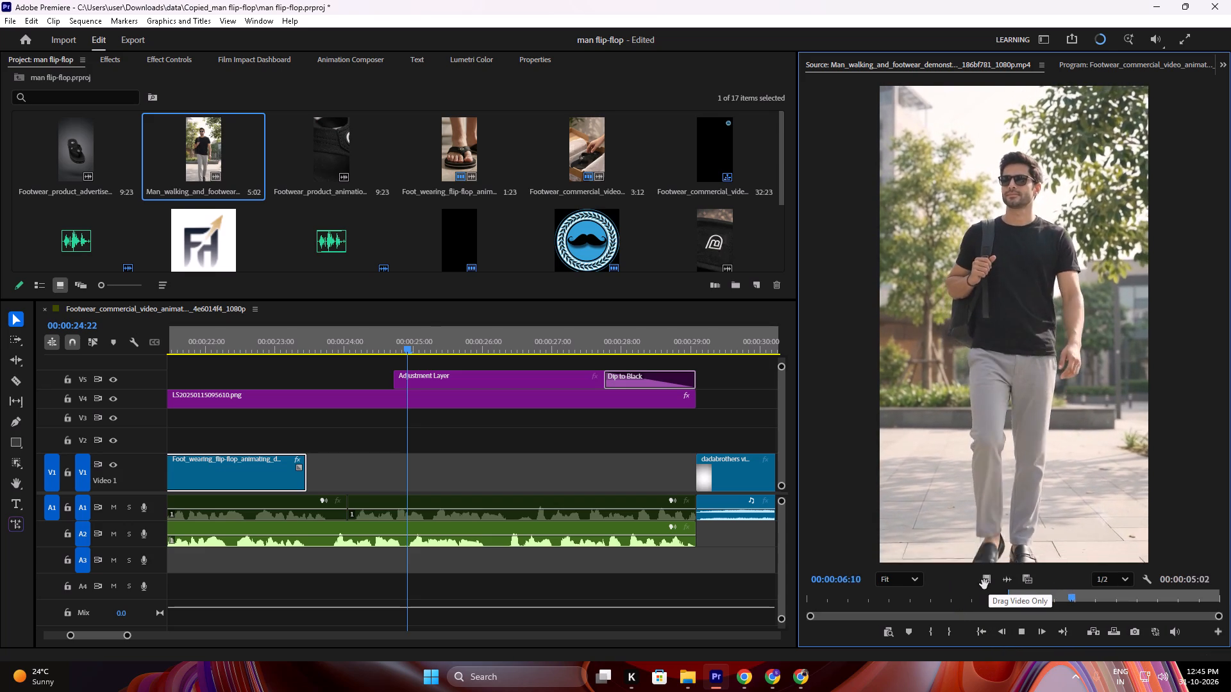
pyautogui.press('space')
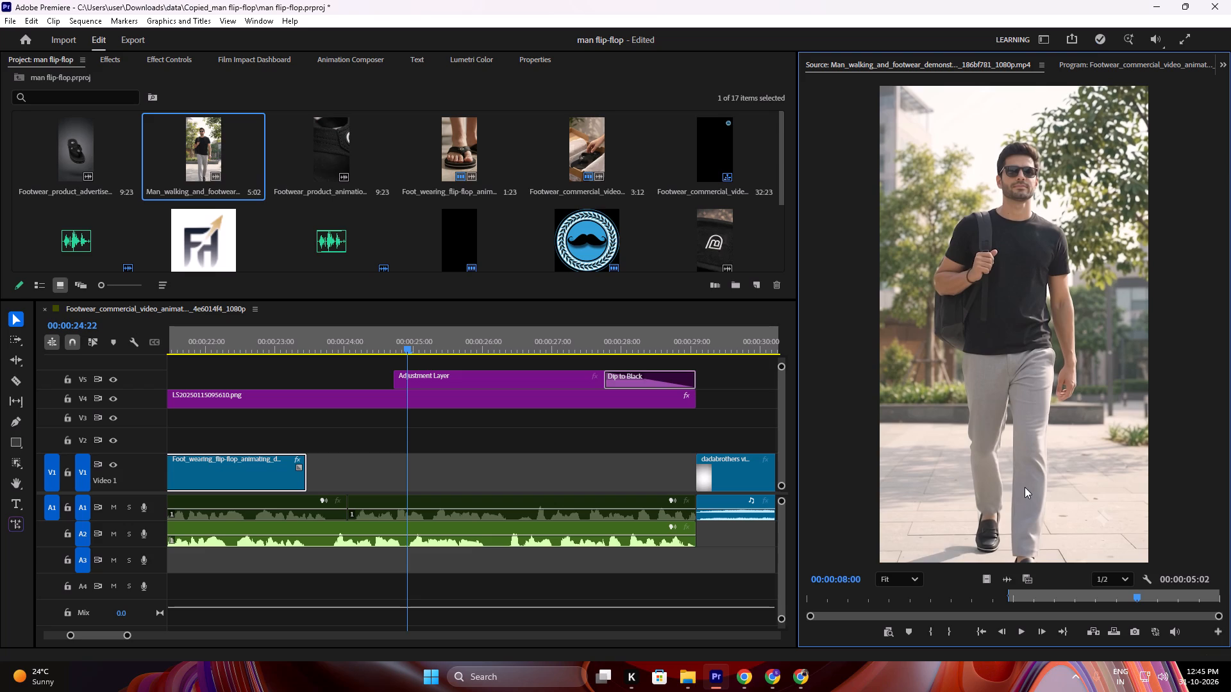
pyautogui.press('o')
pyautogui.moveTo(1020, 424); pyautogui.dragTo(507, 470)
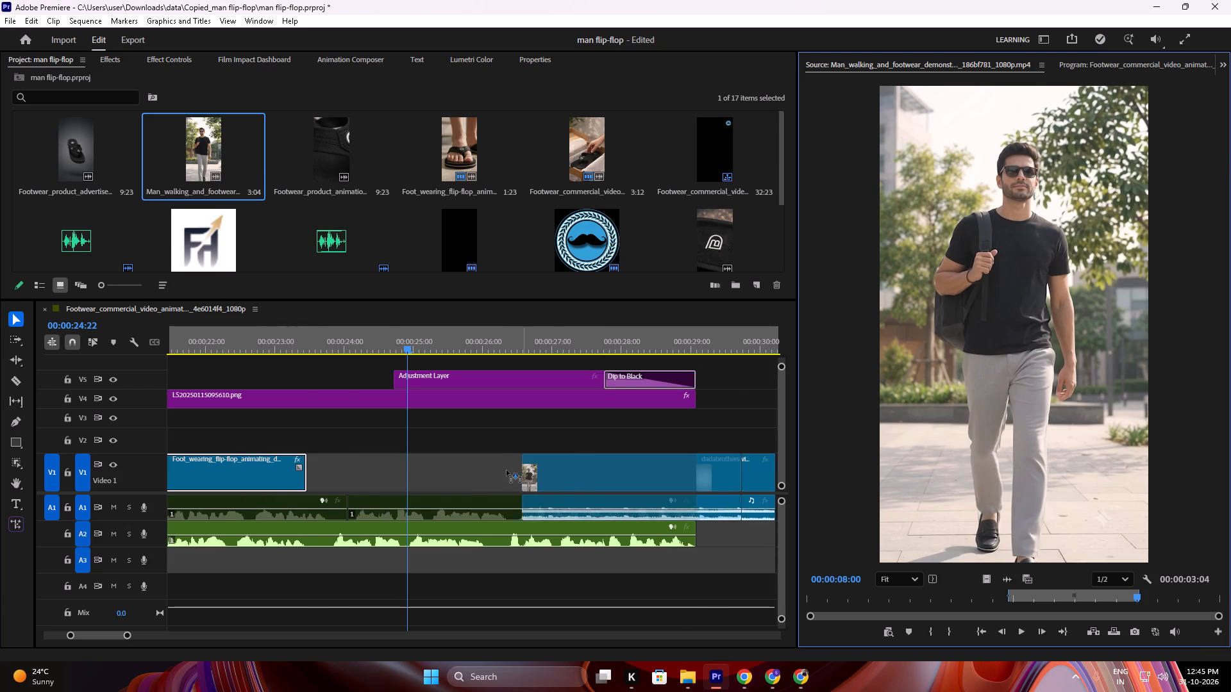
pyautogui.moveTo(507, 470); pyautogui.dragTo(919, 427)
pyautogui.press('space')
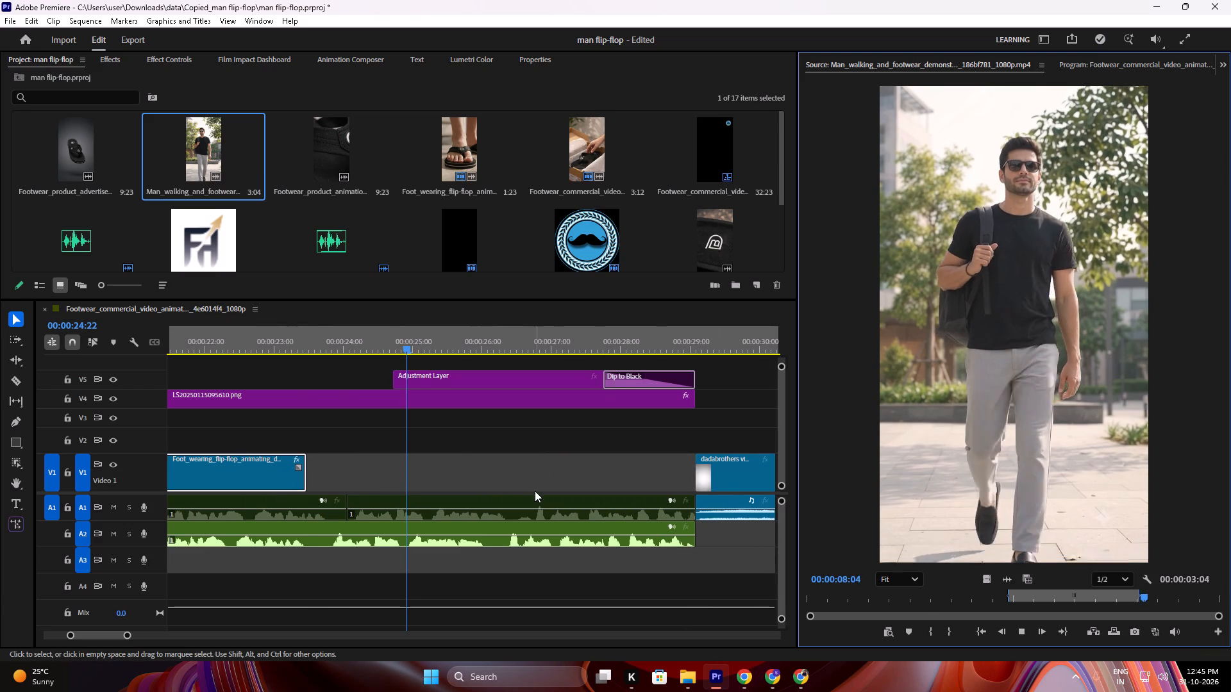
# Place only the video of the marked walking-man section on V1, starting at 00:00:24:21 beneath the adjustment layer.
pyautogui.click(505, 463)
pyautogui.moveTo(418, 352); pyautogui.dragTo(393, 349)
pyautogui.press('space')
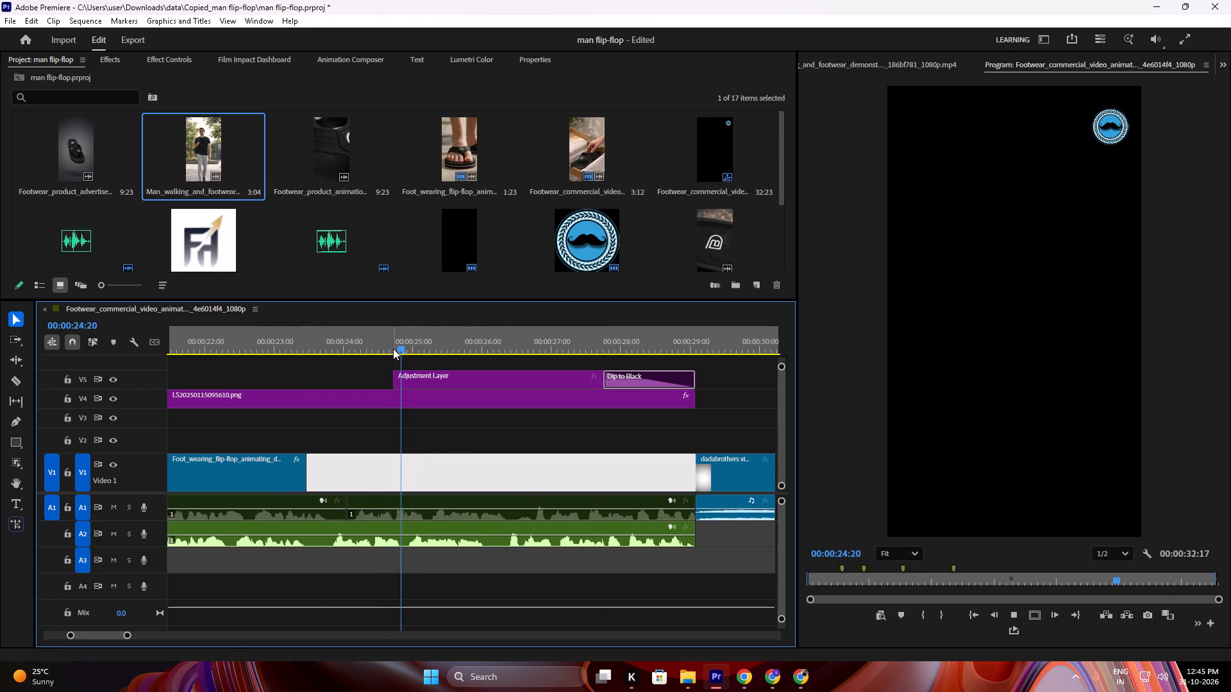
pyautogui.press('space')
pyautogui.moveTo(421, 321); pyautogui.dragTo(344, 343)
pyautogui.moveTo(339, 343); pyautogui.dragTo(332, 347)
pyautogui.press('space')
pyautogui.press('space')
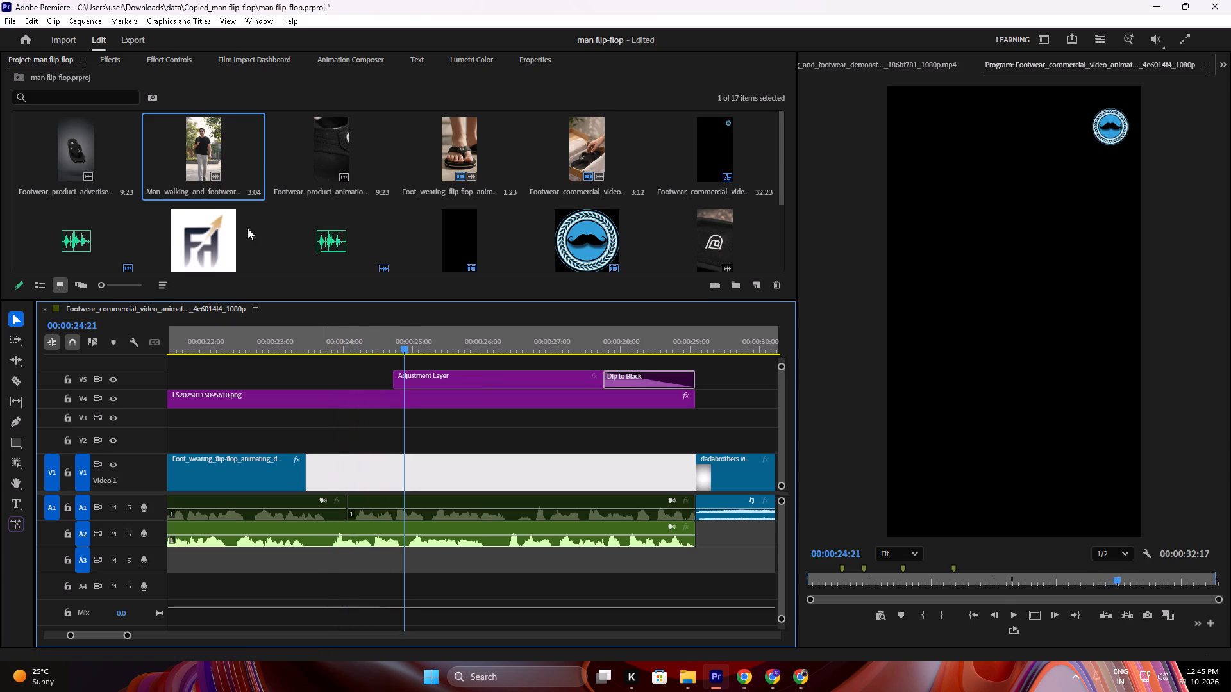
pyautogui.click(194, 161)
pyautogui.click(166, 137)
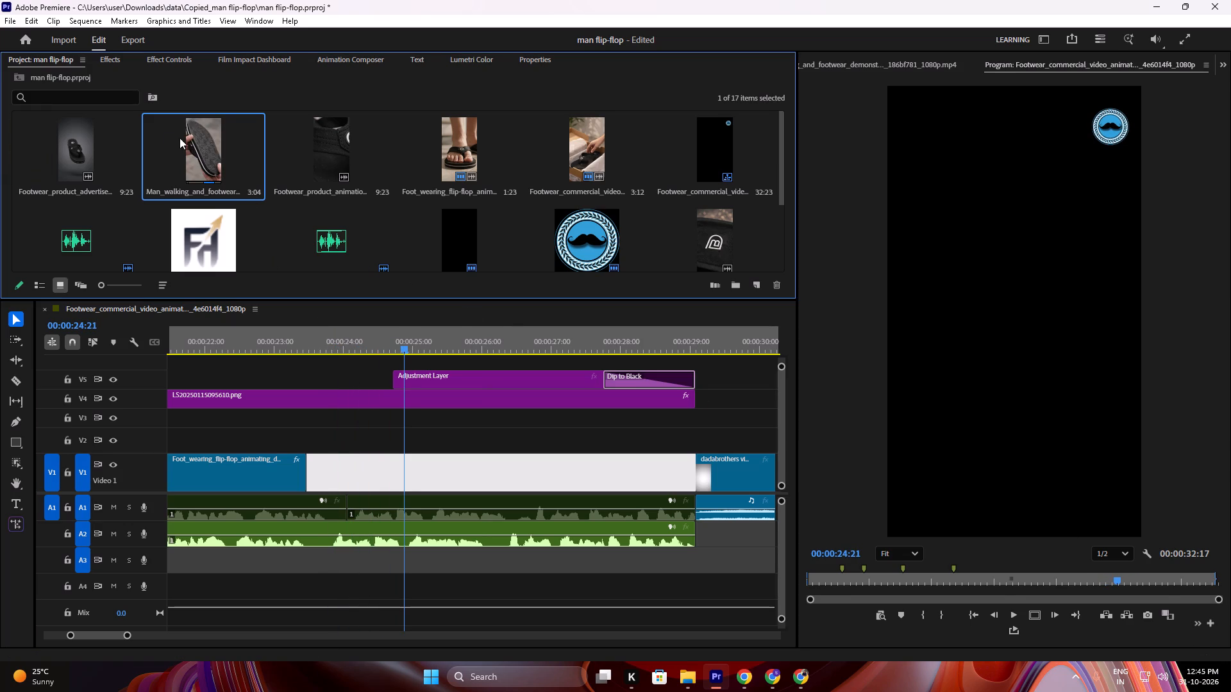
pyautogui.doubleClick(180, 138)
pyautogui.click(977, 511)
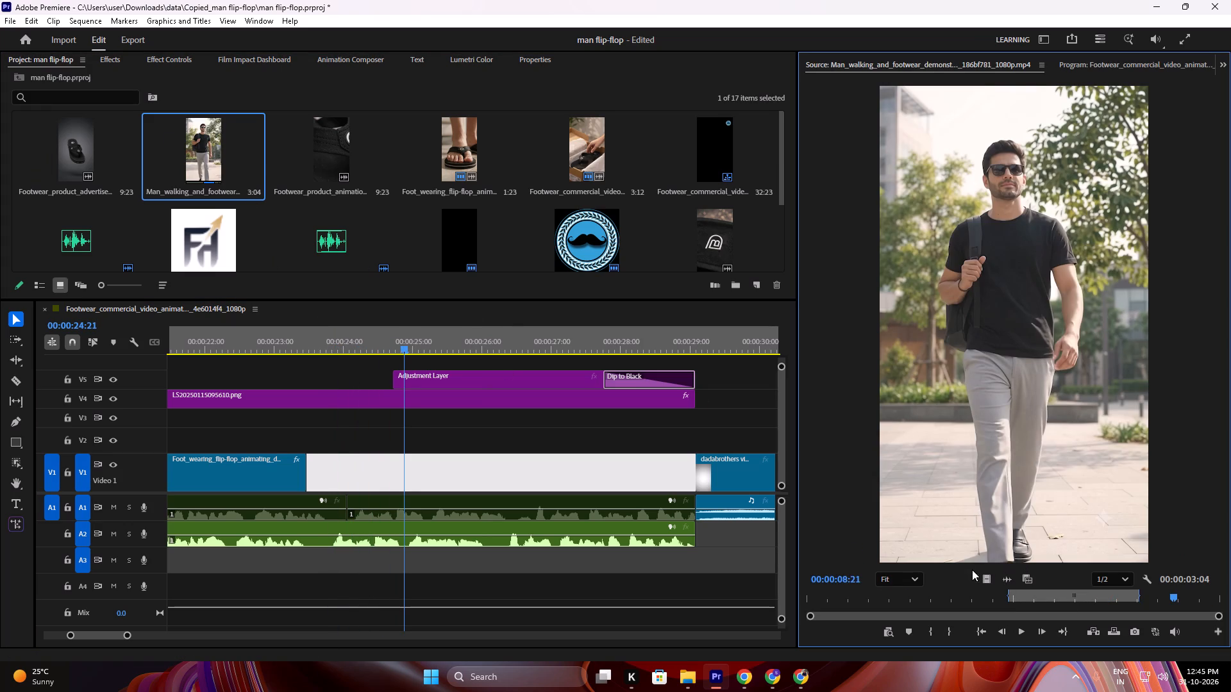
pyautogui.moveTo(987, 581); pyautogui.dragTo(408, 459)
# Play the walking-man shot and extend its end to meet the start of the dadabrothers end card.
pyautogui.press('space')
pyautogui.scroll(-5, 474, 470)
pyautogui.keyDown('alt'); pyautogui.scroll(6, 393, 506); pyautogui.keyUp('alt')
pyautogui.keyDown('alt'); pyautogui.scroll(-9, 450, 498); pyautogui.keyUp('alt')
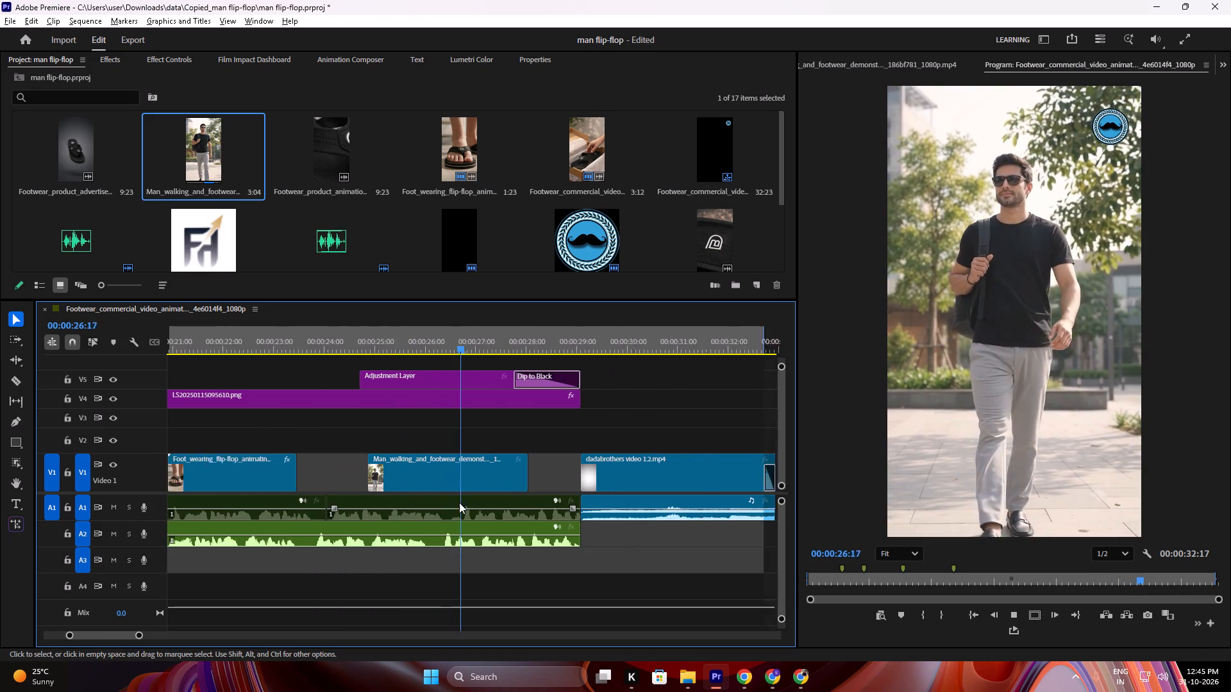
pyautogui.keyDown('alt'); pyautogui.scroll(-1, 459, 502); pyautogui.keyUp('alt')
pyautogui.keyDown('alt'); pyautogui.scroll(5, 486, 509); pyautogui.keyUp('alt')
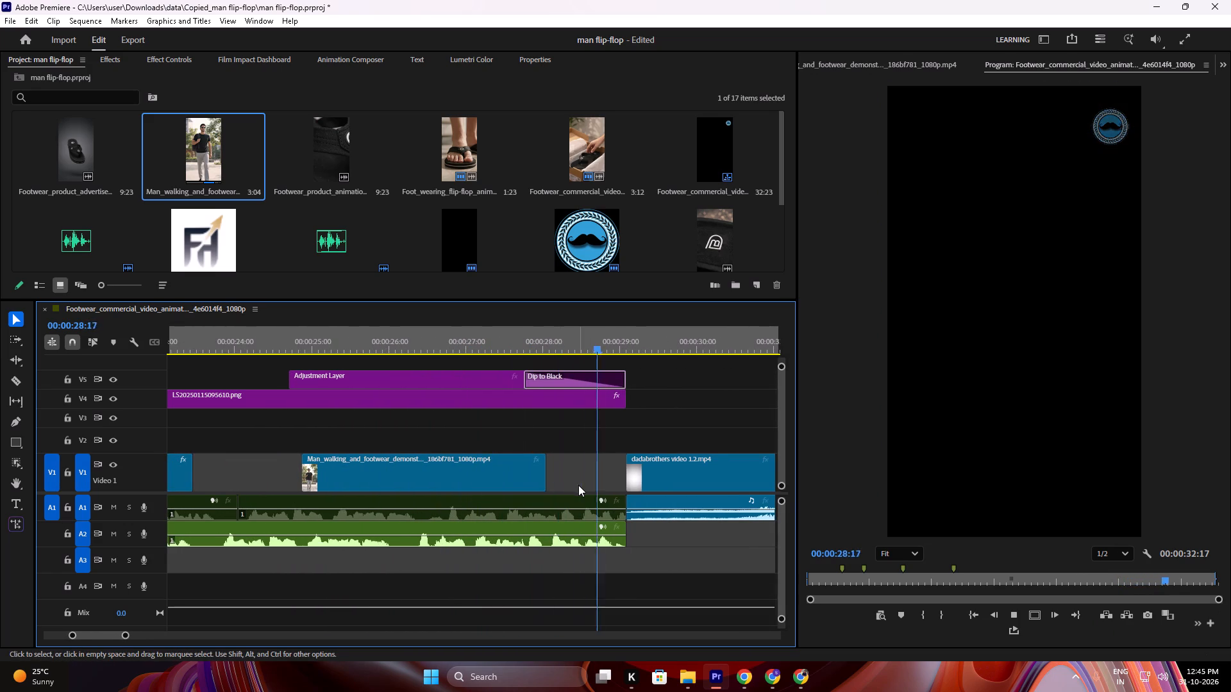
pyautogui.press('space')
pyautogui.moveTo(453, 345); pyautogui.dragTo(413, 351)
pyautogui.press('space')
pyautogui.keyDown('alt'); pyautogui.scroll(-6, 423, 423); pyautogui.keyUp('alt')
pyautogui.keyDown('alt'); pyautogui.scroll(4, 443, 443); pyautogui.keyUp('alt')
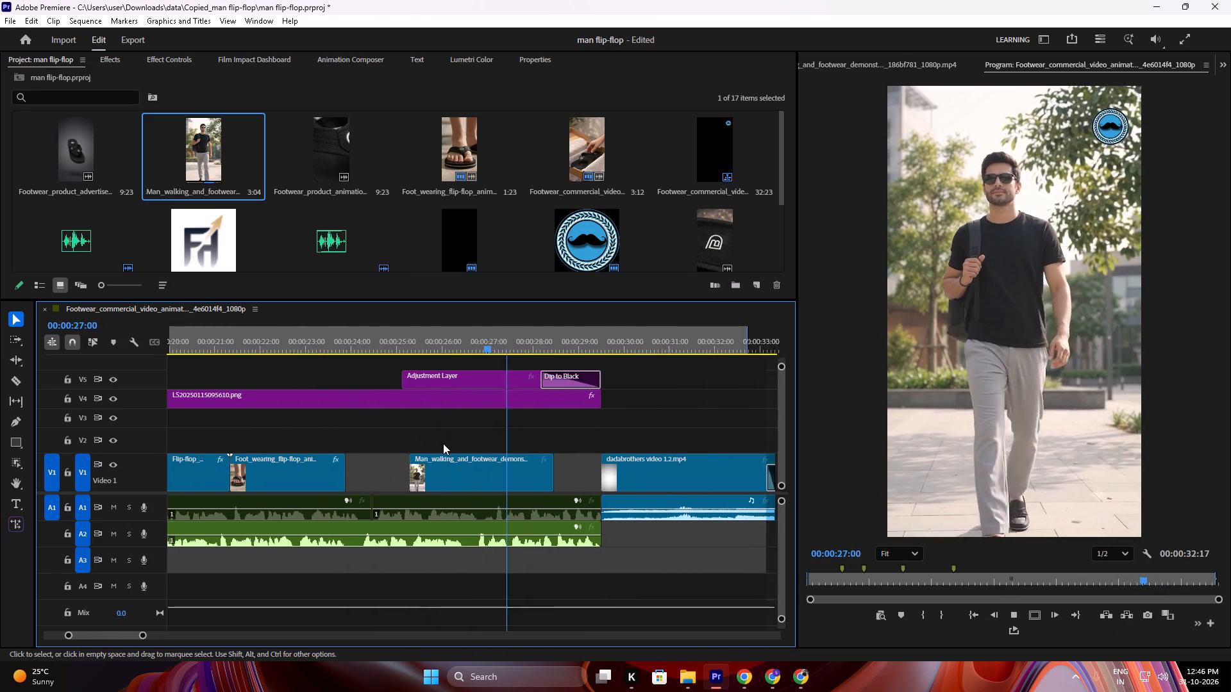
pyautogui.keyDown('alt'); pyautogui.scroll(2, 443, 443); pyautogui.keyUp('alt')
pyautogui.press('space')
pyautogui.moveTo(595, 472); pyautogui.dragTo(658, 478)
# Add a transition of about 6 frames to the walking-man shot's end and play the change to the end card.
pyautogui.press('space')
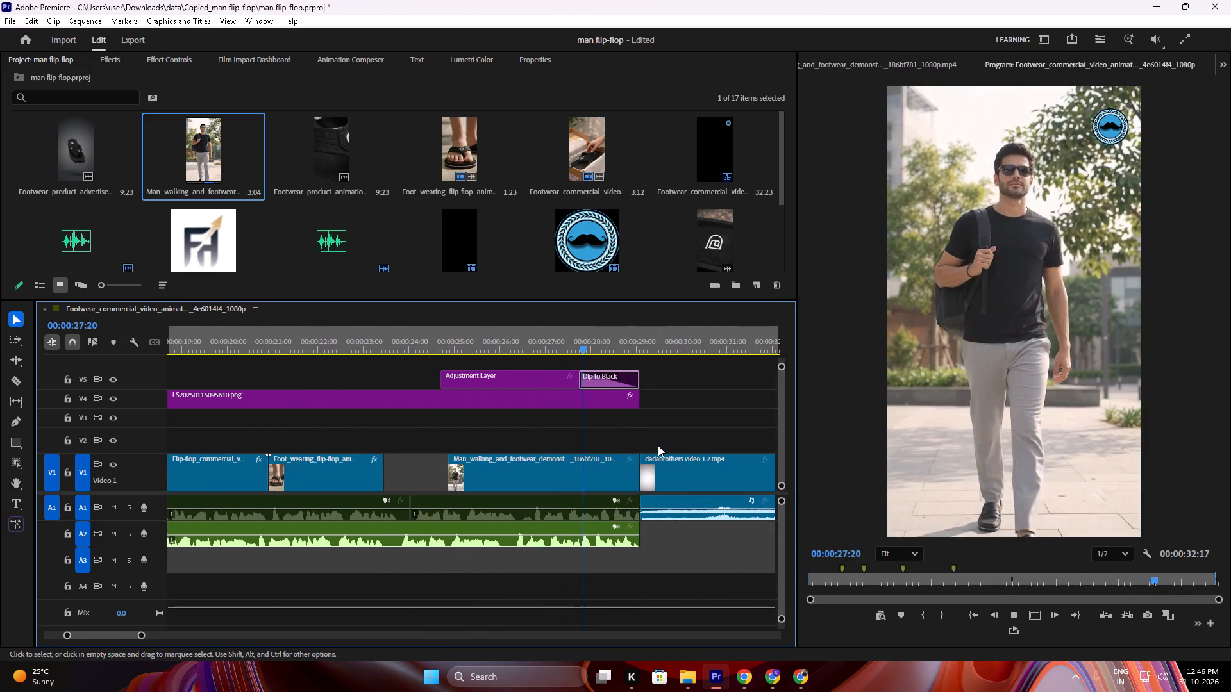
pyautogui.scroll(-3, 644, 448)
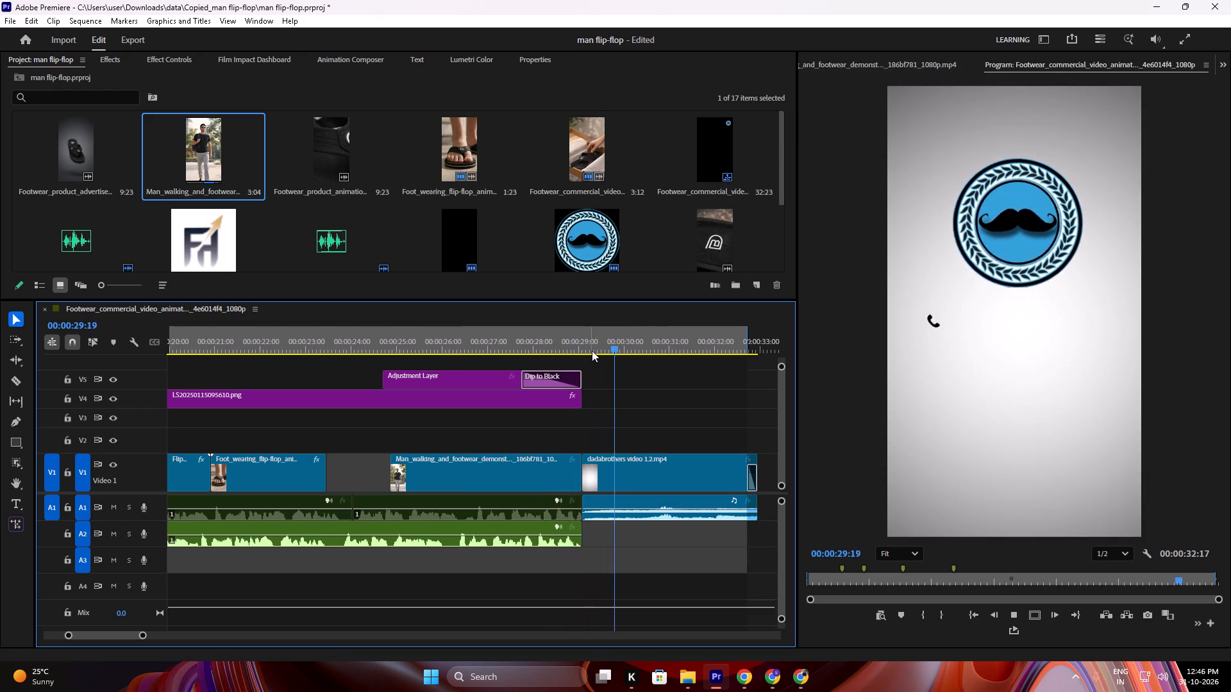
pyautogui.moveTo(584, 341); pyautogui.dragTo(512, 361)
pyautogui.press('space')
pyautogui.press('space')
pyautogui.moveTo(575, 470); pyautogui.dragTo(570, 470)
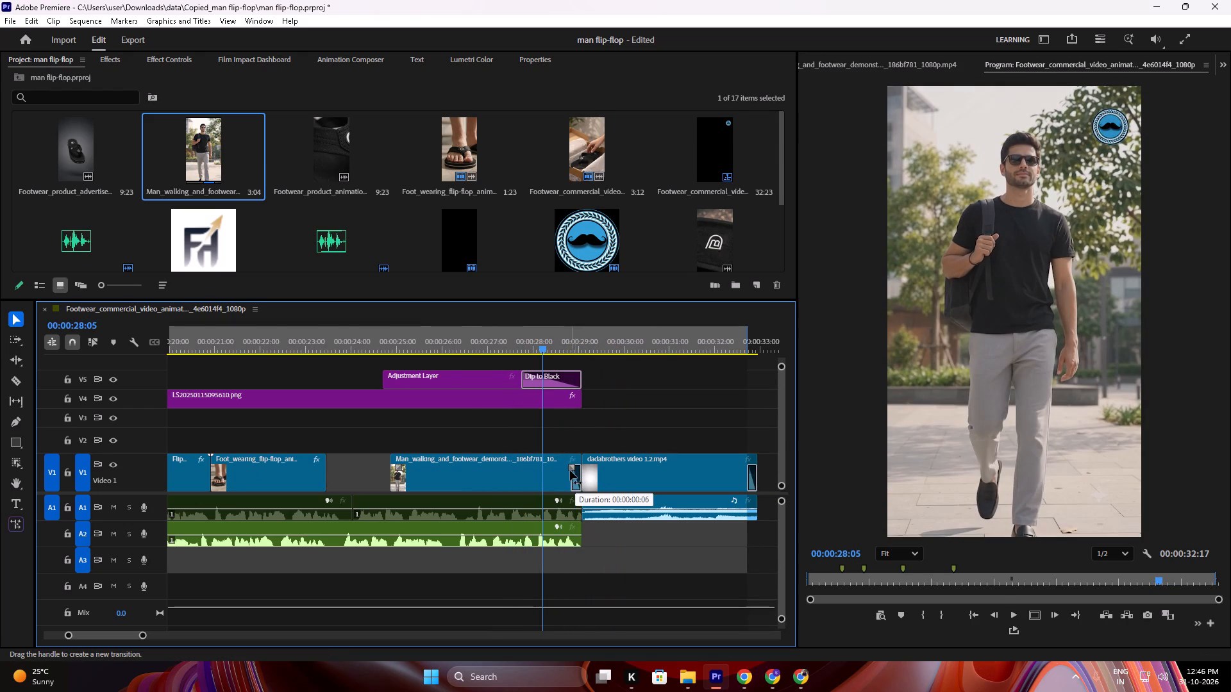
pyautogui.moveTo(570, 470); pyautogui.dragTo(569, 470)
pyautogui.click(601, 432)
pyautogui.press('space')
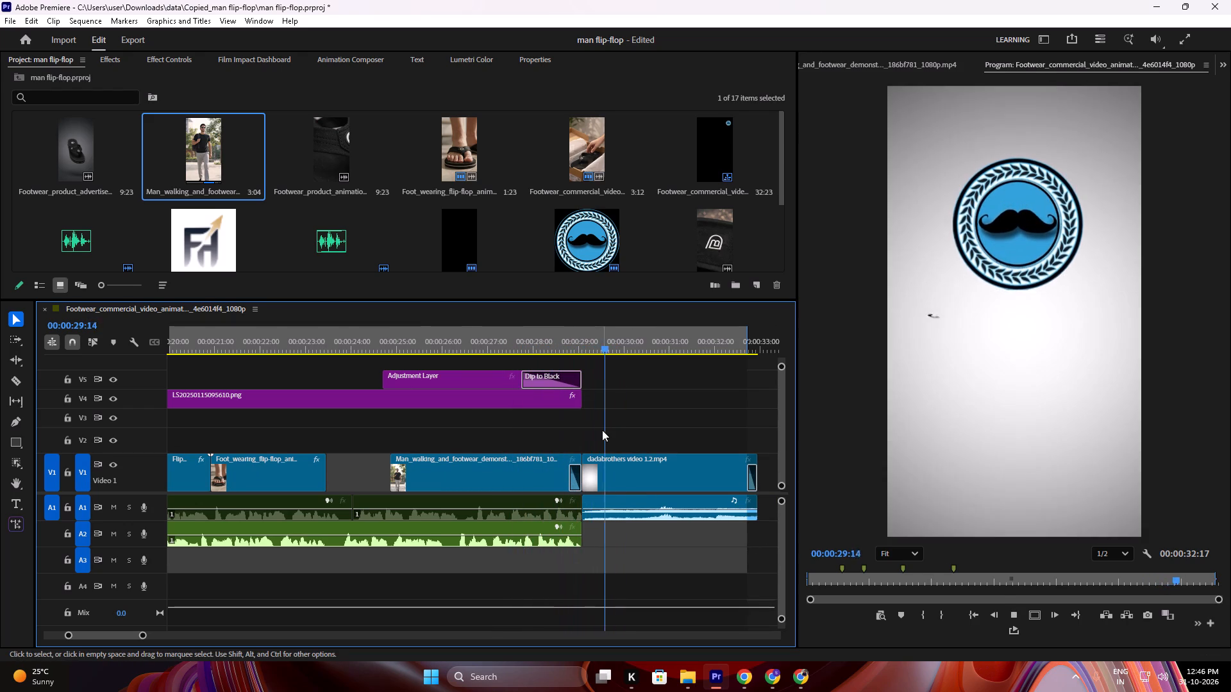
pyautogui.scroll(-11, 602, 430)
pyautogui.scroll(7, 528, 483)
pyautogui.press('space')
# Play from the foot shot across the gap into the walking-man shot to check it against the audio.
pyautogui.moveTo(521, 332); pyautogui.dragTo(496, 349)
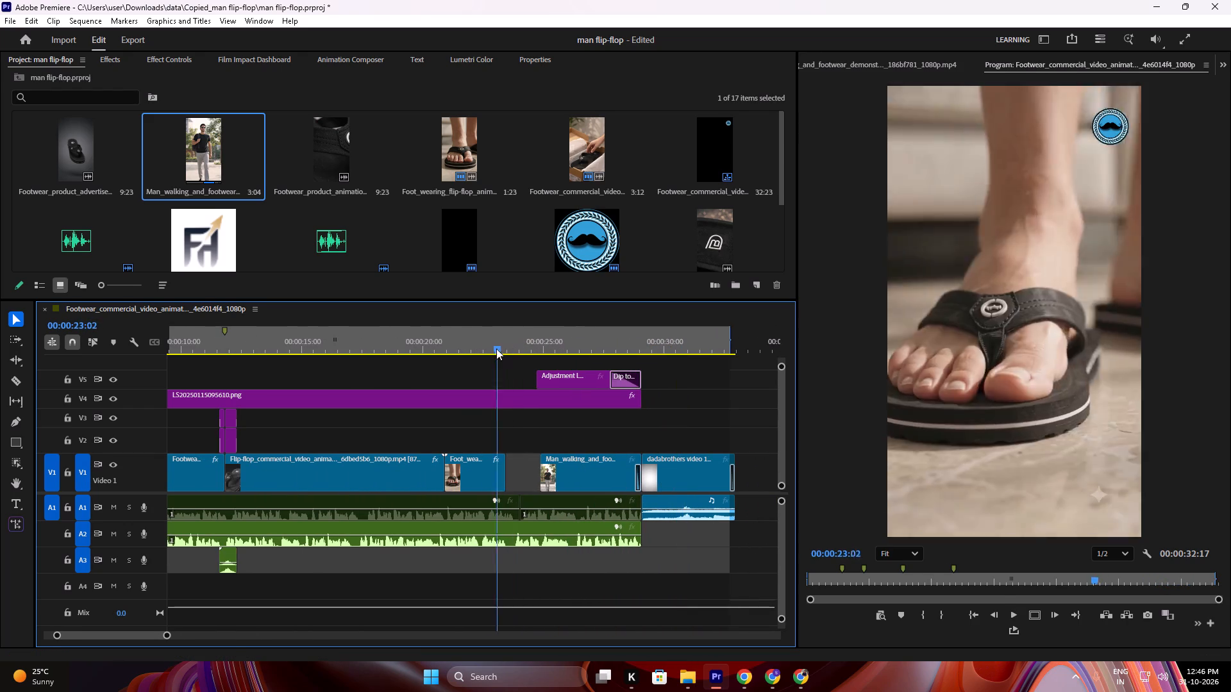
pyautogui.moveTo(496, 349); pyautogui.dragTo(473, 362)
pyautogui.press('space')
pyautogui.keyDown('alt'); pyautogui.scroll(11, 492, 439); pyautogui.keyUp('alt')
pyautogui.keyDown('alt'); pyautogui.scroll(-7, 494, 440); pyautogui.keyUp('alt')
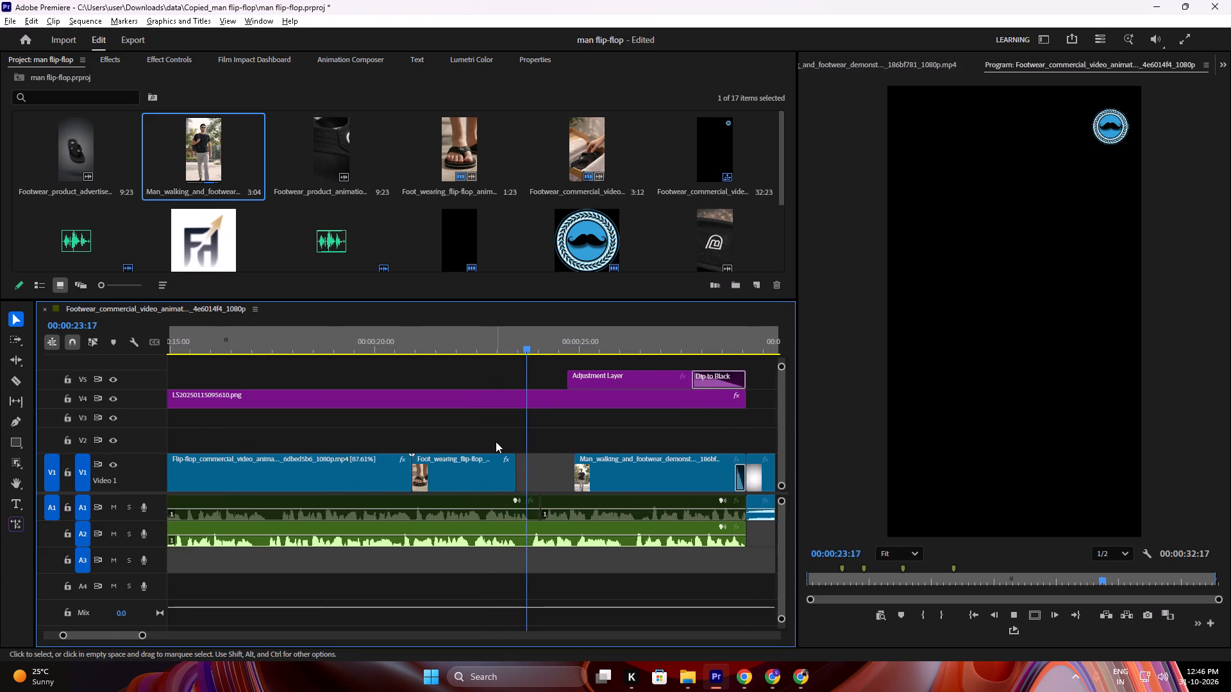
pyautogui.keyDown('alt'); pyautogui.scroll(-4, 496, 441); pyautogui.keyUp('alt')
pyautogui.keyDown('alt'); pyautogui.scroll(12, 519, 449); pyautogui.keyUp('alt')
pyautogui.press('space')
pyautogui.keyDown('alt'); pyautogui.scroll(-12, 533, 459); pyautogui.keyUp('alt')
pyautogui.scroll(5, 522, 497)
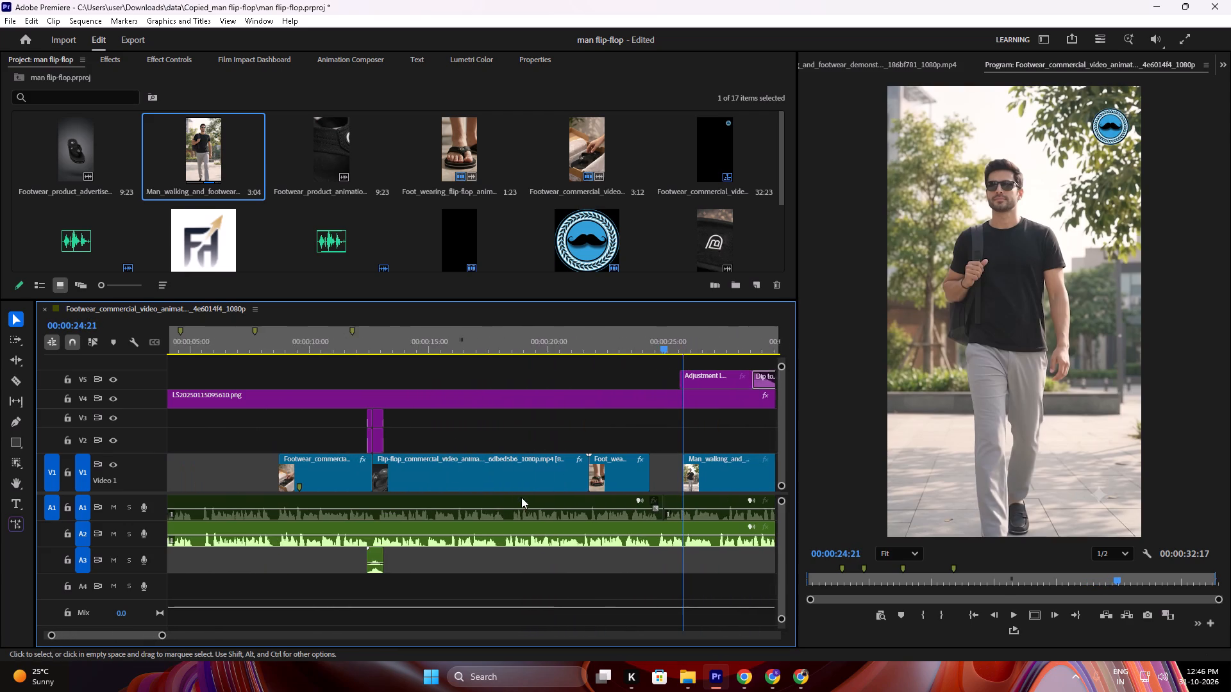
# Play the sequence's opening seconds to check the audio over the empty V1 section before the box shot.
pyautogui.scroll(3, 521, 497)
pyautogui.moveTo(289, 341); pyautogui.dragTo(0, 422)
pyautogui.press('space')
pyautogui.click(225, 439)
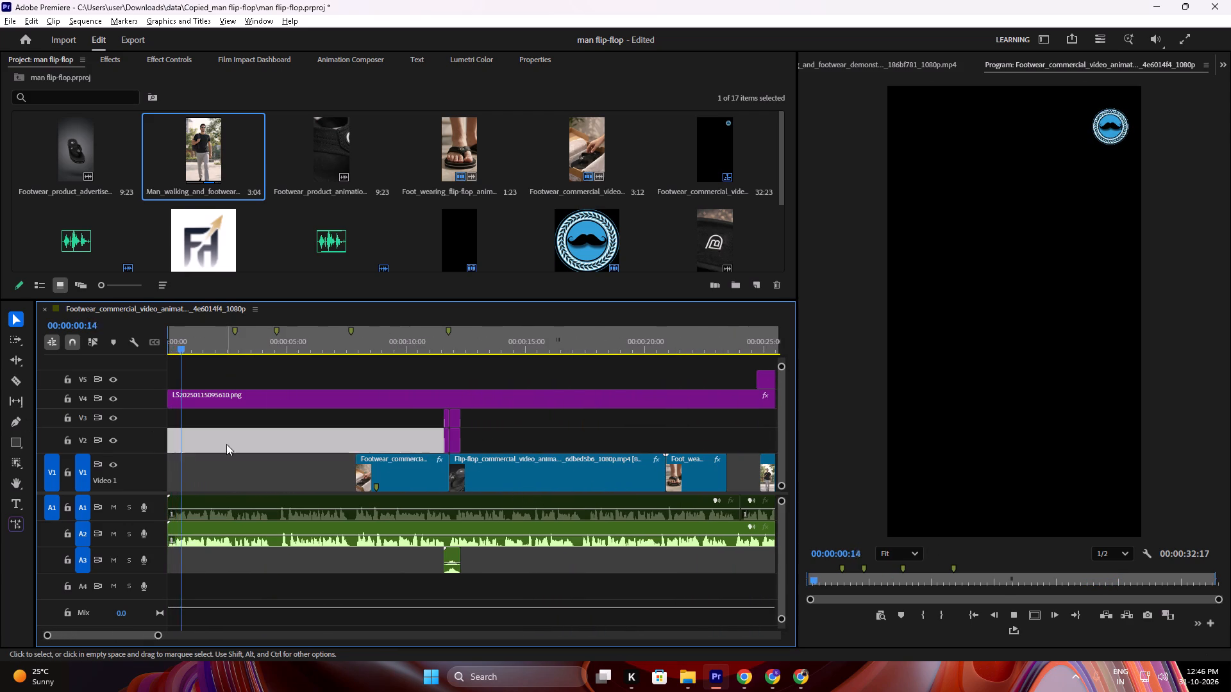
pyautogui.keyDown('alt'); pyautogui.scroll(-4, 224, 477); pyautogui.keyUp('alt')
pyautogui.keyDown('alt'); pyautogui.scroll(9, 218, 482); pyautogui.keyUp('alt')
pyautogui.click(318, 422)
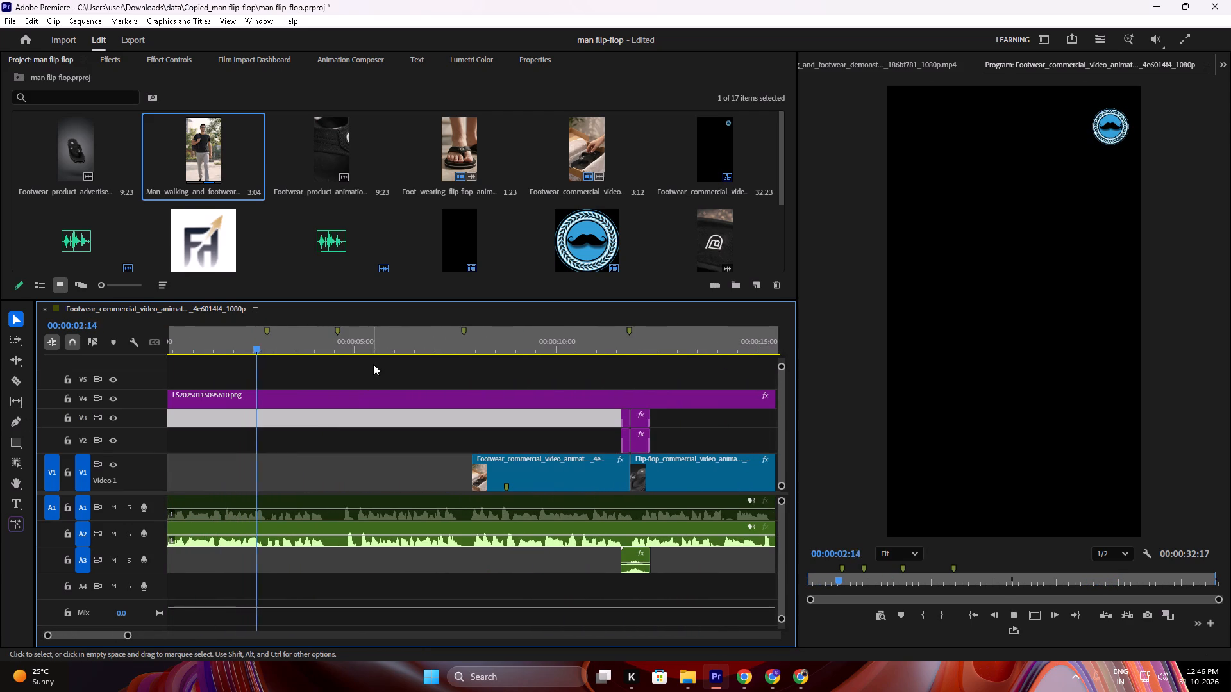
pyautogui.press('space')
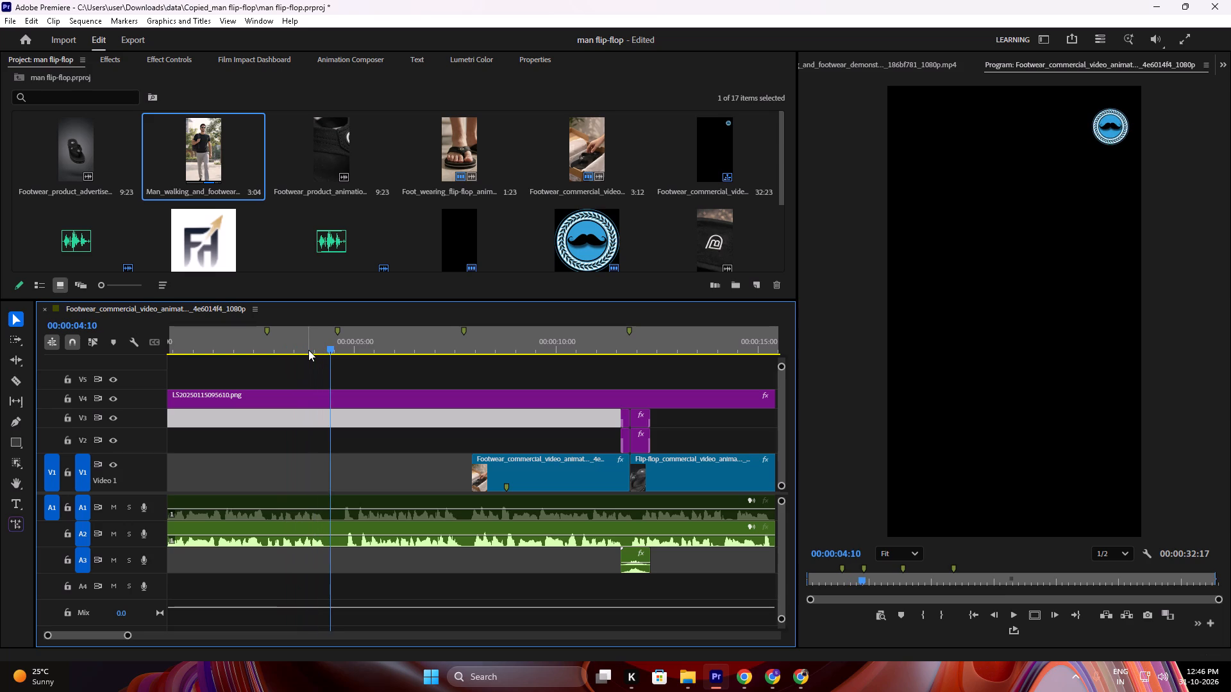
pyautogui.press('space')
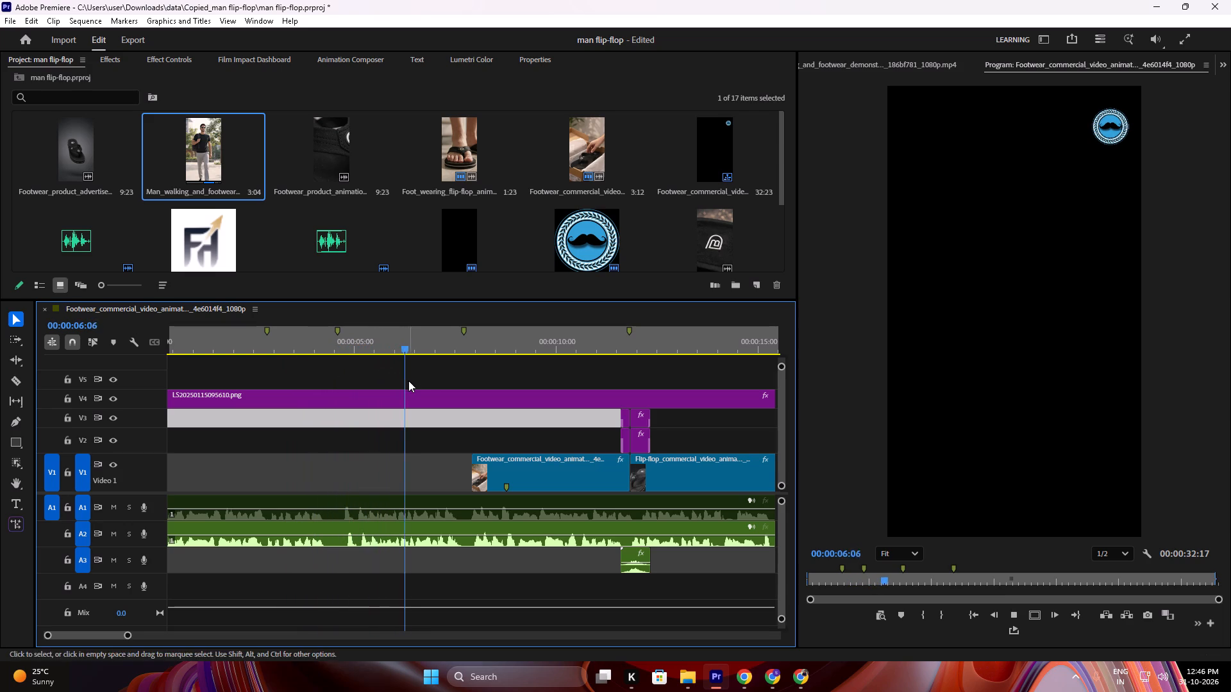
pyautogui.press('space')
# Play from about 00:00:04 through the box shot and the flip-flop callout shots, and recheck the first callout's start.
pyautogui.moveTo(390, 351); pyautogui.dragTo(378, 351)
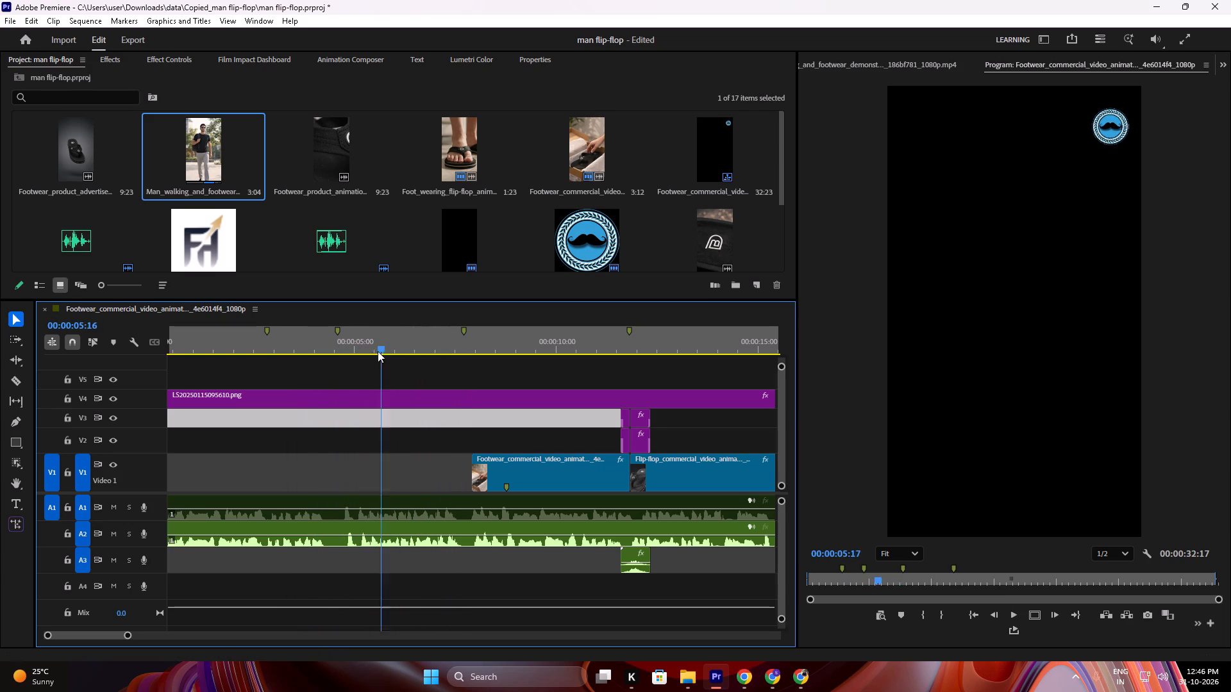
pyautogui.moveTo(378, 351); pyautogui.dragTo(325, 358)
pyautogui.press('space')
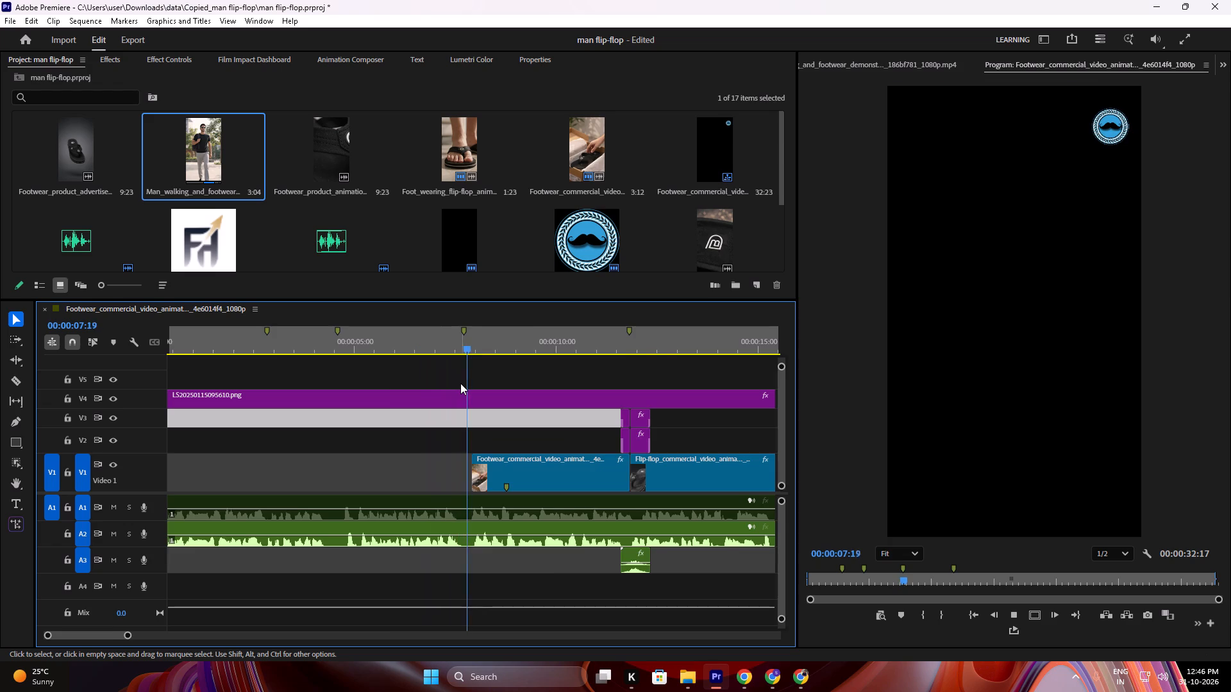
pyautogui.scroll(-5, 460, 383)
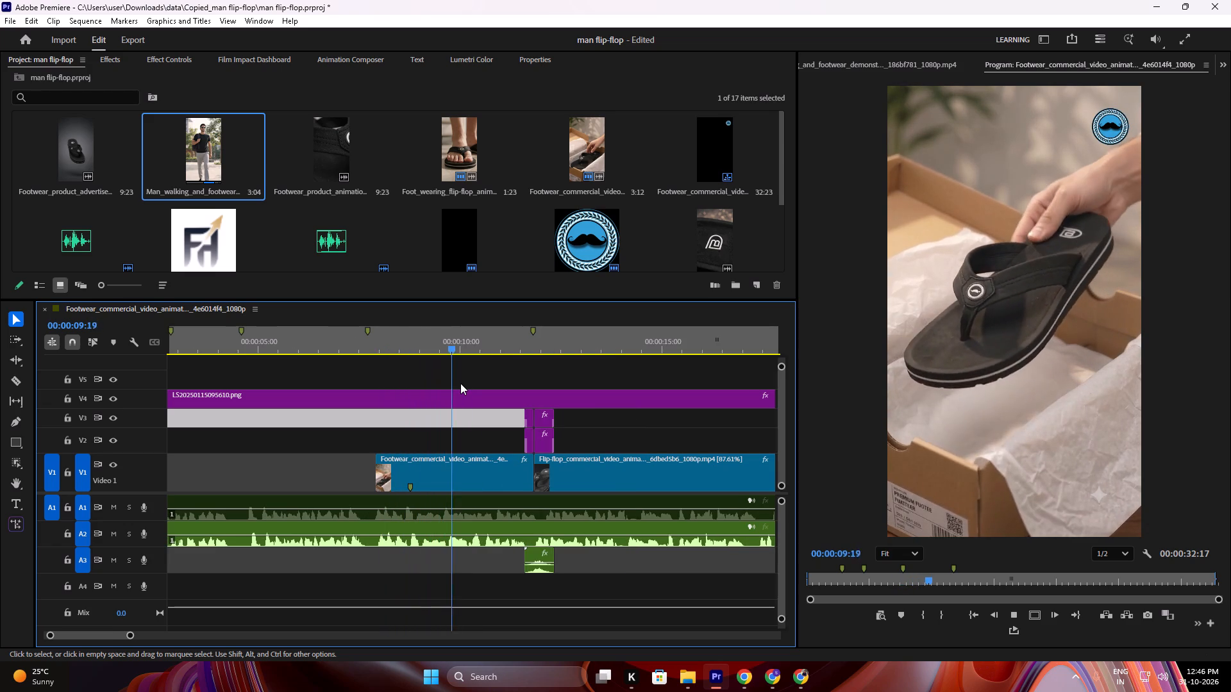
pyautogui.scroll(-3, 460, 383)
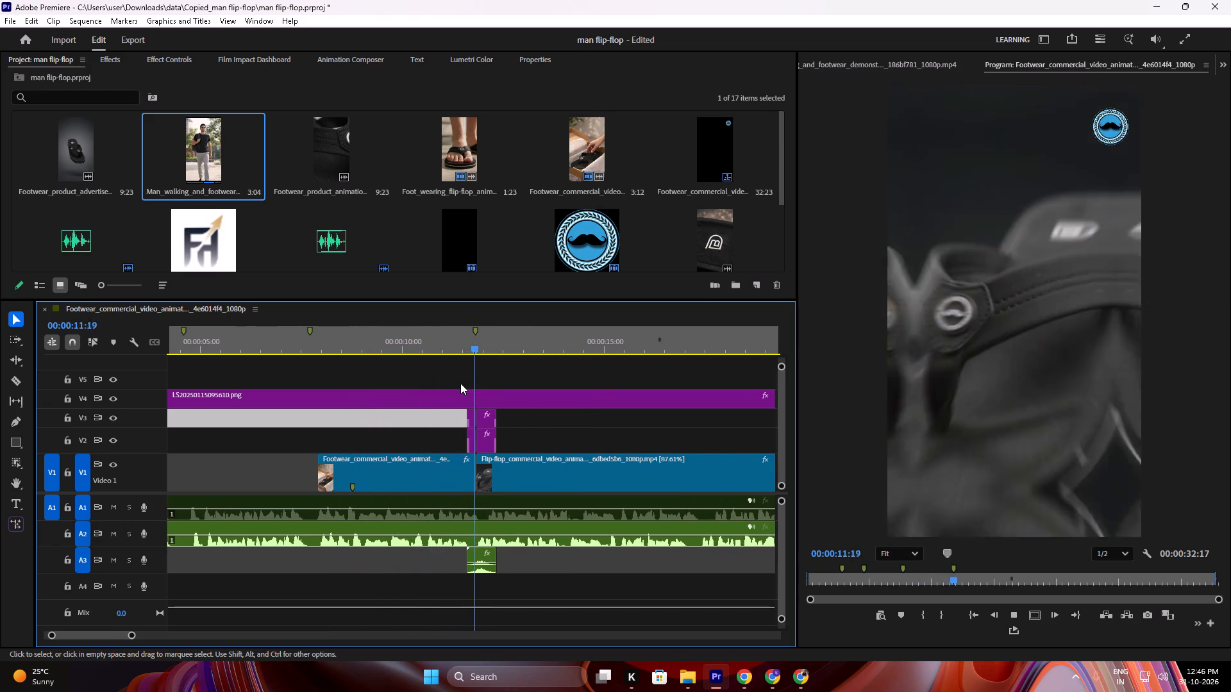
pyautogui.press('space')
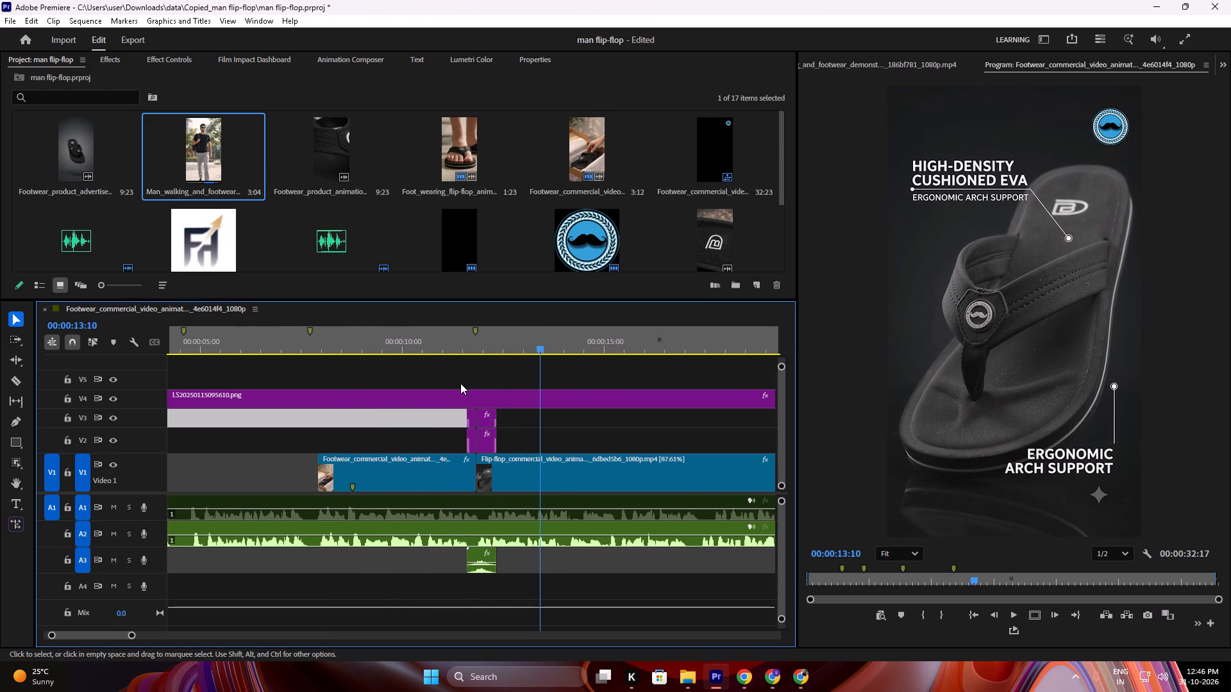
pyautogui.press('space')
pyautogui.press('space')
pyautogui.press('space')
pyautogui.scroll(-2, 460, 383)
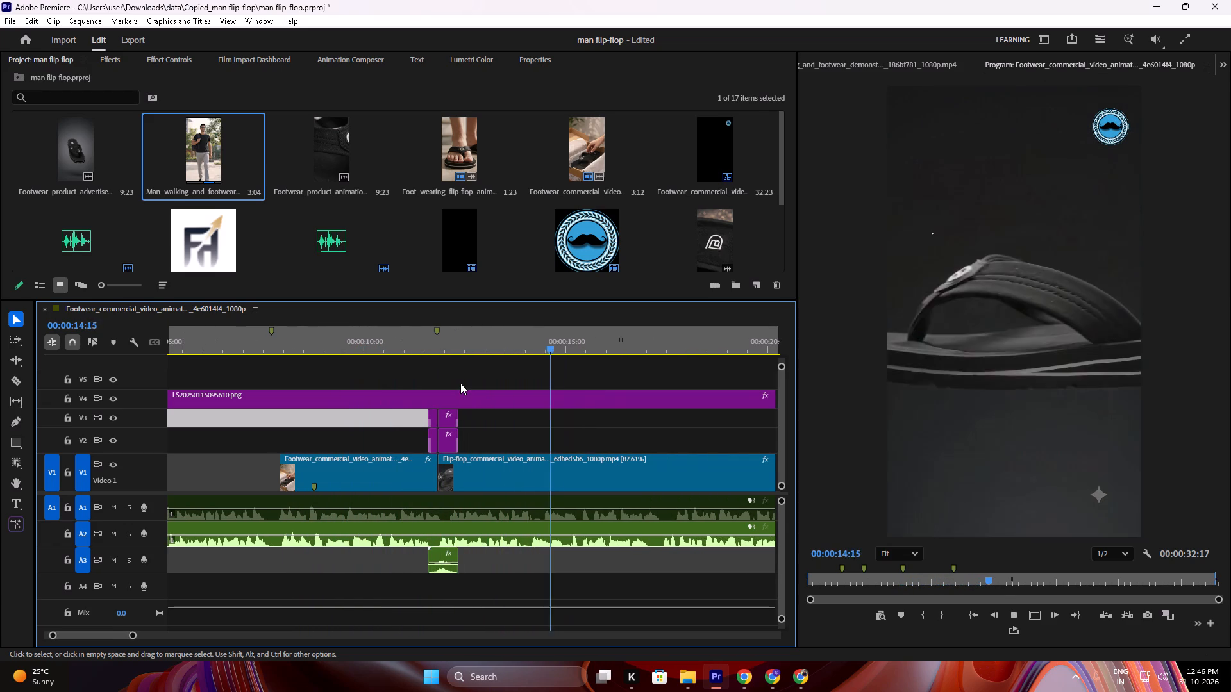
pyautogui.press('space')
pyautogui.press('space')
pyautogui.press('space')
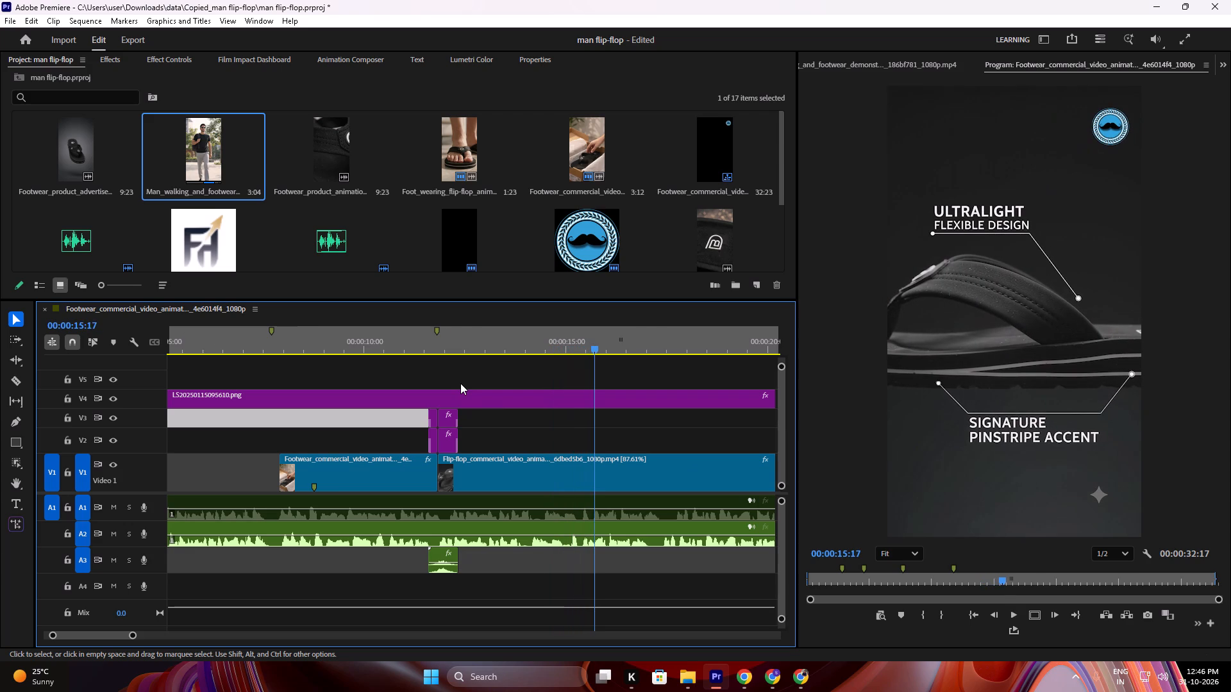
pyautogui.press('space')
pyautogui.press('space')
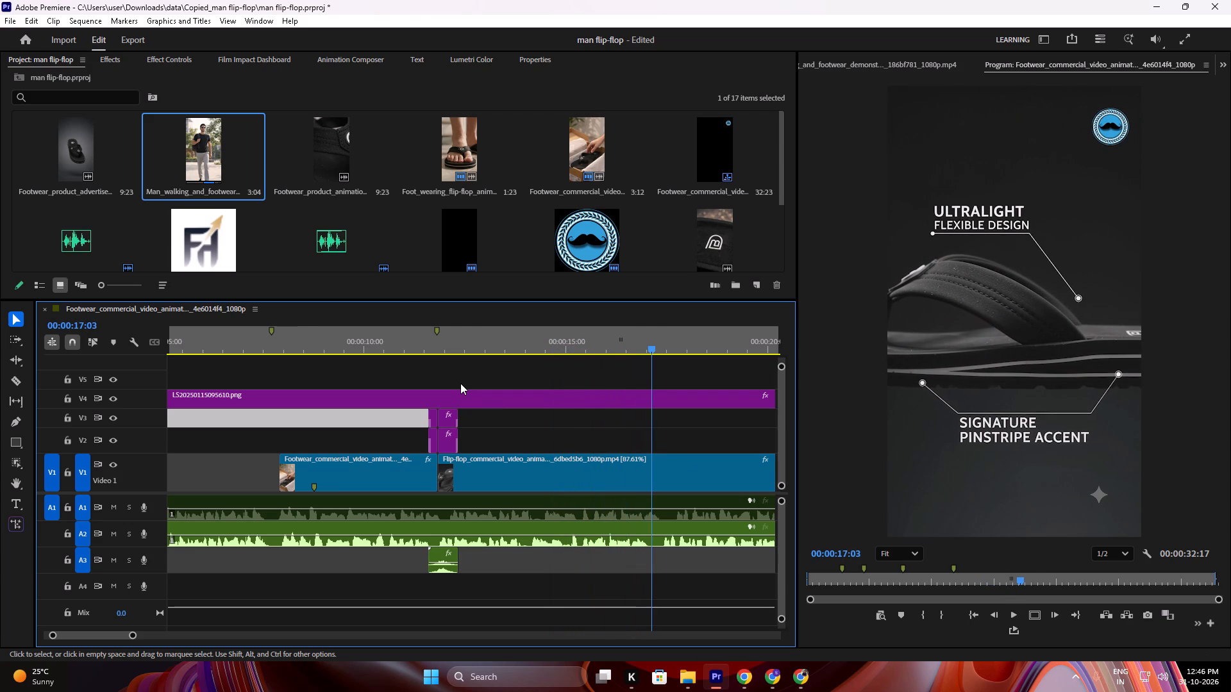
pyautogui.moveTo(600, 338); pyautogui.dragTo(444, 379)
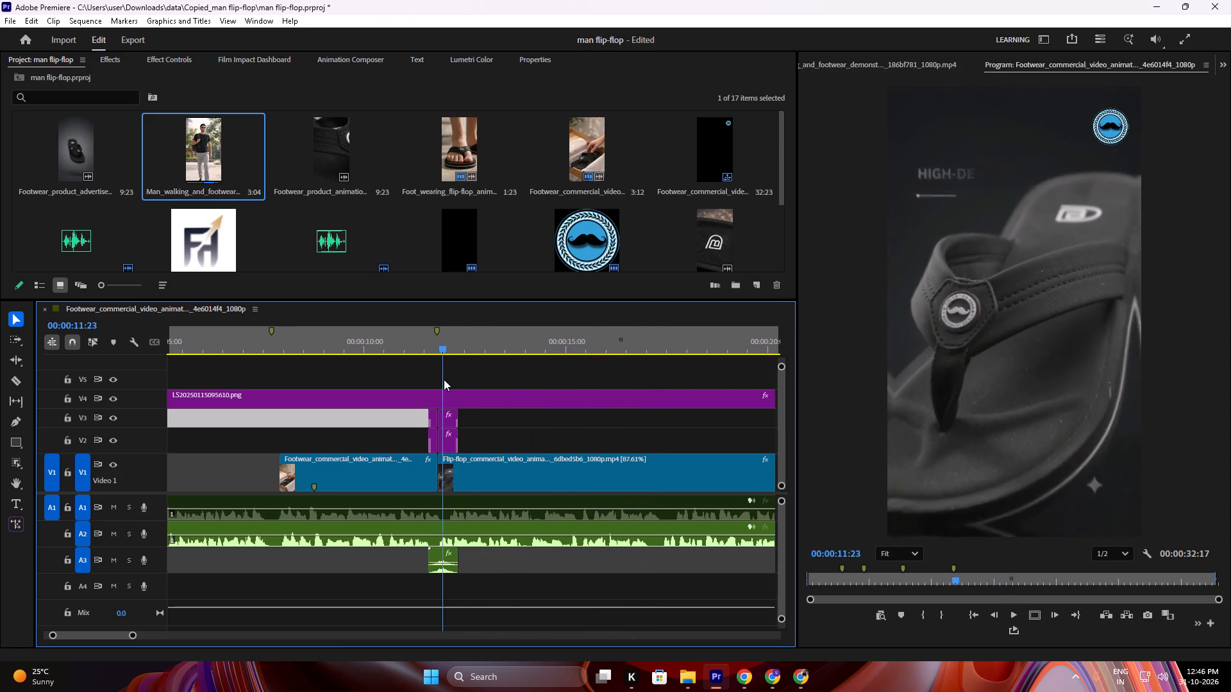
pyautogui.moveTo(444, 379); pyautogui.dragTo(441, 379)
pyautogui.press('space')
pyautogui.press('space')
# Open the placed flip-flop callout clip's source and examine its unused opening frame by frame around the Micro-Weave Padded Strap section's end.
pyautogui.doubleClick(482, 456)
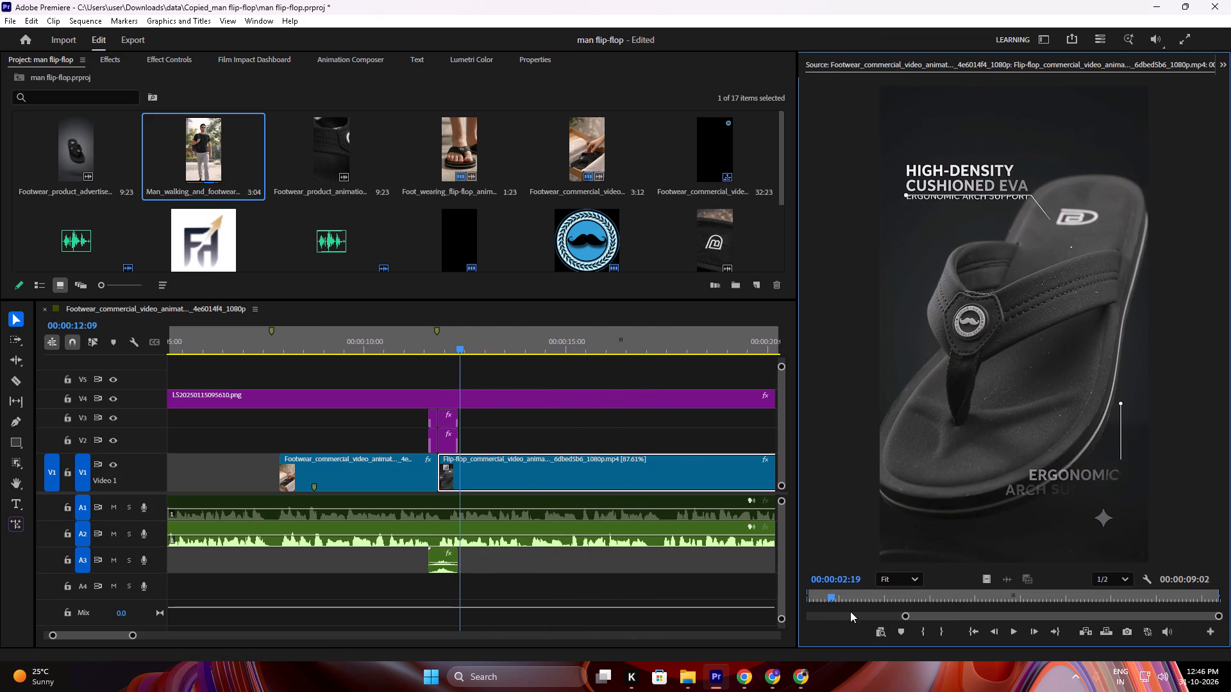
pyautogui.moveTo(827, 599); pyautogui.dragTo(771, 597)
pyautogui.press('space')
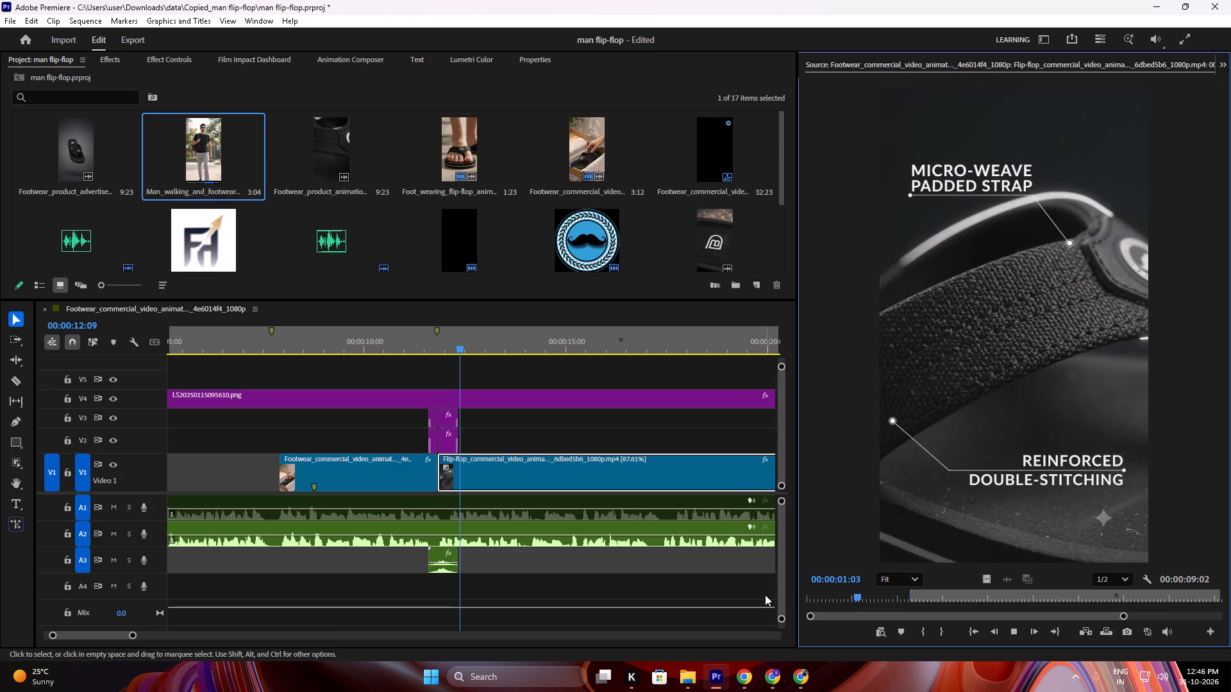
pyautogui.press('space')
pyautogui.press('space')
pyautogui.press('space')
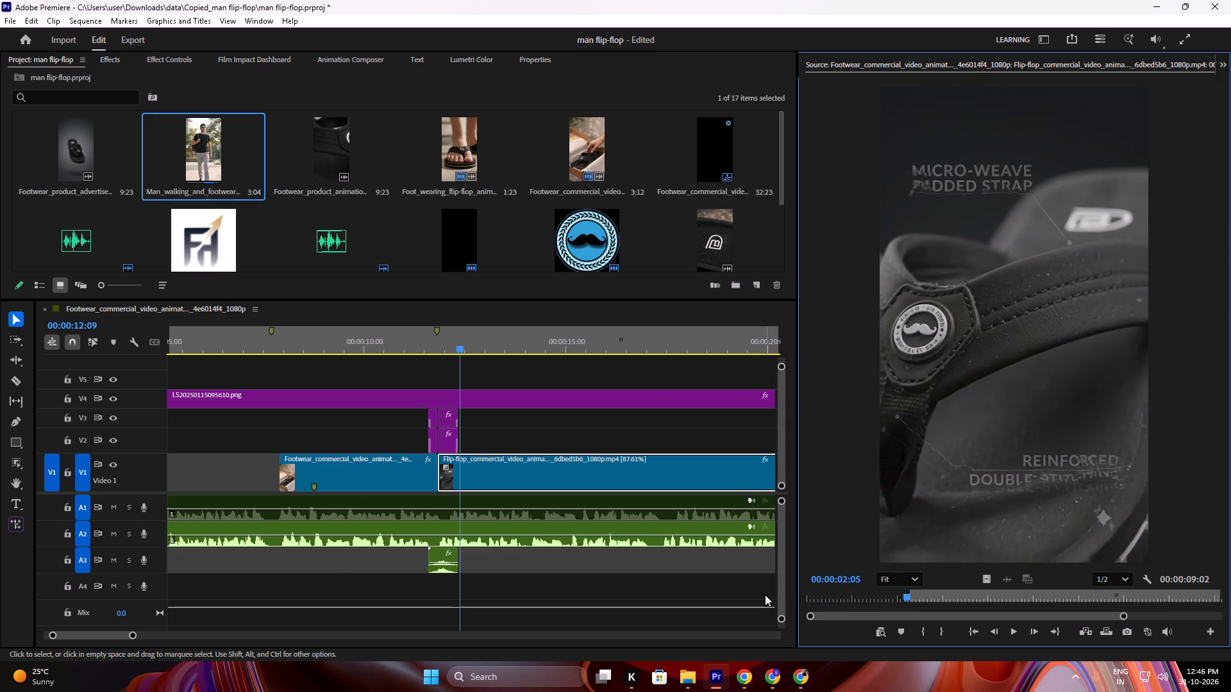
pyautogui.press('Left')
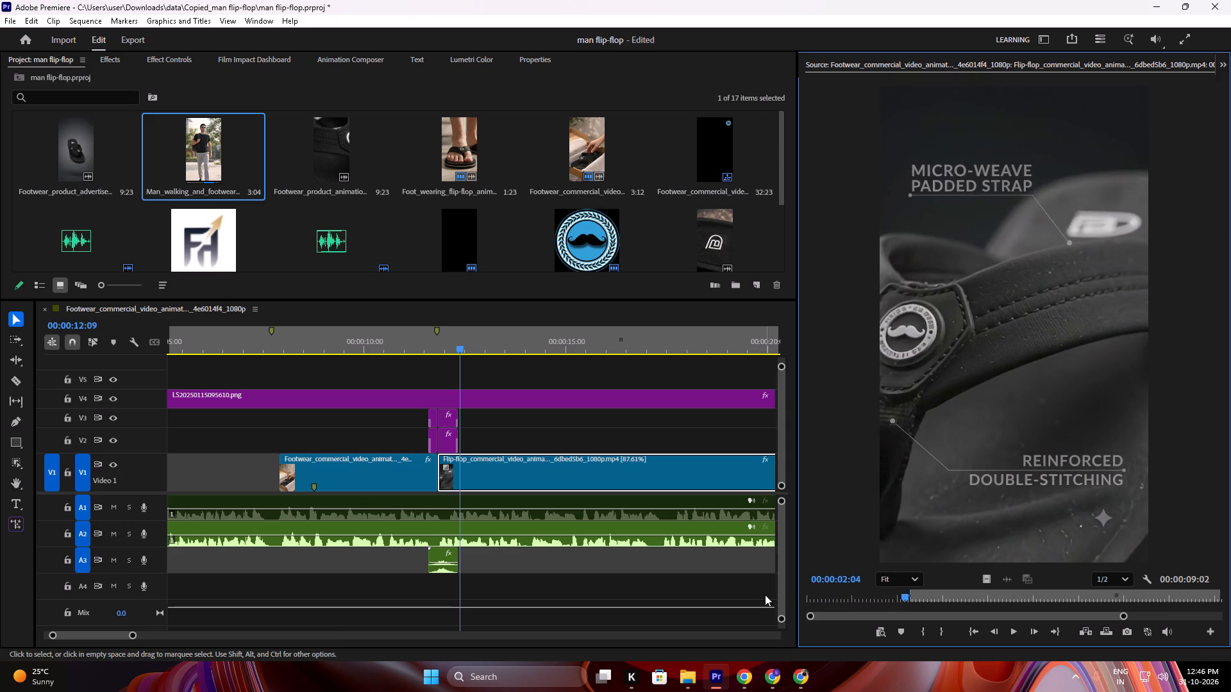
pyautogui.press('Left')
pyautogui.press('Left')
pyautogui.press('Left')
pyautogui.press('Left')
pyautogui.press('Right')
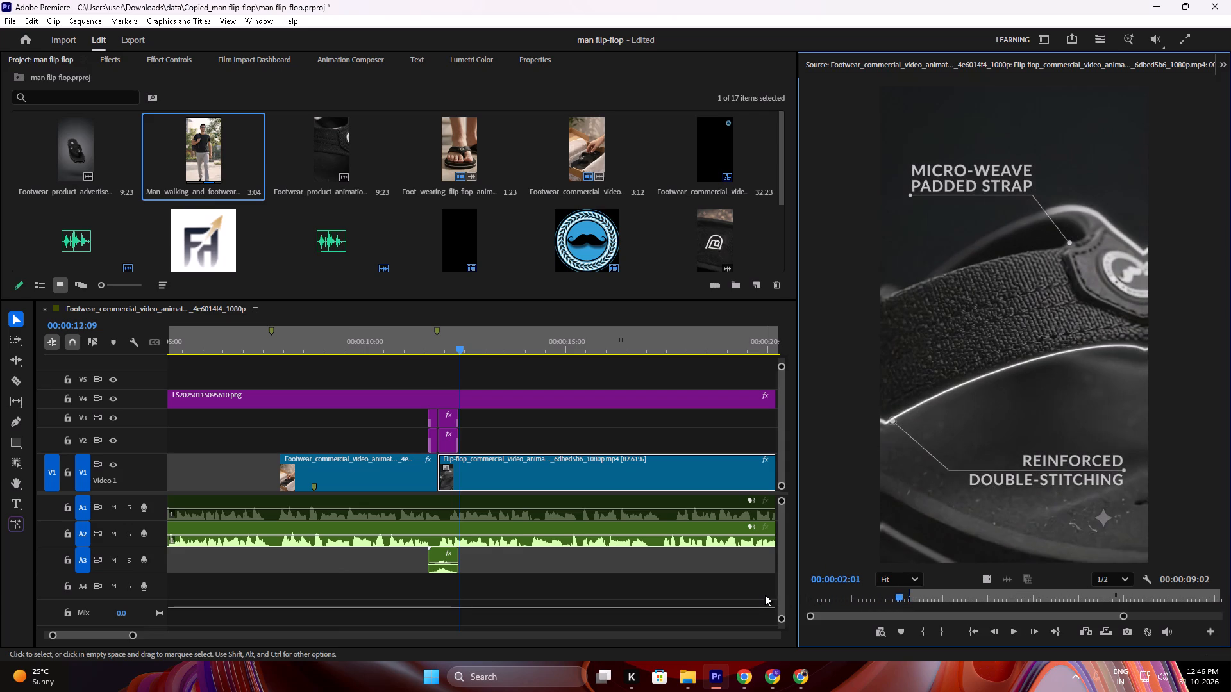
pyautogui.press('Right')
pyautogui.press('Right')
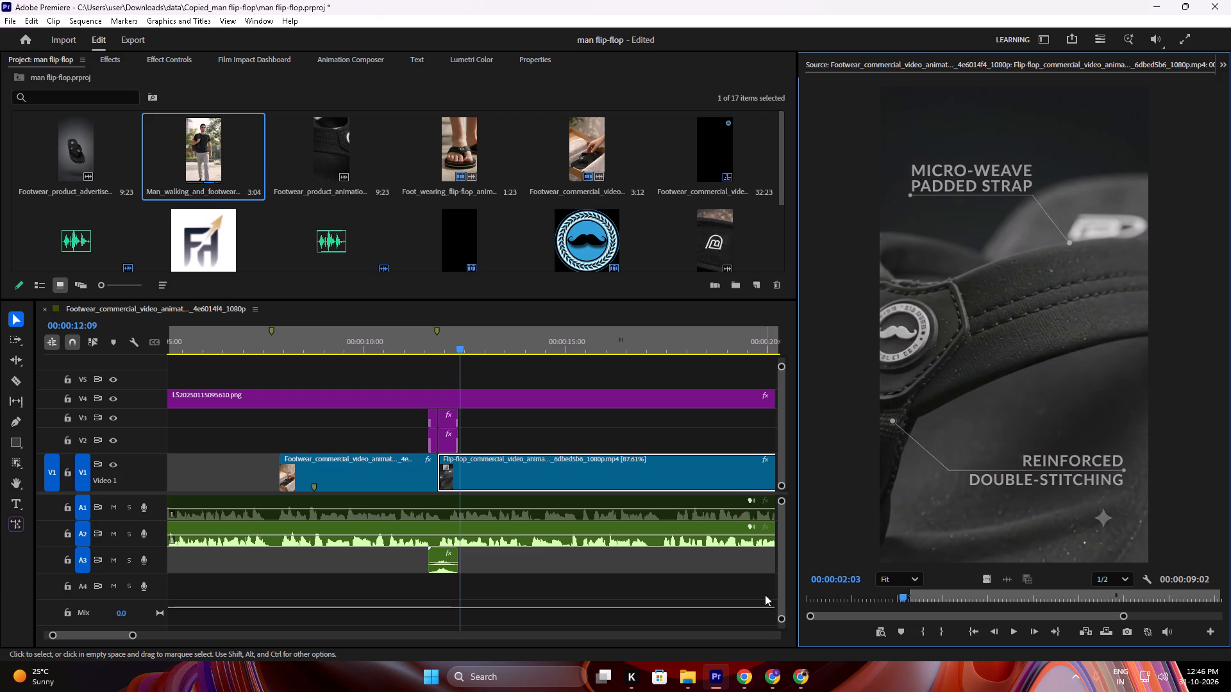
pyautogui.press('Left')
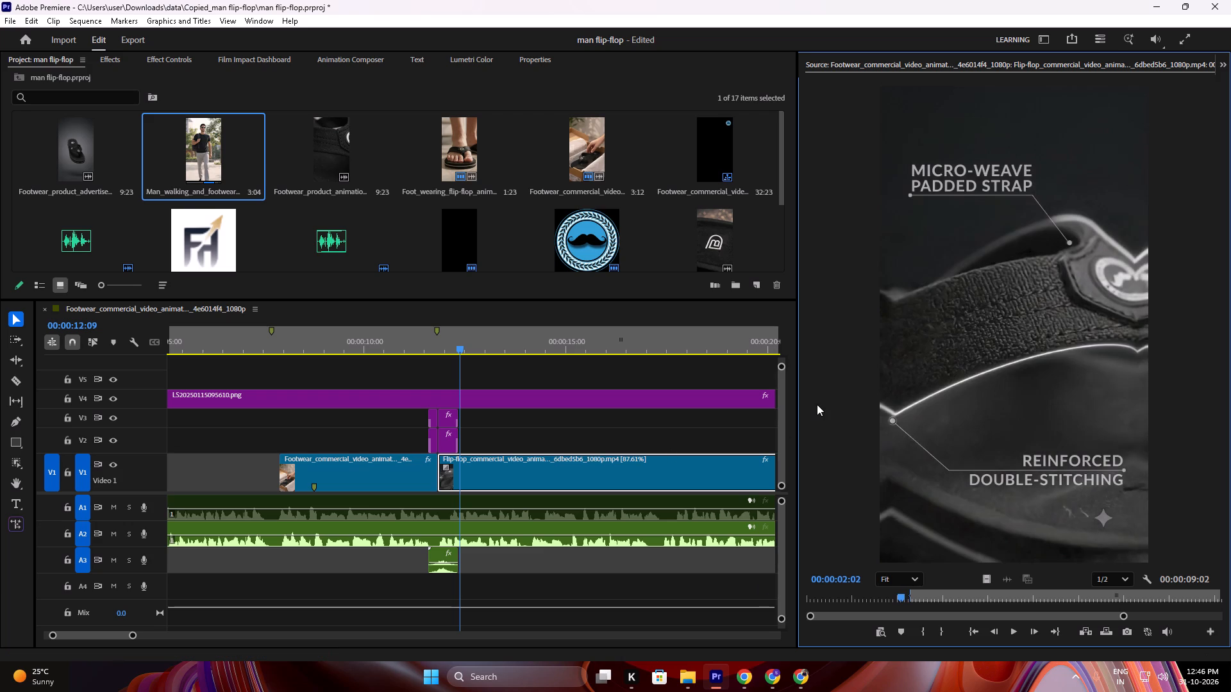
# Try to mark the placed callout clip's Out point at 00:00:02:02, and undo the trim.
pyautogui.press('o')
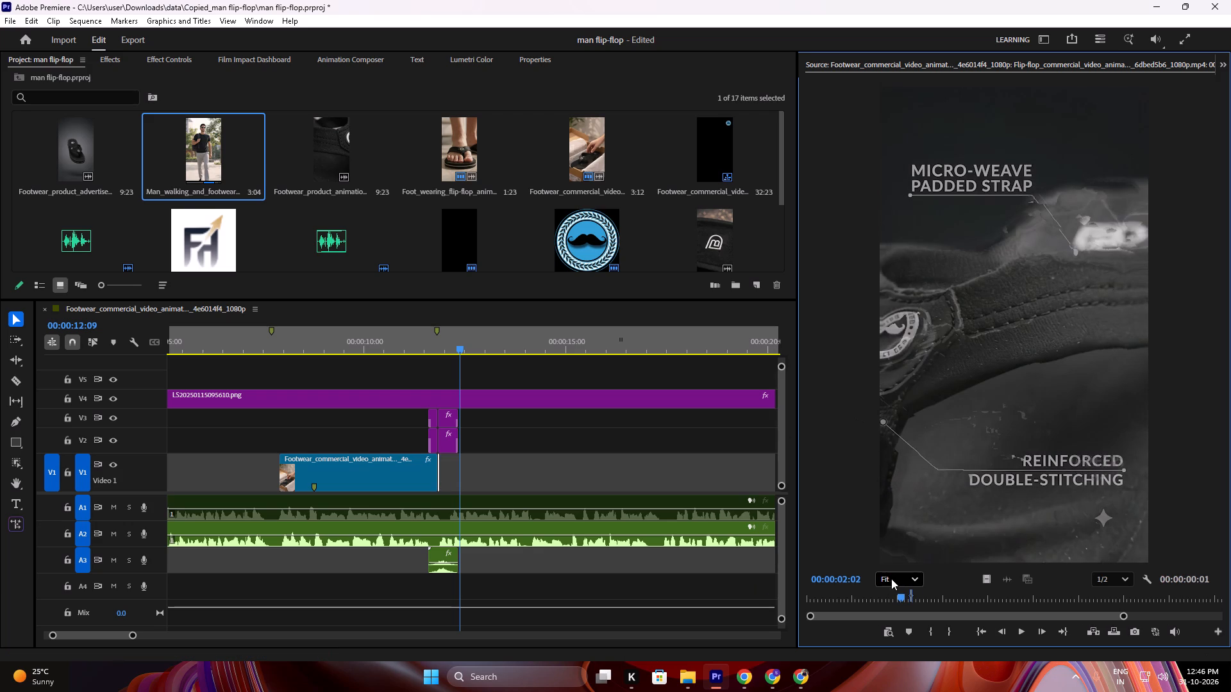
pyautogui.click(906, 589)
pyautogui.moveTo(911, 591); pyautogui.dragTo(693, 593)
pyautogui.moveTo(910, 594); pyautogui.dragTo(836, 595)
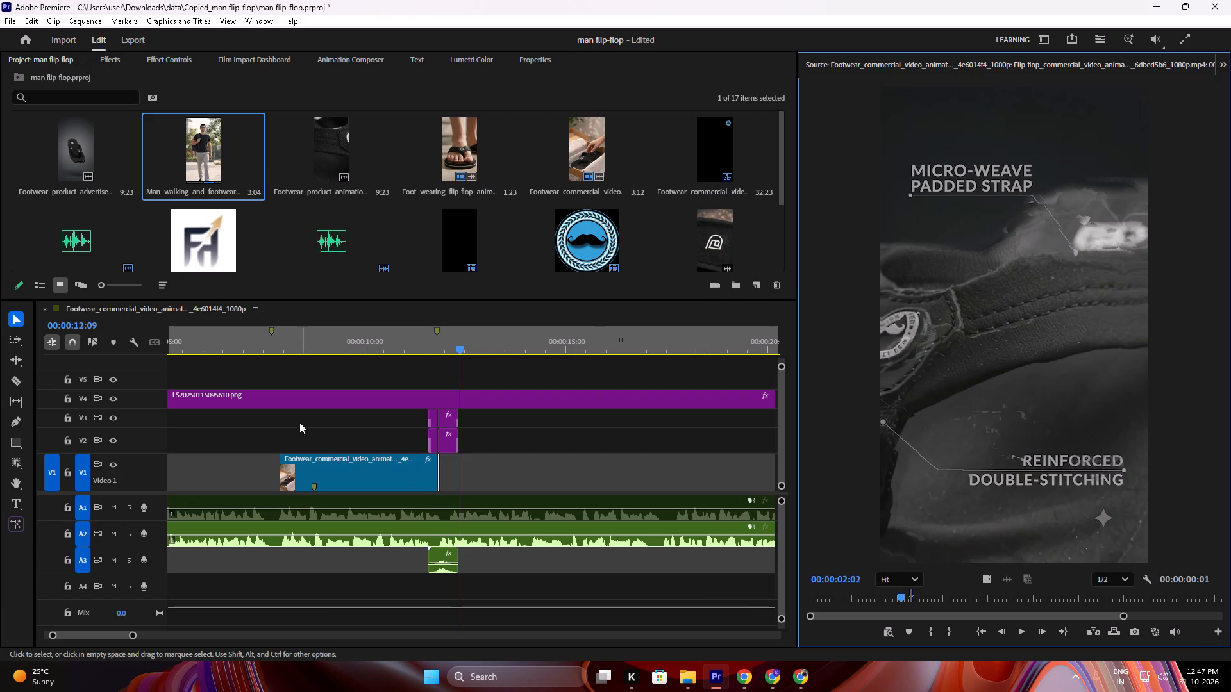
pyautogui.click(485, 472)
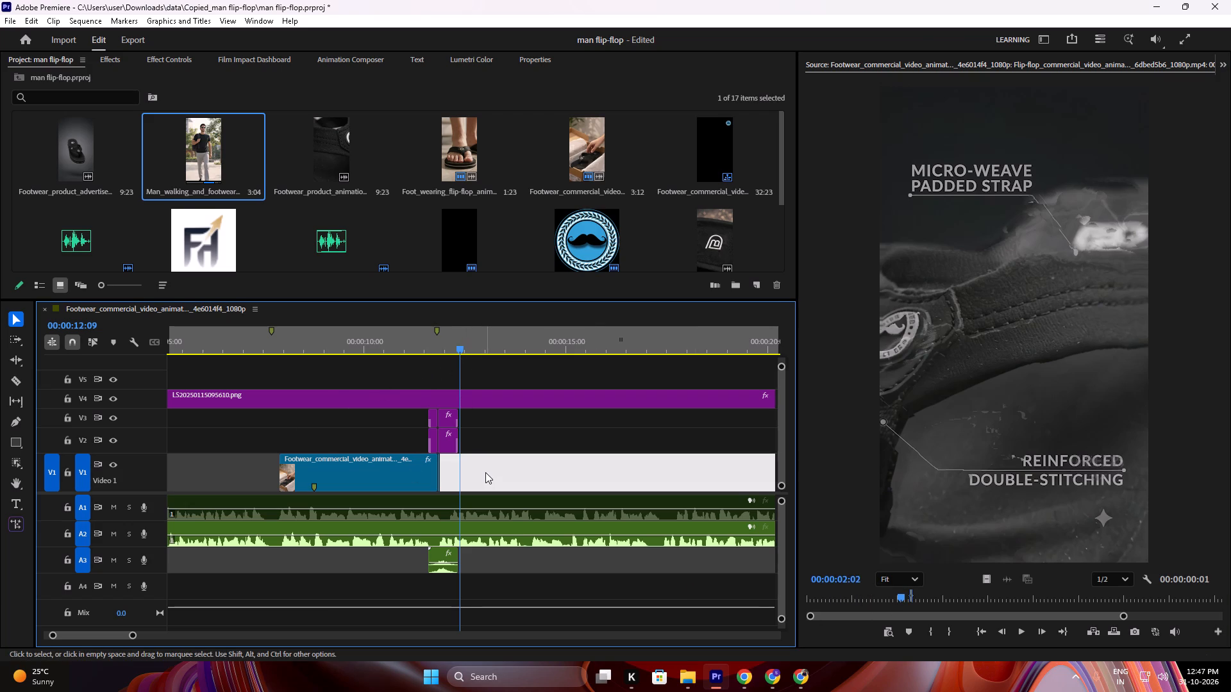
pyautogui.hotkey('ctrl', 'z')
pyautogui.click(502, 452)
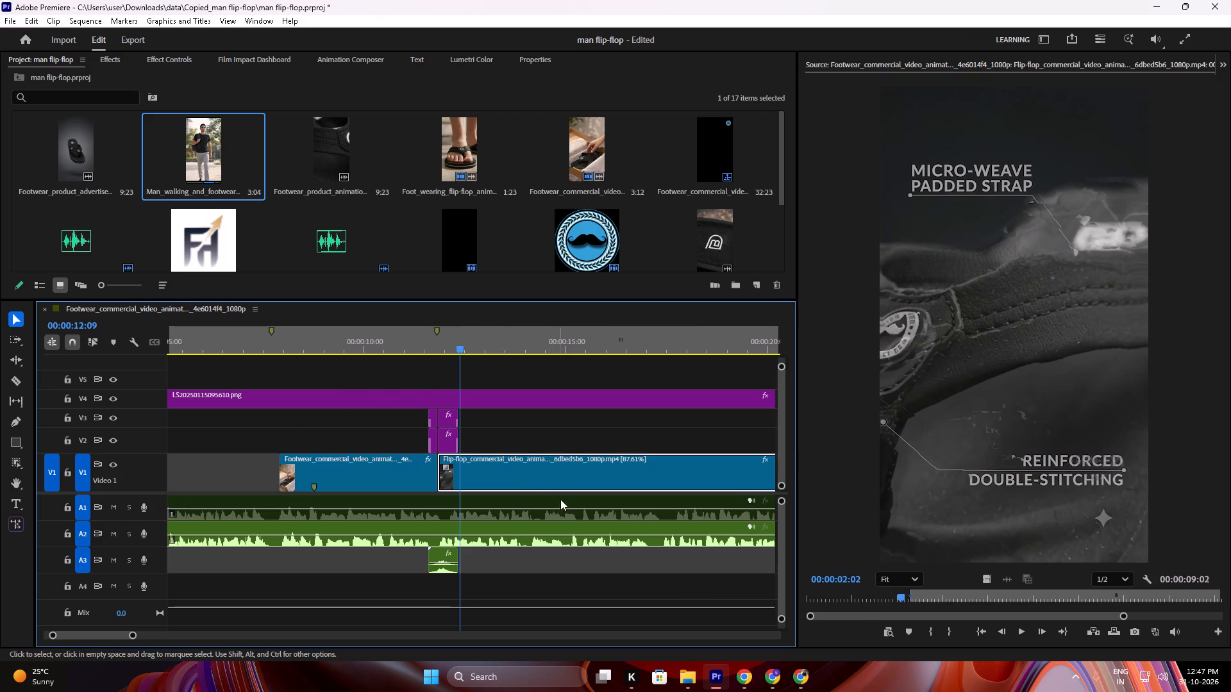
# Open the Black_flip-flop_commercial clip from the project and preview its opening seconds.
pyautogui.scroll(-6, 384, 204)
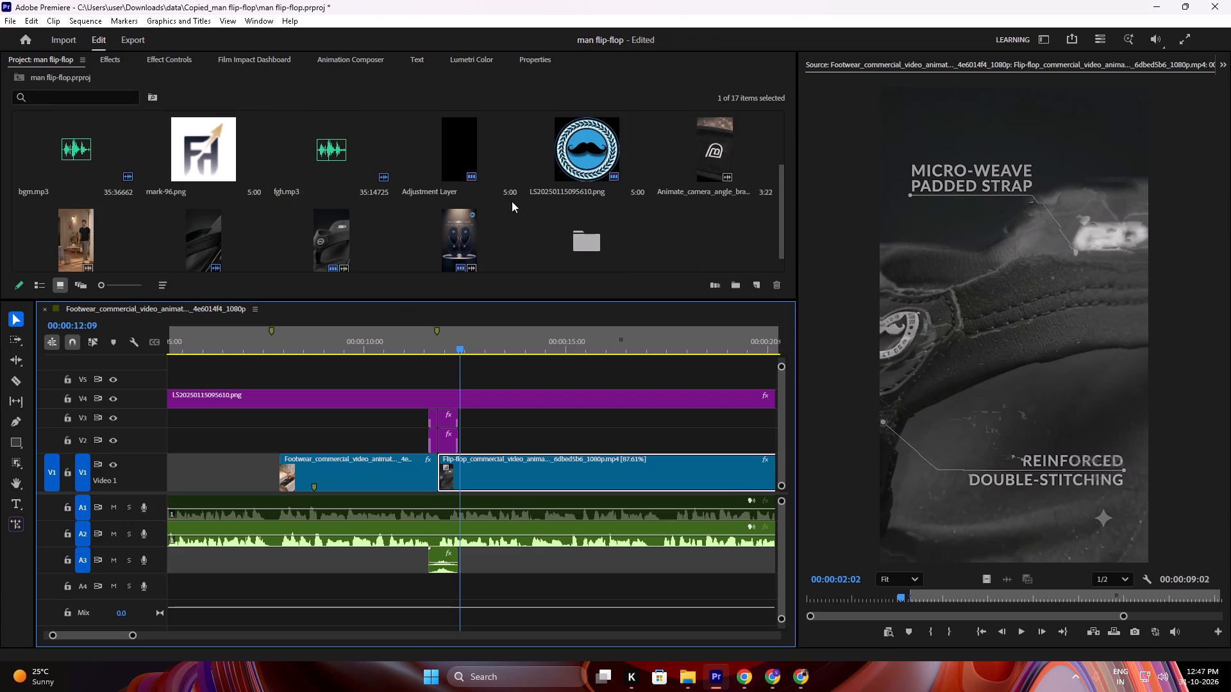
pyautogui.doubleClick(219, 208)
pyautogui.moveTo(848, 602); pyautogui.dragTo(841, 602)
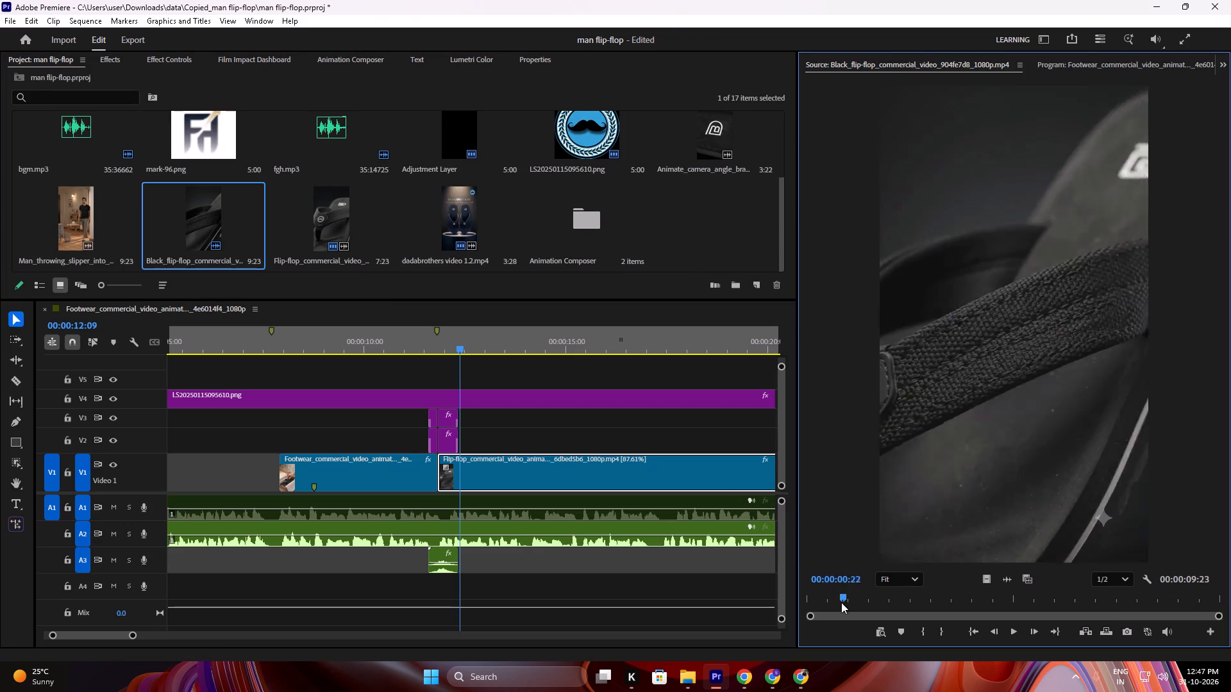
pyautogui.moveTo(841, 602); pyautogui.dragTo(759, 611)
pyautogui.press('space')
pyautogui.press('space')
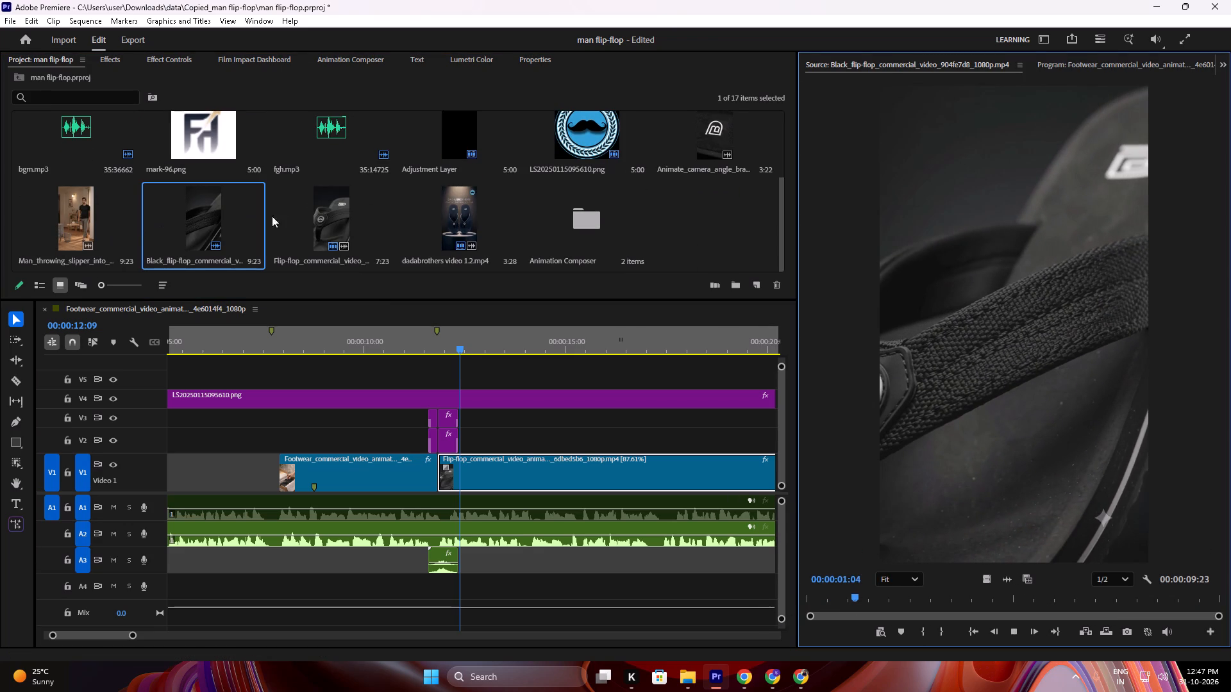
# Open the project's Flip-flop_commercial clip and mark its Micro-Weave Padded Strap section from the start with an Out point at 00:00:01:17.
pyautogui.doubleClick(312, 223)
pyautogui.doubleClick(346, 219)
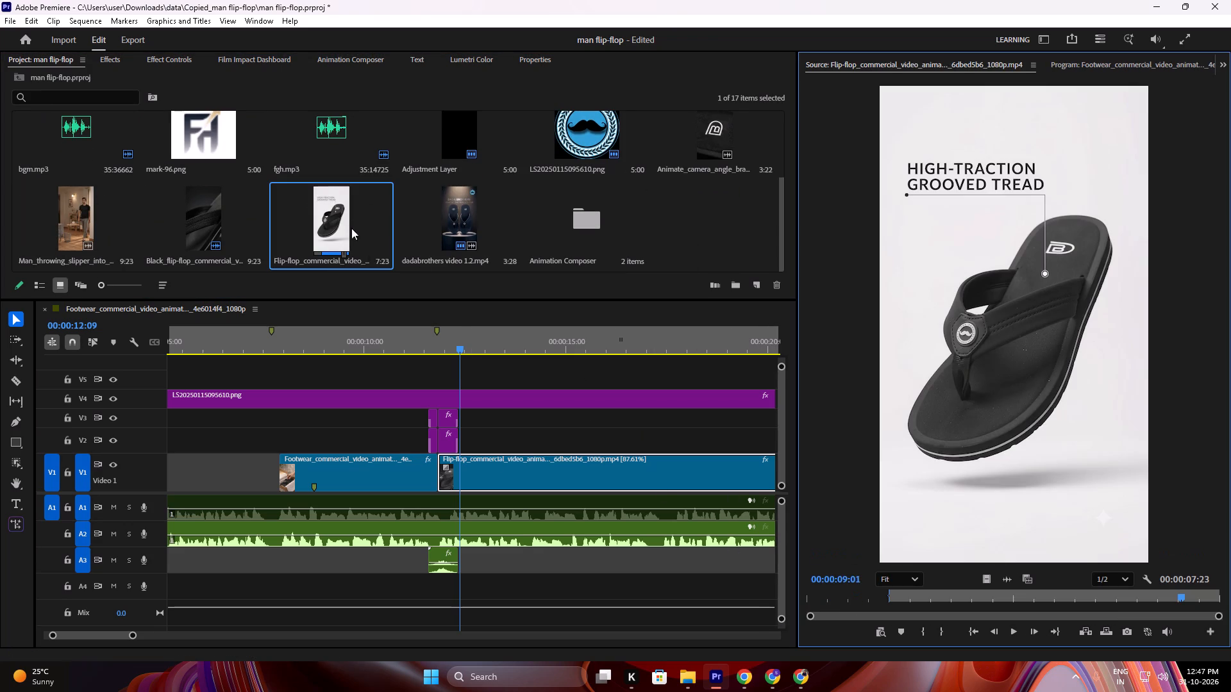
pyautogui.moveTo(855, 591); pyautogui.dragTo(775, 596)
pyautogui.press('space')
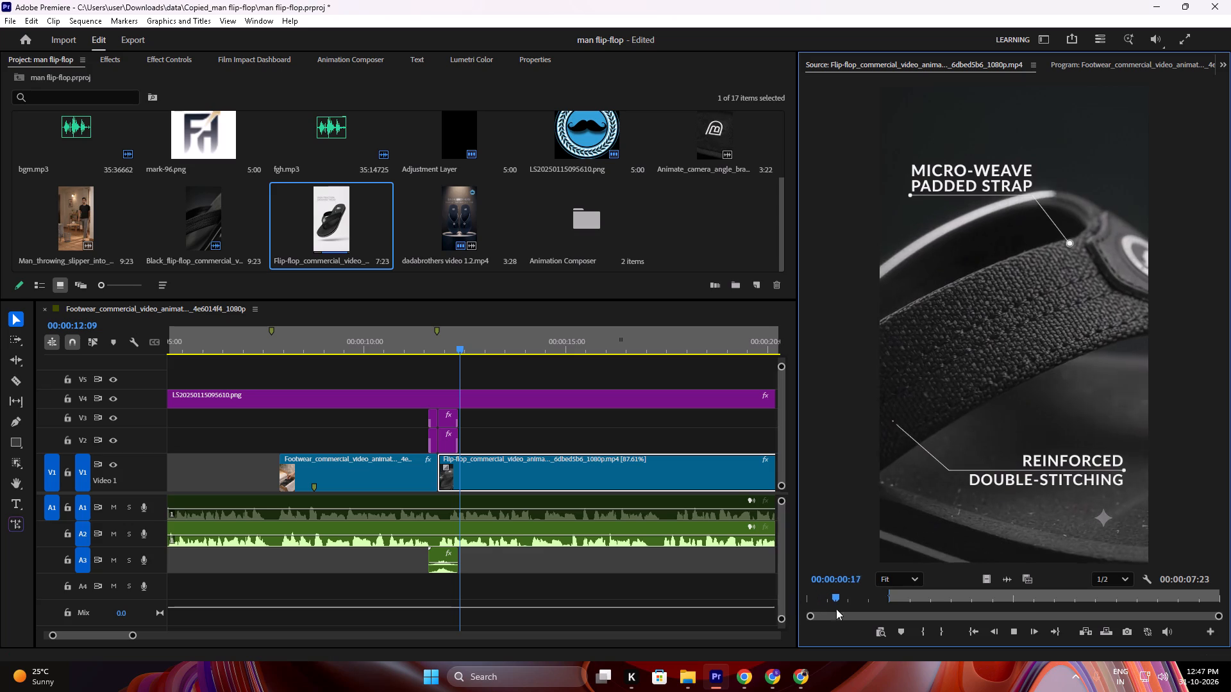
pyautogui.press('space')
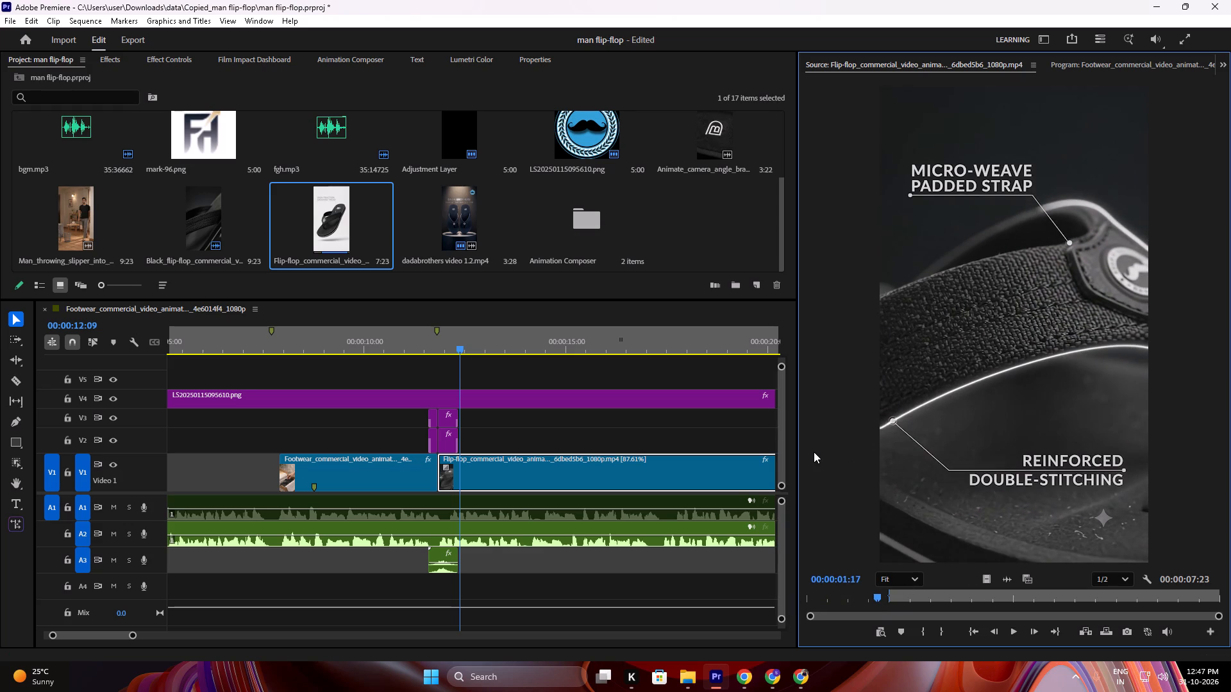
pyautogui.press('o')
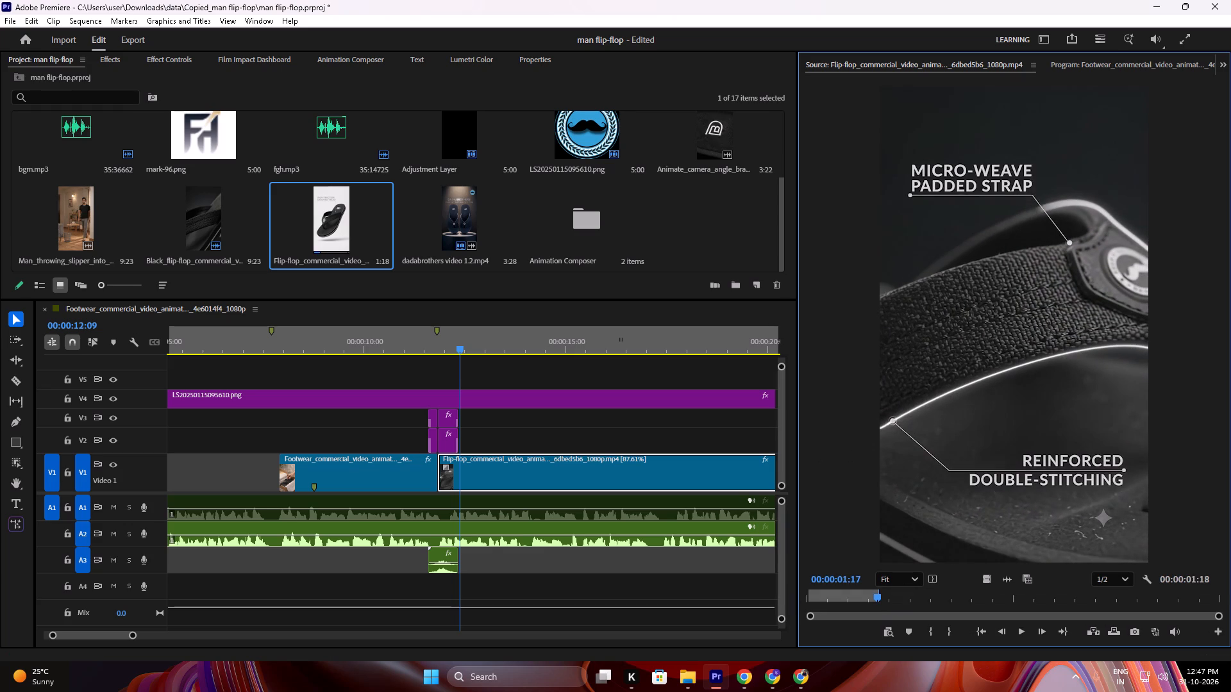
# Add the marked Micro-Weave Padded Strap section to the project bin as a separate clip.
pyautogui.moveTo(972, 358); pyautogui.dragTo(722, 371)
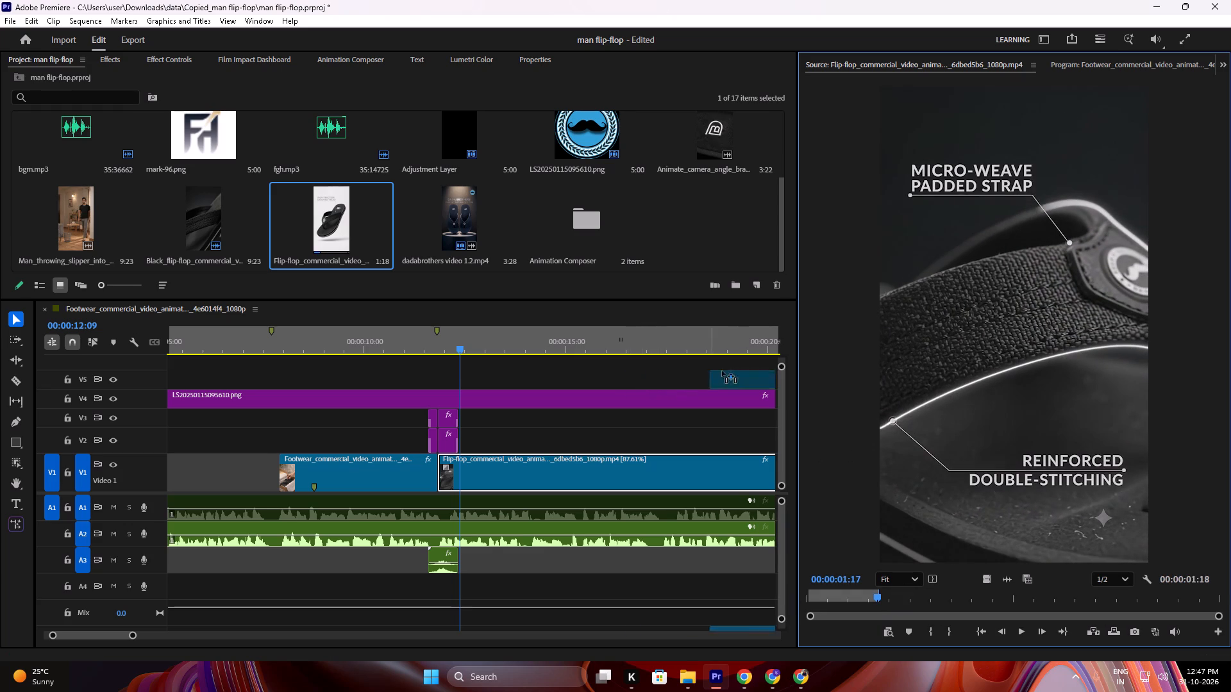
pyautogui.moveTo(722, 371); pyautogui.dragTo(695, 225)
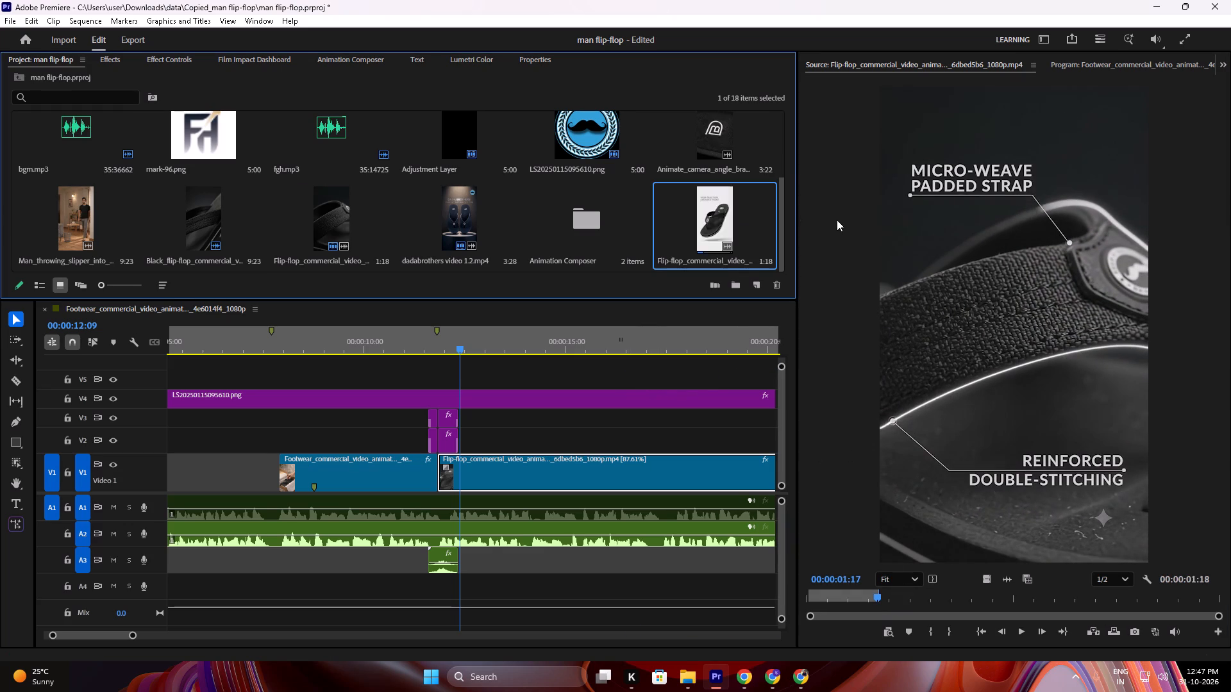
# Open the newly added Flip-flop_commercial clip copy and mark the High-Density Cushioned EVA section's In point at 00:00:01:20.
pyautogui.doubleClick(703, 226)
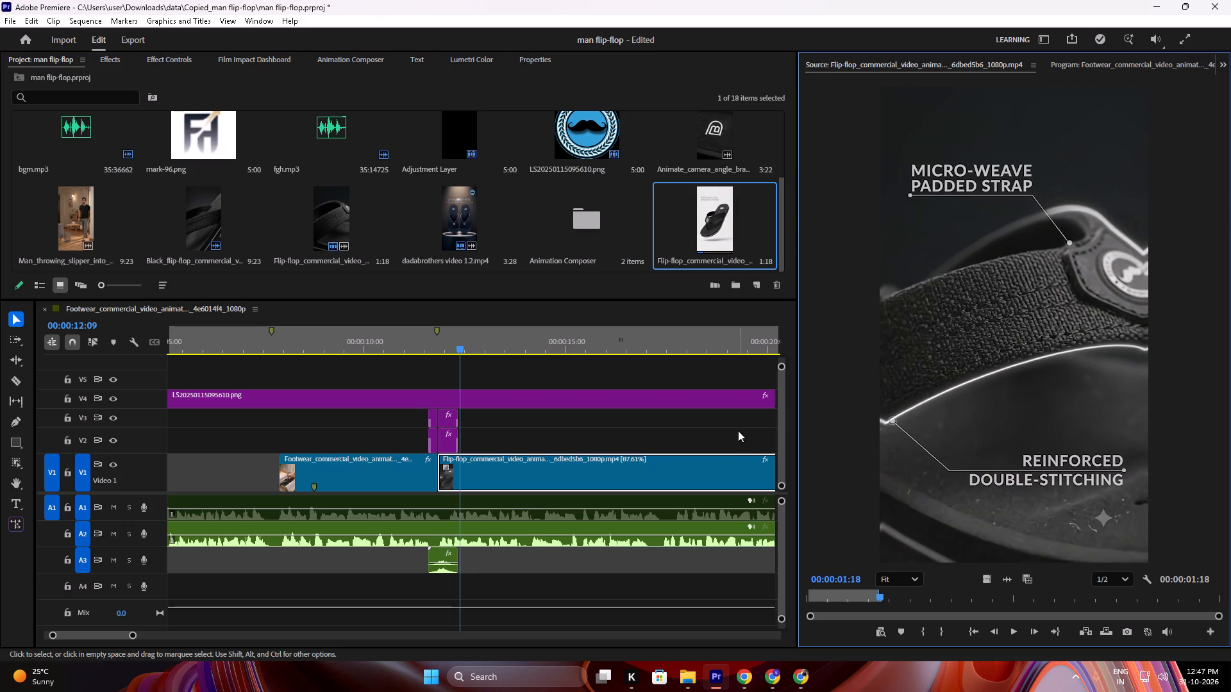
pyautogui.click(378, 195)
pyautogui.click(366, 195)
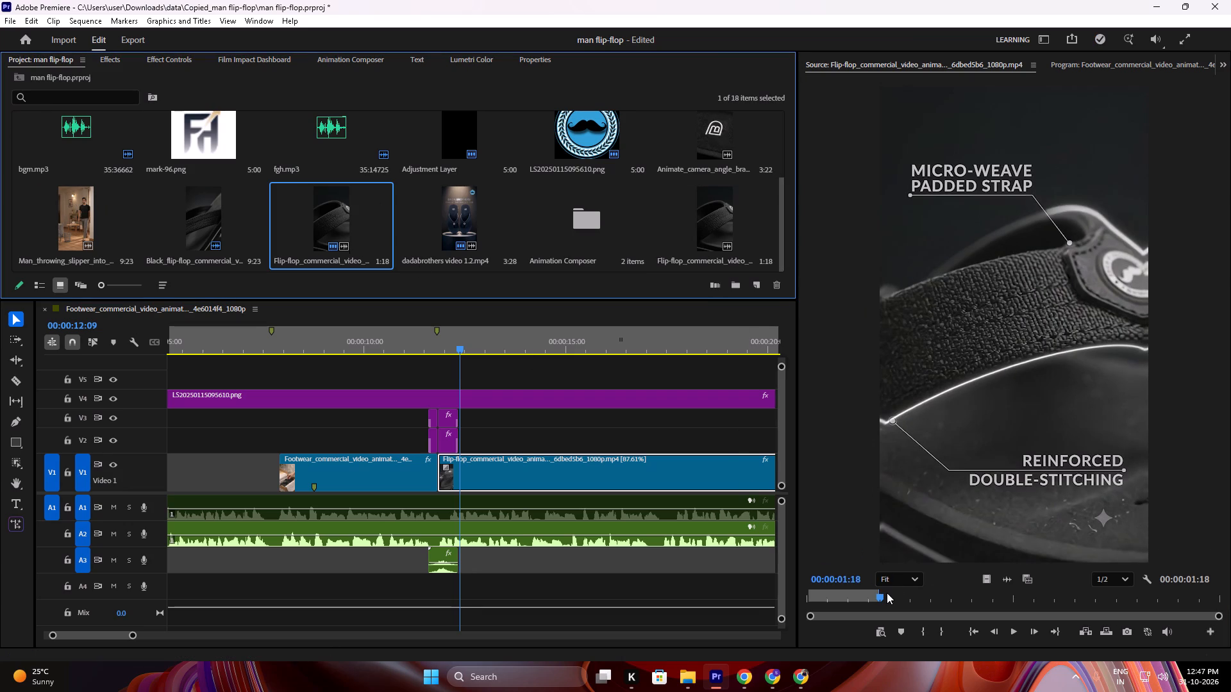
pyautogui.press('i')
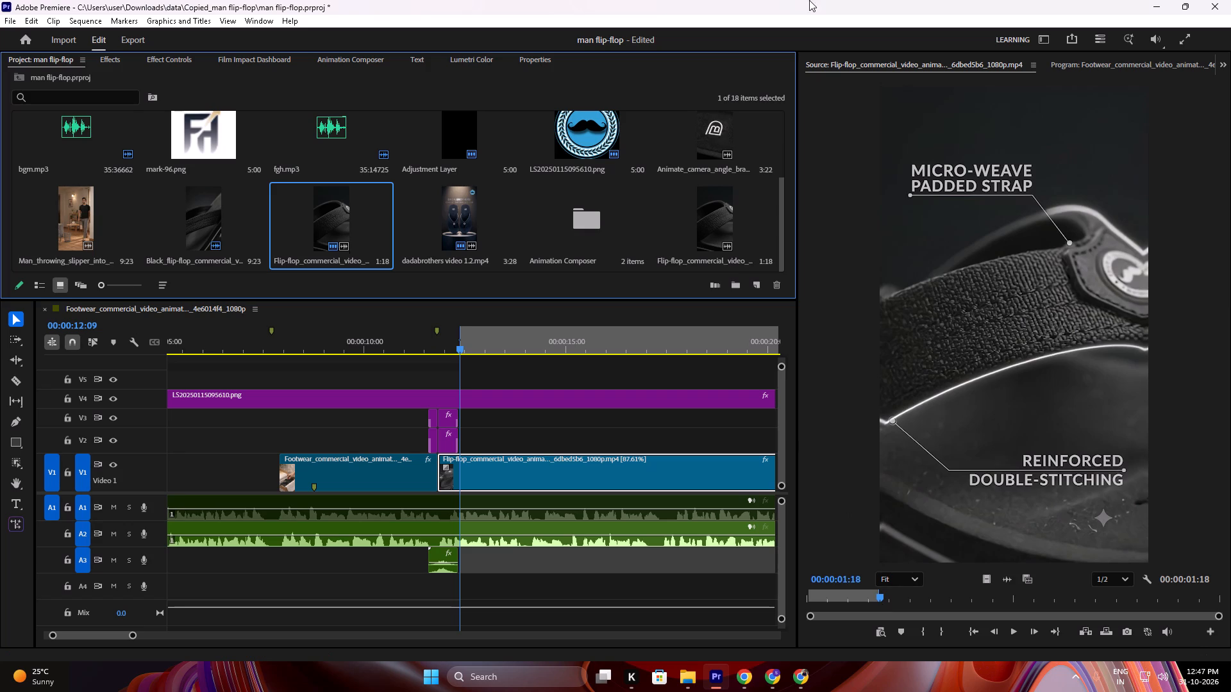
pyautogui.moveTo(888, 598); pyautogui.dragTo(882, 598)
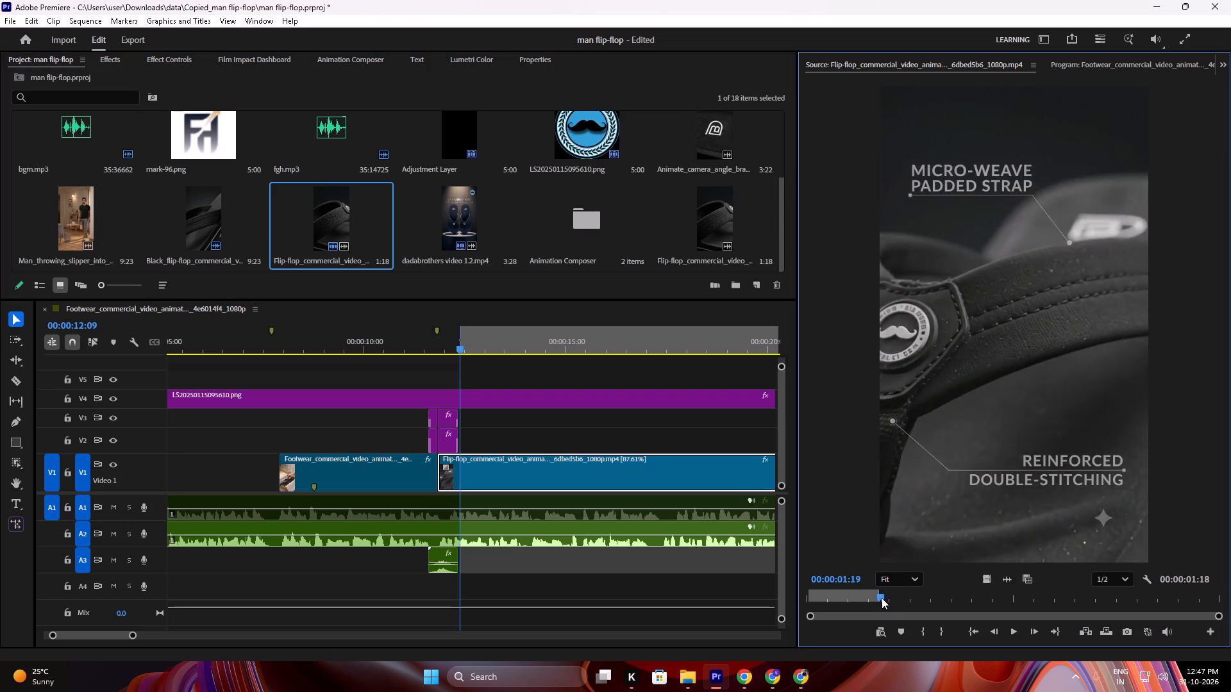
pyautogui.moveTo(882, 598); pyautogui.dragTo(880, 597)
pyautogui.moveTo(880, 597); pyautogui.dragTo(889, 595)
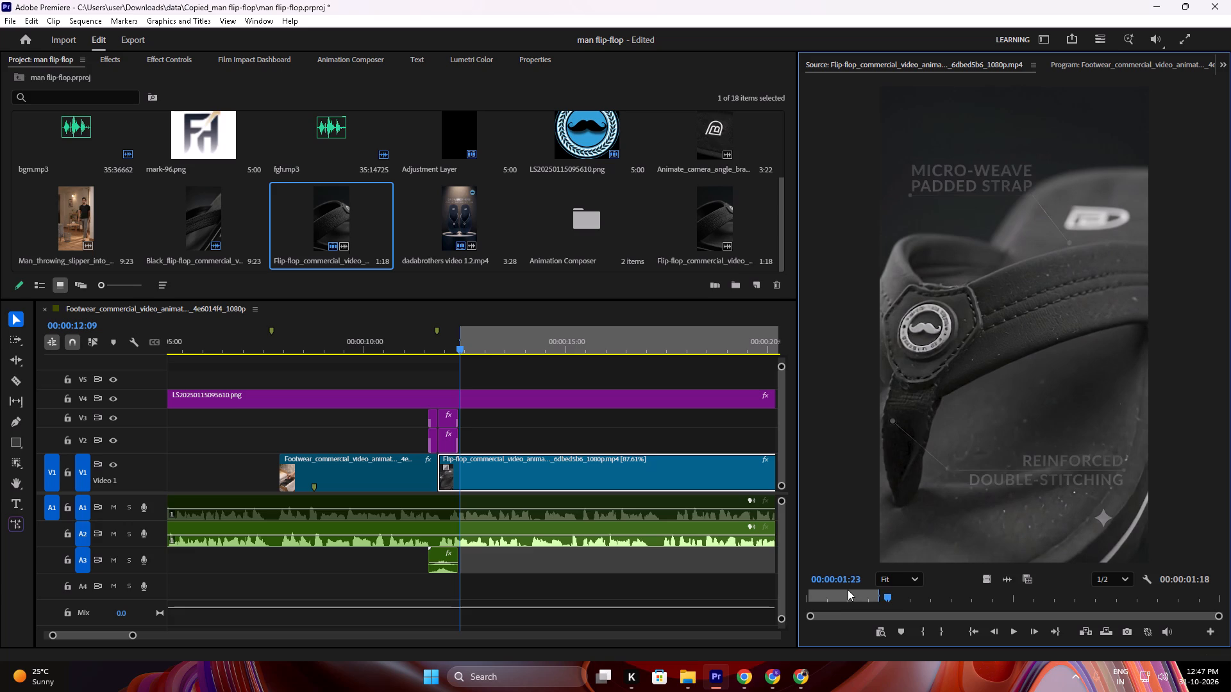
pyautogui.press('Left')
pyautogui.press('Left')
pyautogui.press('Left')
pyautogui.press('Left')
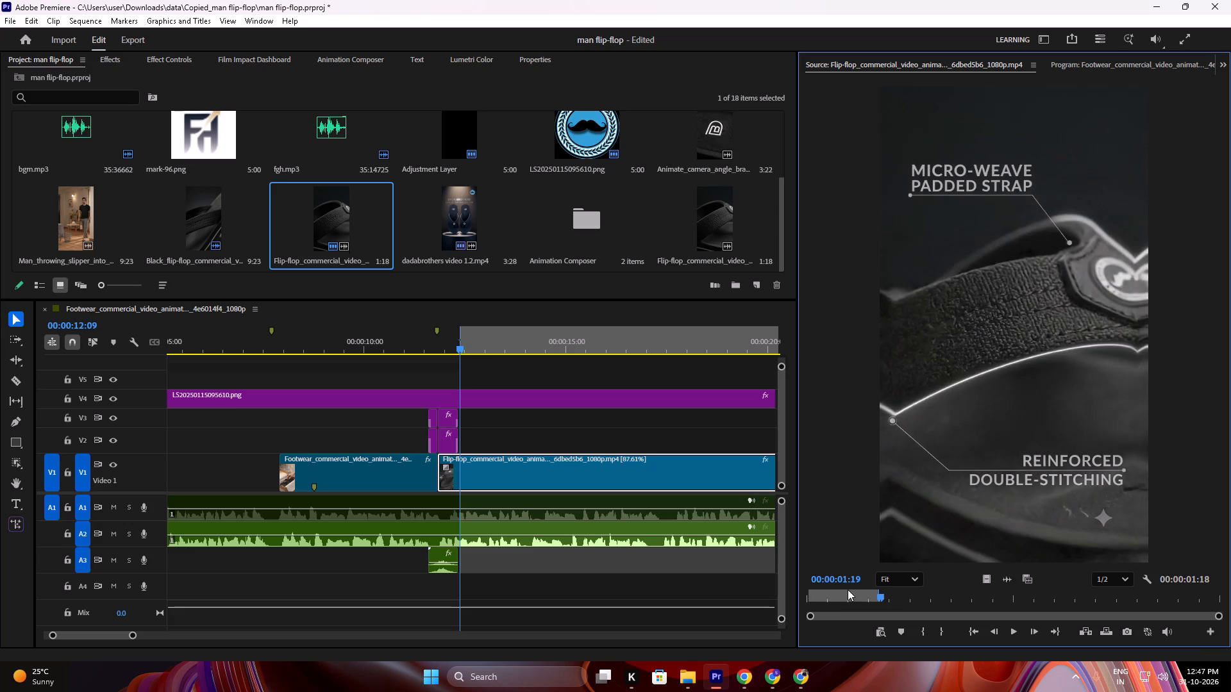
pyautogui.press('Right')
pyautogui.press('i')
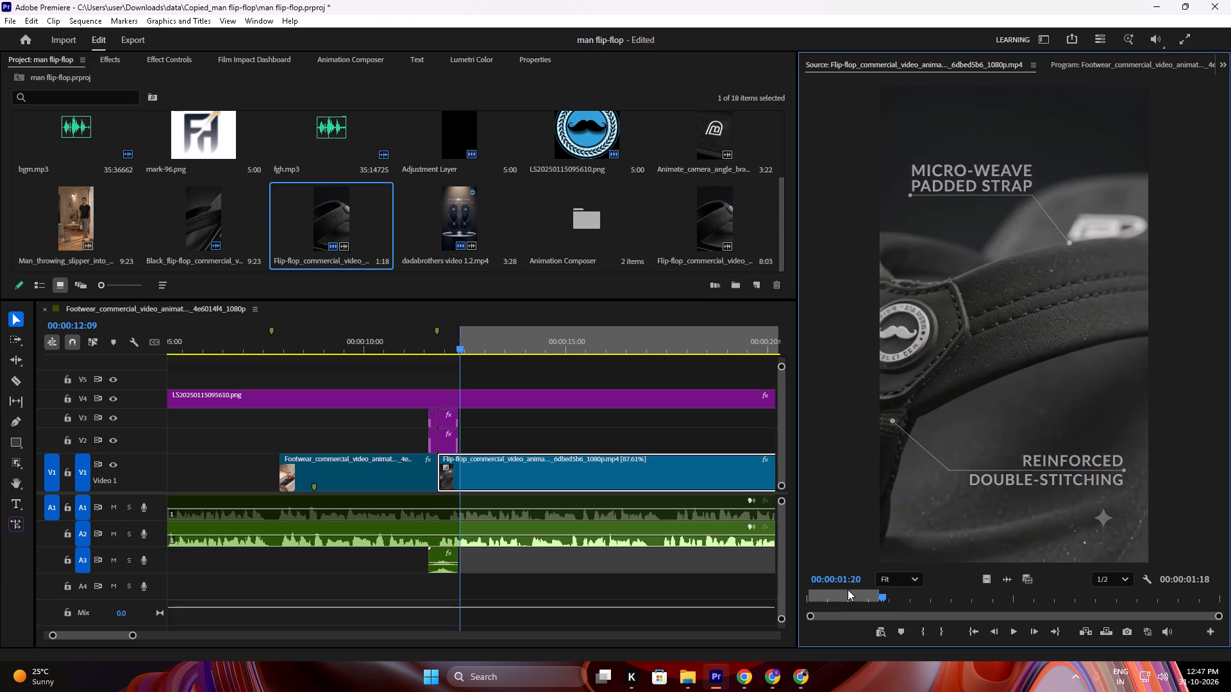
# Preview the High-Density Cushioned EVA section and mark its Out point at 00:00:04:10.
pyautogui.press('space')
pyautogui.press('space')
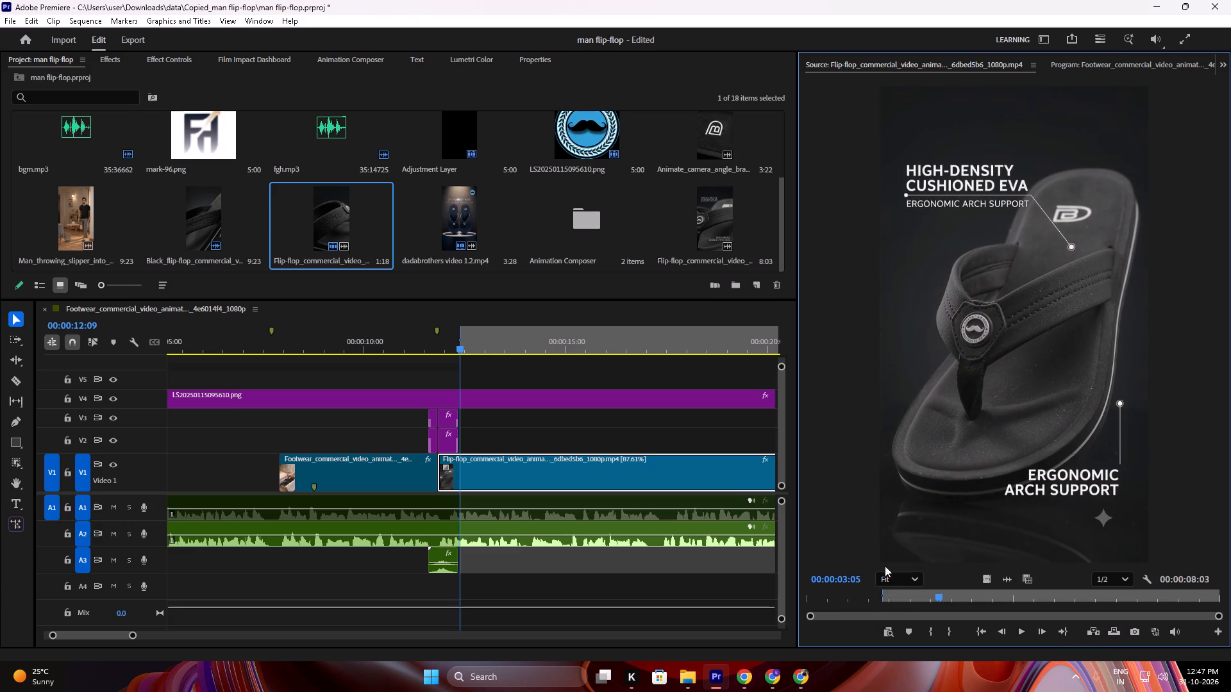
pyautogui.press('space')
pyautogui.press('space')
pyautogui.press('space')
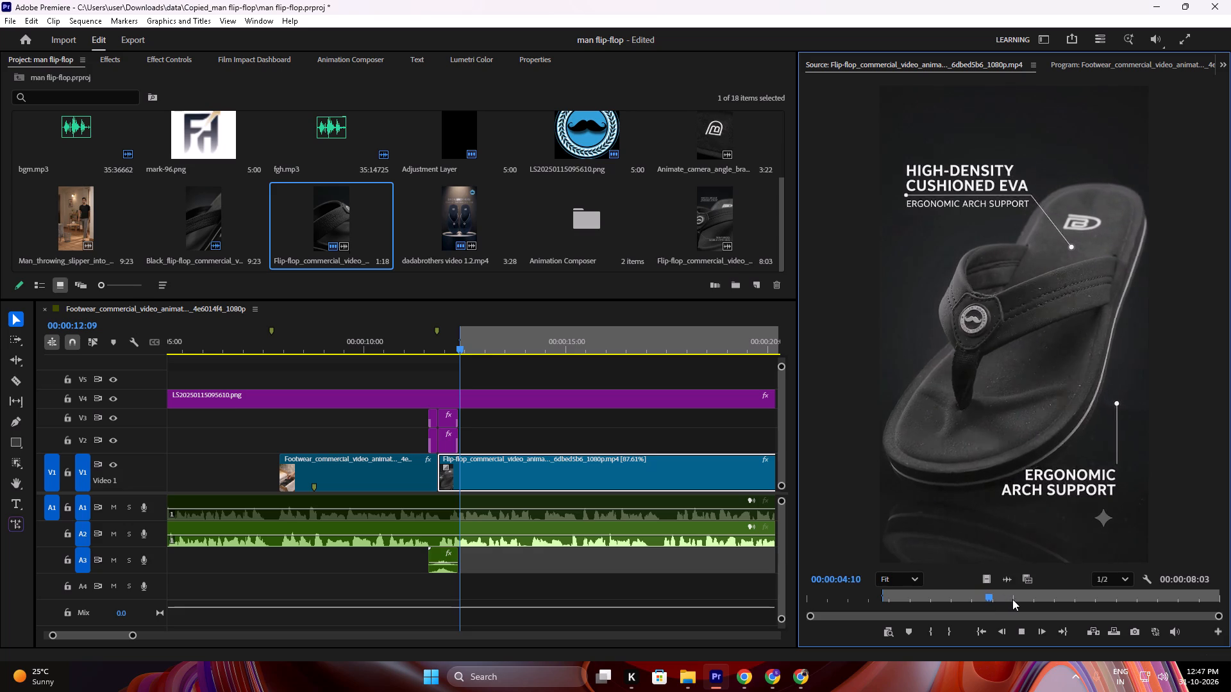
pyautogui.press('space')
pyautogui.press('Left')
pyautogui.press('Left')
pyautogui.press('Left')
pyautogui.press('Left')
pyautogui.press('Left')
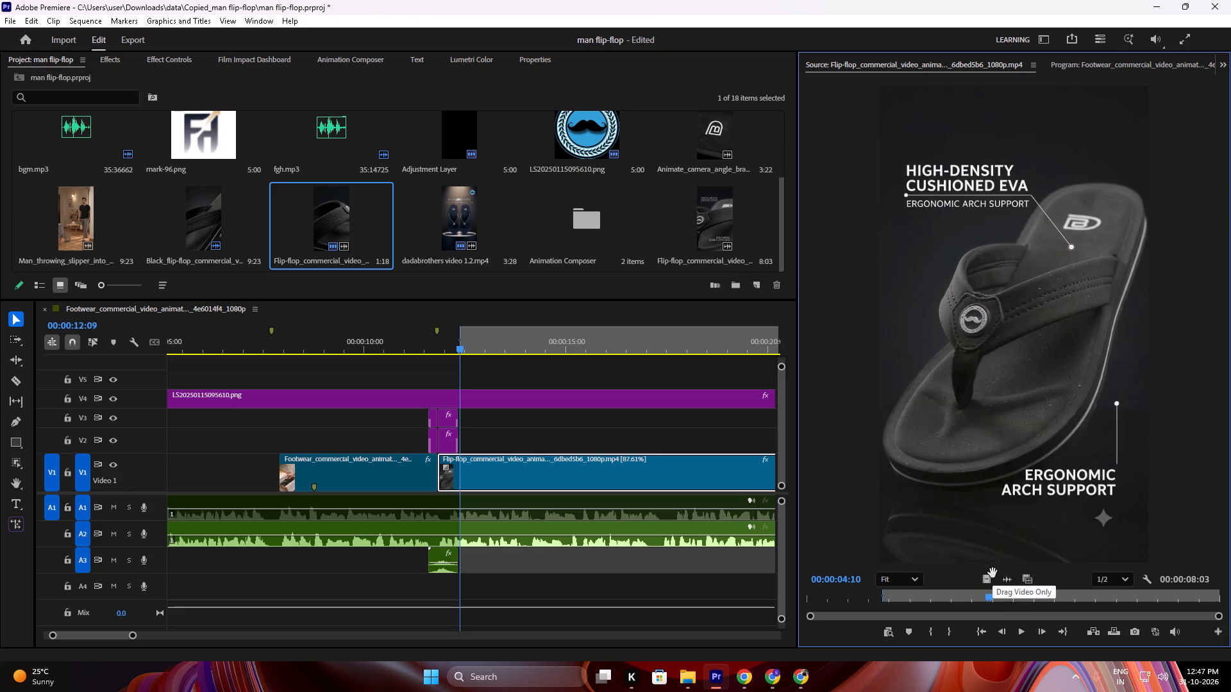
pyautogui.press('o')
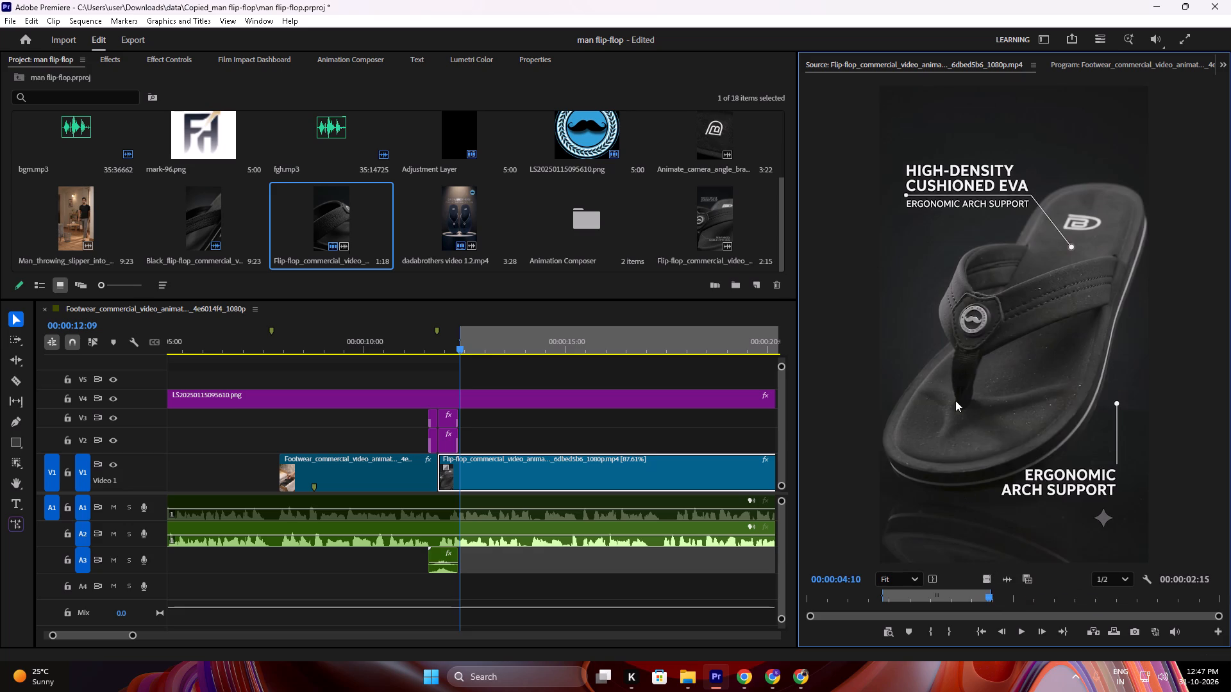
# Add the marked High-Density Cushioned EVA section to the project bin as a separate clip.
pyautogui.moveTo(994, 582); pyautogui.dragTo(676, 268)
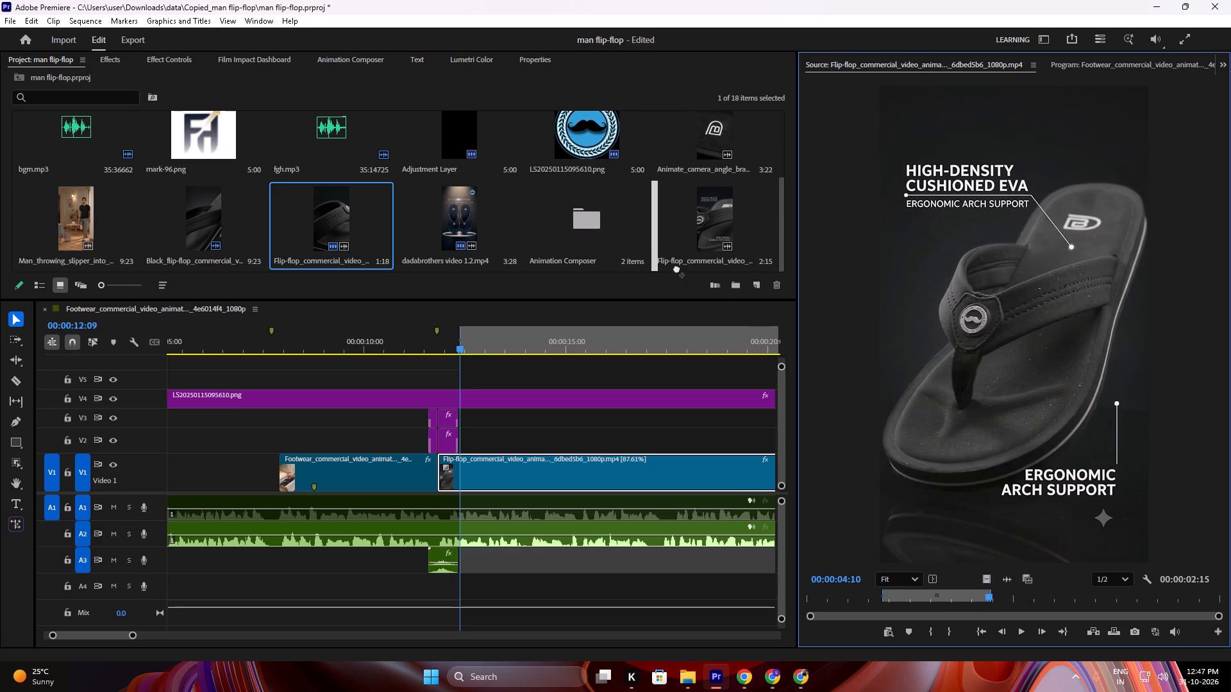
pyautogui.moveTo(676, 268); pyautogui.dragTo(652, 252)
pyautogui.click(468, 210)
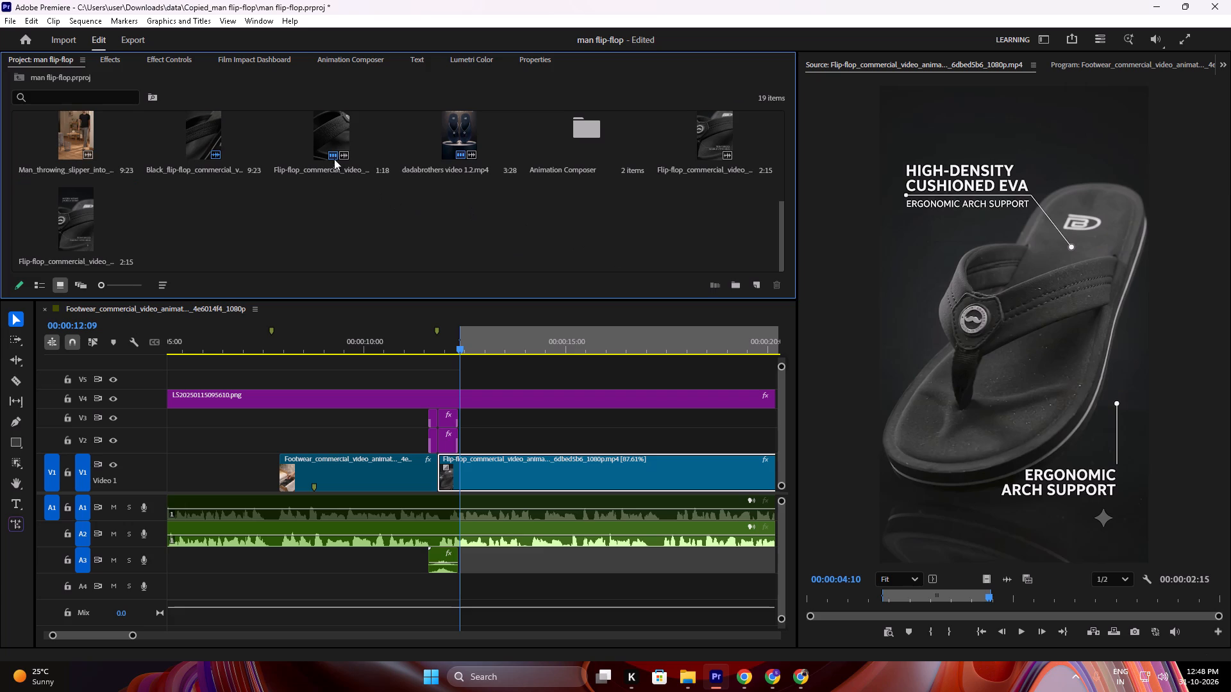
# Open the project's original Flip-flop_commercial clip and mark the Ultralight Flexible Design section's In point at 00:00:04:11.
pyautogui.doubleClick(339, 142)
pyautogui.moveTo(944, 606); pyautogui.dragTo(889, 600)
pyautogui.press('space')
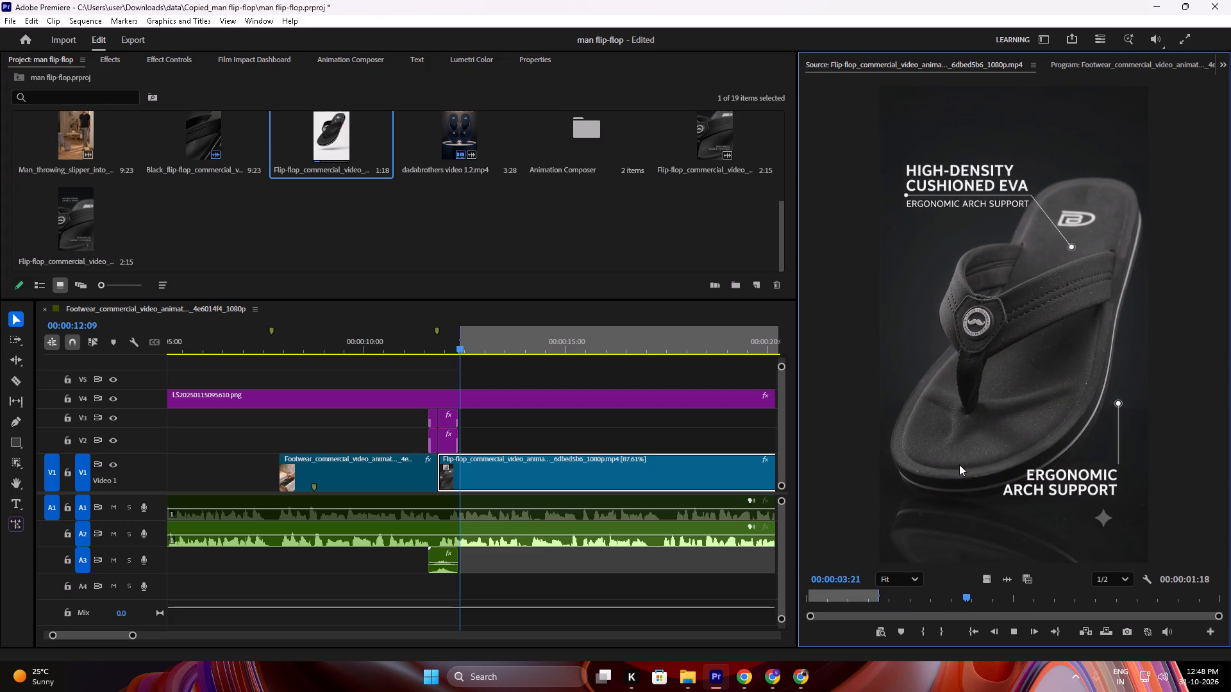
pyautogui.press('space')
pyautogui.press('space')
pyautogui.press('space')
pyautogui.press('space')
pyautogui.press('space')
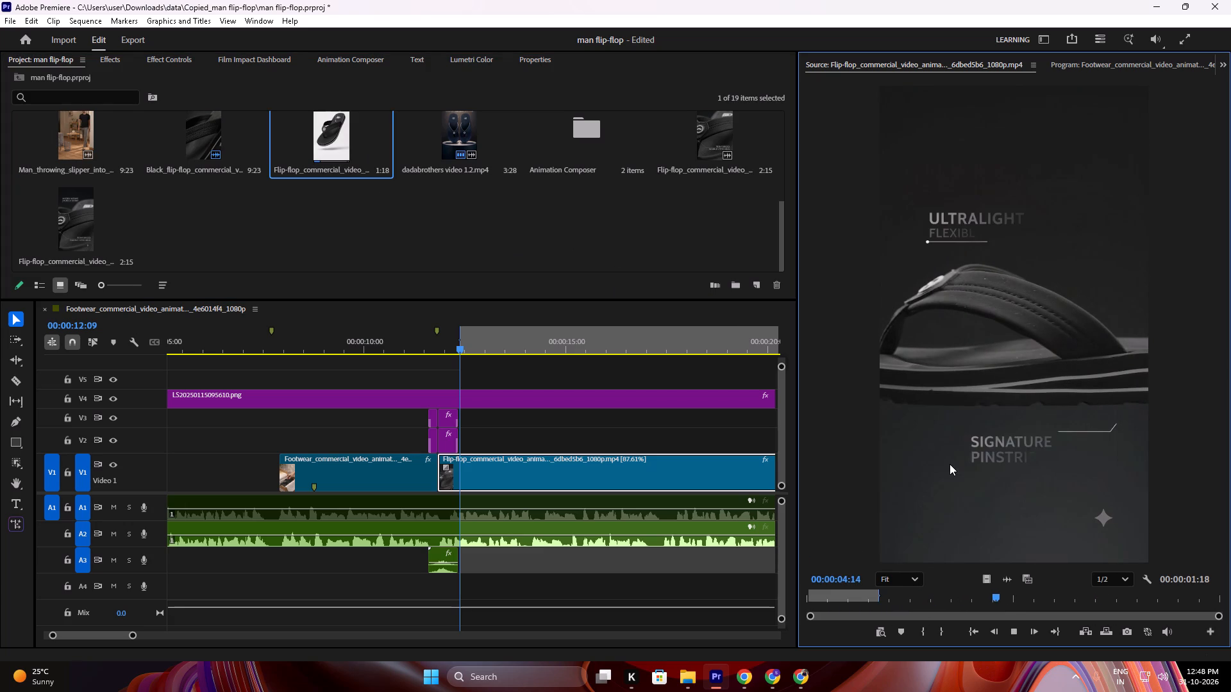
pyautogui.press('Left')
pyautogui.press('Left')
pyautogui.press('Left')
pyautogui.press('Left')
pyautogui.press('Left')
pyautogui.press('Left')
pyautogui.press('Right')
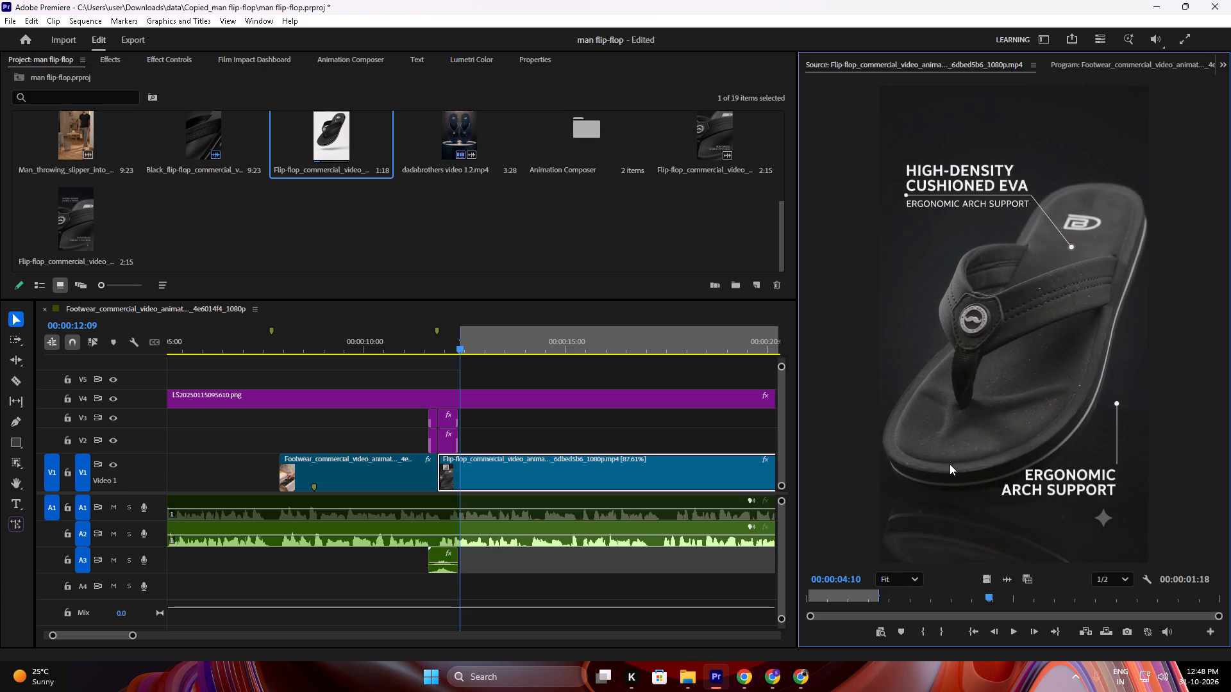
pyautogui.press('Right')
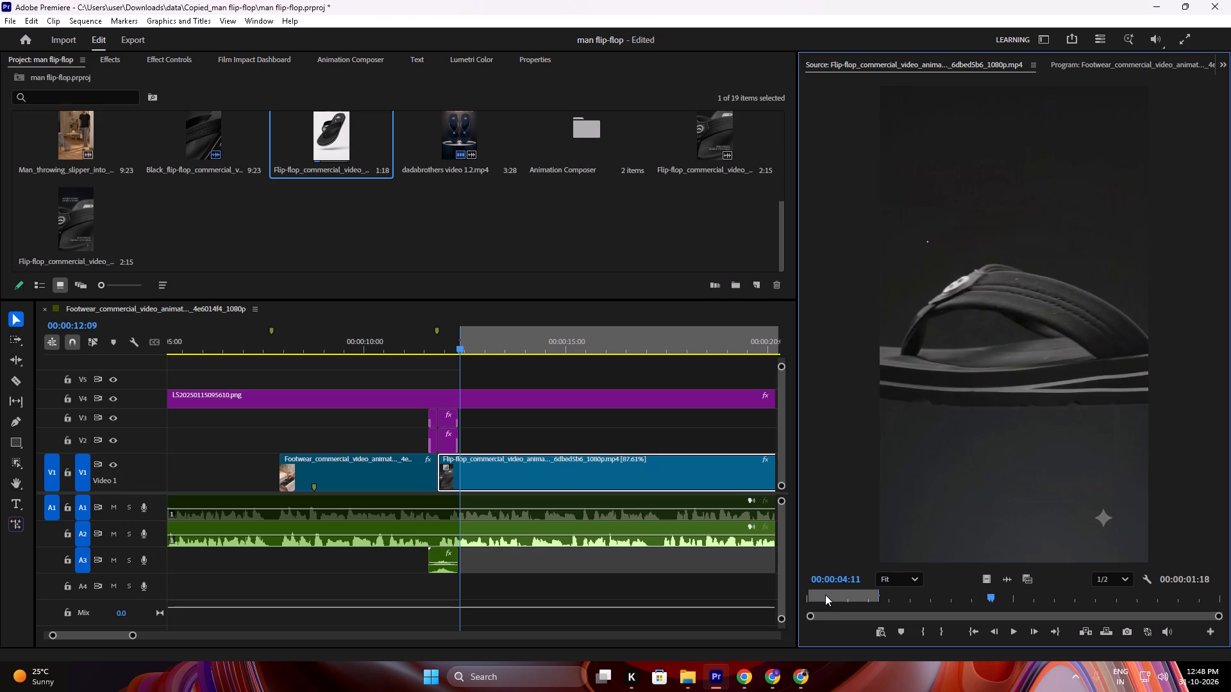
pyautogui.press('i')
# Review the Ultralight Flexible Design section through its fade-out and mark its Out point at 00:00:06:21.
pyautogui.press('space')
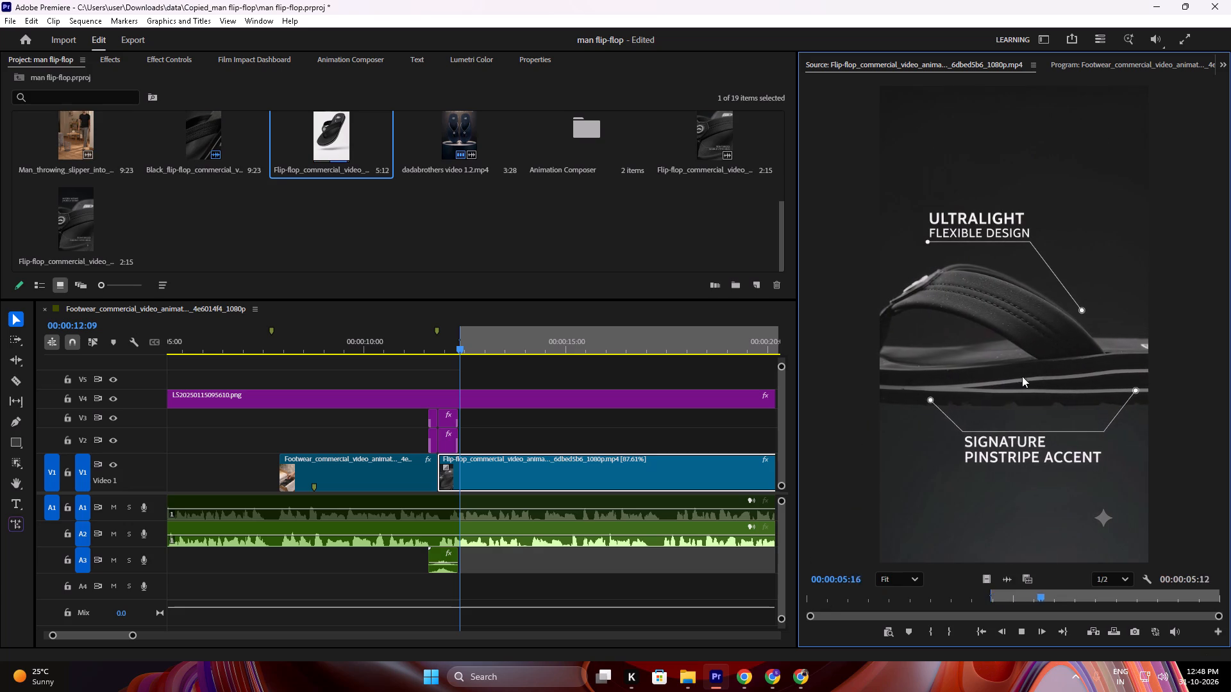
pyautogui.press('space')
pyautogui.press('space')
pyautogui.press('space')
pyautogui.press('space')
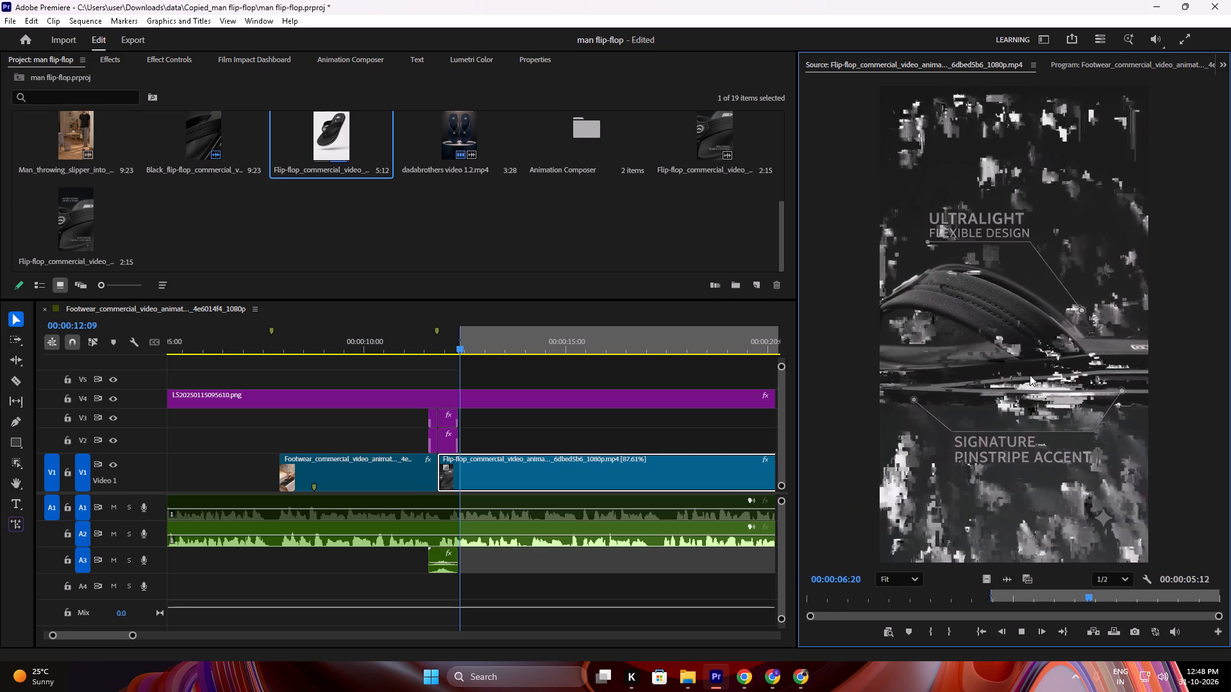
pyautogui.press('space')
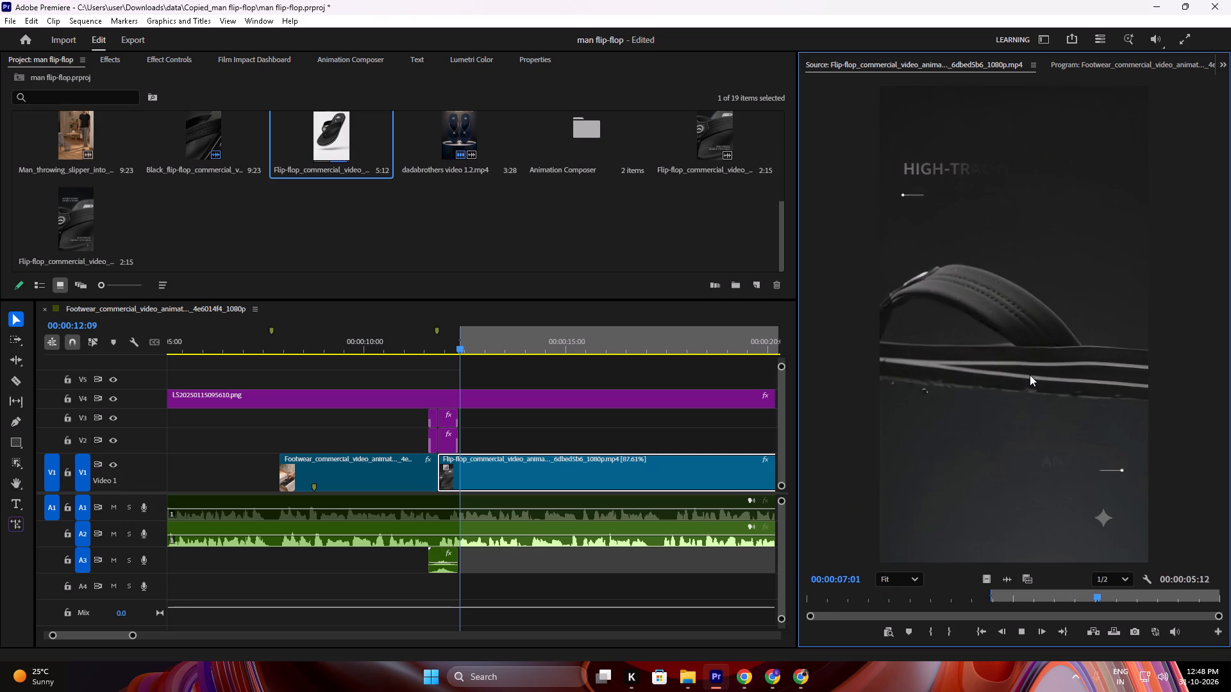
pyautogui.press('Left')
pyautogui.press('Left')
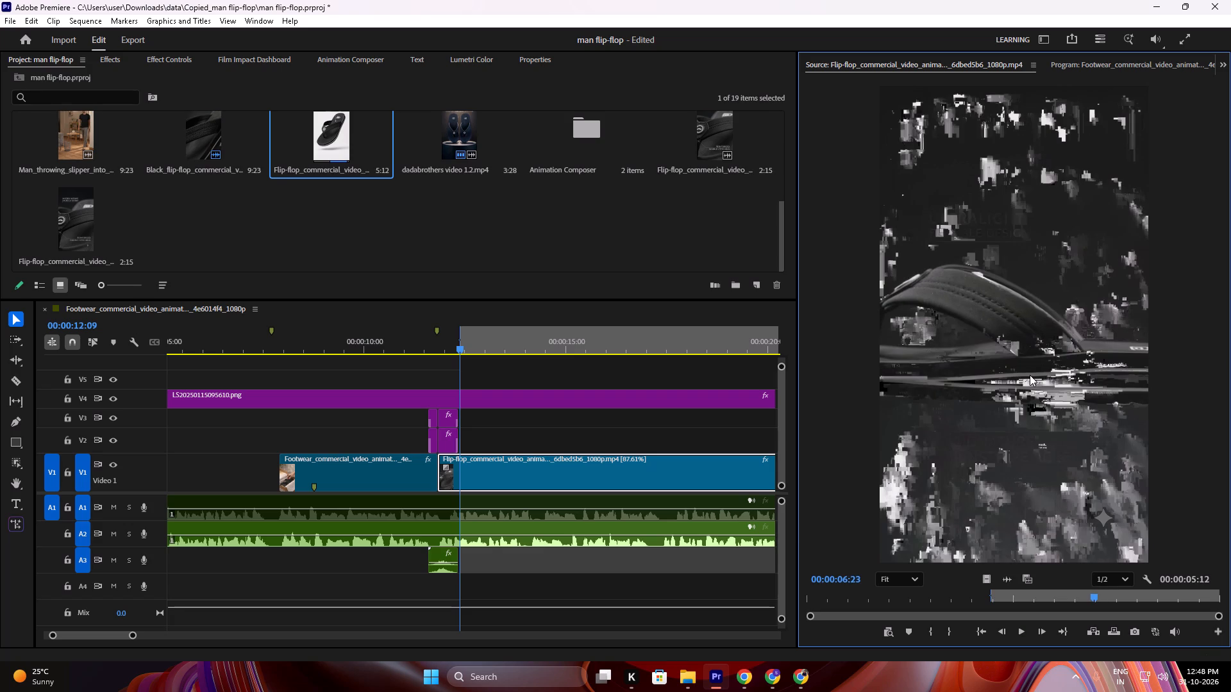
pyautogui.press('Left')
pyautogui.press('Left')
pyautogui.press('Left')
pyautogui.press('Left')
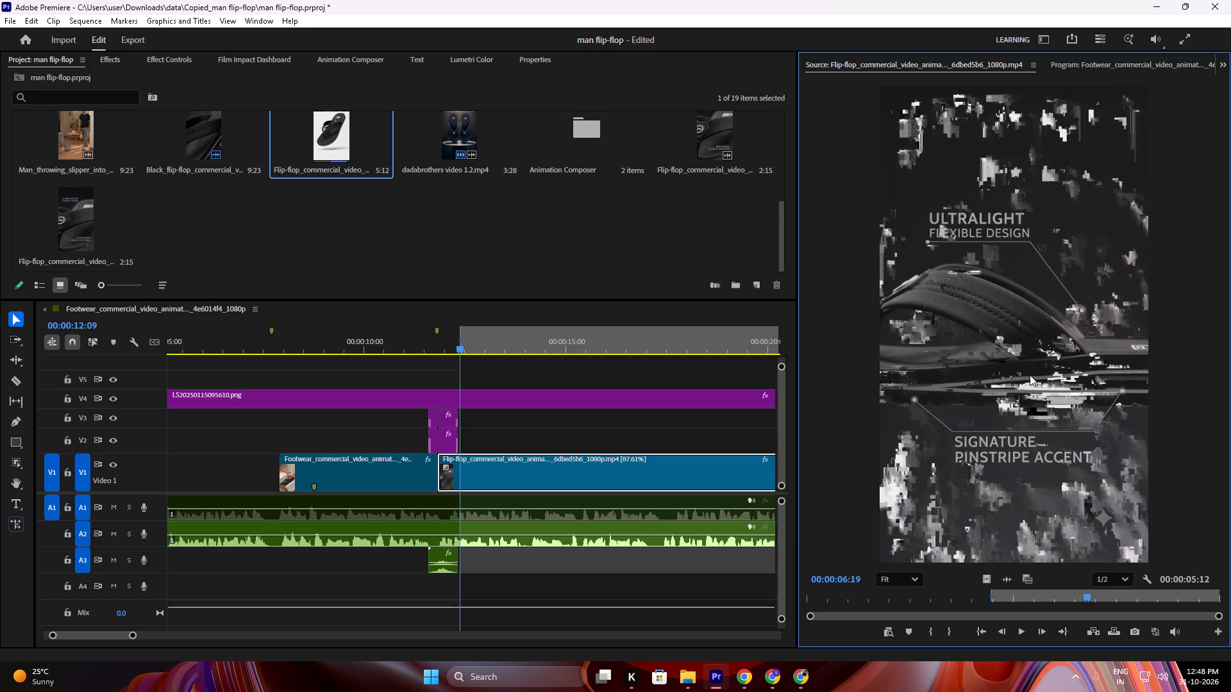
pyautogui.press('Left')
pyautogui.press('Left')
pyautogui.press('Left')
pyautogui.press('Left')
pyautogui.press('Left')
pyautogui.press('Left')
pyautogui.press('Left')
pyautogui.press('Left')
pyautogui.press('Left')
pyautogui.press('Left')
pyautogui.press('Left')
pyautogui.press('Left')
pyautogui.press('Left')
pyautogui.press('Left')
pyautogui.press('Left')
pyautogui.press('Left')
pyautogui.press('Left')
pyautogui.press('Left')
pyautogui.press('Left')
pyautogui.press('Left')
pyautogui.press('Left')
pyautogui.press('space')
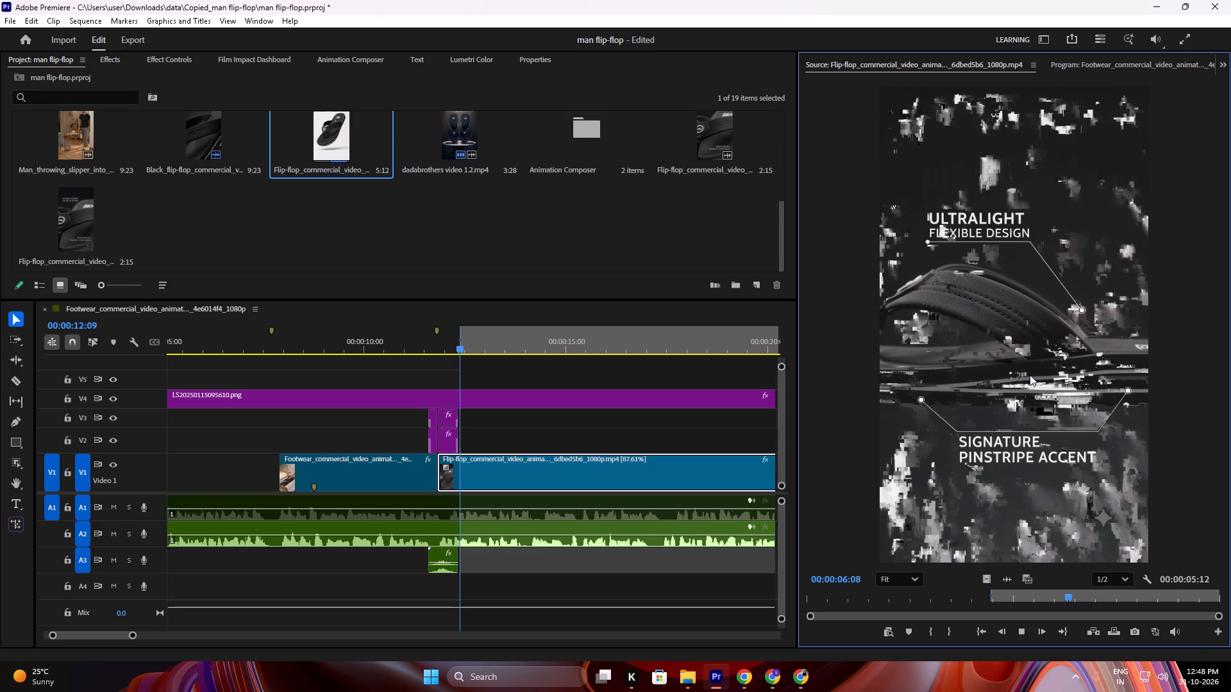
pyautogui.press('space')
pyautogui.press('space')
pyautogui.press('space')
pyautogui.press('space')
pyautogui.press('space')
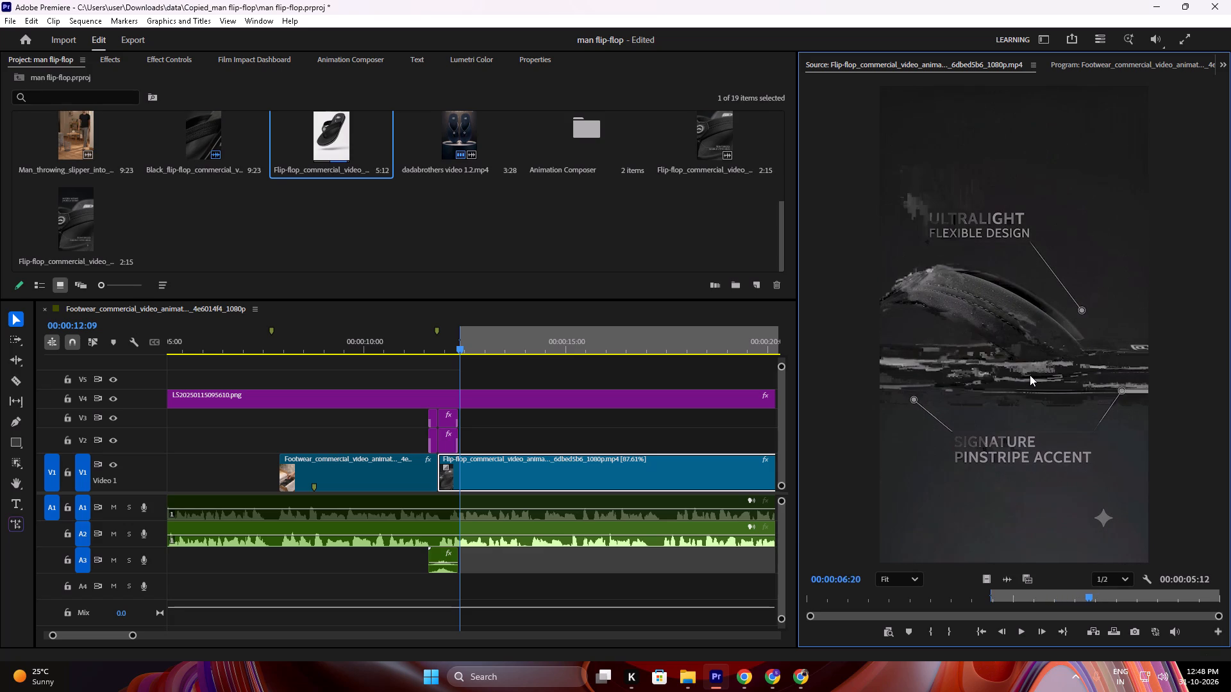
pyautogui.press('Right')
pyautogui.press('Right')
pyautogui.press('Left')
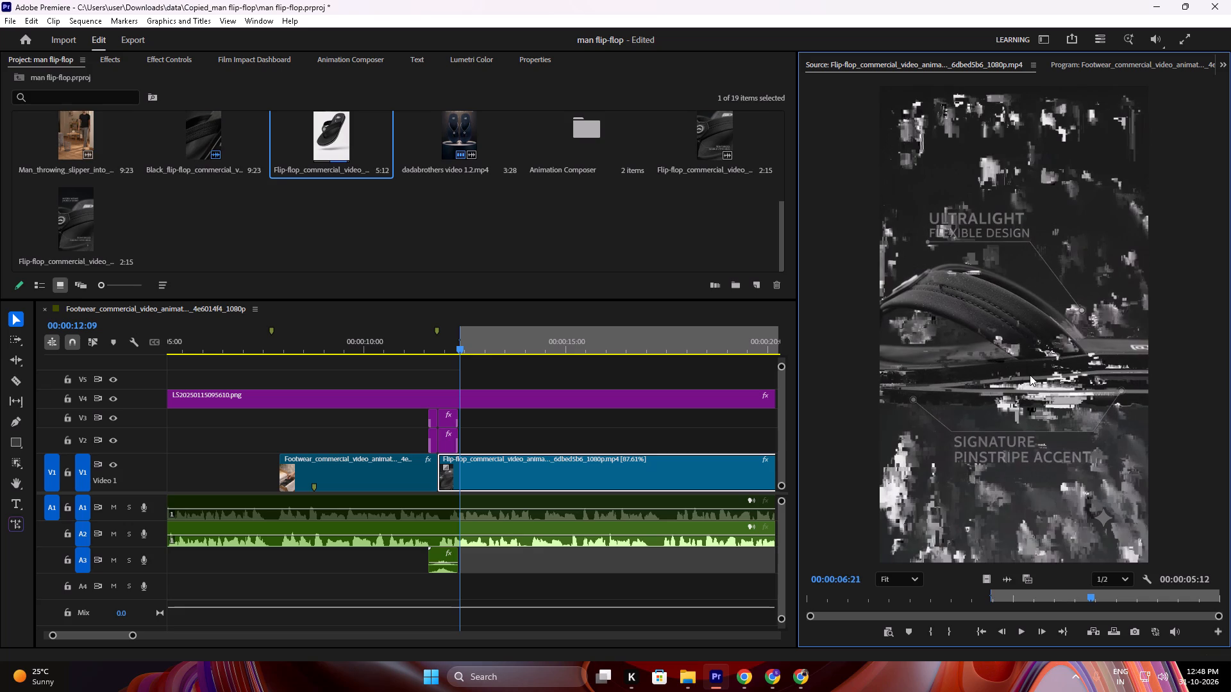
pyautogui.press('o')
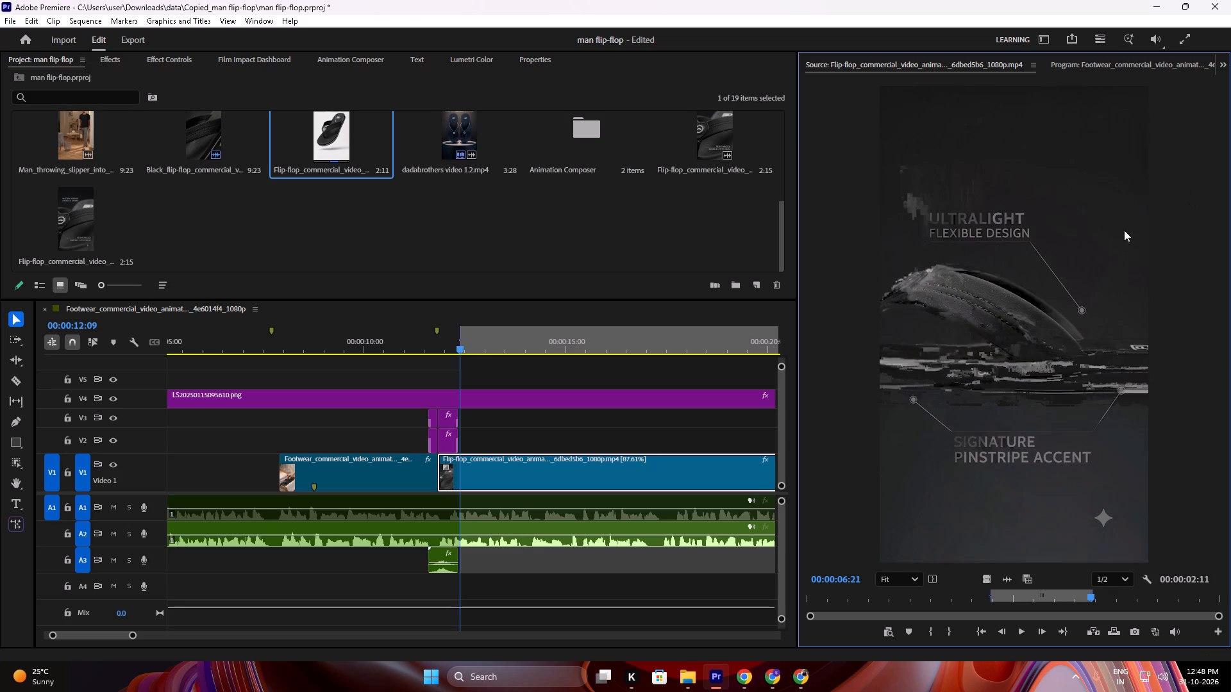
# Add the marked Ultralight Flexible Design section to the project bin as a separate clip.
pyautogui.moveTo(1046, 287); pyautogui.dragTo(376, 235)
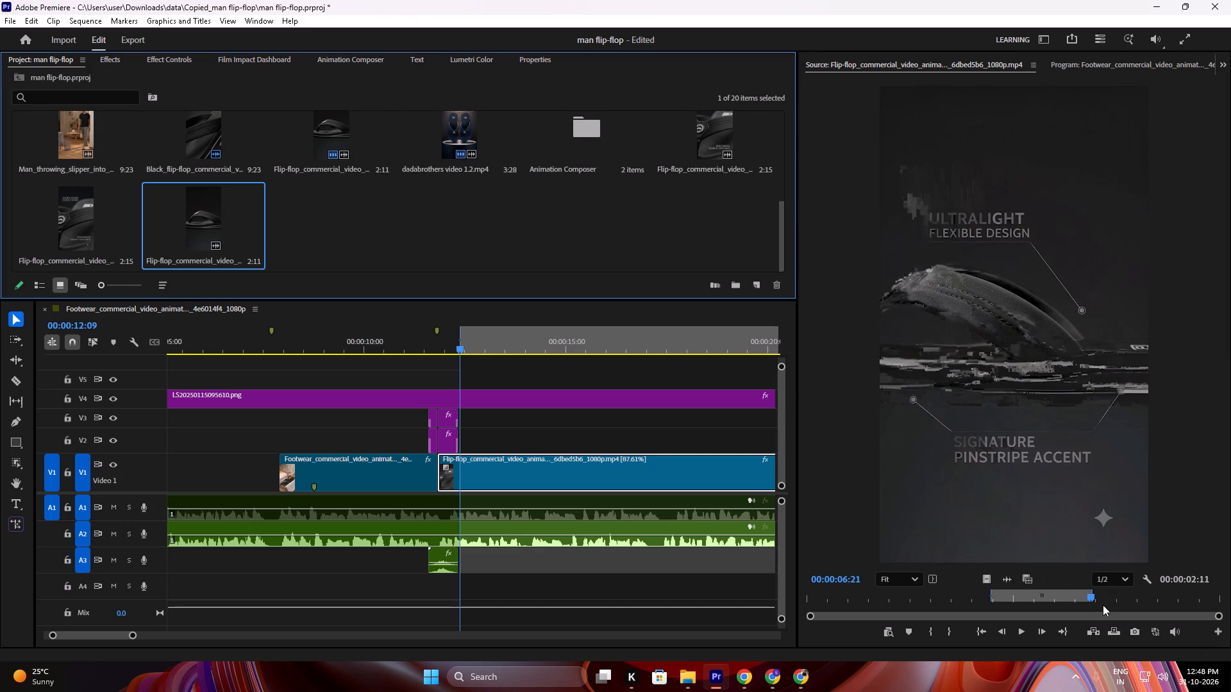
pyautogui.press('space')
pyautogui.press('space')
# Reopen the original Flip-flop_commercial clip and mark the High-Traction Grooved Tread section's In point at 00:00:06:23.
pyautogui.scroll(1, 331, 224)
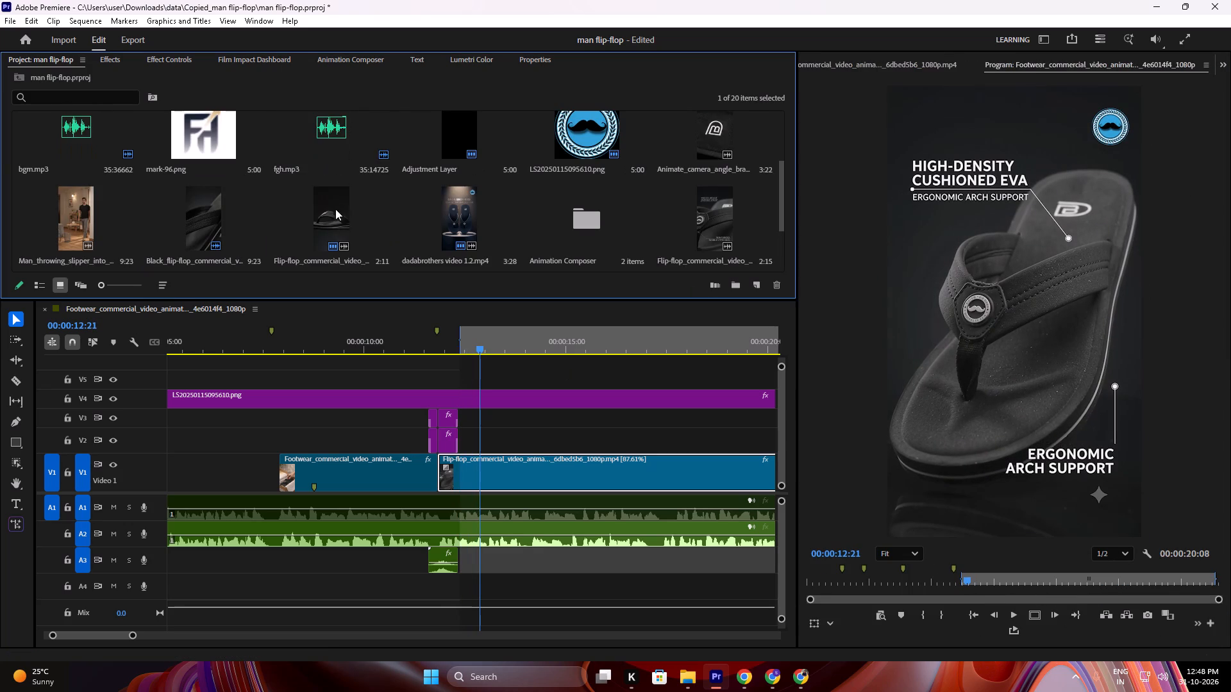
pyautogui.doubleClick(342, 201)
pyautogui.moveTo(1091, 589); pyautogui.dragTo(1093, 598)
pyautogui.press('space')
pyautogui.press('space')
pyautogui.moveTo(1112, 589); pyautogui.dragTo(1093, 595)
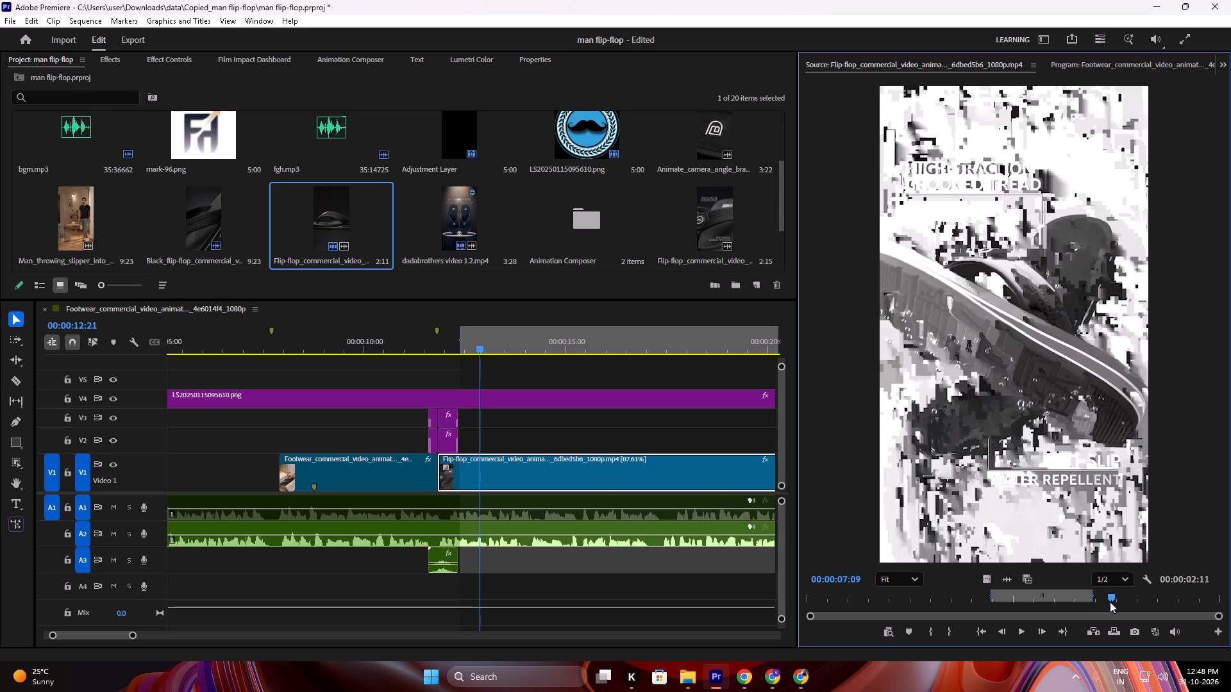
pyautogui.moveTo(1110, 602); pyautogui.dragTo(1092, 602)
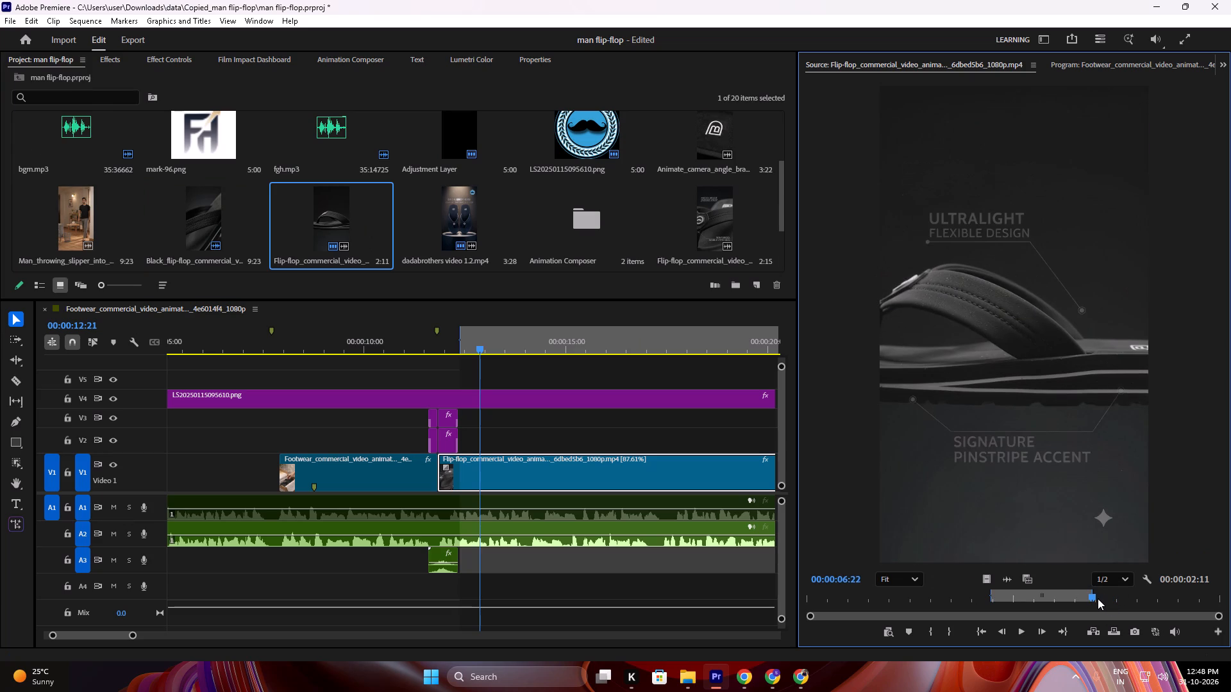
pyautogui.press('space')
pyautogui.press('space')
pyautogui.press('Left')
pyautogui.press('Left')
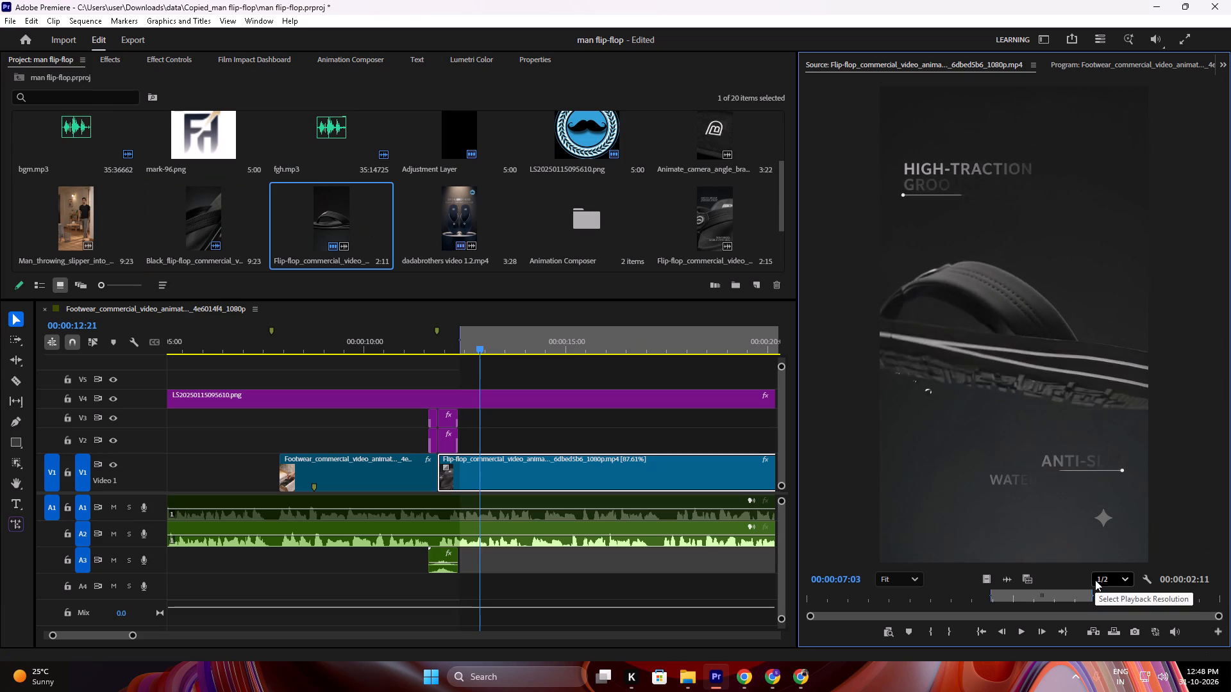
pyautogui.press('Left')
pyautogui.press('Left')
pyautogui.press('Left')
pyautogui.press('Left')
pyautogui.press('Left')
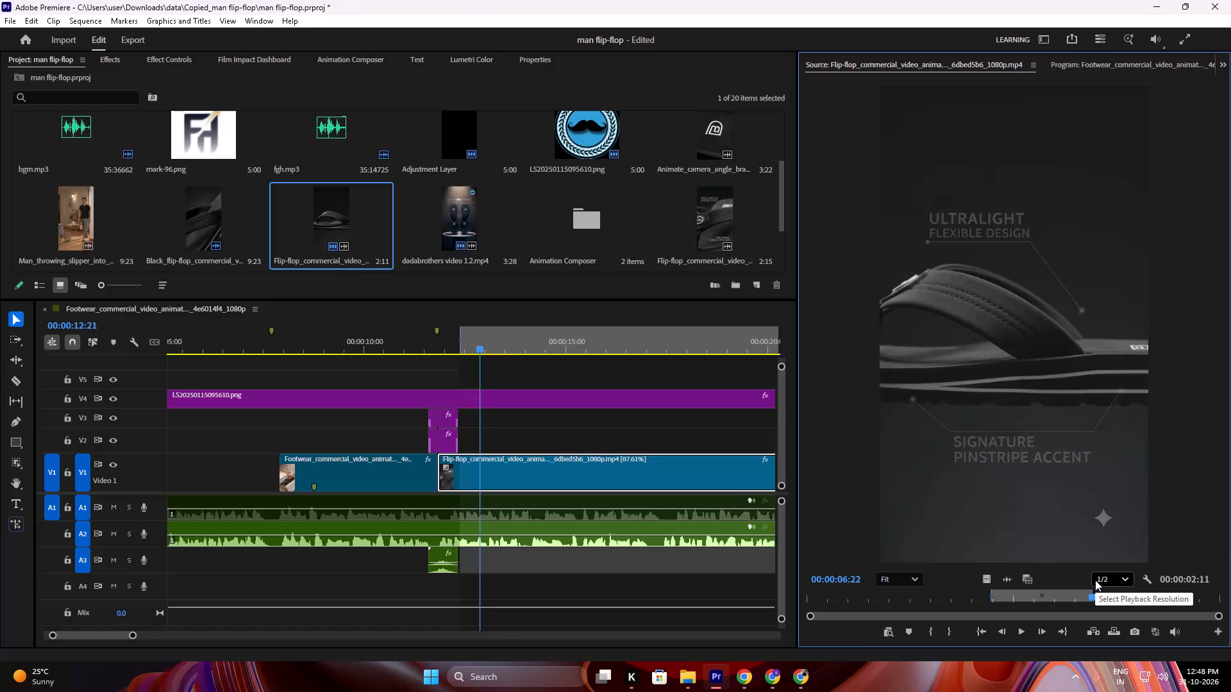
pyautogui.press('Right')
pyautogui.write('i')
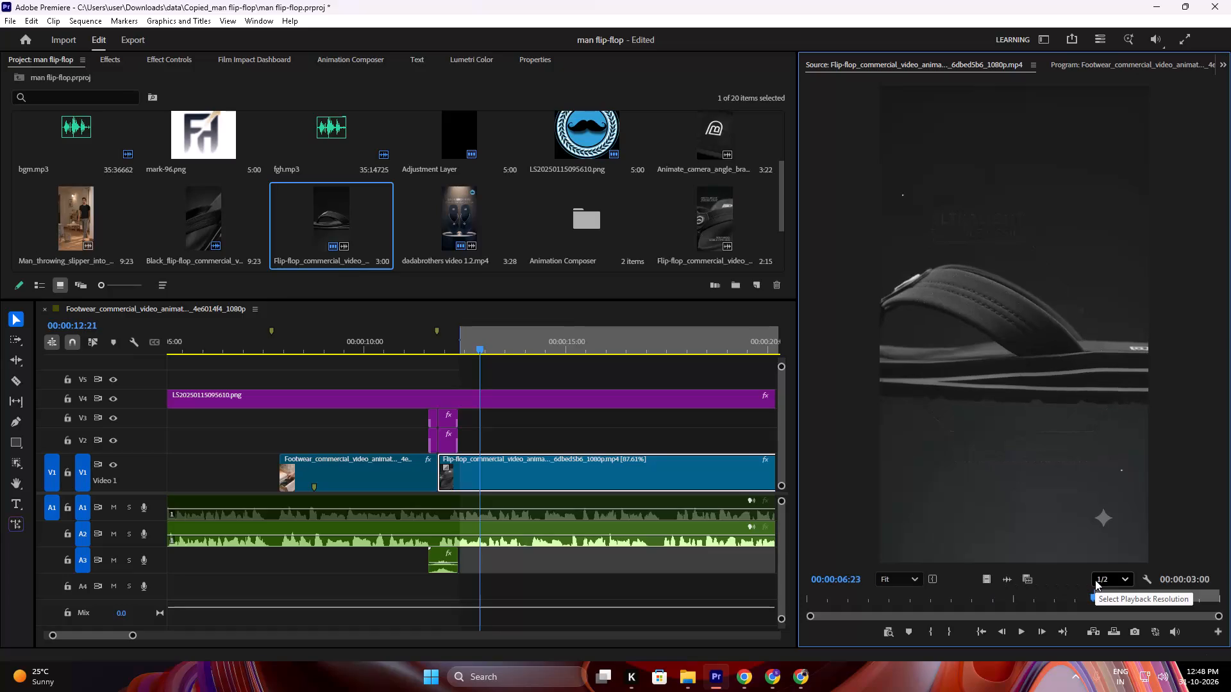
# Review the High-Traction Grooved Tread section up to the cut to the white background and mark its Out point at 00:00:08:08.
pyautogui.press('space')
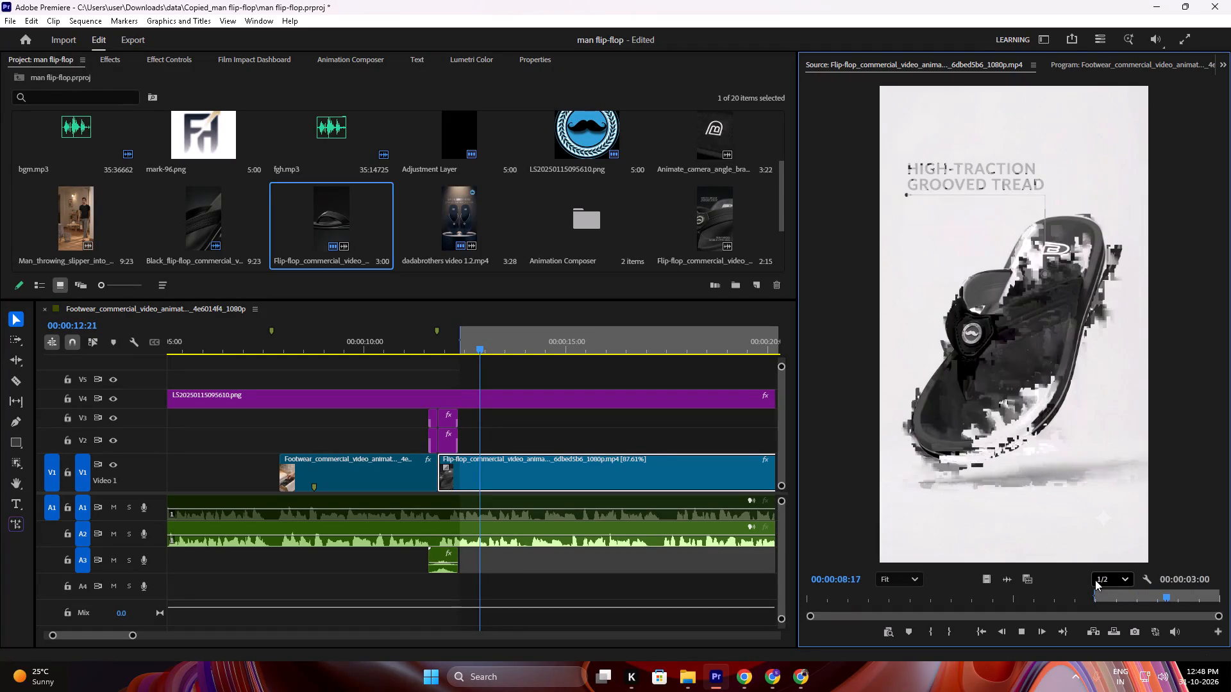
pyautogui.press('space')
pyautogui.press('Left')
pyautogui.press('Left')
pyautogui.press('Left')
pyautogui.press('Left')
pyautogui.press('Left')
pyautogui.press('Left')
pyautogui.press('Left')
pyautogui.press('Left')
pyautogui.press('Left')
pyautogui.press('Left')
pyautogui.press('Left')
pyautogui.press('Left')
pyautogui.press('Left')
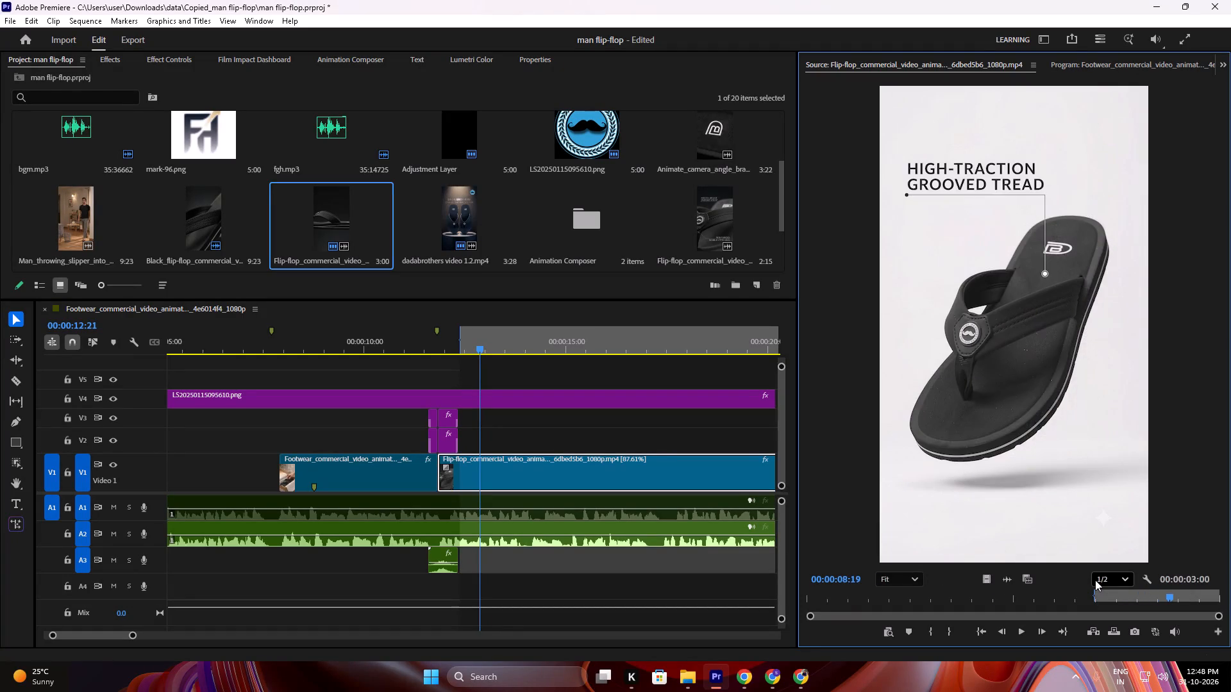
pyautogui.press('space')
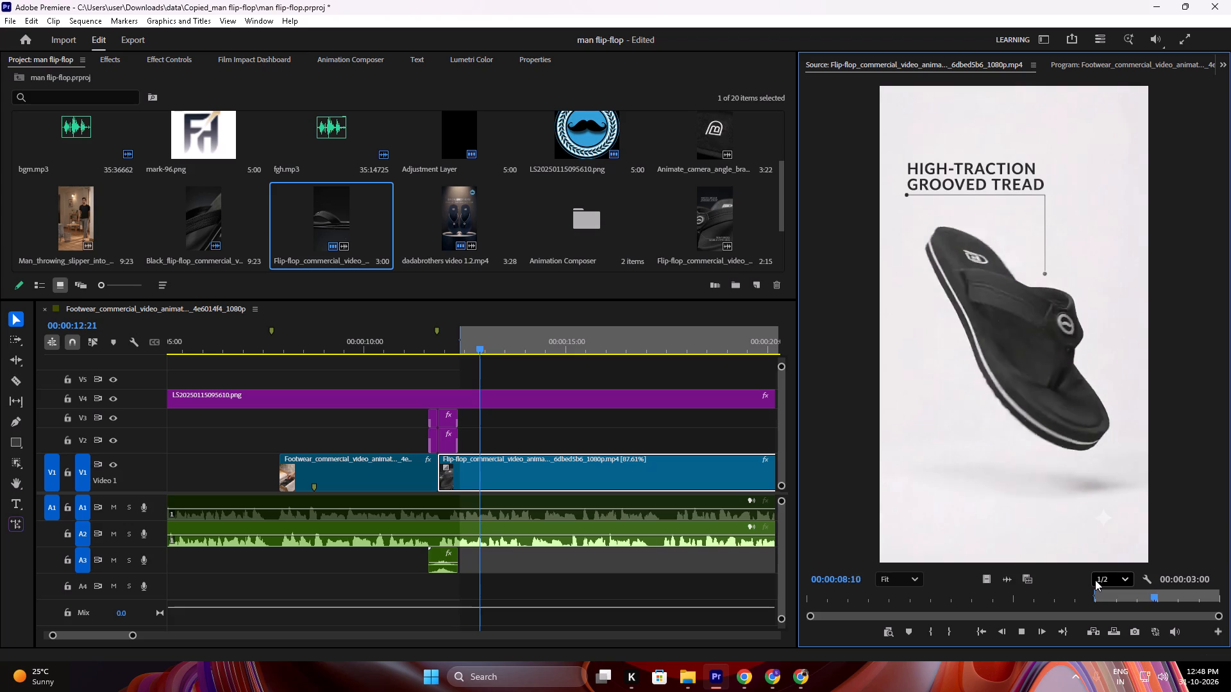
pyautogui.press('space')
pyautogui.press('Left')
pyautogui.press('Left')
pyautogui.press('Left')
pyautogui.press('Left')
pyautogui.press('Left')
pyautogui.press('Left')
pyautogui.press('Left')
pyautogui.press('Left')
pyautogui.press('Left')
pyautogui.press('Left')
pyautogui.press('Left')
pyautogui.press('Left')
pyautogui.press('Left')
pyautogui.press('Left')
pyautogui.press('Left')
pyautogui.press('Left')
pyautogui.press('Left')
pyautogui.press('Left')
pyautogui.press('Left')
pyautogui.press('Left')
pyautogui.press('space')
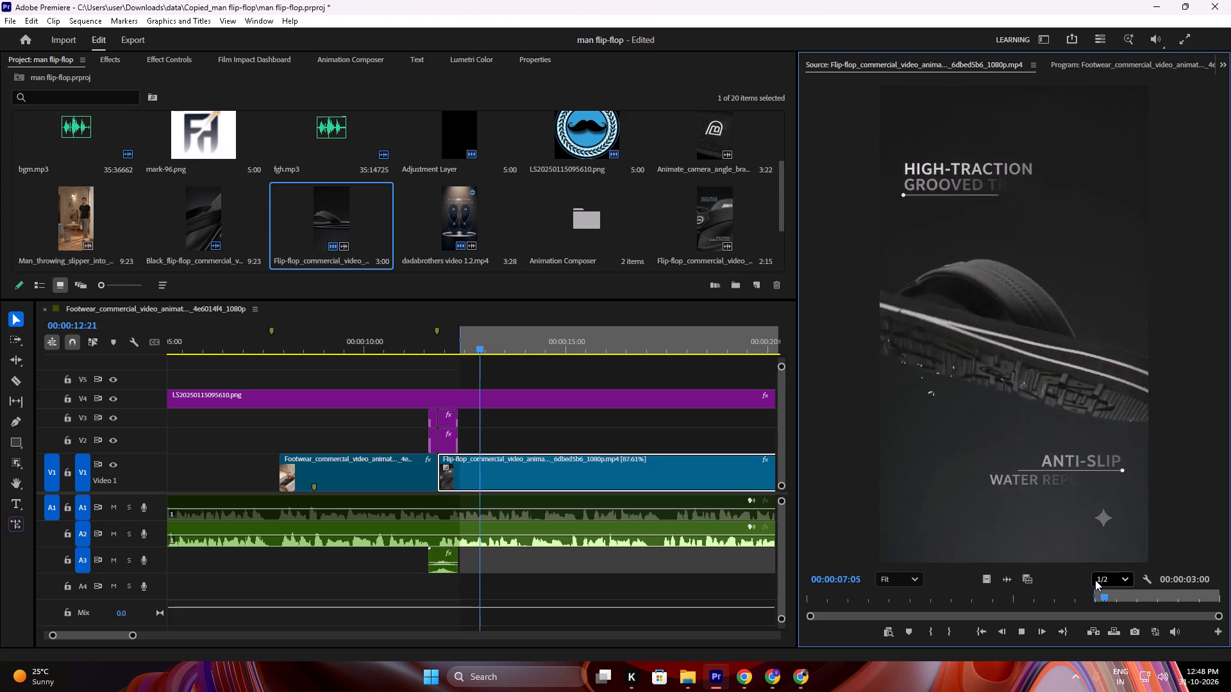
pyautogui.press('space')
pyautogui.press('space')
pyautogui.press('space')
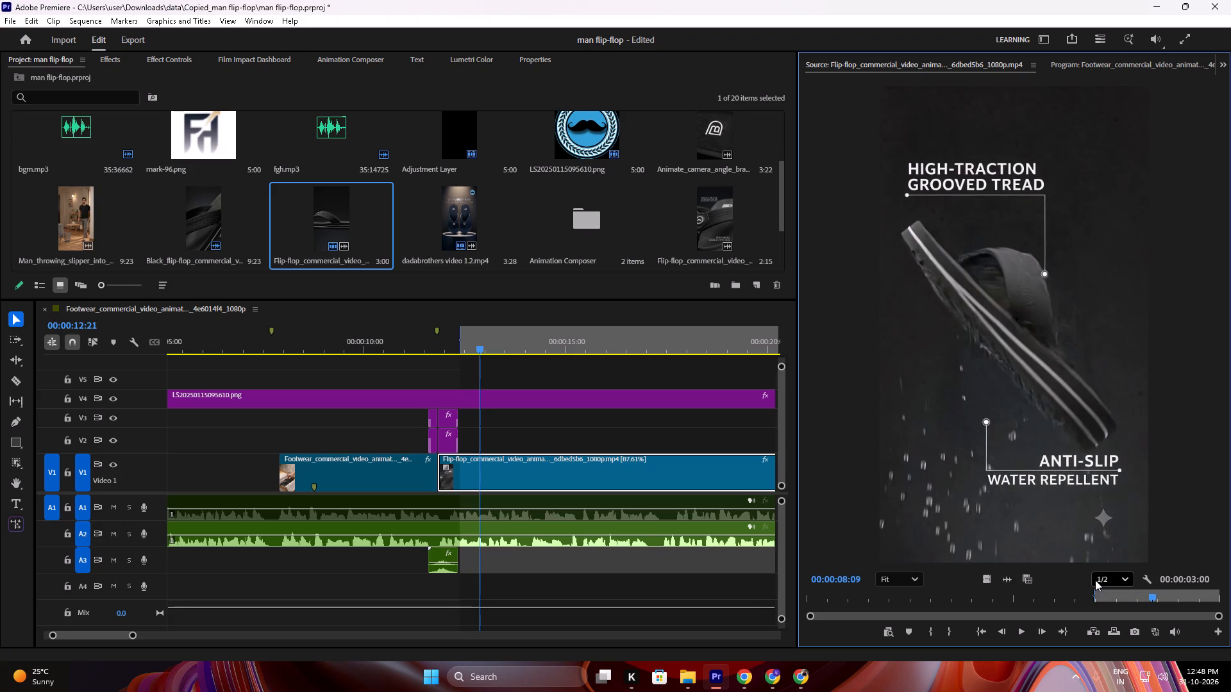
pyautogui.press('Left')
pyautogui.press('Left')
pyautogui.press('Left')
pyautogui.press('Left')
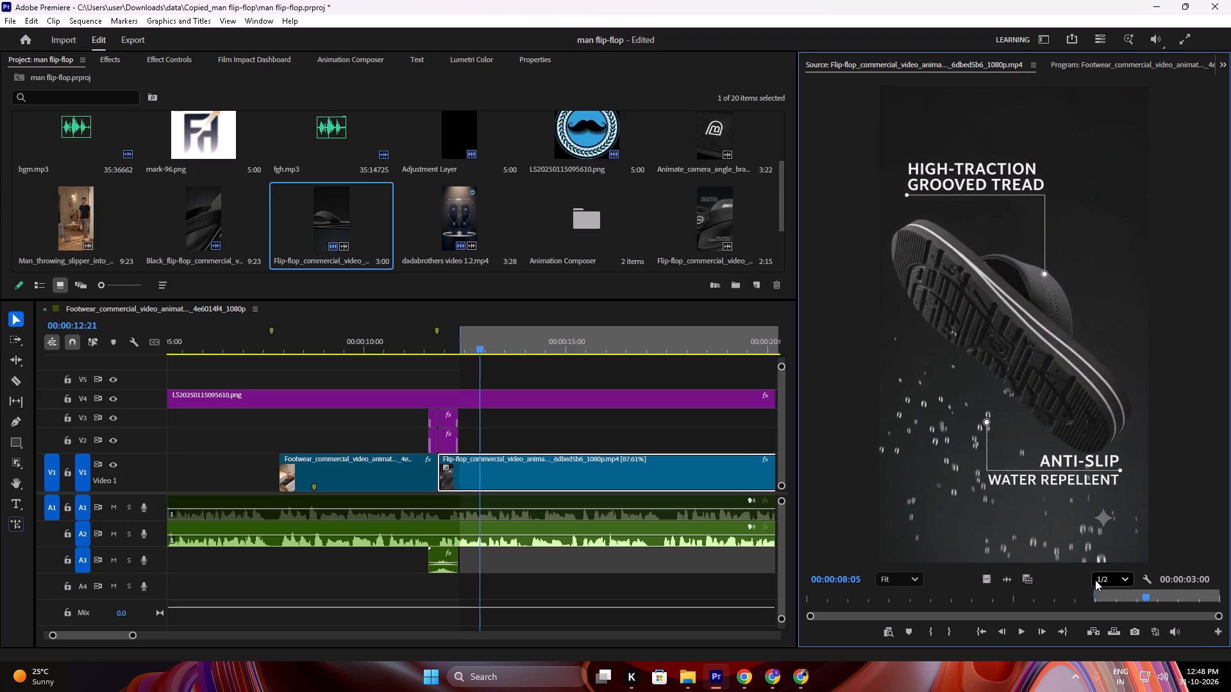
pyautogui.press('Right')
pyautogui.press('Right')
pyautogui.press('Left')
pyautogui.press('Right')
pyautogui.press('Right')
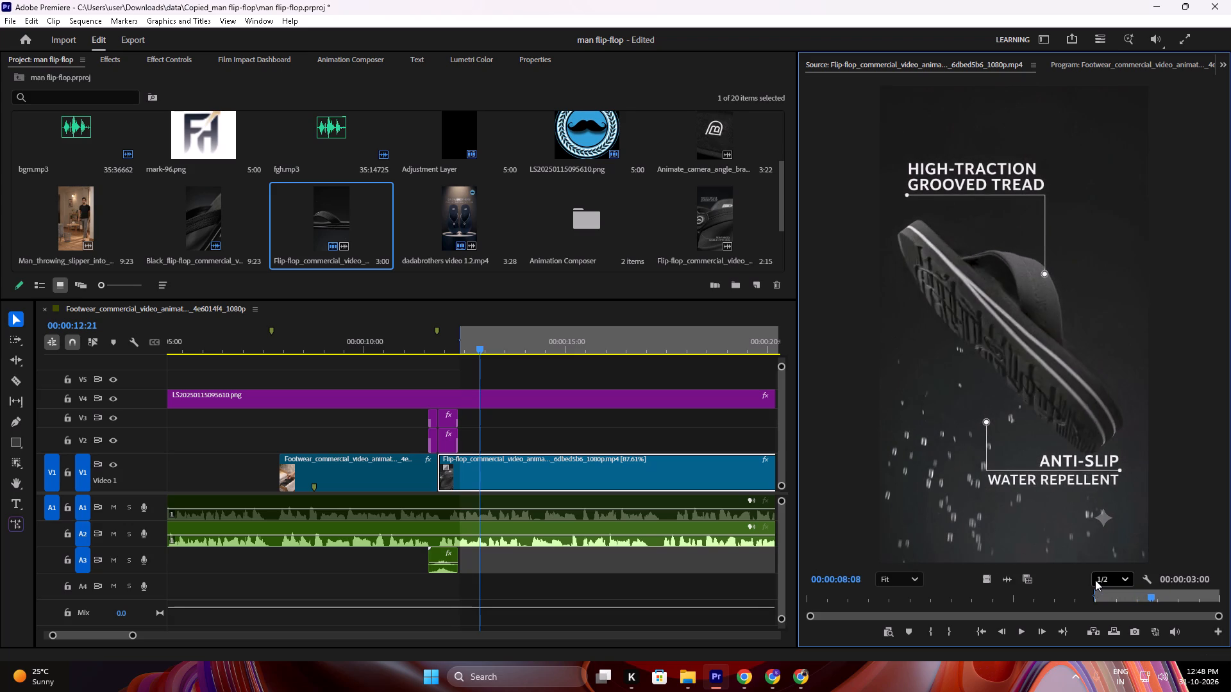
pyautogui.press('Right')
pyautogui.press('Left')
pyautogui.press('o')
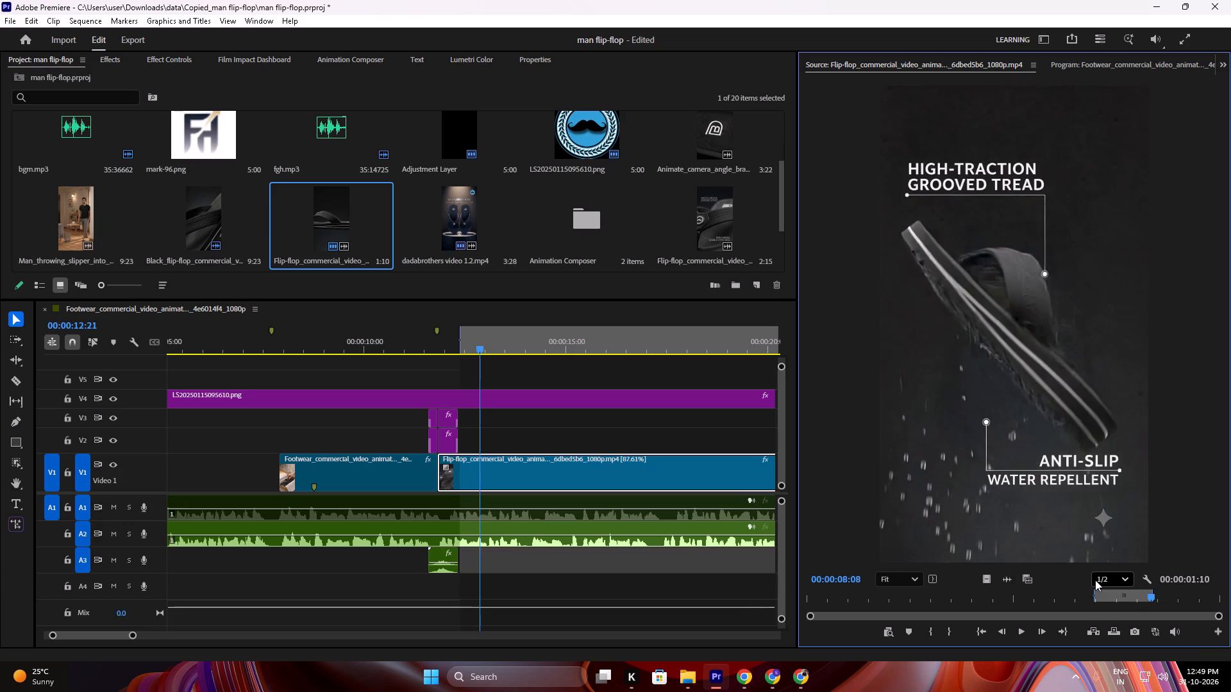
# Add the marked dark-background High-Traction Grooved Tread section to the project bin as a separate clip.
pyautogui.moveTo(949, 329); pyautogui.dragTo(517, 264)
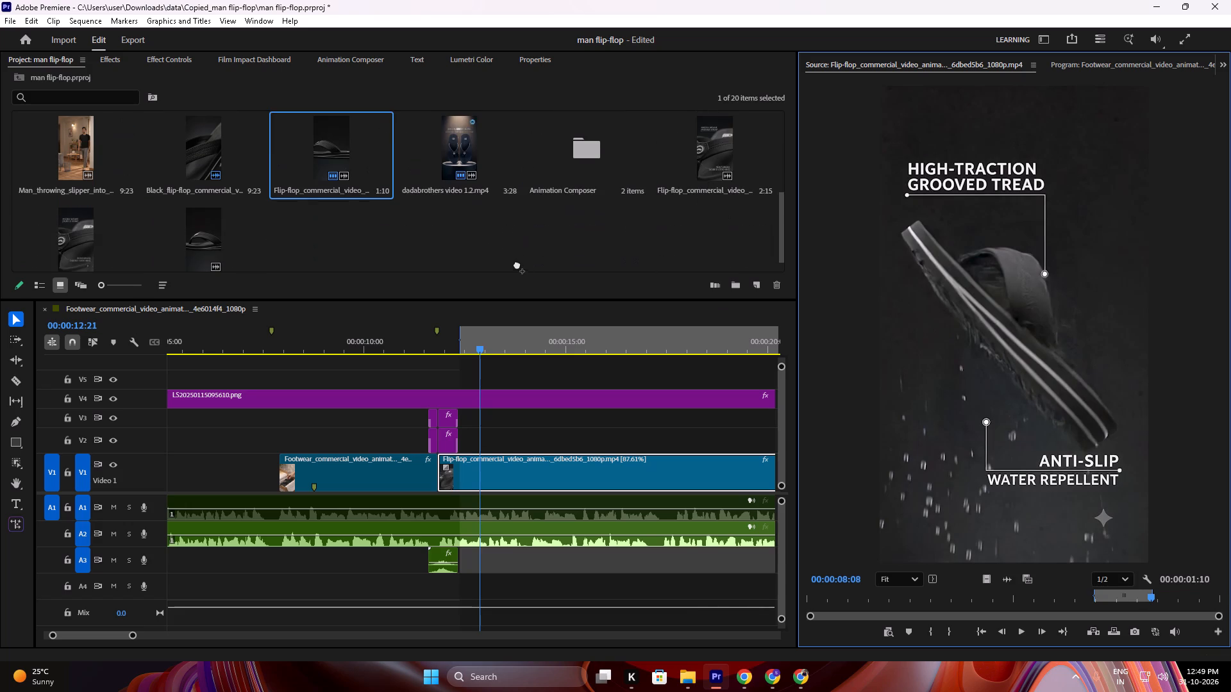
pyautogui.moveTo(517, 264); pyautogui.dragTo(406, 239)
# Mark the In point of the white-background High-Traction Grooved Tread section at 00:00:08:10 and play it through.
pyautogui.click(1139, 589)
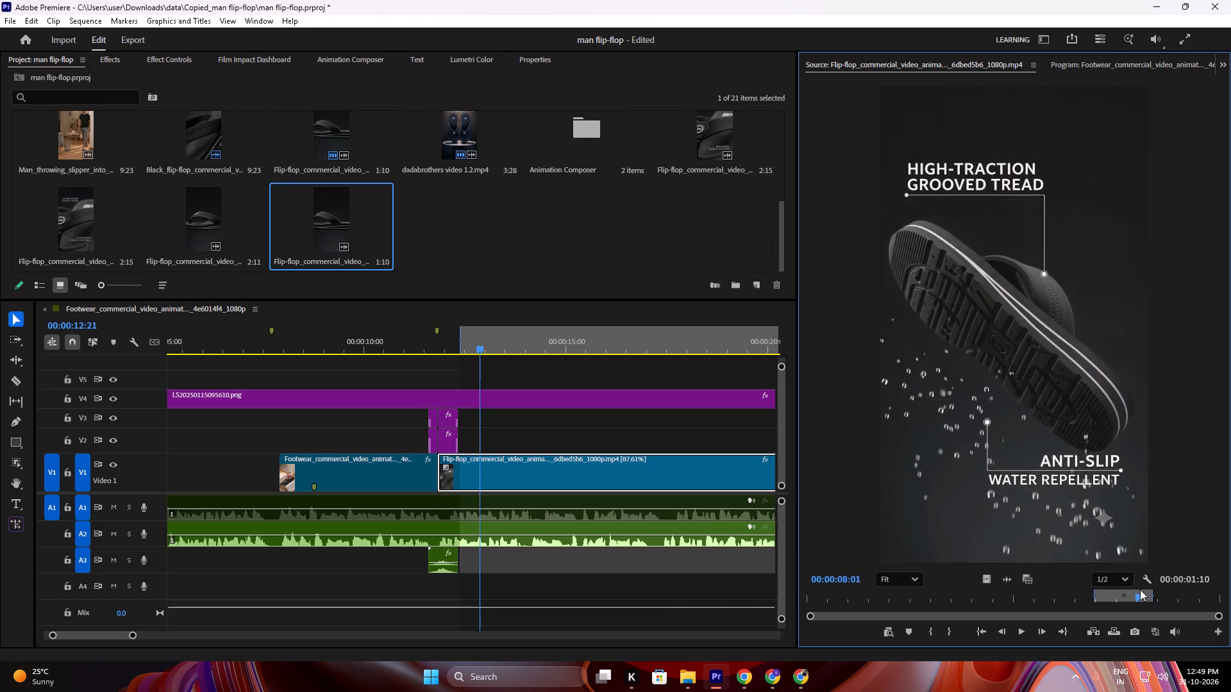
pyautogui.press('space')
pyautogui.press('space')
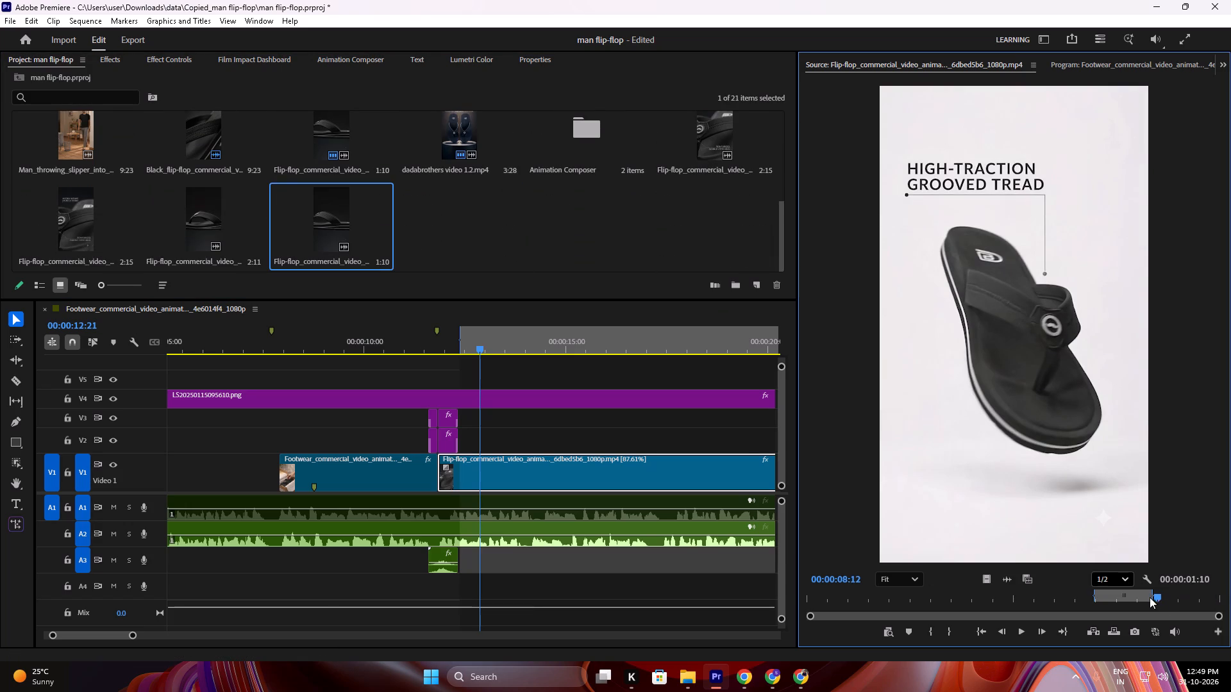
pyautogui.click(1160, 602)
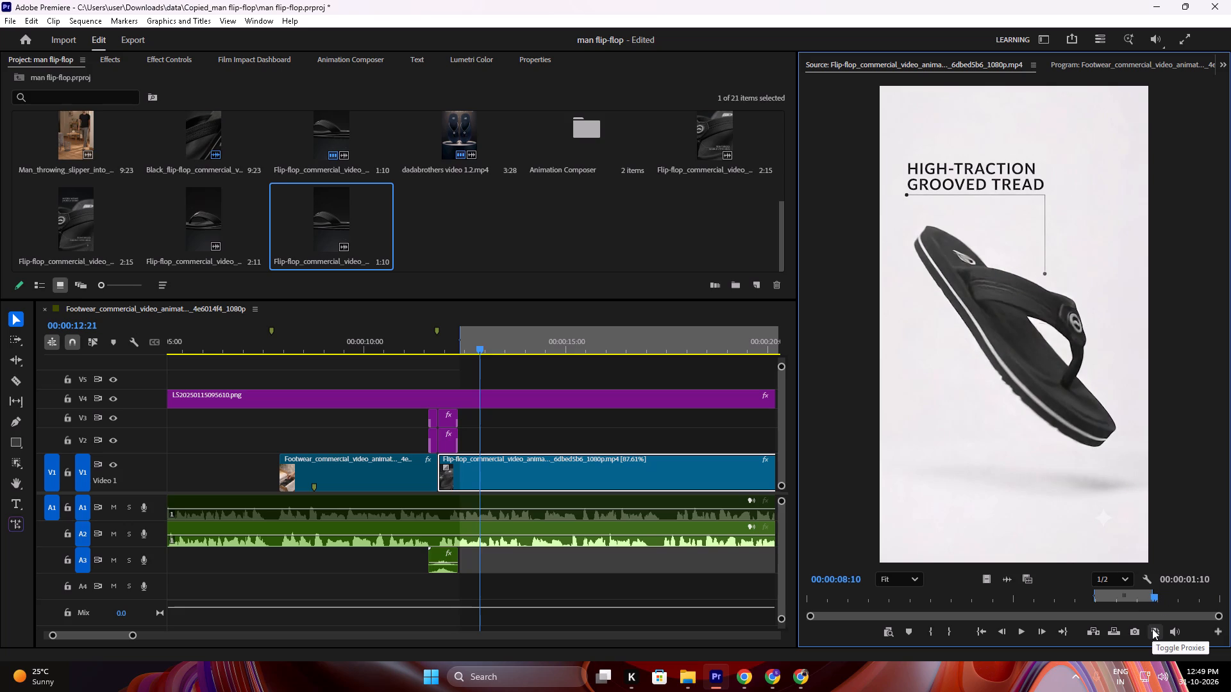
pyautogui.write('i')
pyautogui.press('space')
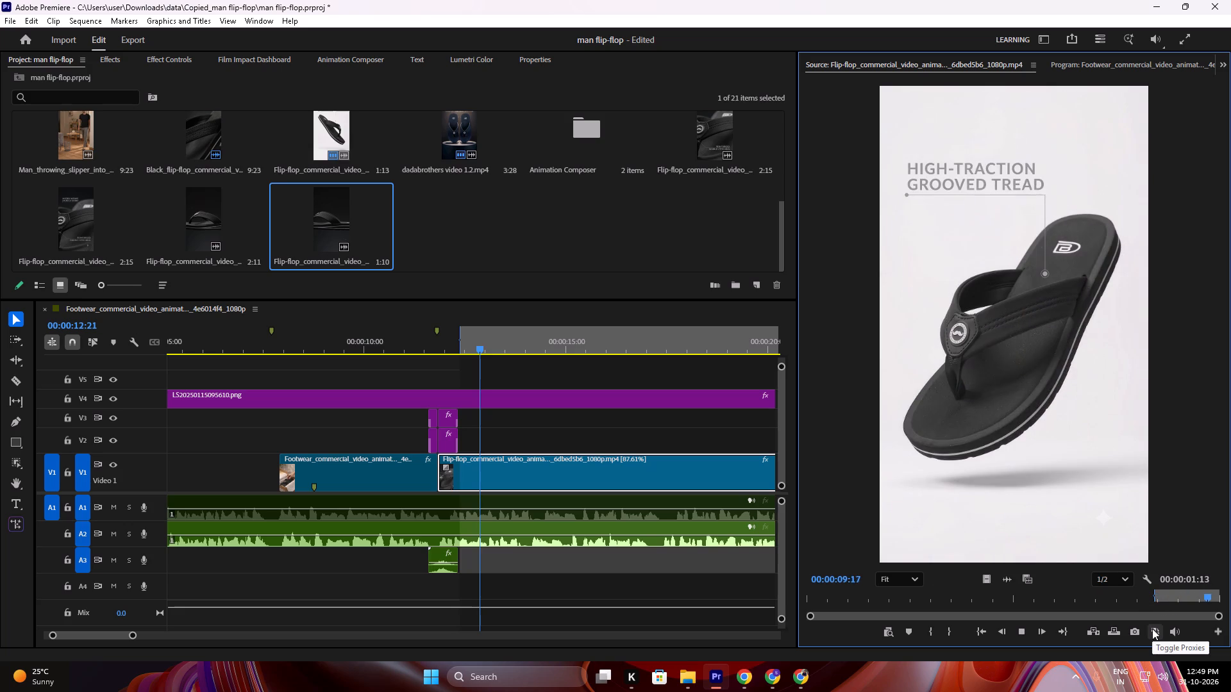
pyautogui.press('space')
# Add the marked white-background section to the project bin as a separate clip.
pyautogui.moveTo(1136, 516); pyautogui.dragTo(505, 238)
pyautogui.click(684, 204)
# Remove the long Flip-flop_commercial clip between the Footwear_commercial and Foot clips on V1.
pyautogui.scroll(-10, 561, 384)
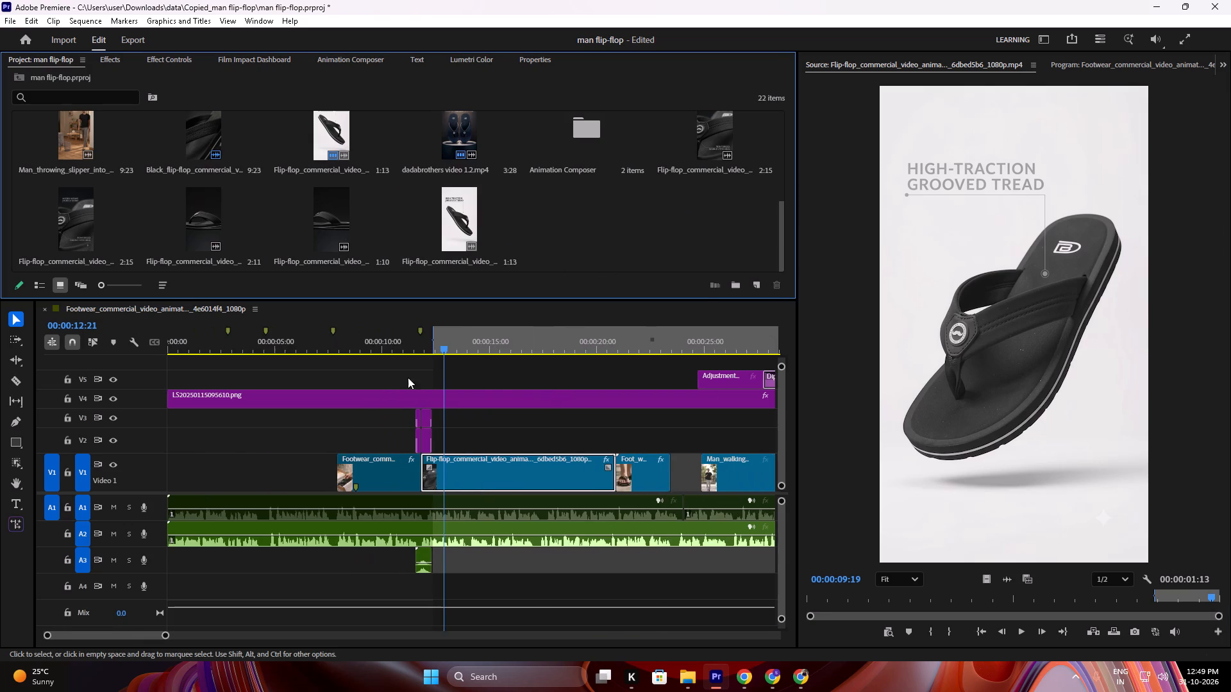
pyautogui.click(496, 468)
pyautogui.rightClick(496, 468)
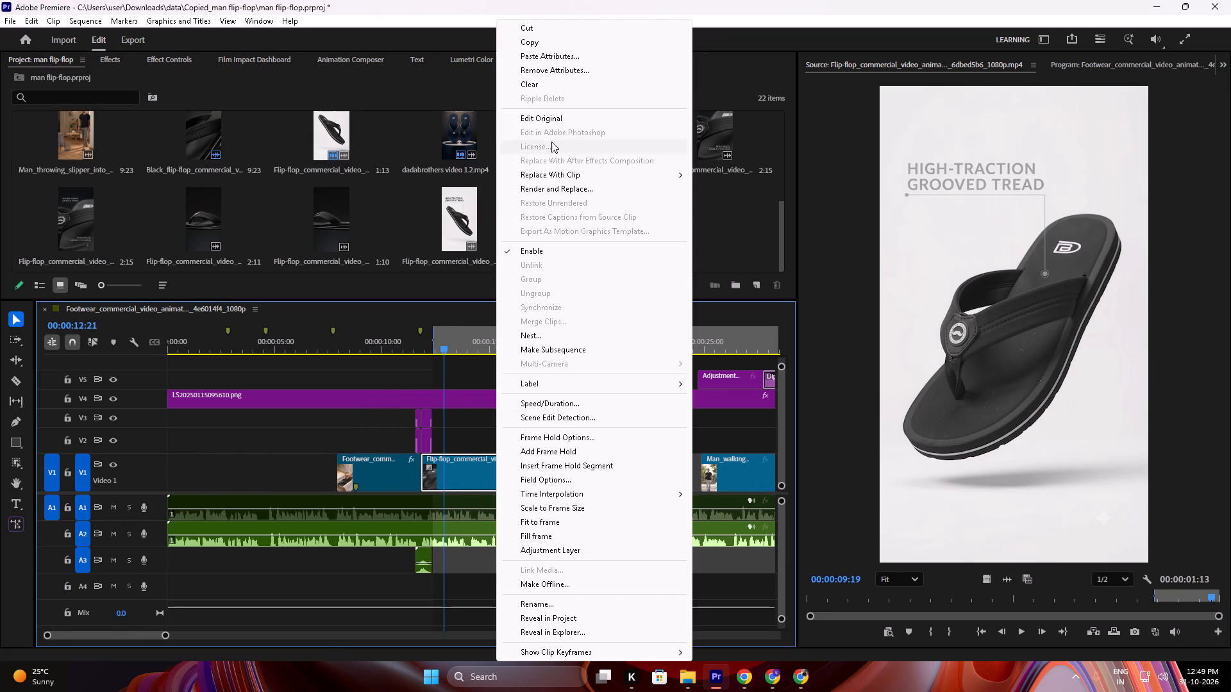
pyautogui.click(547, 78)
# Play the sequence from 00:00:11:13 across the emptied part of V1 to check the audio timing.
pyautogui.moveTo(428, 351); pyautogui.dragTo(414, 347)
pyautogui.press('space')
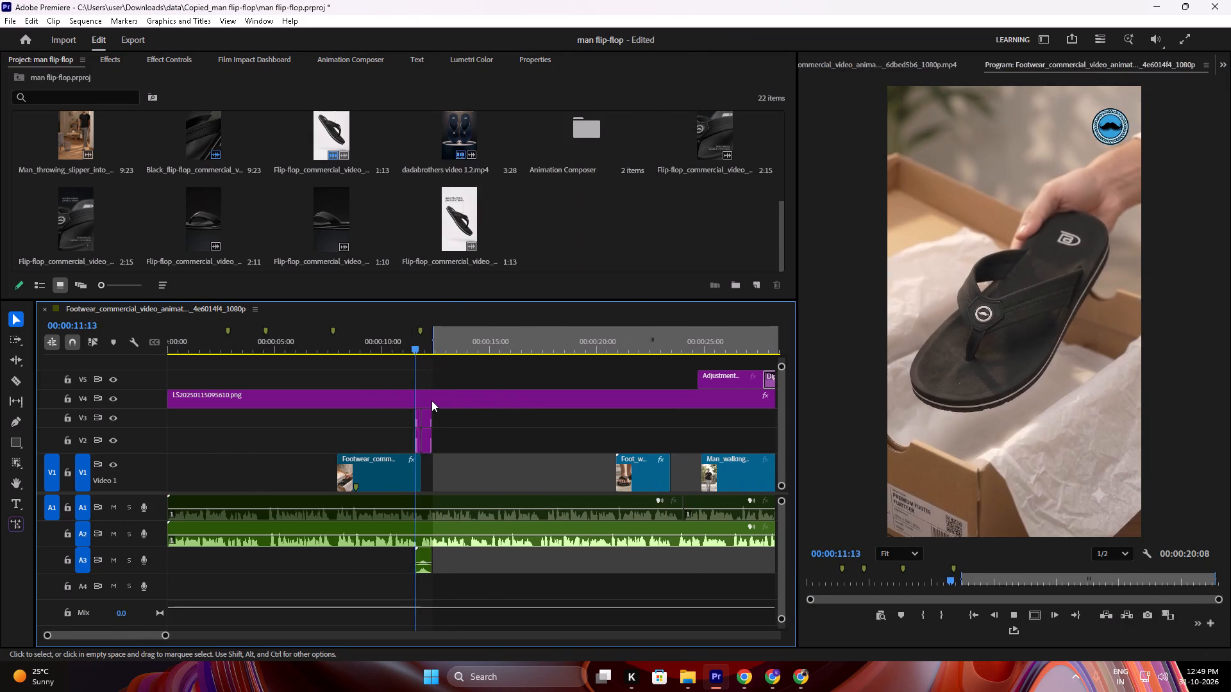
pyautogui.scroll(10, 431, 400)
pyautogui.press('space')
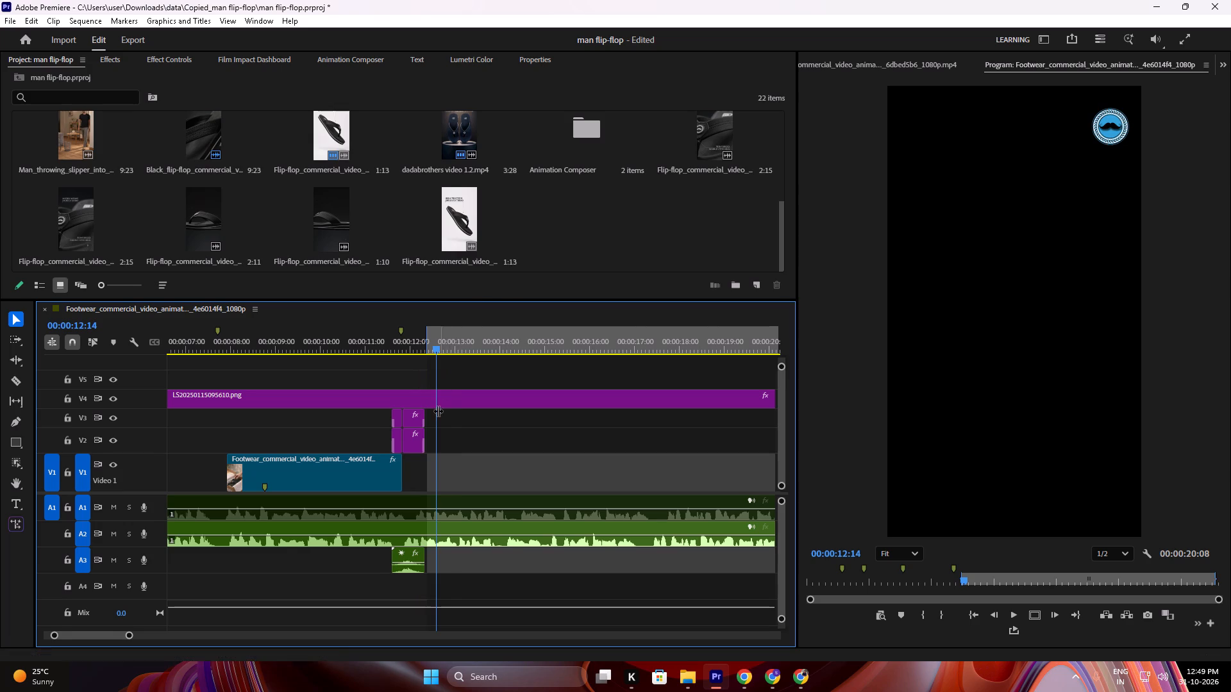
pyautogui.scroll(6, 436, 411)
pyautogui.press('space')
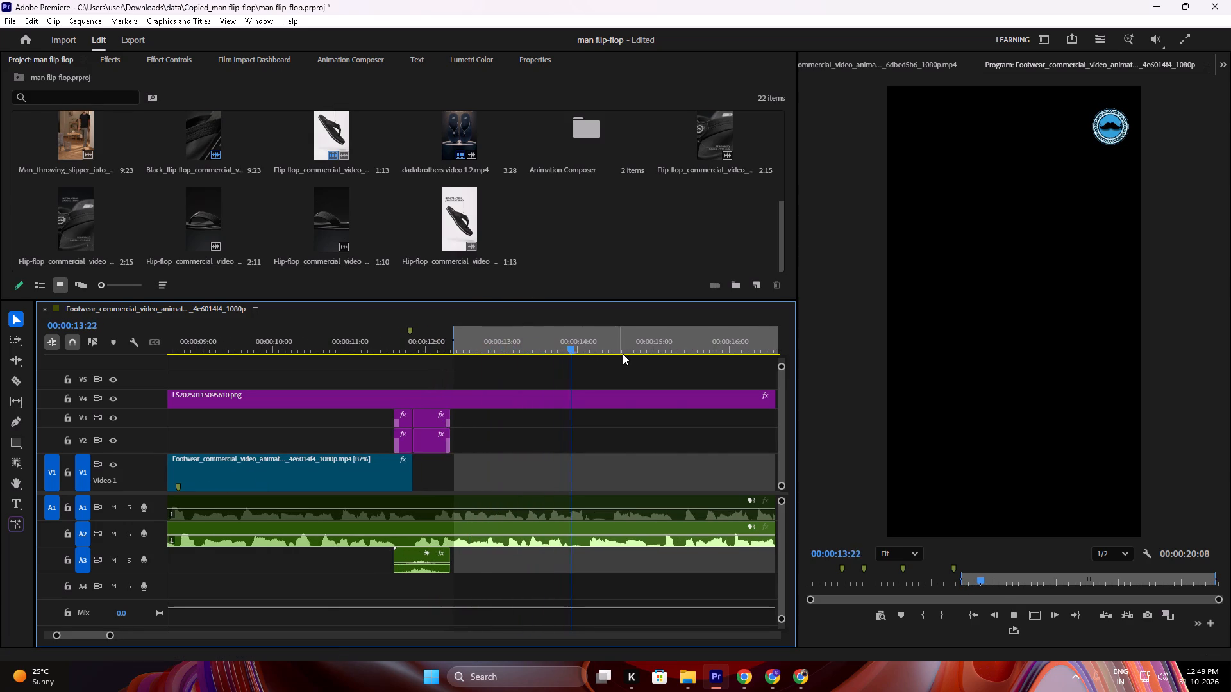
pyautogui.press('space')
# Preview the 2:15 clip with the High-Density Cushioned EVA callout and place it on V1 directly after the Footwear_commercial clip.
pyautogui.scroll(1, 491, 241)
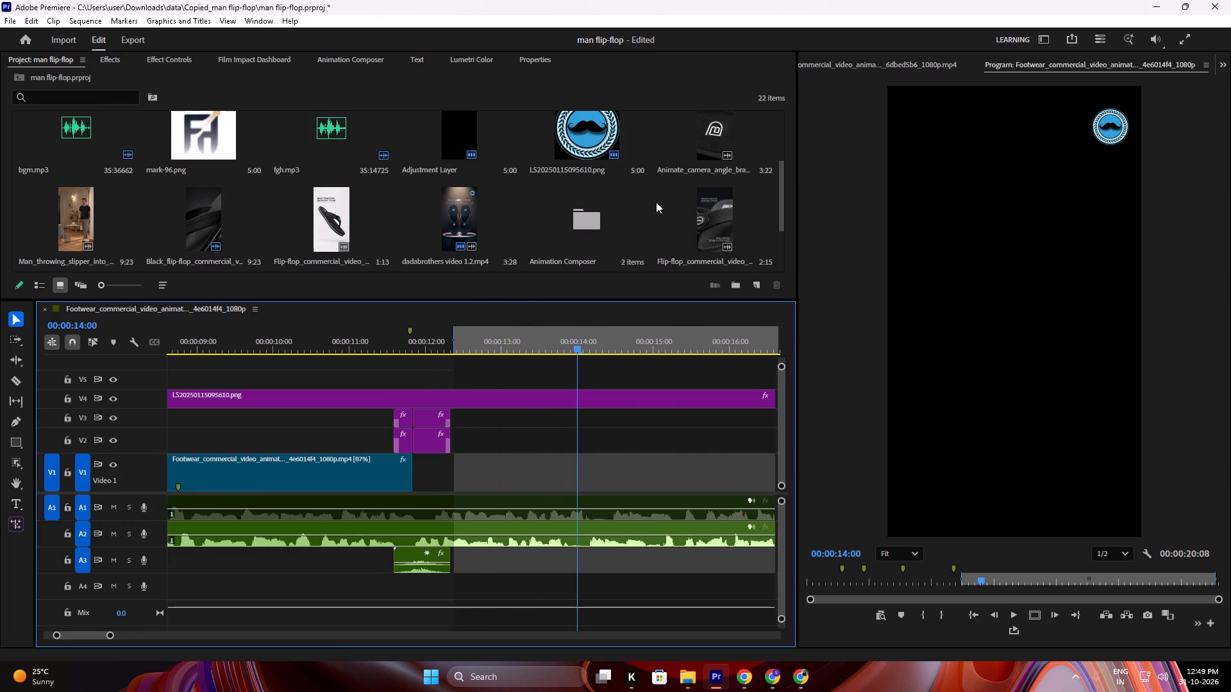
pyautogui.doubleClick(716, 204)
pyautogui.moveTo(908, 588); pyautogui.dragTo(890, 600)
pyautogui.click(890, 600)
pyautogui.press('space')
pyautogui.press('space')
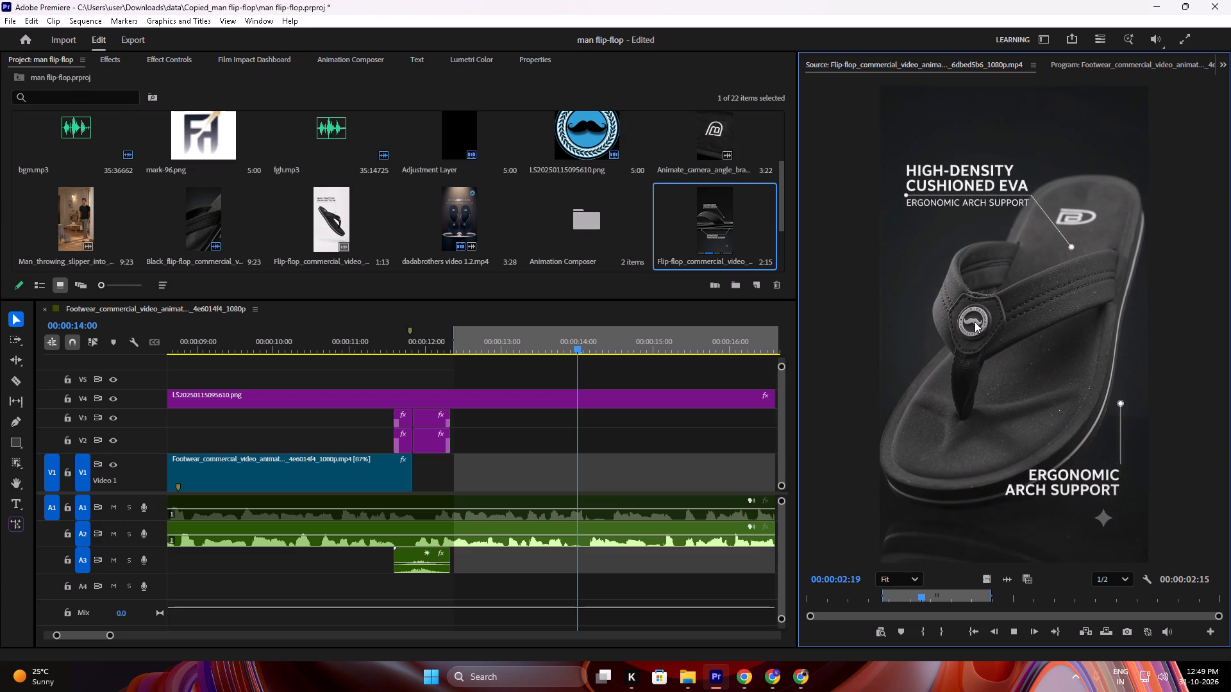
pyautogui.moveTo(975, 322); pyautogui.dragTo(948, 341)
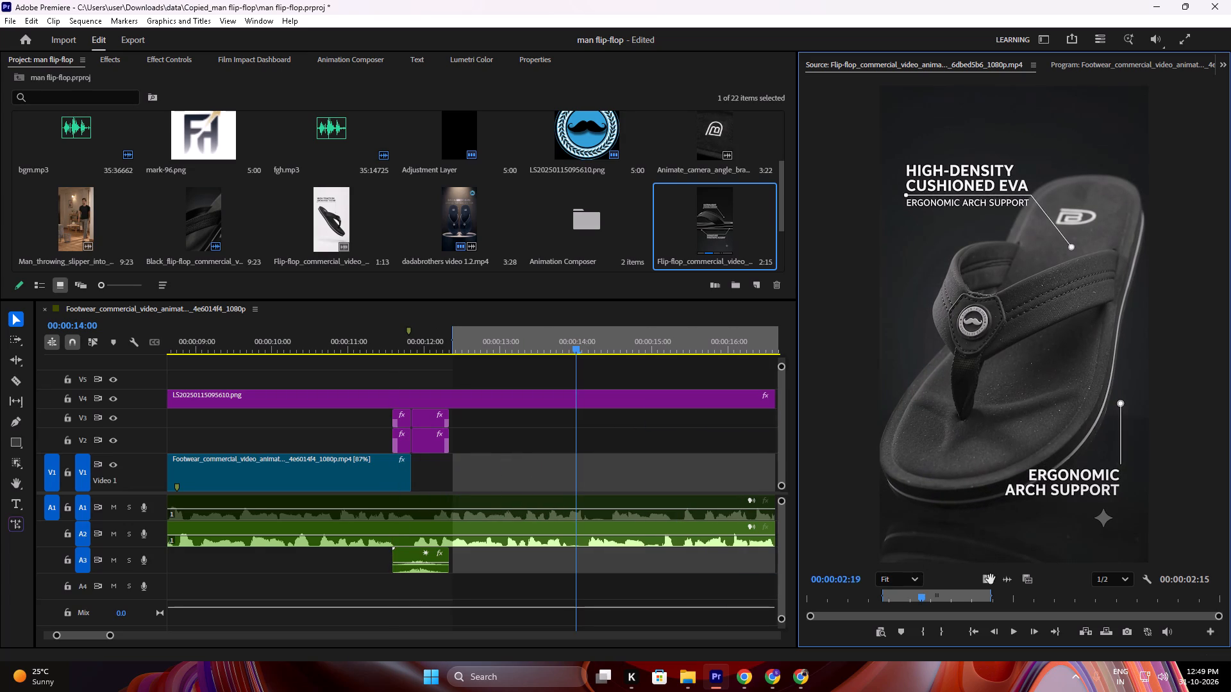
pyautogui.moveTo(991, 579); pyautogui.dragTo(418, 464)
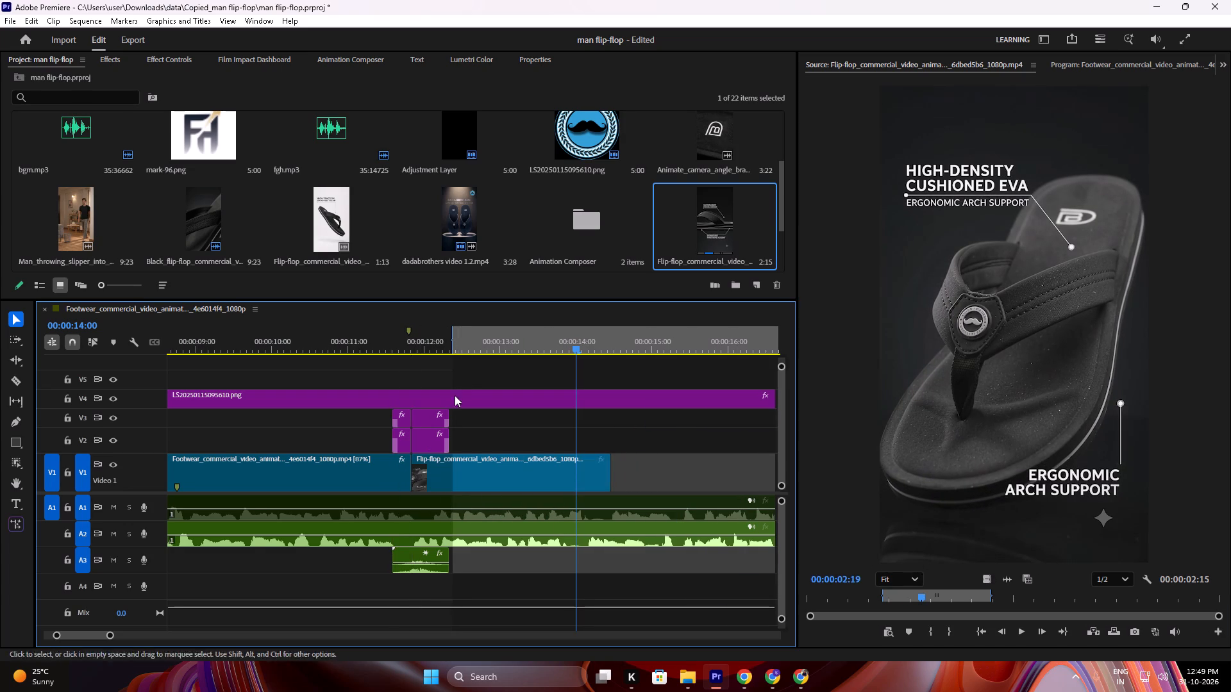
# Extend the sequence's In point back to the start of the timeline.
pyautogui.moveTo(452, 339); pyautogui.dragTo(394, 343)
pyautogui.press('space')
pyautogui.press('space')
pyautogui.moveTo(391, 345); pyautogui.dragTo(293, 342)
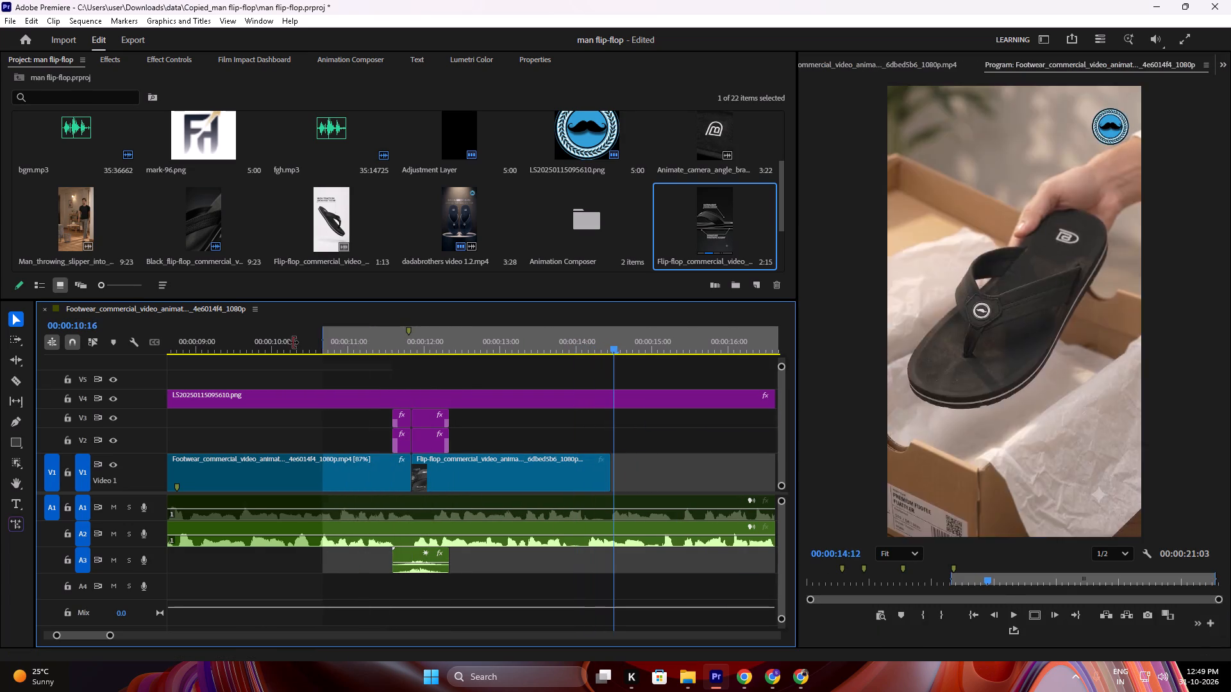
pyautogui.moveTo(293, 342); pyautogui.dragTo(0, 357)
# Play the sequence around the newly placed Flip-flop_commercial clip to check where it should end against the audio.
pyautogui.keyDown('alt'); pyautogui.scroll(-13, 530, 419); pyautogui.keyUp('alt')
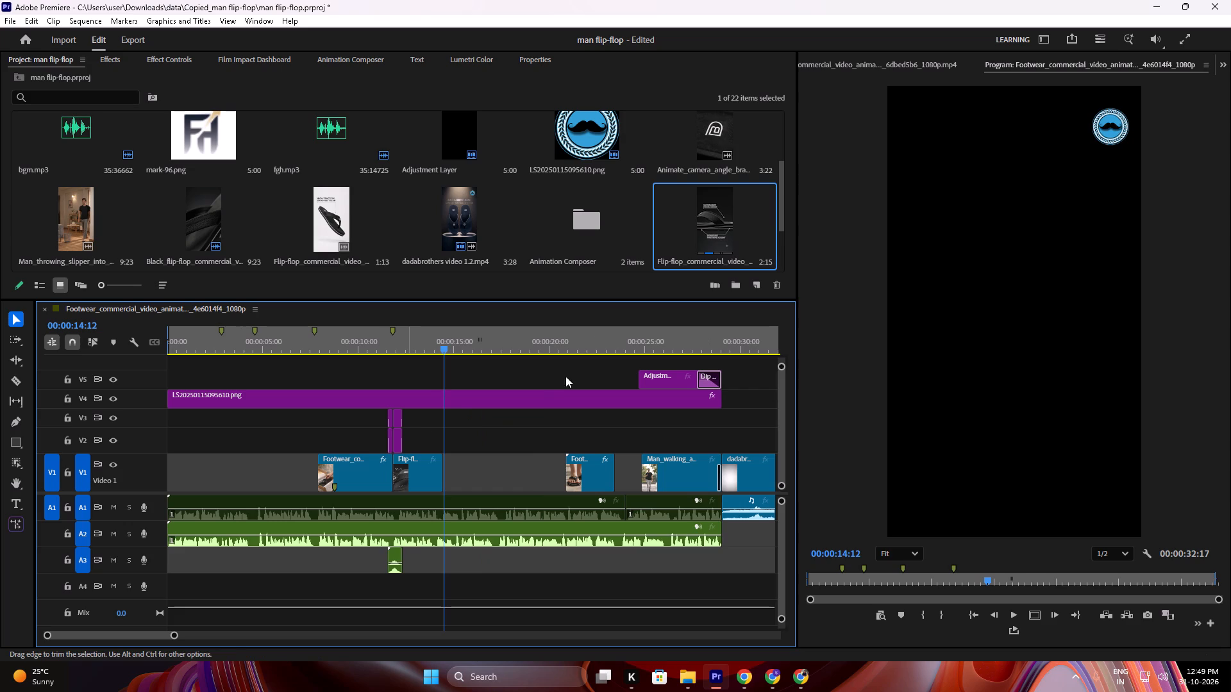
pyautogui.moveTo(403, 359); pyautogui.dragTo(371, 358)
pyautogui.click(376, 354)
pyautogui.click(381, 350)
pyautogui.press('space')
pyautogui.click(427, 377)
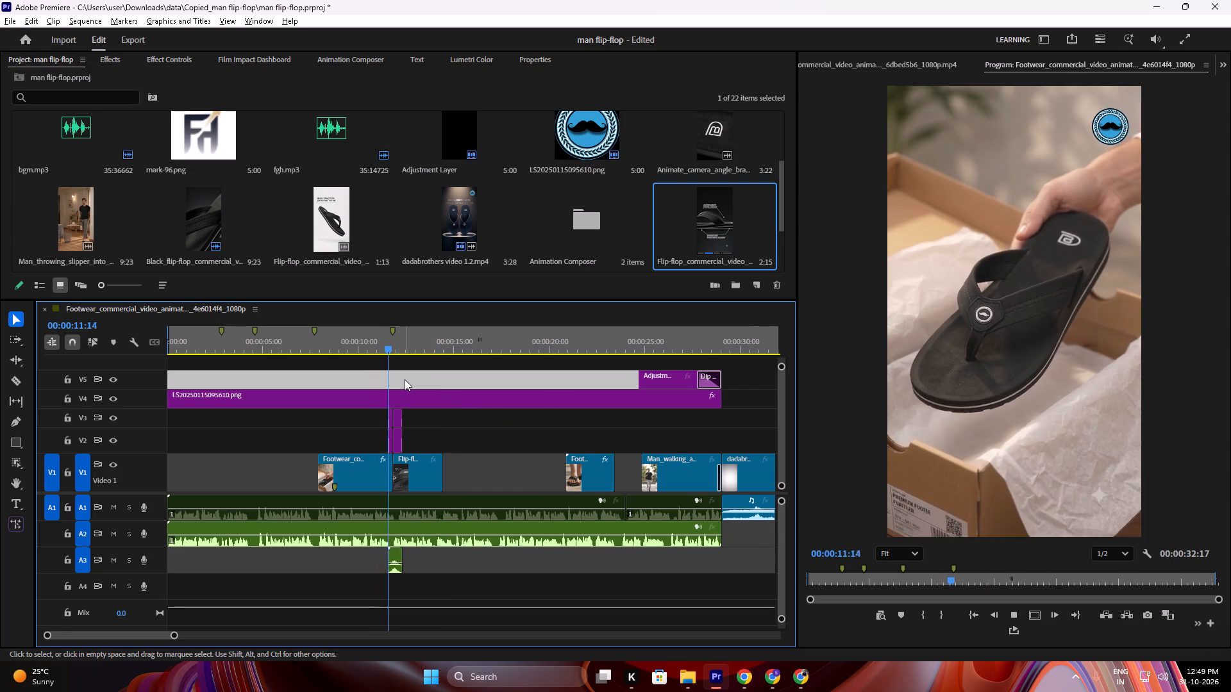
pyautogui.keyDown('alt'); pyautogui.scroll(8, 405, 379); pyautogui.keyUp('alt')
pyautogui.scroll(2, 517, 375)
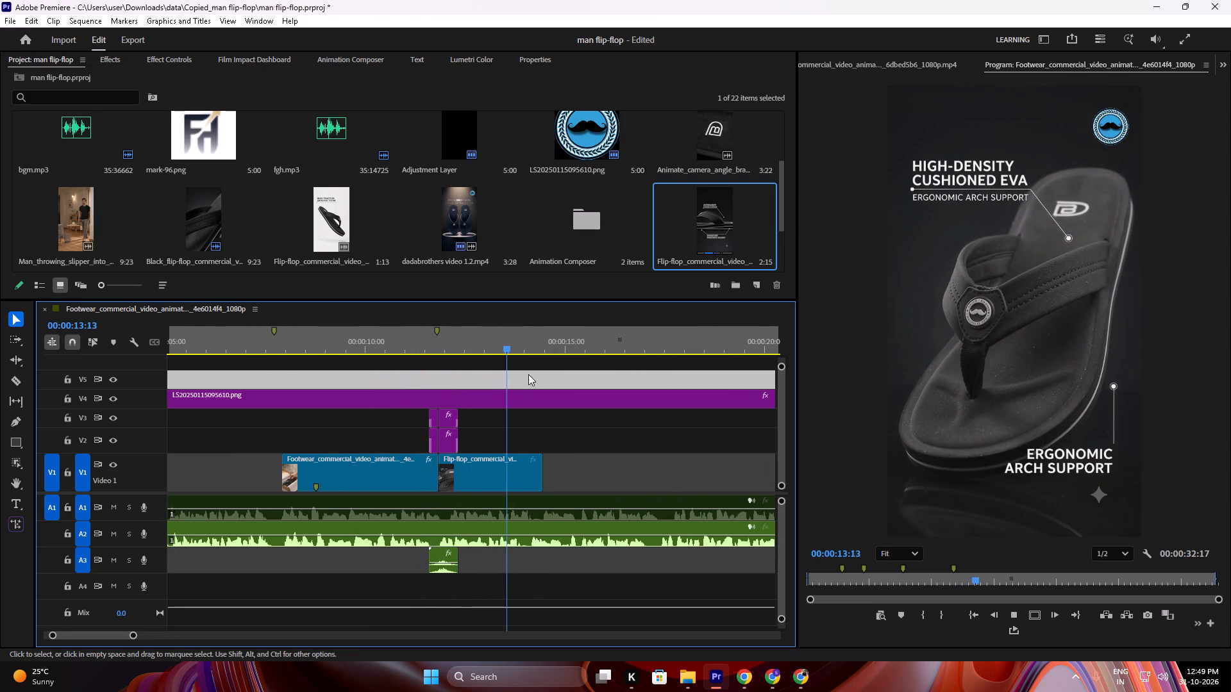
pyautogui.press('space')
pyautogui.keyDown('alt'); pyautogui.scroll(5, 553, 397); pyautogui.keyUp('alt')
pyautogui.press('space')
pyautogui.scroll(-3, 526, 406)
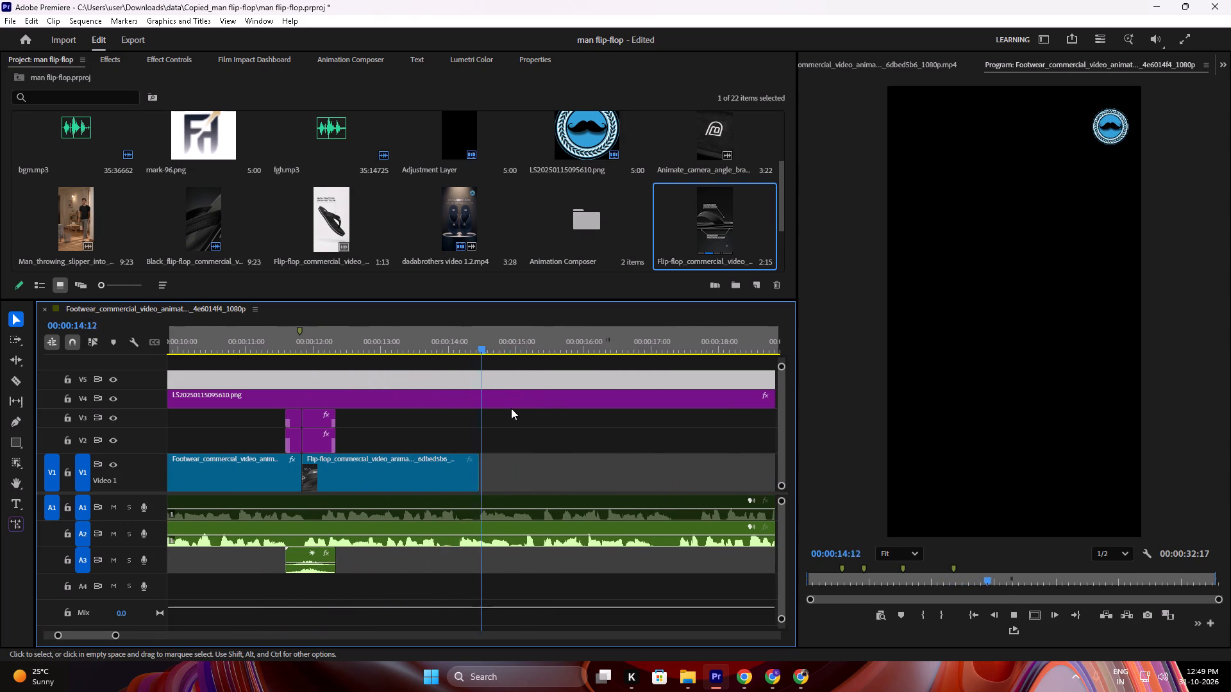
pyautogui.press('space')
pyautogui.press('space')
pyautogui.scroll(-2, 538, 395)
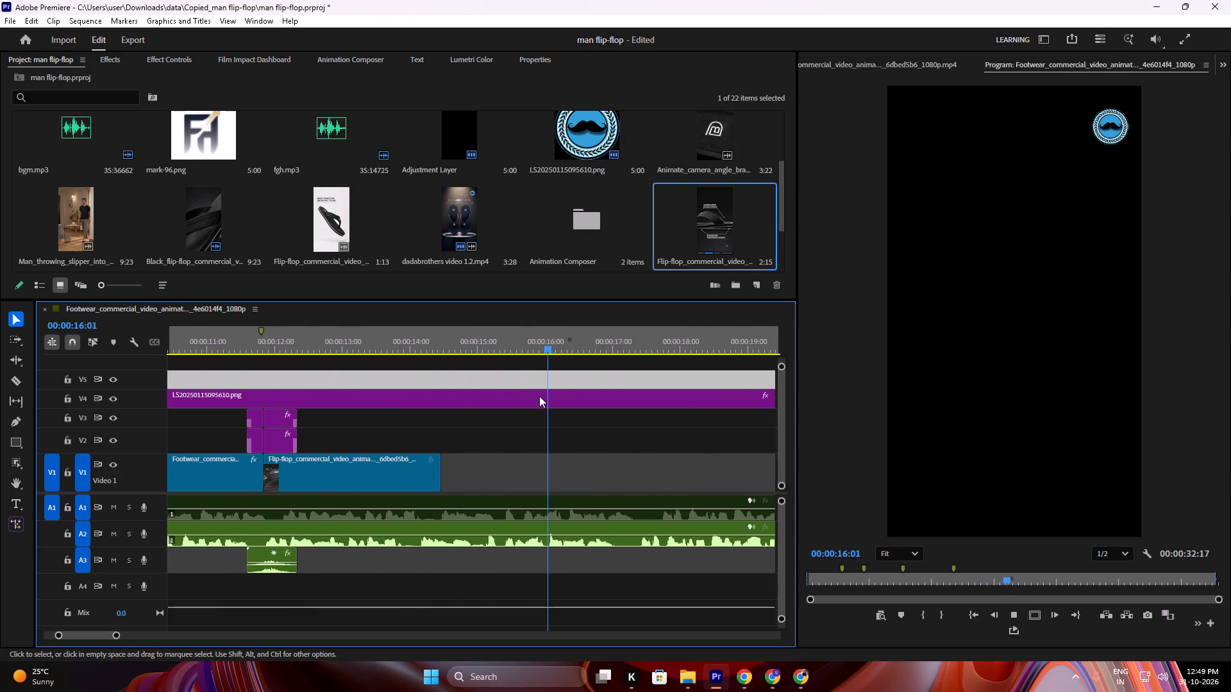
pyautogui.press('space')
pyautogui.moveTo(521, 340); pyautogui.dragTo(407, 355)
pyautogui.press('space')
pyautogui.keyDown('alt'); pyautogui.scroll(4, 464, 404); pyautogui.keyUp('alt')
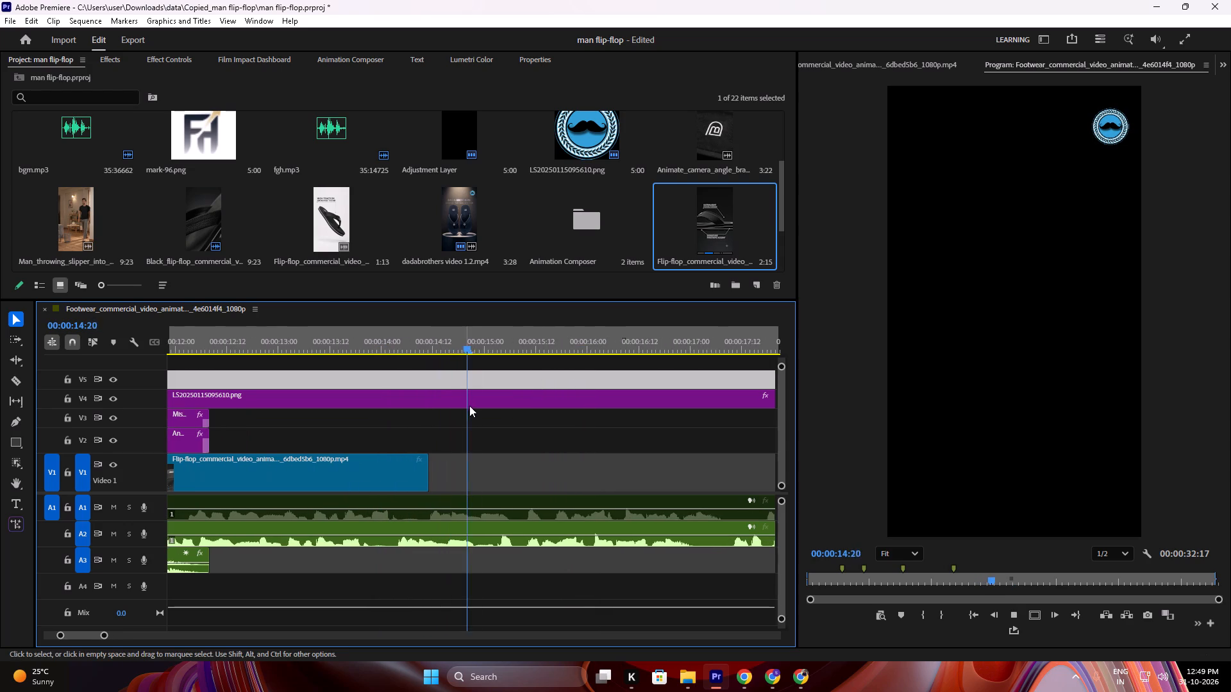
pyautogui.press('space')
# Slow the placed Flip-flop_commercial clip to 79.75% speed, duration 00:00:03:07, with Optical flow time interpolation.
pyautogui.click(410, 470)
pyautogui.rightClick(410, 470)
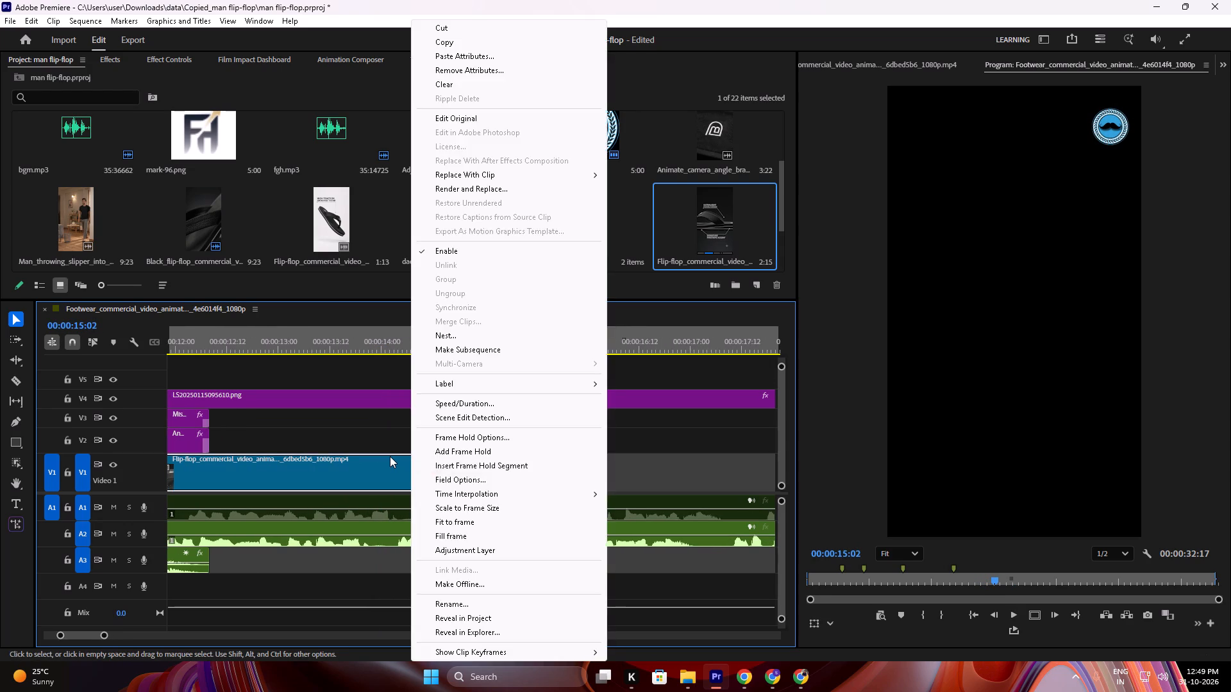
pyautogui.click(390, 456)
pyautogui.click(390, 457)
pyautogui.rightClick(390, 457)
pyautogui.click(460, 406)
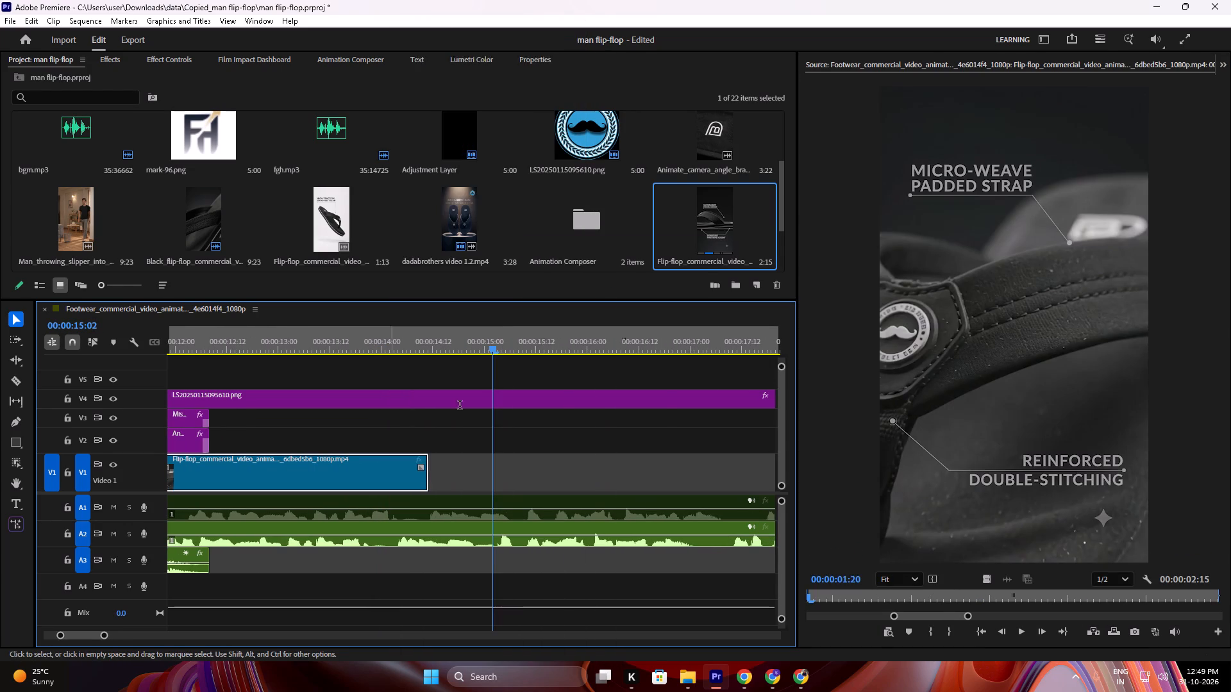
pyautogui.moveTo(589, 304); pyautogui.dragTo(601, 303)
pyautogui.click(632, 373)
pyautogui.click(631, 424)
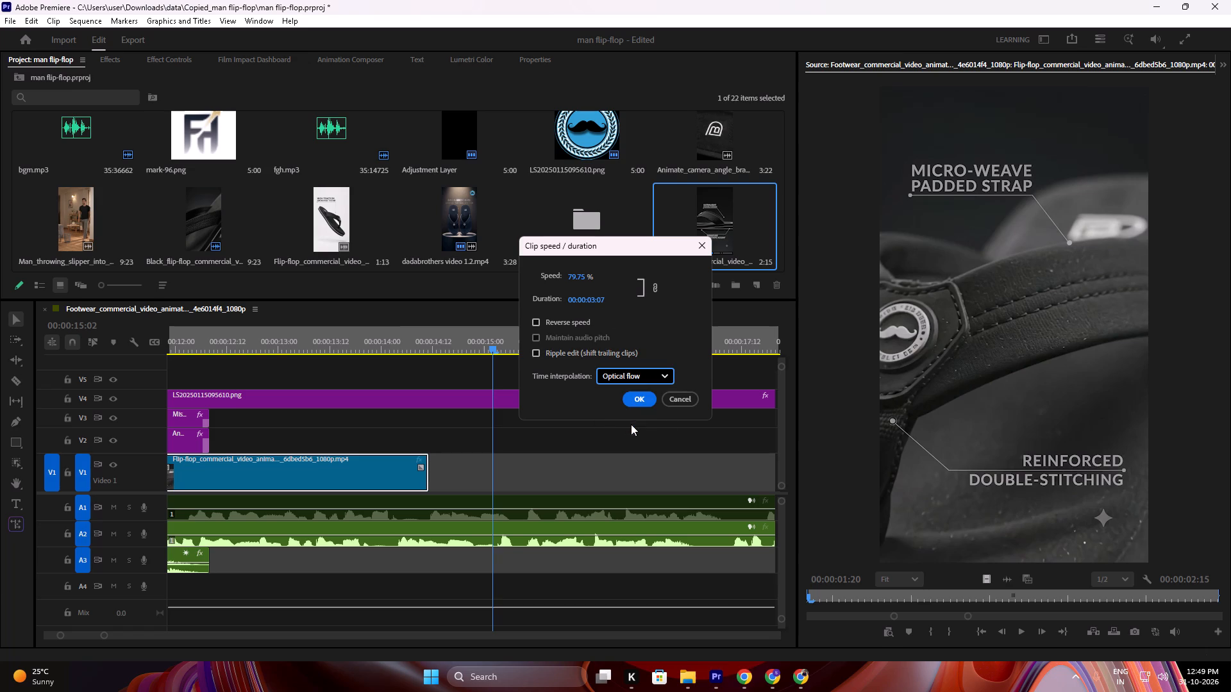
pyautogui.click(641, 395)
# Review the slowed Flip-flop_commercial clip and its cut from the Footwear_commercial clip at 00:00:11:20.
pyautogui.moveTo(475, 340); pyautogui.dragTo(351, 347)
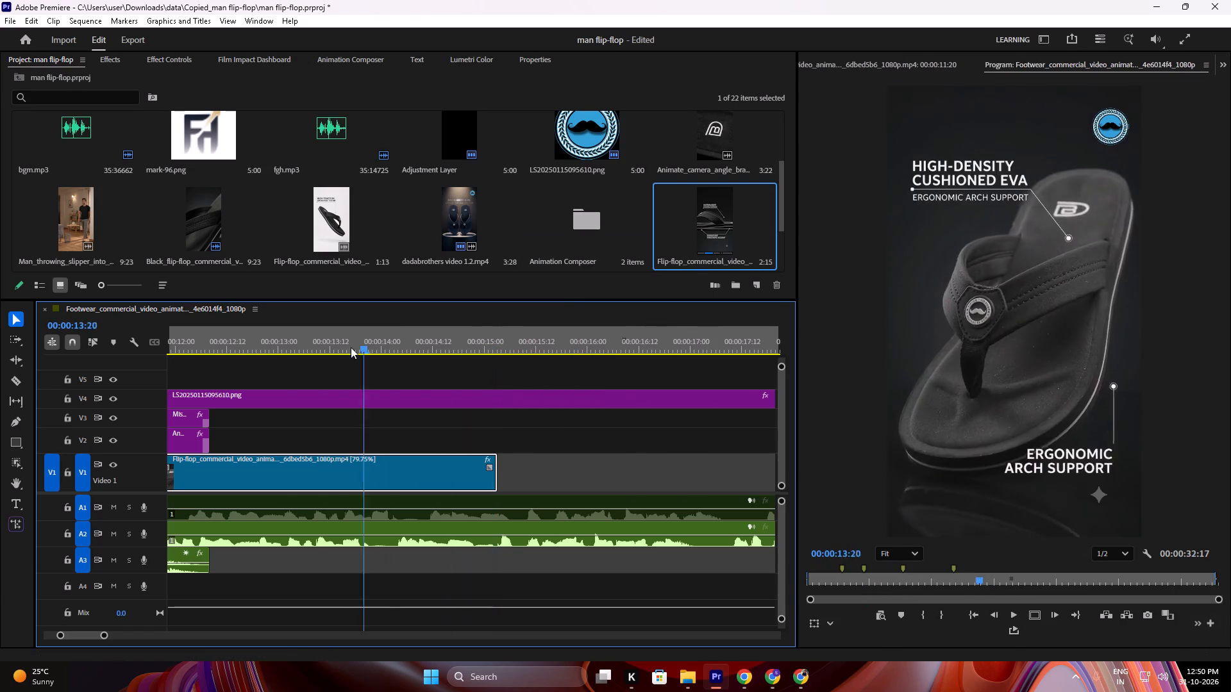
pyautogui.moveTo(351, 347); pyautogui.dragTo(710, 379)
pyautogui.press('space')
pyautogui.scroll(-18, 650, 411)
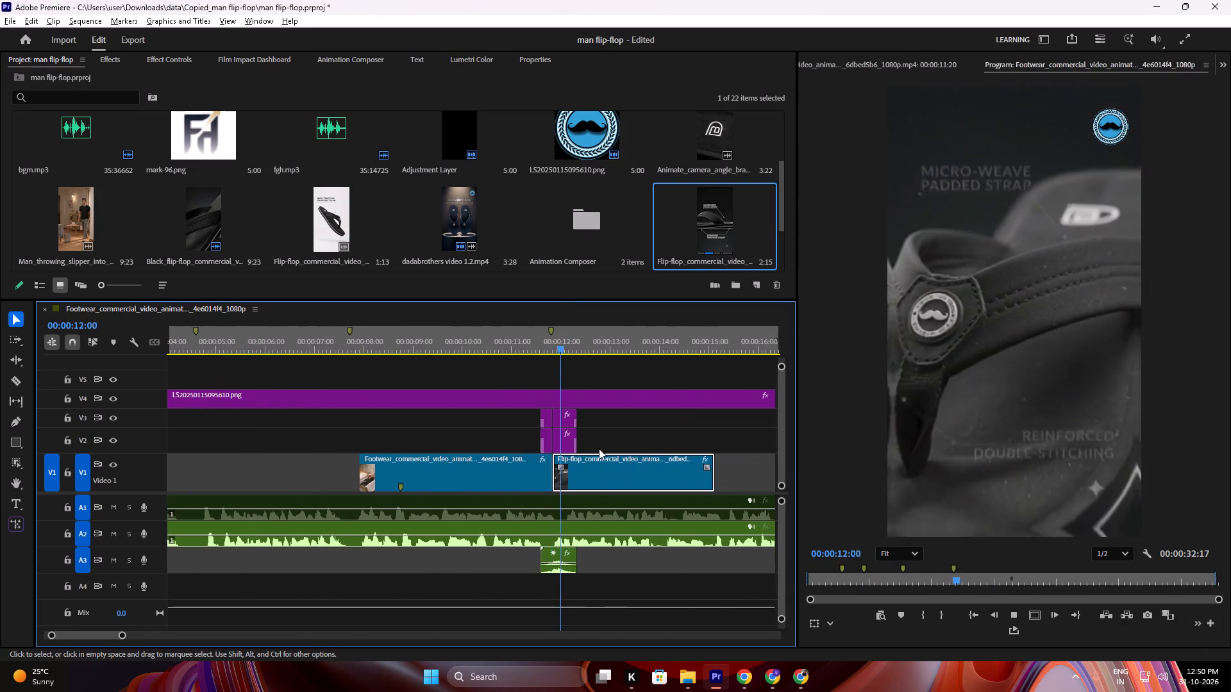
pyautogui.keyDown('alt'); pyautogui.scroll(7, 600, 447); pyautogui.keyUp('alt')
pyautogui.keyDown('alt'); pyautogui.scroll(-4, 577, 452); pyautogui.keyUp('alt')
pyautogui.press('space')
pyautogui.moveTo(525, 347); pyautogui.dragTo(527, 347)
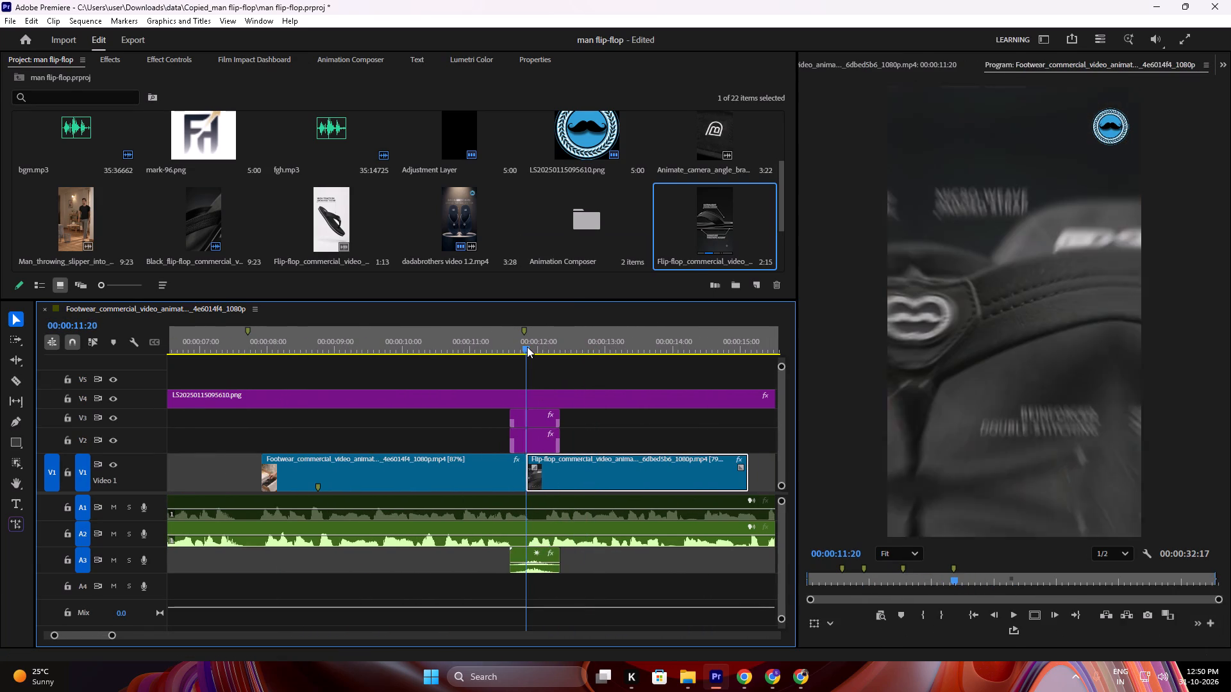
# Remove the opening of the Flip-flop_commercial clip up to 00:00:12:02 and shift the rest back against the Footwear_commercial clip.
pyautogui.moveTo(527, 347); pyautogui.dragTo(549, 347)
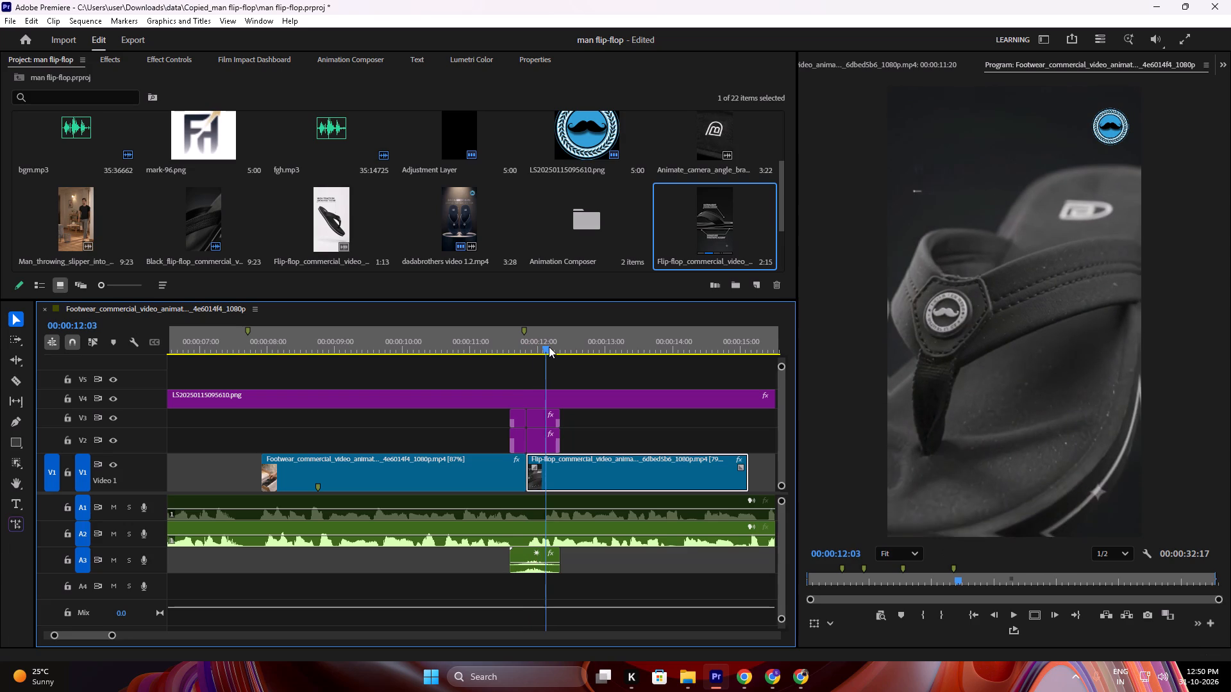
pyautogui.moveTo(549, 347); pyautogui.dragTo(551, 347)
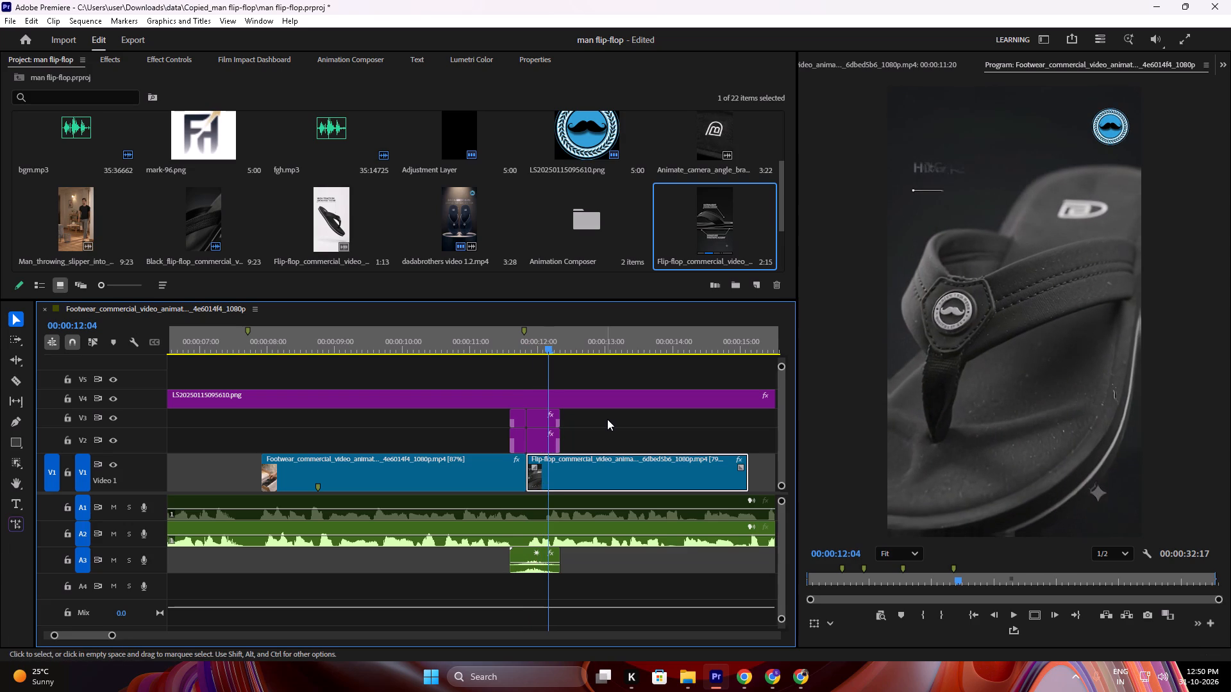
pyautogui.press('Left')
pyautogui.press('Left')
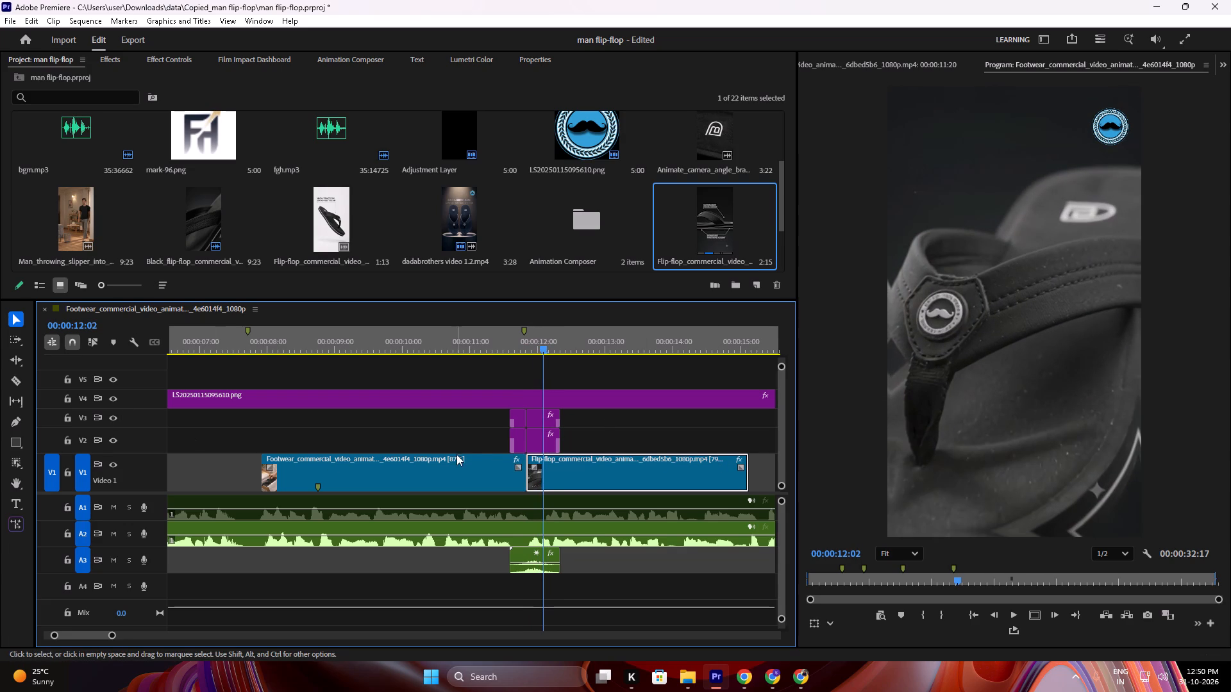
pyautogui.press('a')
pyautogui.press('s')
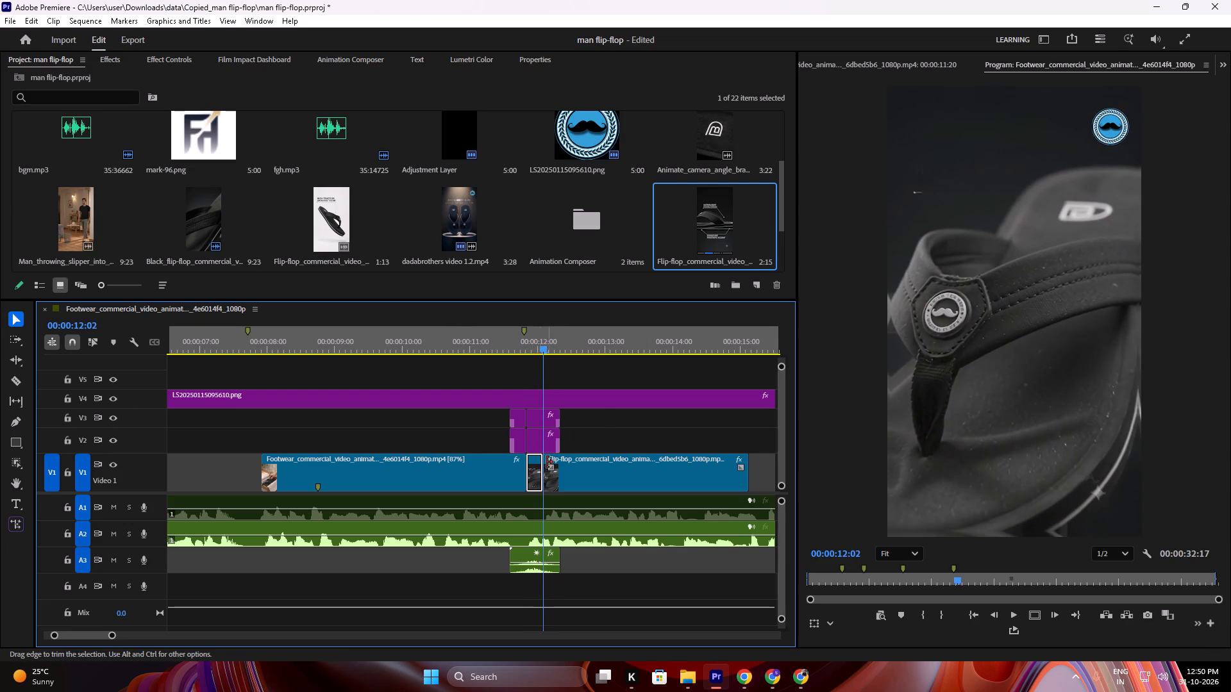
pyautogui.click(533, 468)
pyautogui.rightClick(533, 467)
pyautogui.click(570, 80)
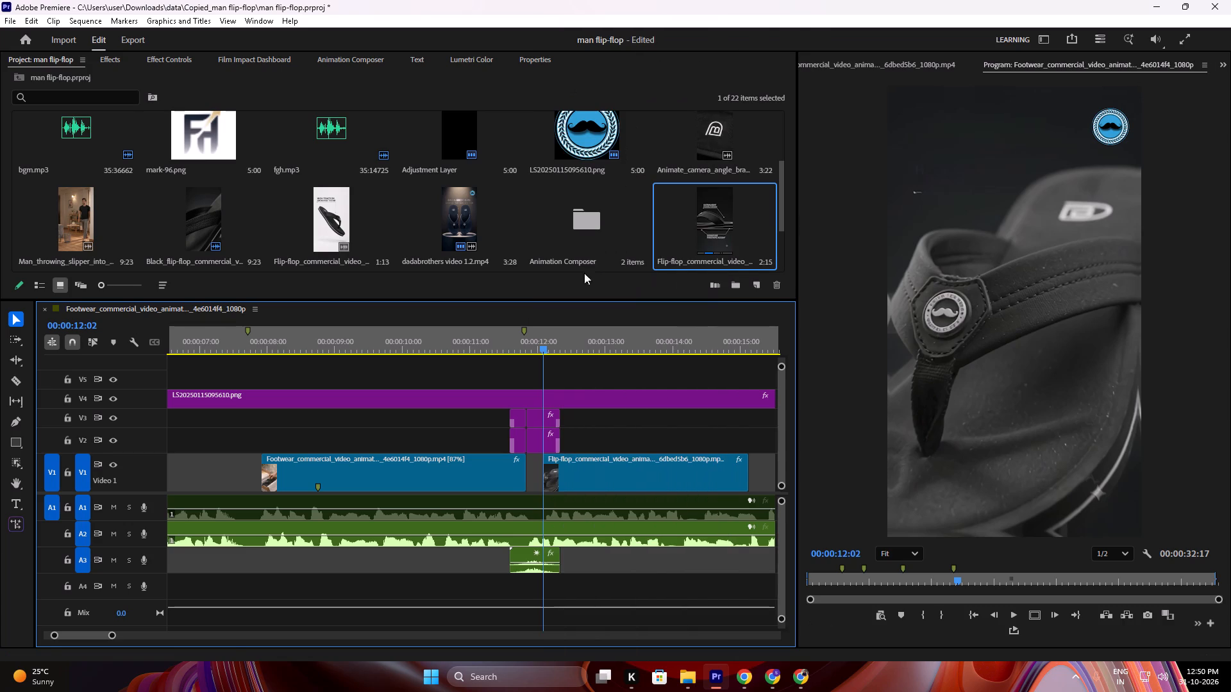
pyautogui.moveTo(596, 480); pyautogui.dragTo(585, 477)
# Play across the cut and through the shortened Flip-flop_commercial clip to check where it should end against the audio.
pyautogui.moveTo(521, 339); pyautogui.dragTo(501, 338)
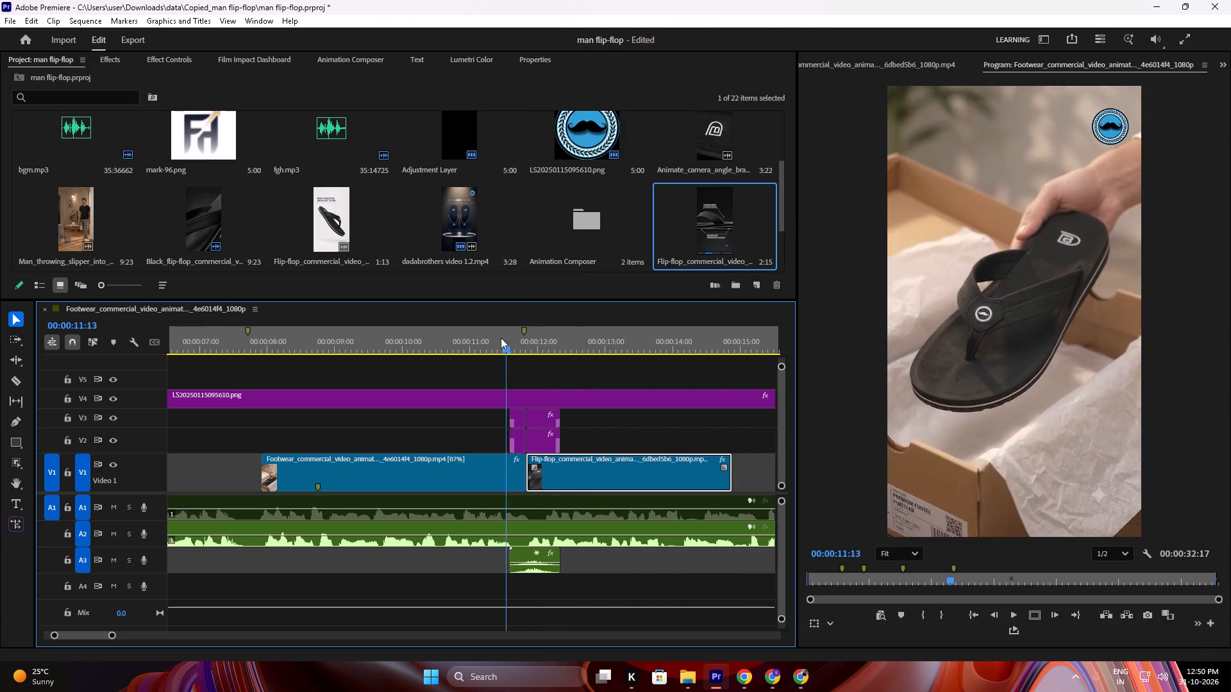
pyautogui.moveTo(501, 338); pyautogui.dragTo(505, 338)
pyautogui.press('space')
pyautogui.press('space')
pyautogui.moveTo(552, 346); pyautogui.dragTo(532, 345)
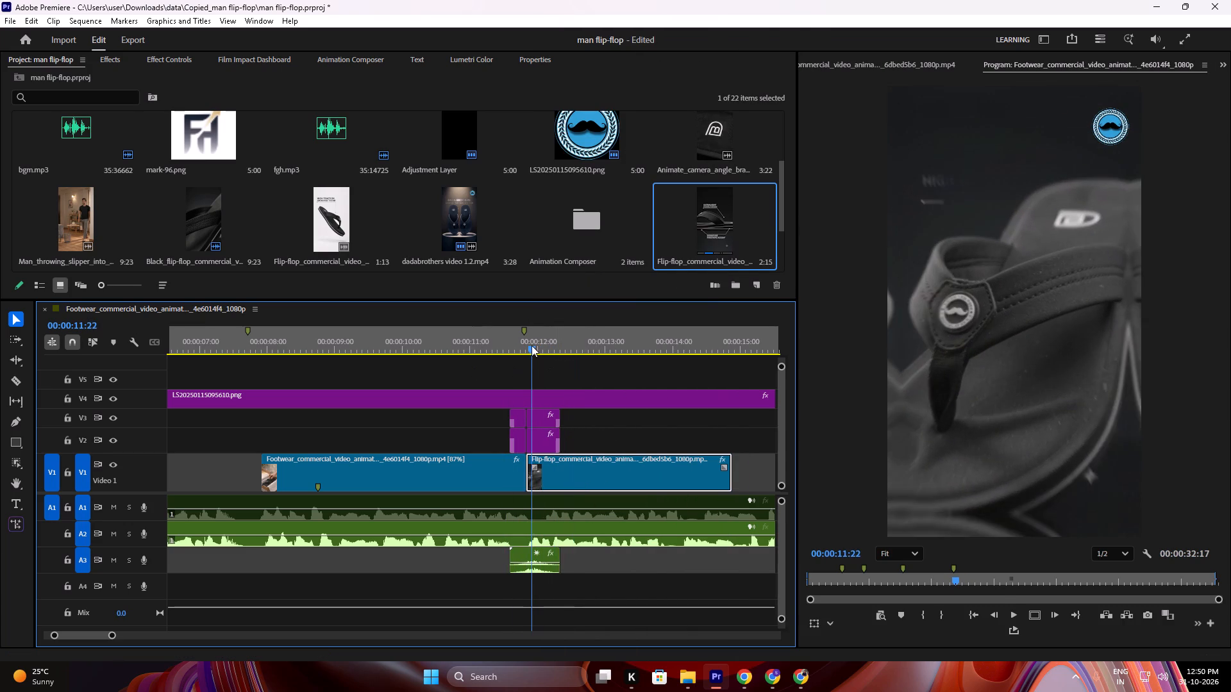
pyautogui.moveTo(532, 345); pyautogui.dragTo(521, 345)
pyautogui.press('space')
pyautogui.scroll(-3, 493, 366)
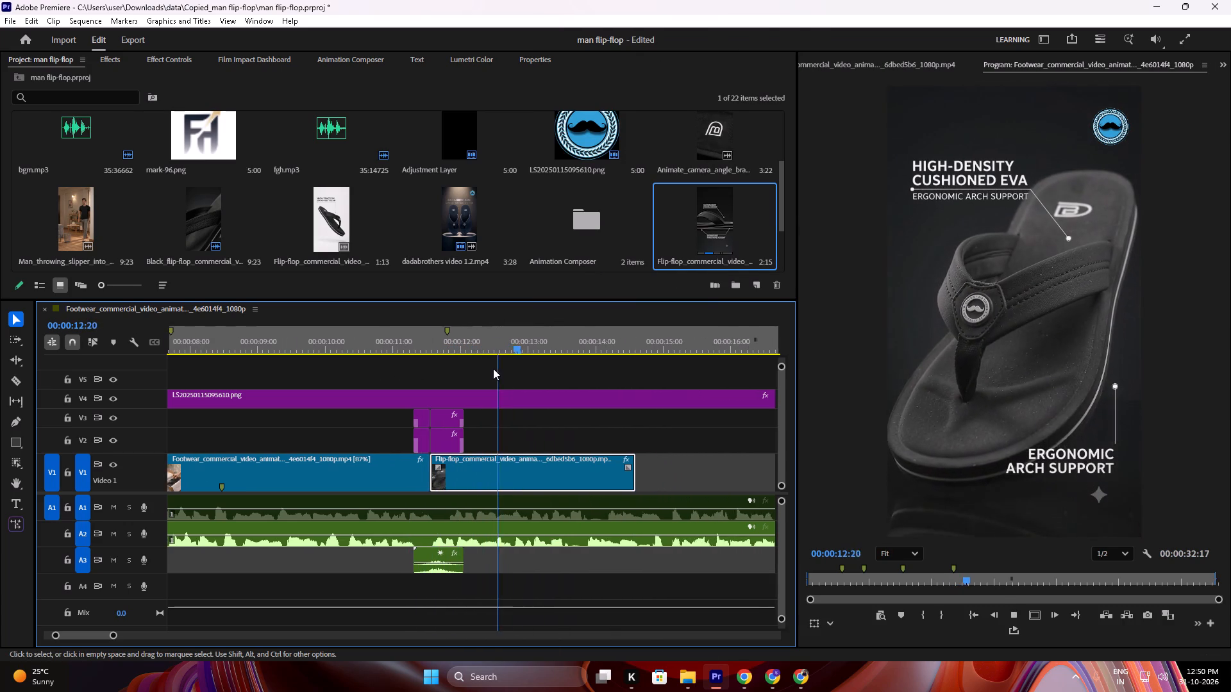
pyautogui.scroll(-4, 493, 368)
pyautogui.scroll(8, 504, 368)
pyautogui.scroll(-9, 511, 368)
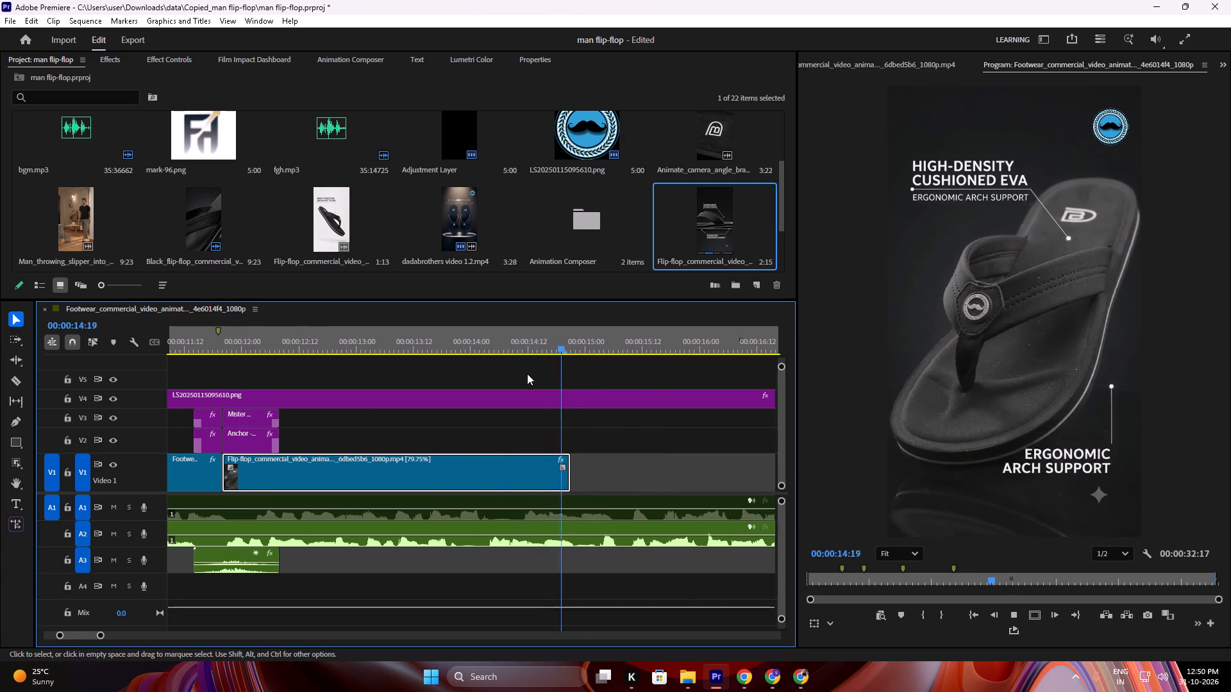
pyautogui.press('space')
pyautogui.press('space')
pyautogui.press('space')
pyautogui.moveTo(604, 331); pyautogui.dragTo(598, 334)
# Slow the shortened Flip-flop_commercial clip on V1 to 66.91% speed.
pyautogui.click(540, 474)
pyautogui.rightClick(540, 472)
pyautogui.click(595, 400)
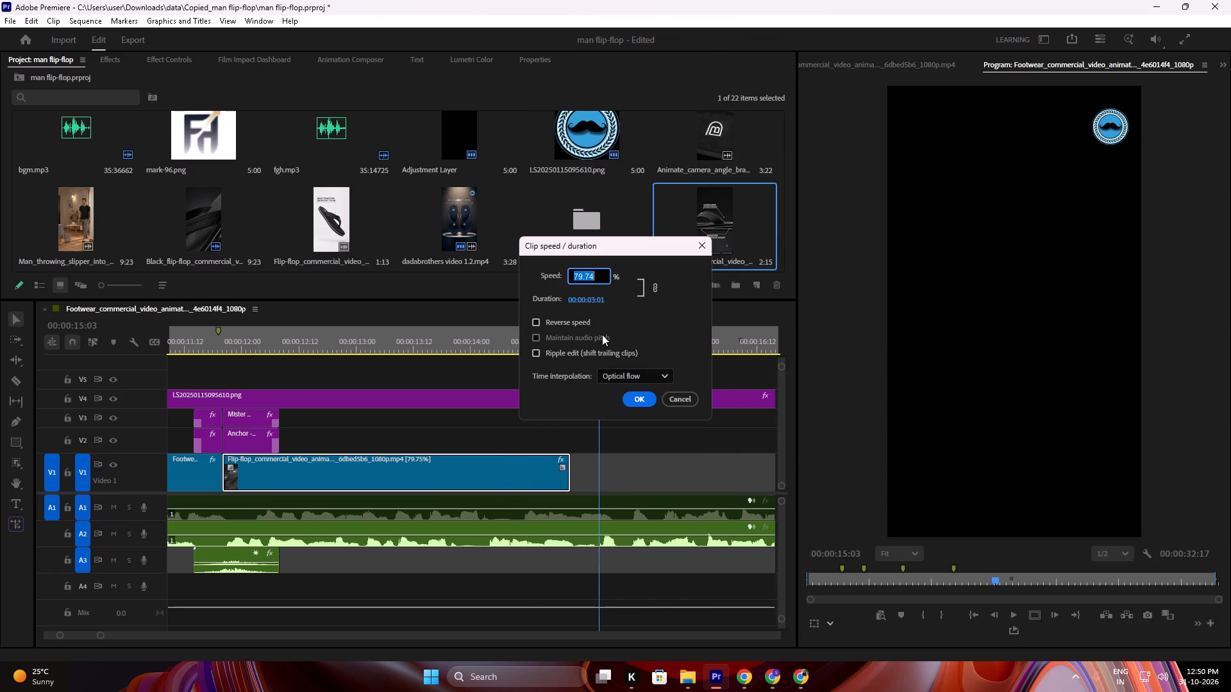
pyautogui.moveTo(589, 304); pyautogui.dragTo(601, 306)
pyautogui.click(640, 398)
# Play the end of the slowed clip and the empty stretch after it to check the timing against the audio.
pyautogui.moveTo(591, 347); pyautogui.dragTo(573, 348)
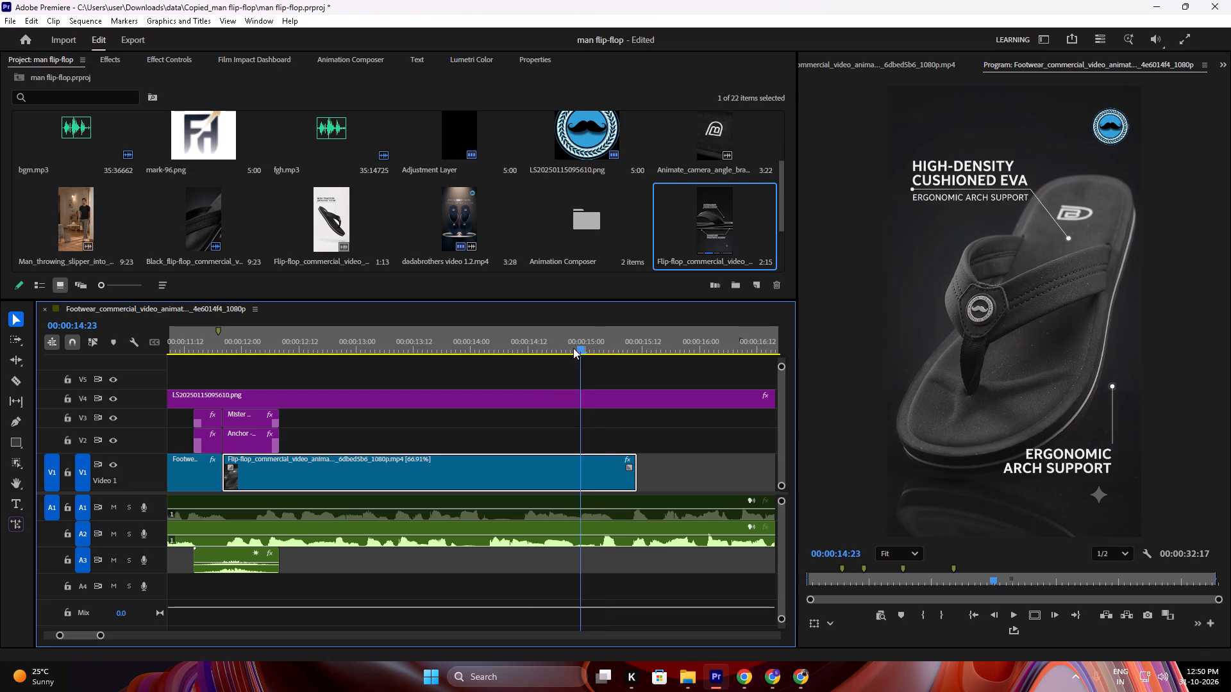
pyautogui.moveTo(573, 348); pyautogui.dragTo(528, 356)
pyautogui.press('space')
pyautogui.press('space')
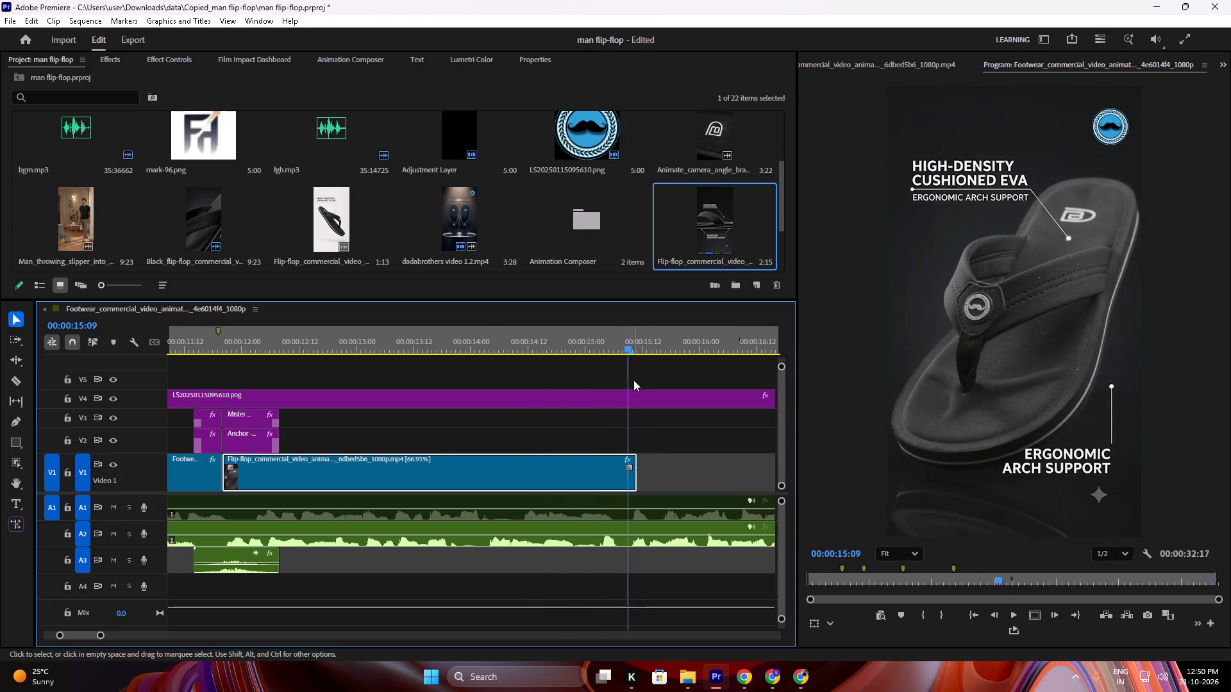
pyautogui.moveTo(643, 459); pyautogui.dragTo(634, 459)
pyautogui.press('space')
pyautogui.scroll(-12, 609, 457)
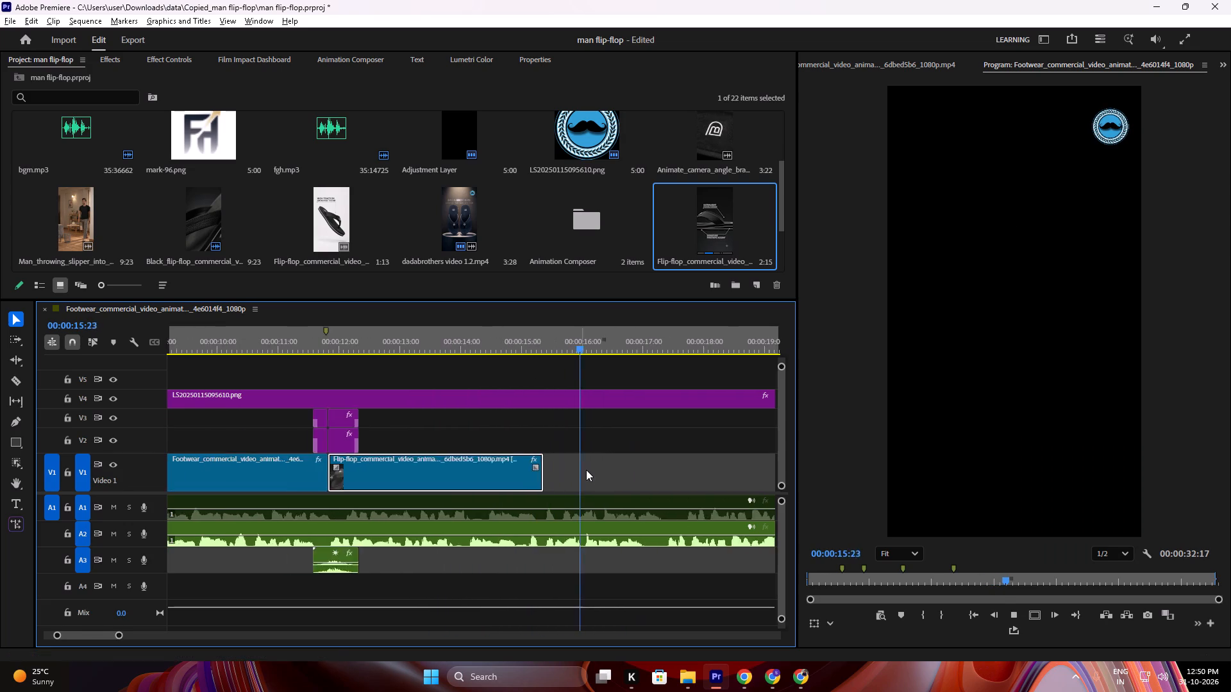
pyautogui.keyDown('alt'); pyautogui.scroll(8, 592, 468); pyautogui.keyUp('alt')
pyautogui.press('space')
pyautogui.scroll(-6, 469, 251)
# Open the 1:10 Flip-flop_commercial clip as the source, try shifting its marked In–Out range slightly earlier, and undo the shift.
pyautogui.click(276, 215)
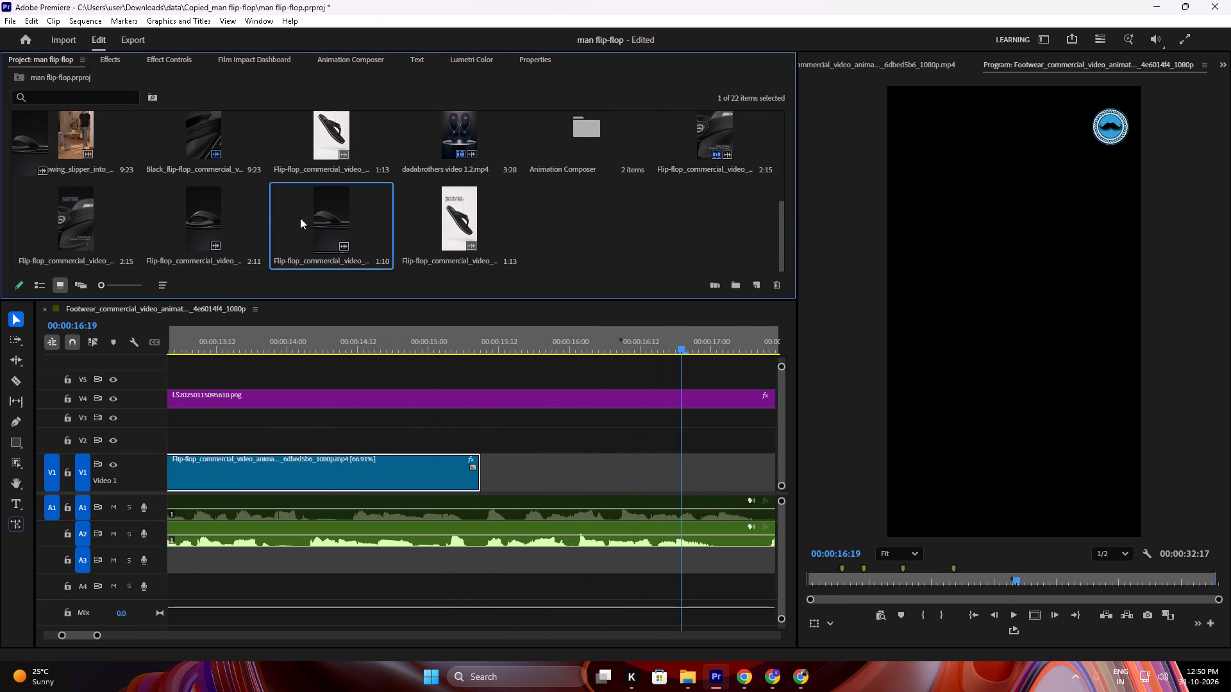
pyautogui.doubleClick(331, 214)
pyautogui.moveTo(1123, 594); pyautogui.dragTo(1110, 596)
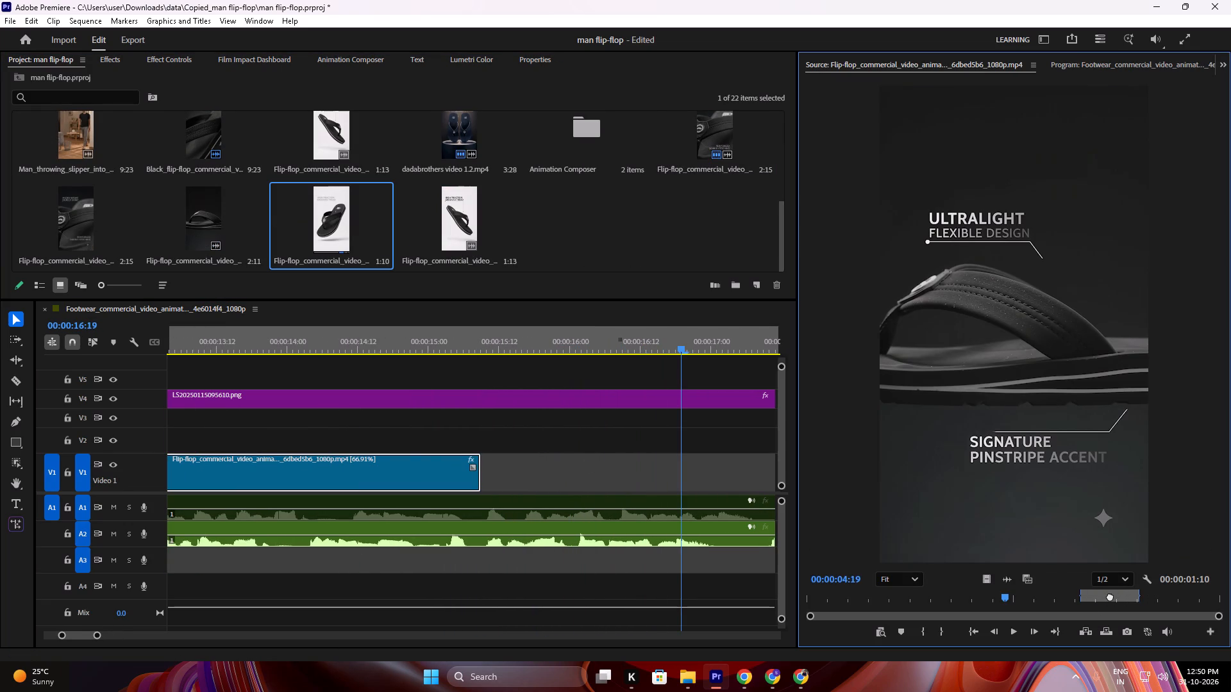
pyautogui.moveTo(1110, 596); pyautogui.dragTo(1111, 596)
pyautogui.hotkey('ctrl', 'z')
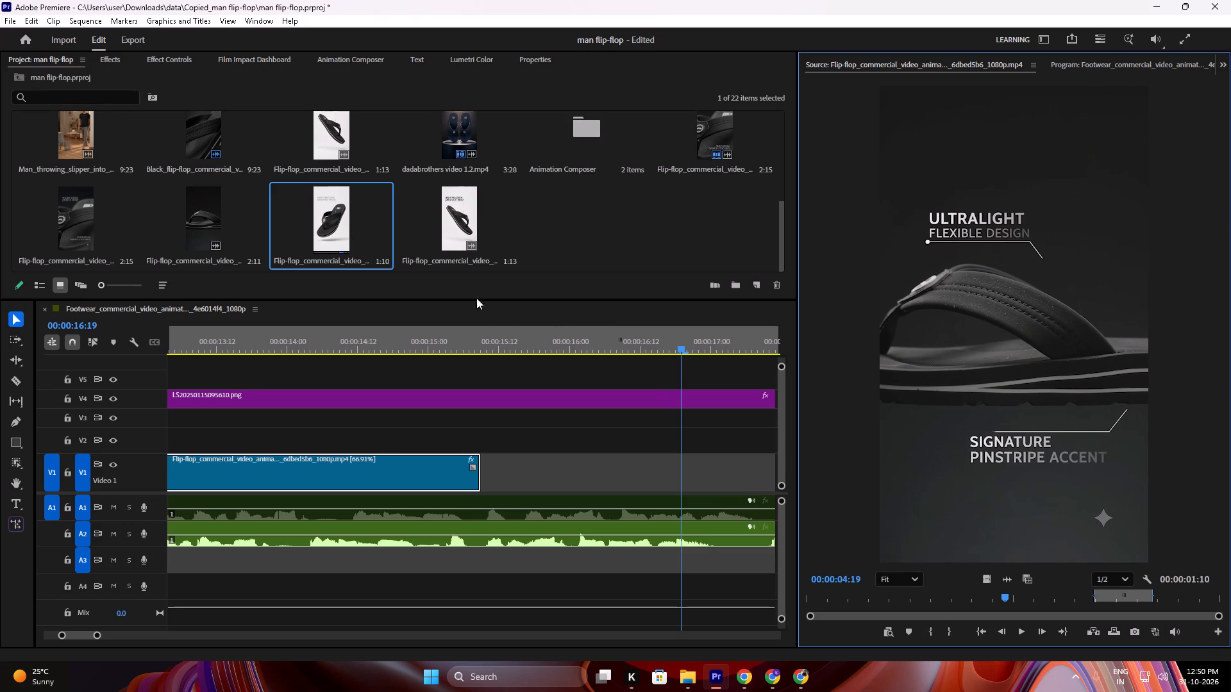
# Check the marked ranges of the 2:11 and both 2:15 Flip-flop_commercial source clips for the callout that should follow.
pyautogui.doubleClick(211, 210)
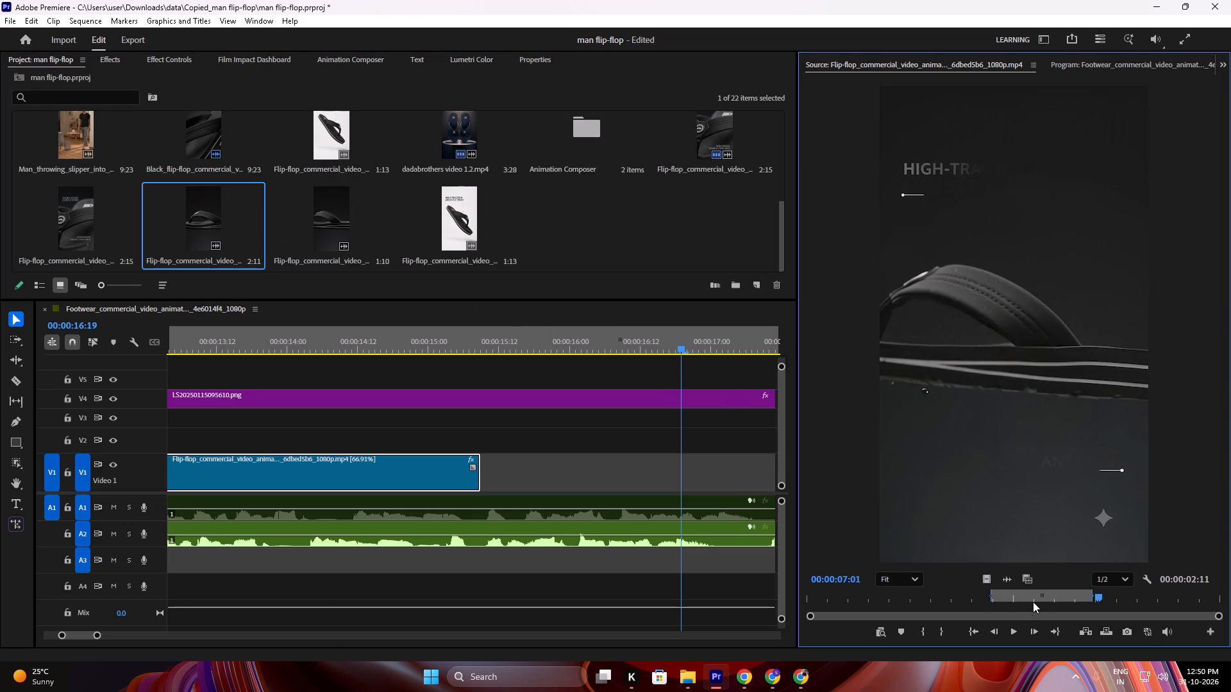
pyautogui.click(1029, 602)
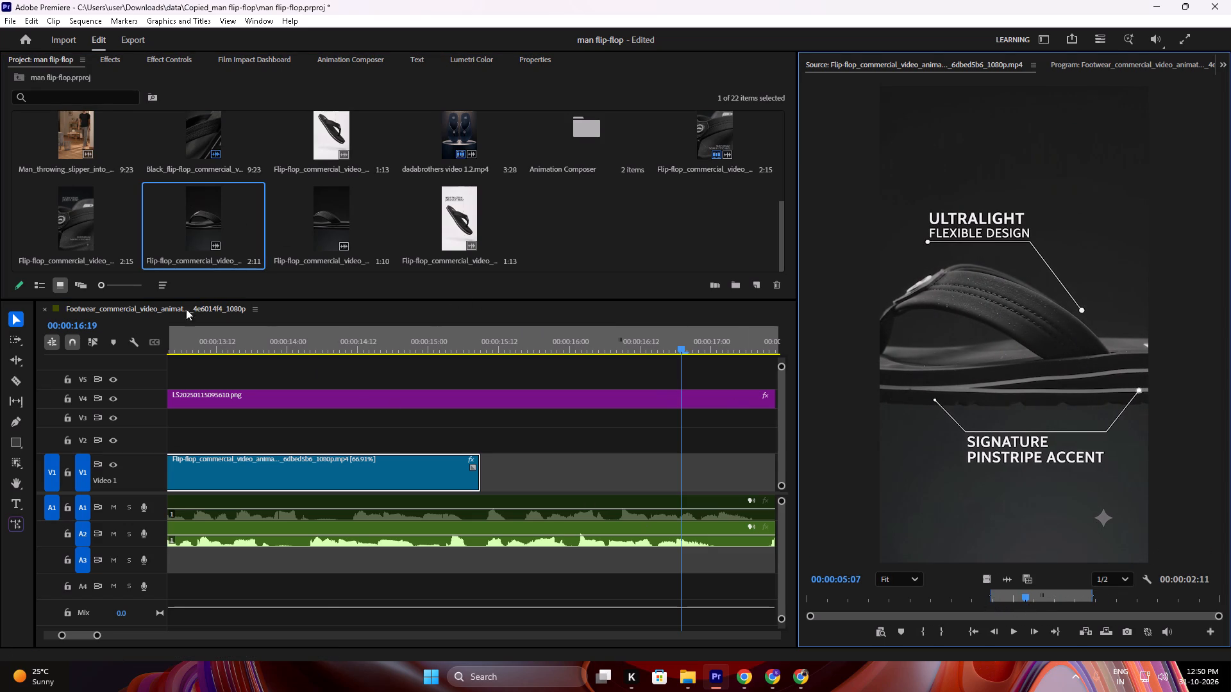
pyautogui.doubleClick(46, 233)
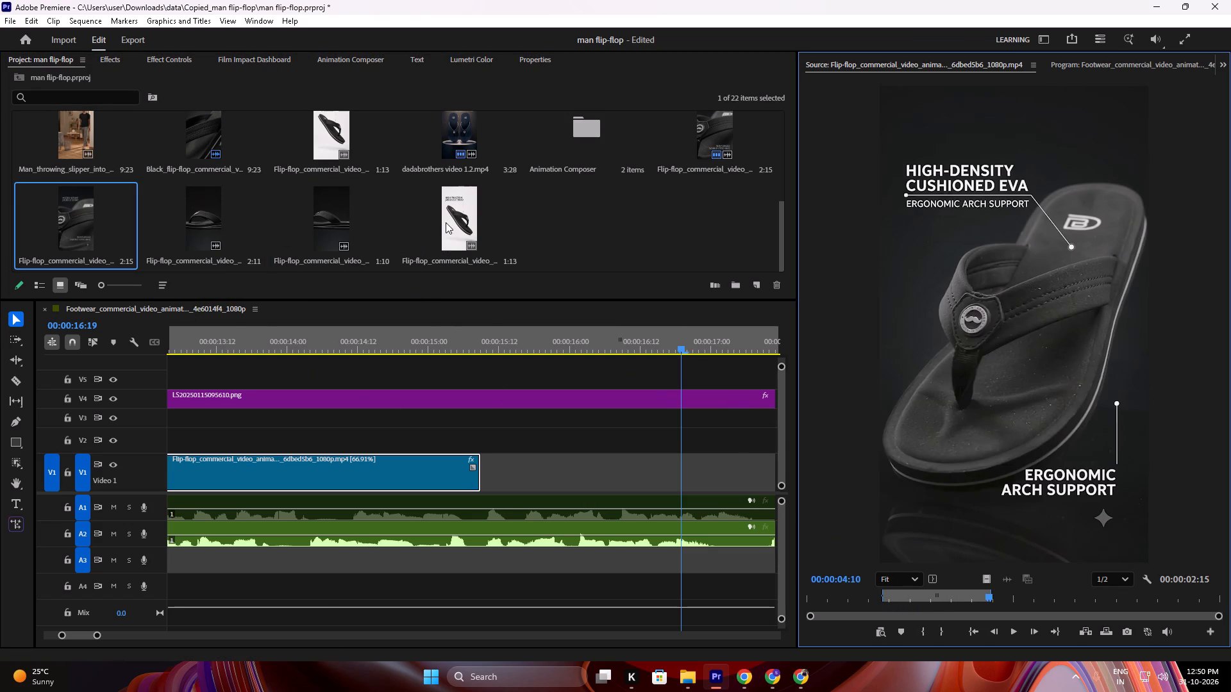
pyautogui.doubleClick(730, 130)
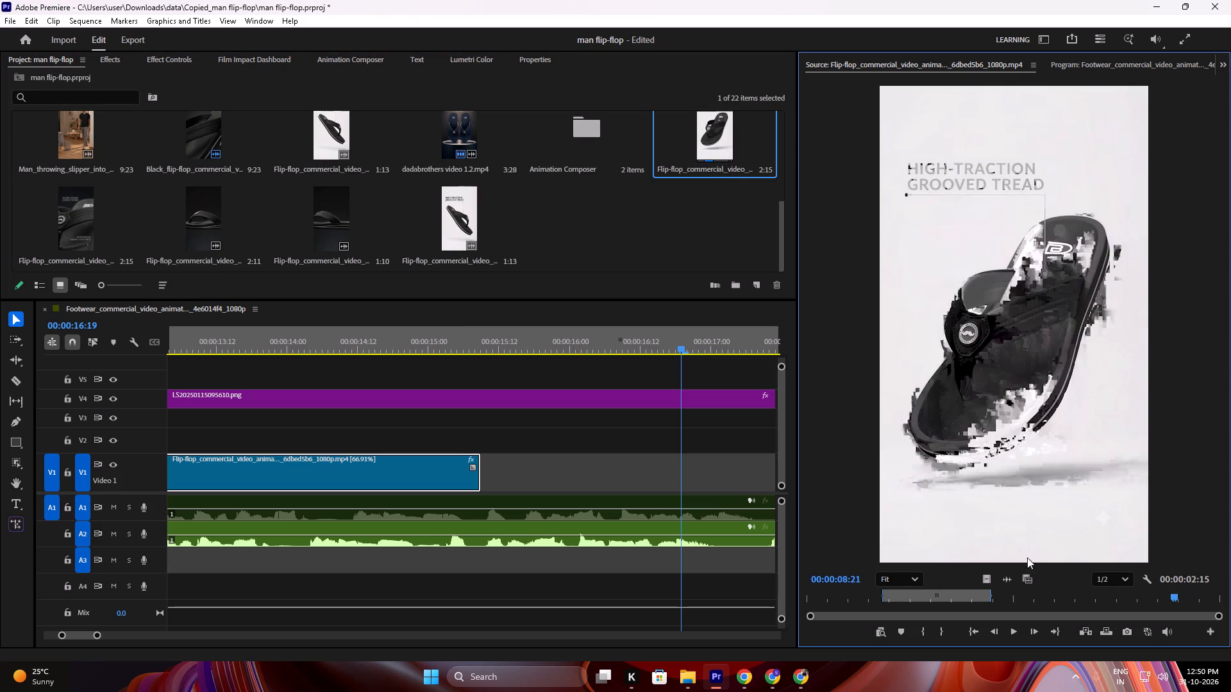
pyautogui.moveTo(934, 603); pyautogui.dragTo(955, 597)
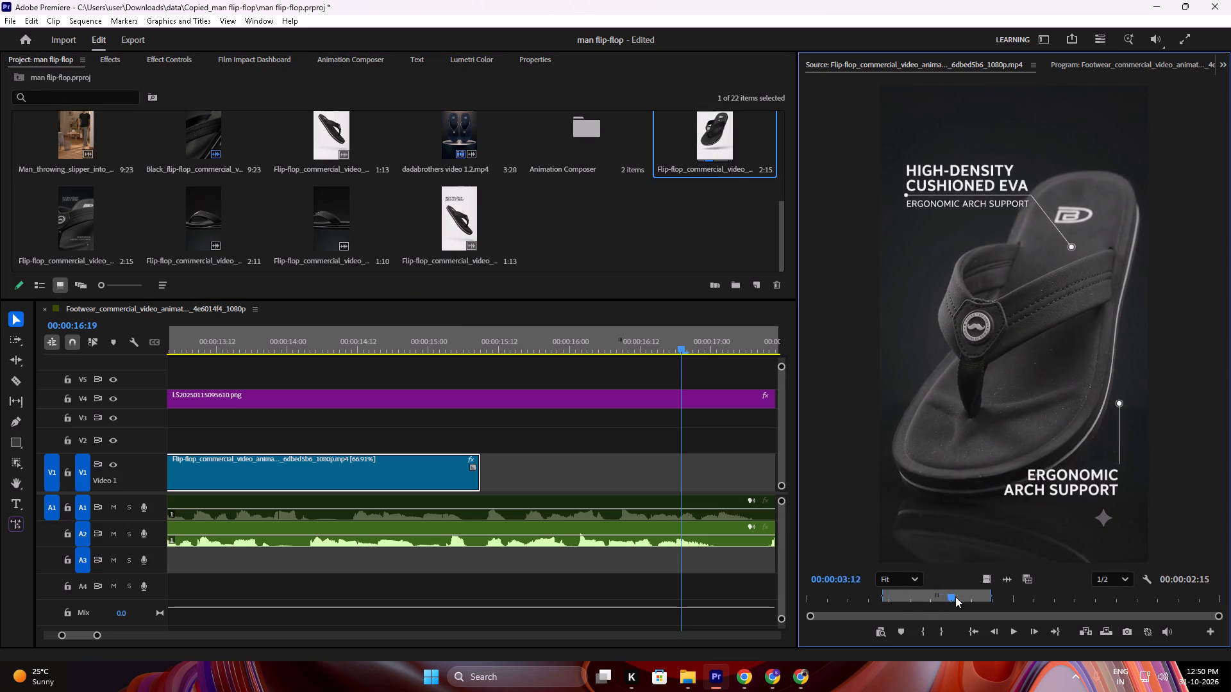
pyautogui.moveTo(955, 597); pyautogui.dragTo(975, 599)
pyautogui.doubleClick(95, 226)
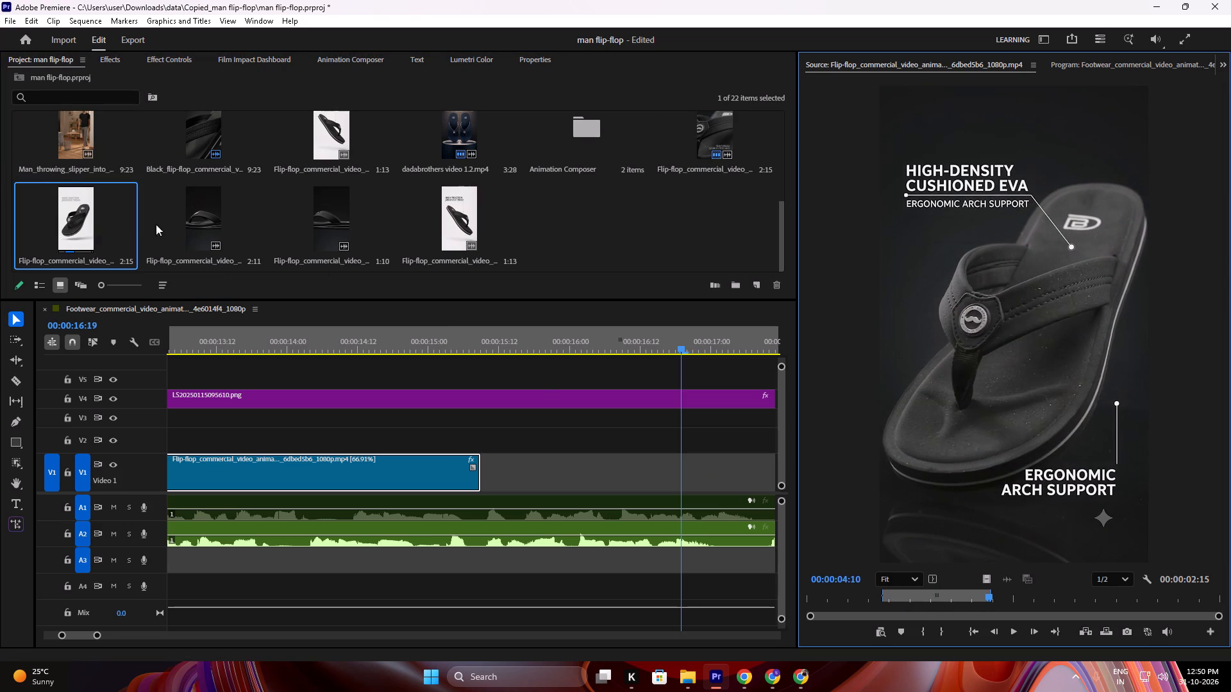
# Place only the video of the marked 1:10 Flip-flop_commercial clip, with the High-Traction Grooved Tread callout, on V1 directly after the slowed clip.
pyautogui.doubleClick(316, 219)
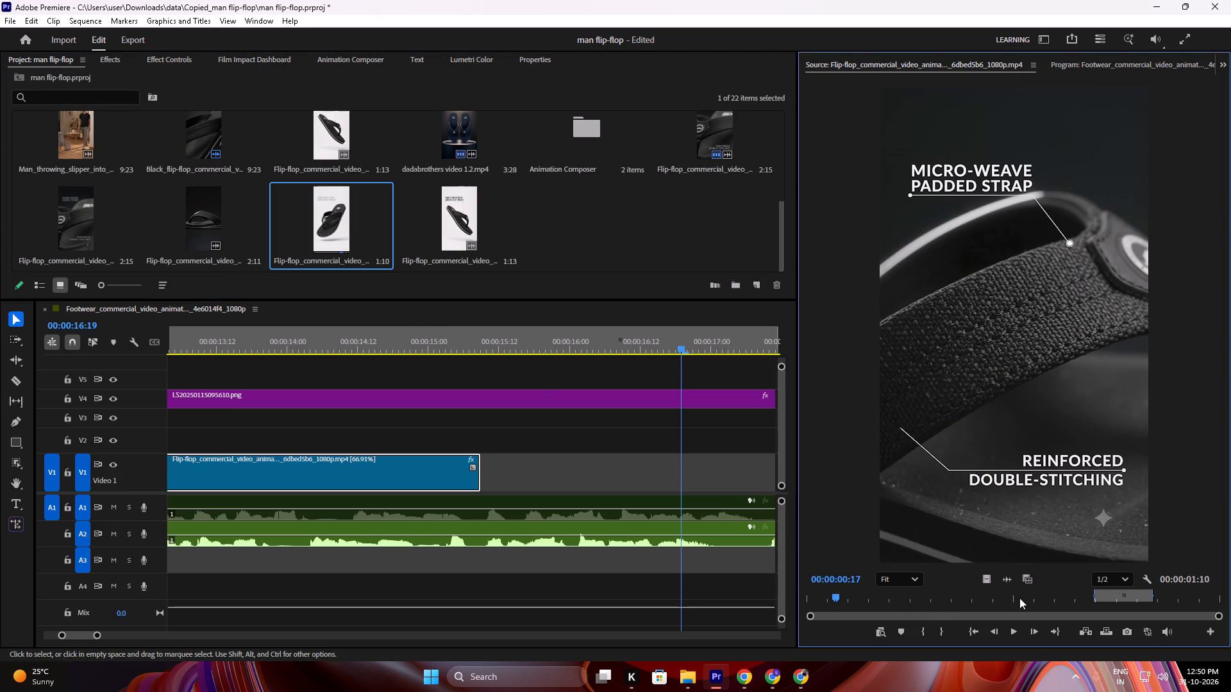
pyautogui.moveTo(1021, 597); pyautogui.dragTo(1104, 602)
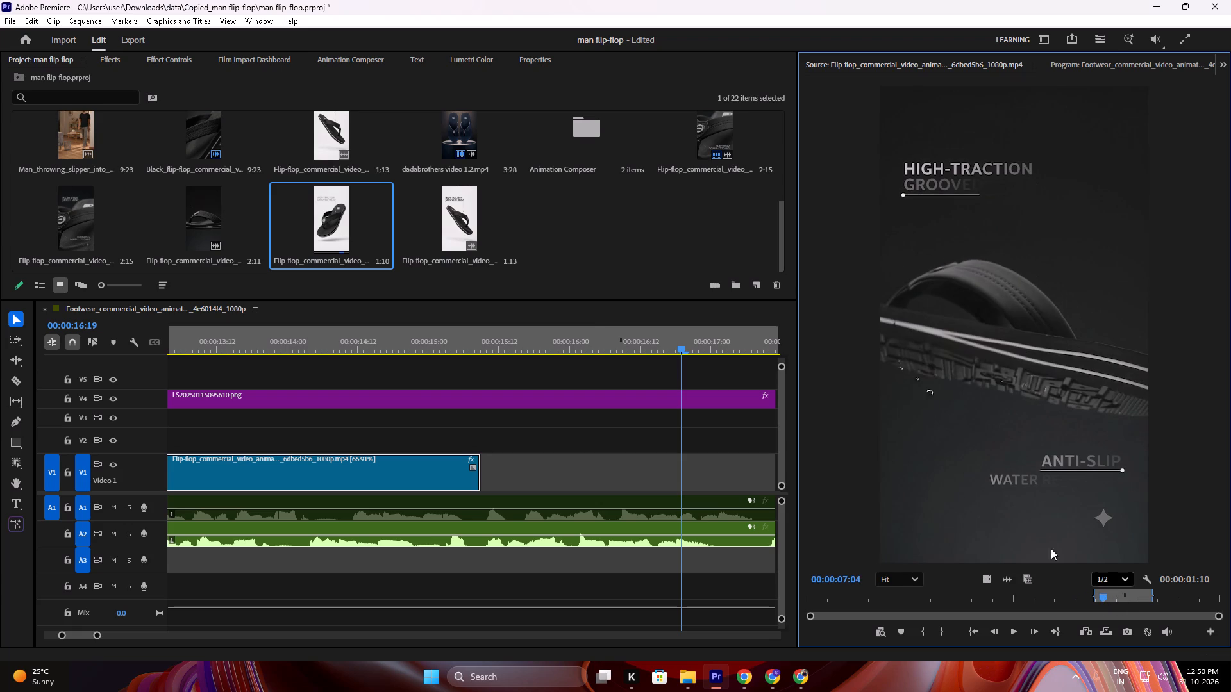
pyautogui.click(1007, 579)
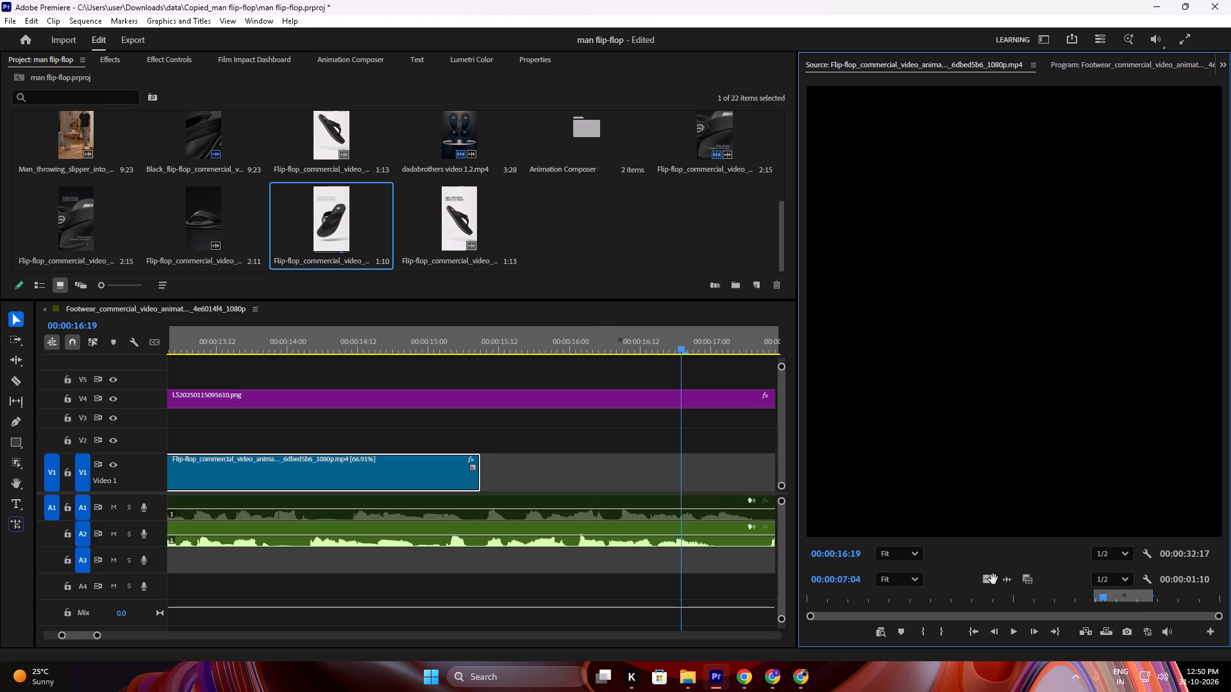
pyautogui.click(988, 580)
pyautogui.moveTo(993, 580); pyautogui.dragTo(533, 486)
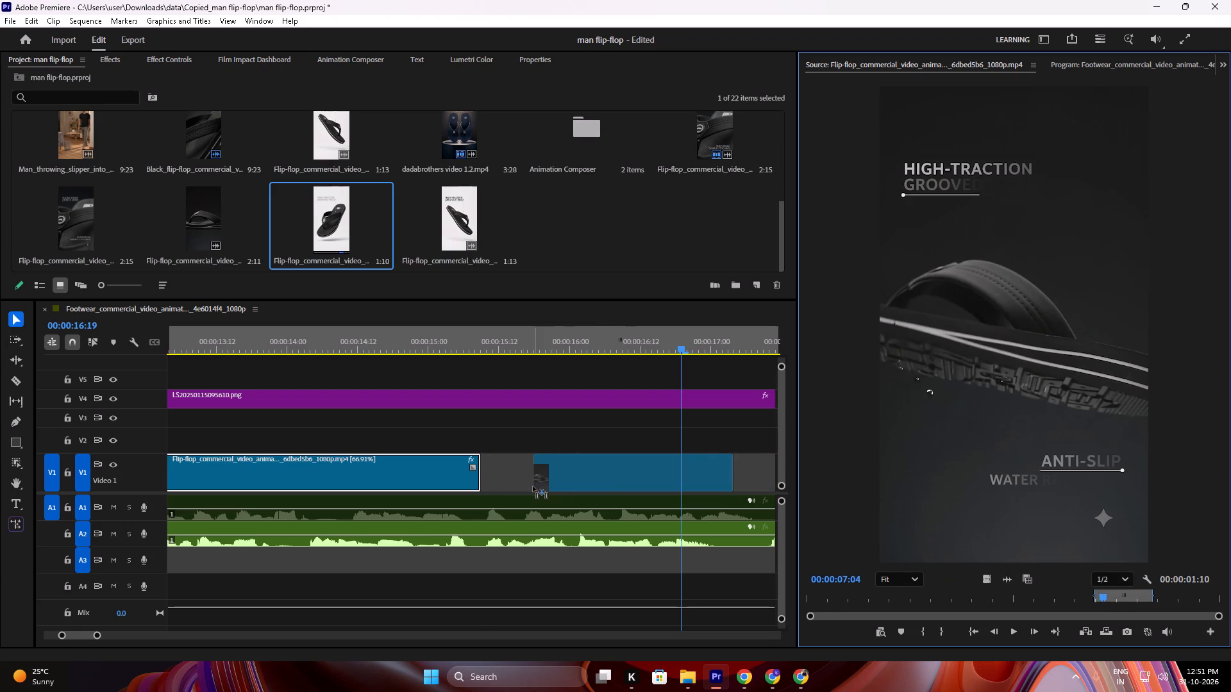
pyautogui.moveTo(533, 486); pyautogui.dragTo(487, 481)
# Play the newly placed High-Traction Grooved Tread clip to check its length against the audio.
pyautogui.moveTo(469, 342); pyautogui.dragTo(459, 342)
pyautogui.press('space')
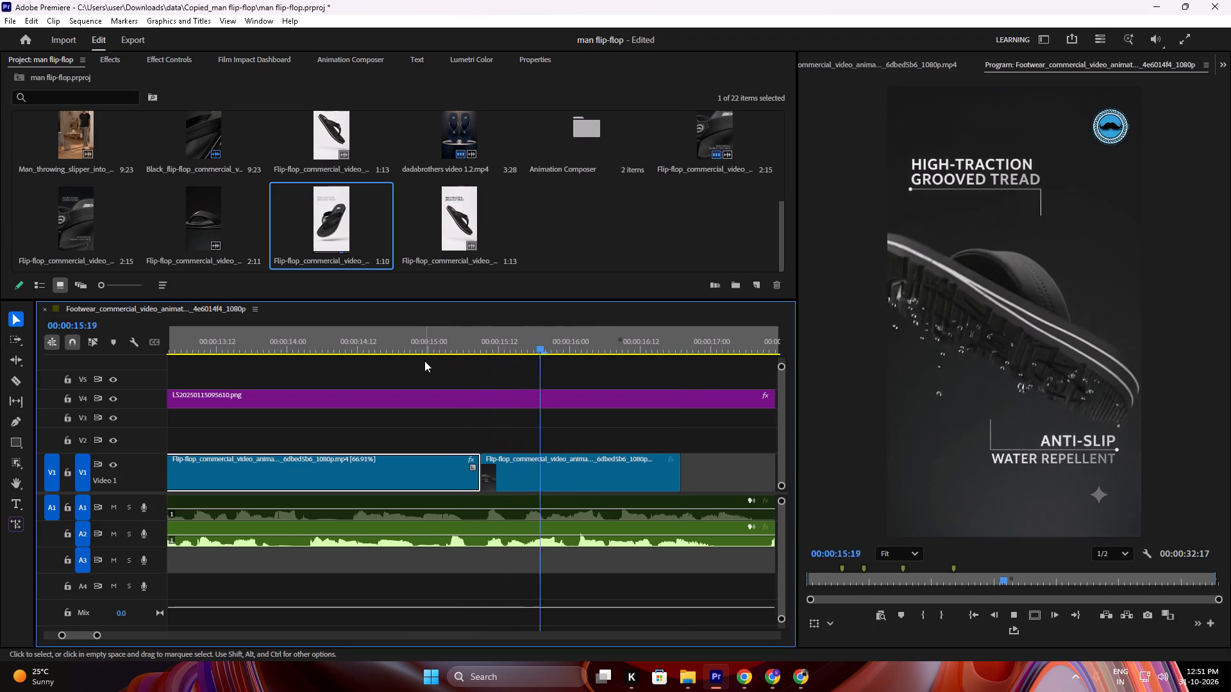
pyautogui.scroll(-6, 424, 371)
pyautogui.press('space')
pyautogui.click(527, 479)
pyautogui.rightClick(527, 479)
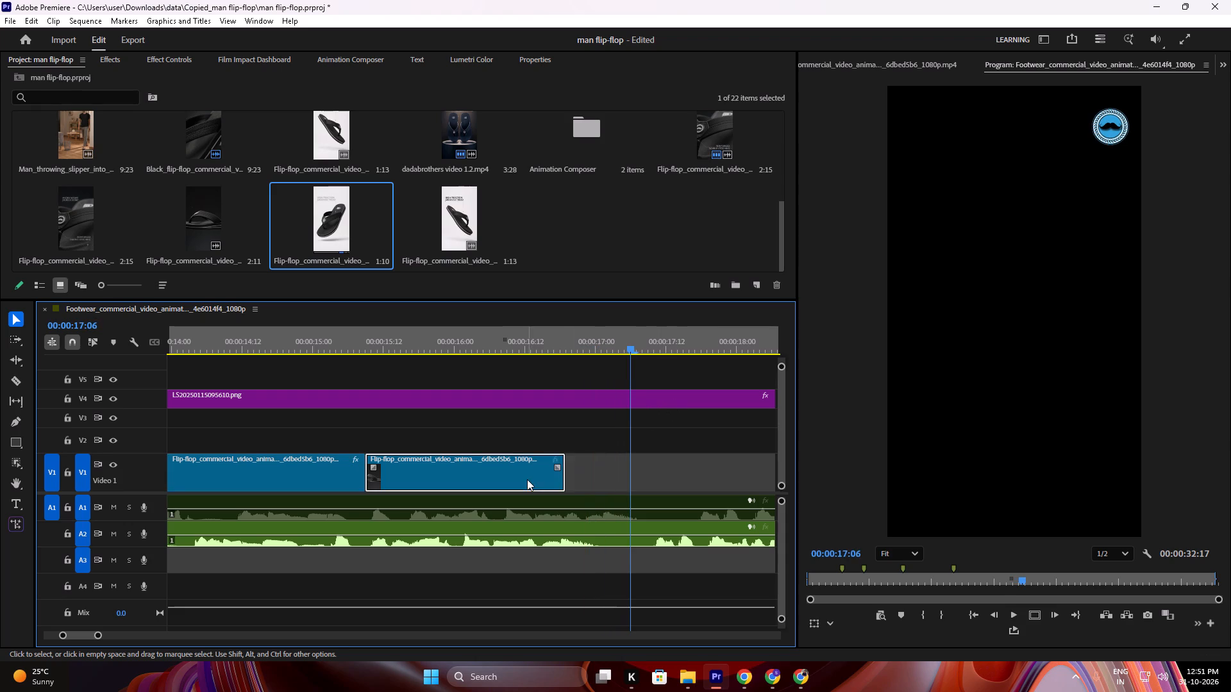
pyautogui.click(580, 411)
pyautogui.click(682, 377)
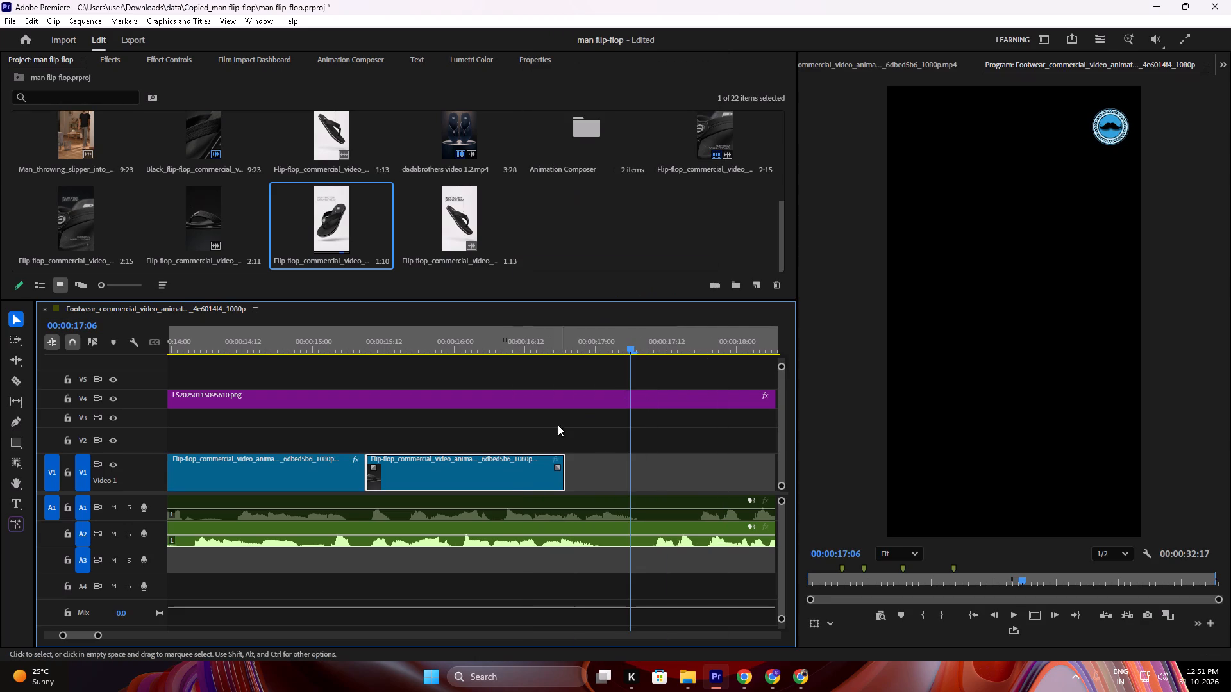
# Slow the High-Traction Grooved Tread clip to 66.67% speed, duration 00:00:02:03, with Optical flow time interpolation.
pyautogui.rightClick(514, 479)
pyautogui.click(579, 398)
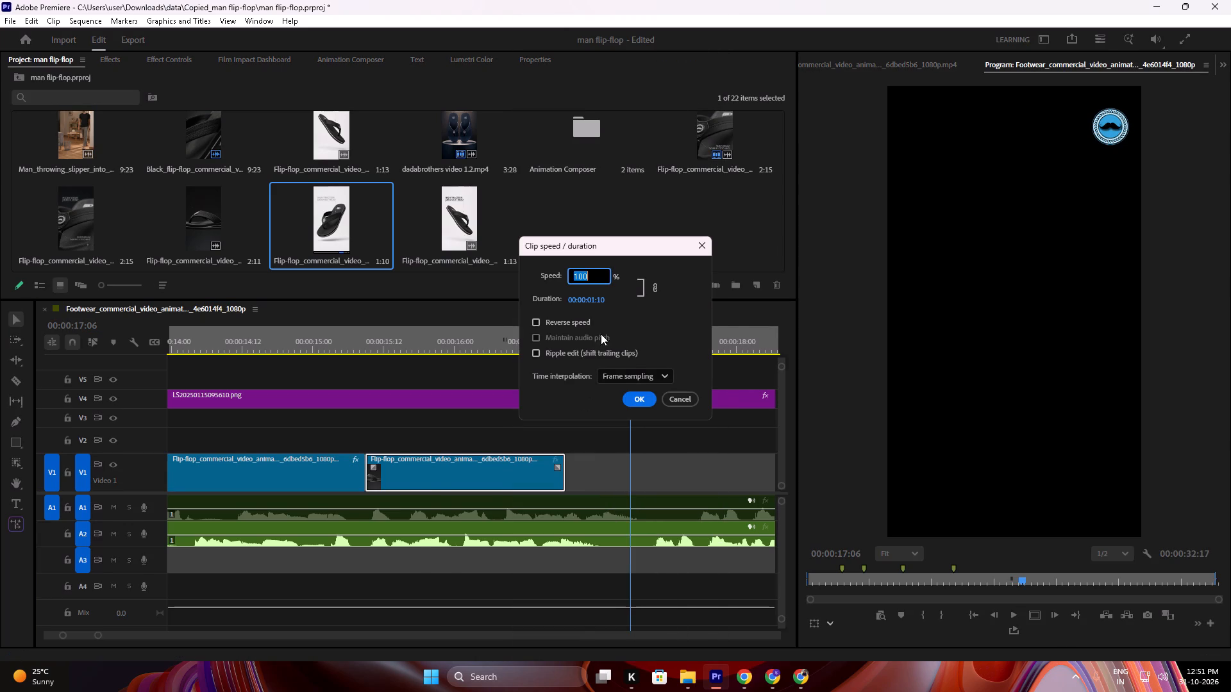
pyautogui.moveTo(593, 306); pyautogui.dragTo(608, 308)
pyautogui.click(647, 379)
pyautogui.click(631, 425)
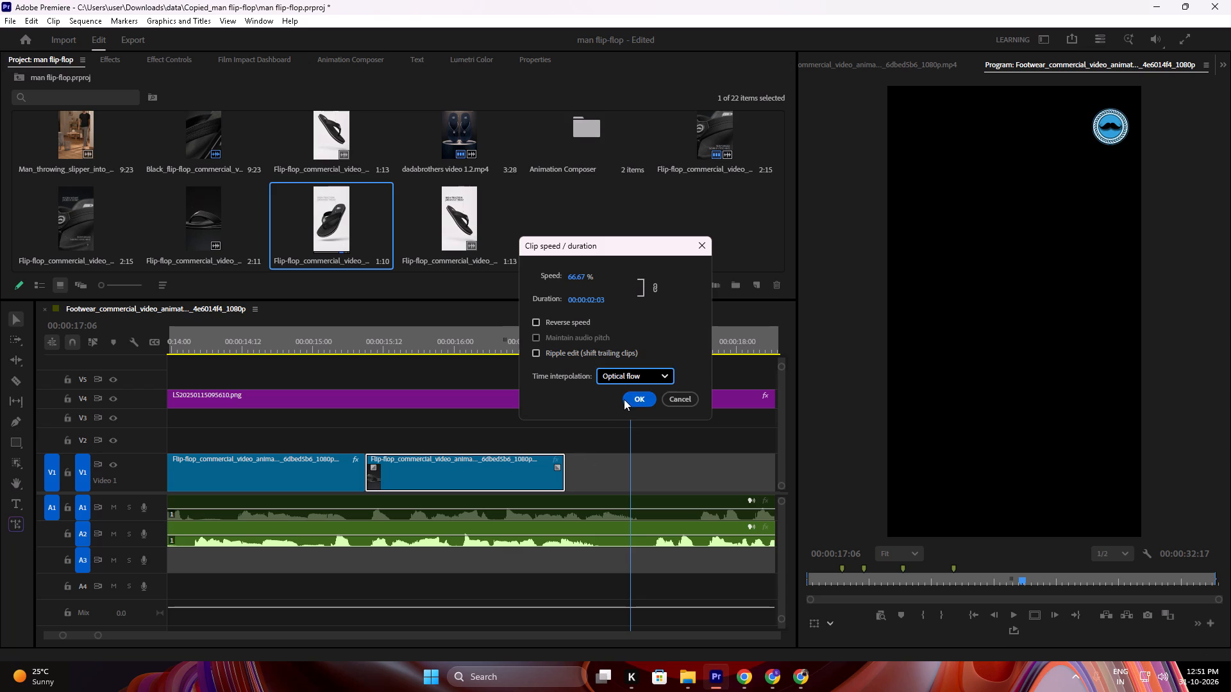
pyautogui.click(627, 399)
# Review the slowed High-Traction Grooved Tread clip against the audio and split it on V1 at 00:00:17:02.
pyautogui.moveTo(626, 349); pyautogui.dragTo(365, 408)
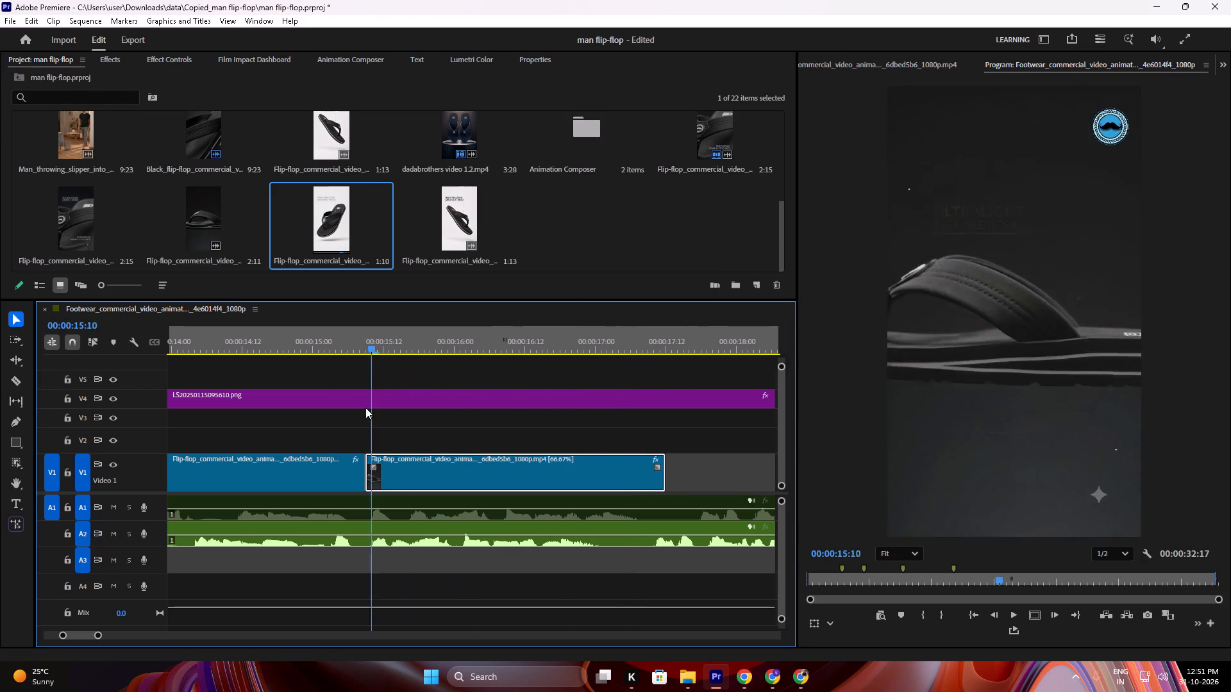
pyautogui.moveTo(365, 408); pyautogui.dragTo(346, 413)
pyautogui.press('space')
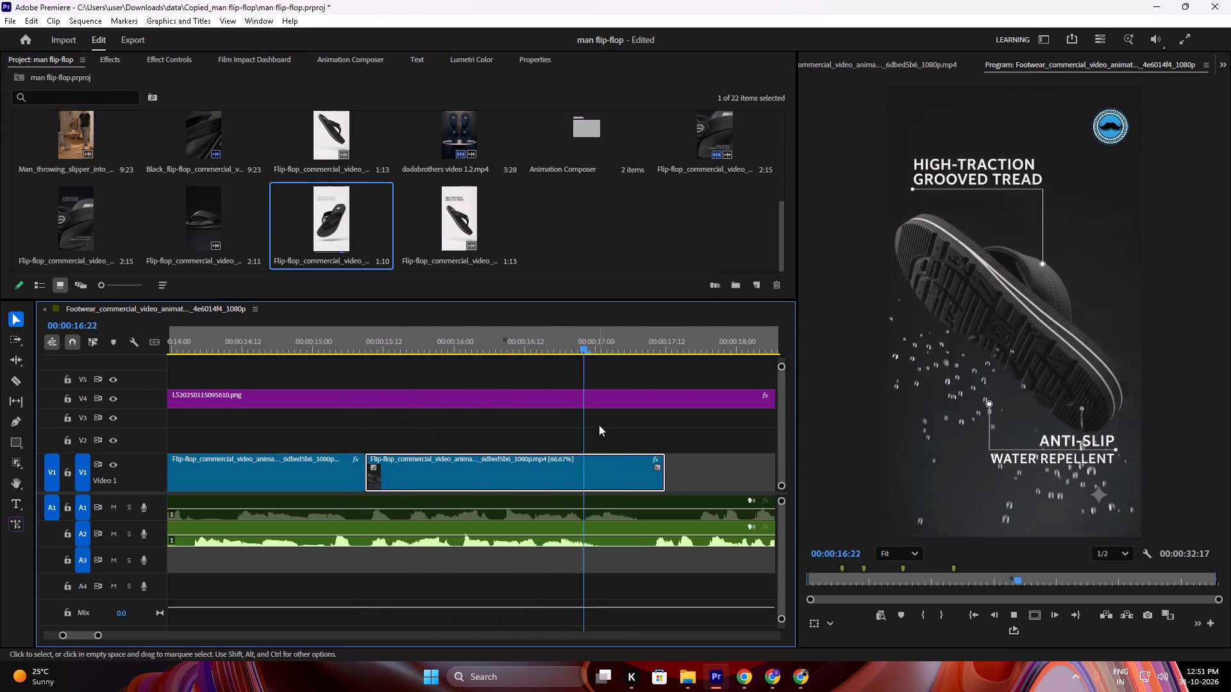
pyautogui.press('space')
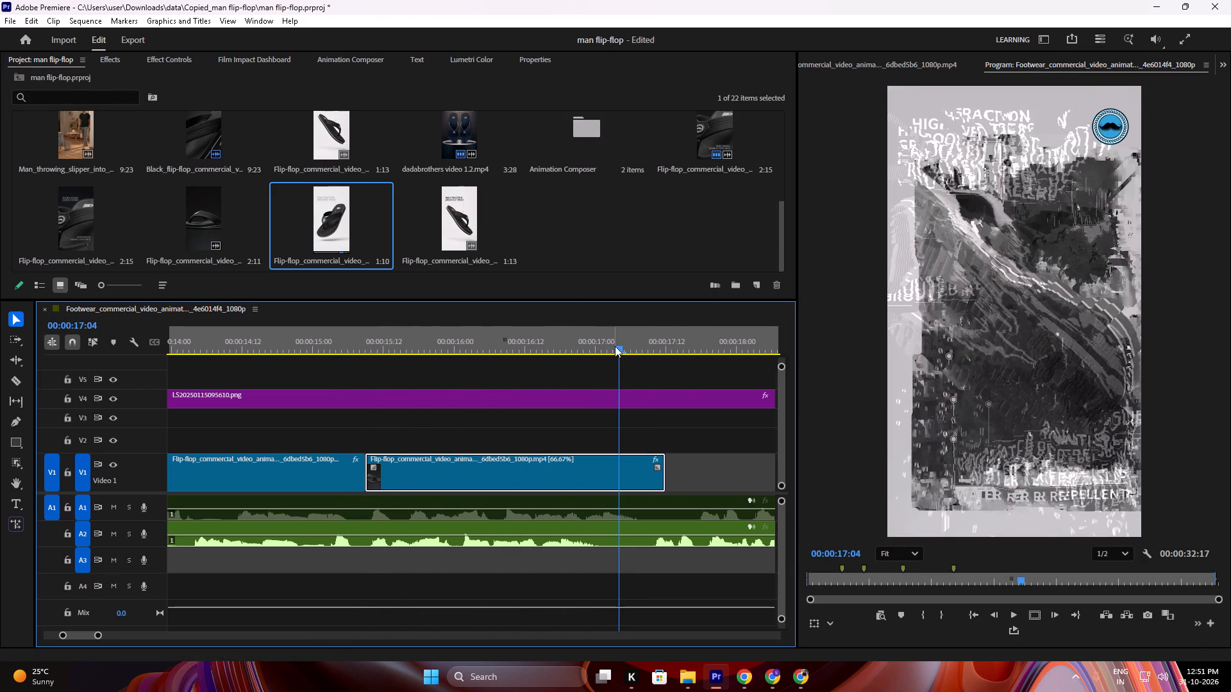
pyautogui.click(612, 345)
pyautogui.moveTo(608, 346); pyautogui.dragTo(609, 347)
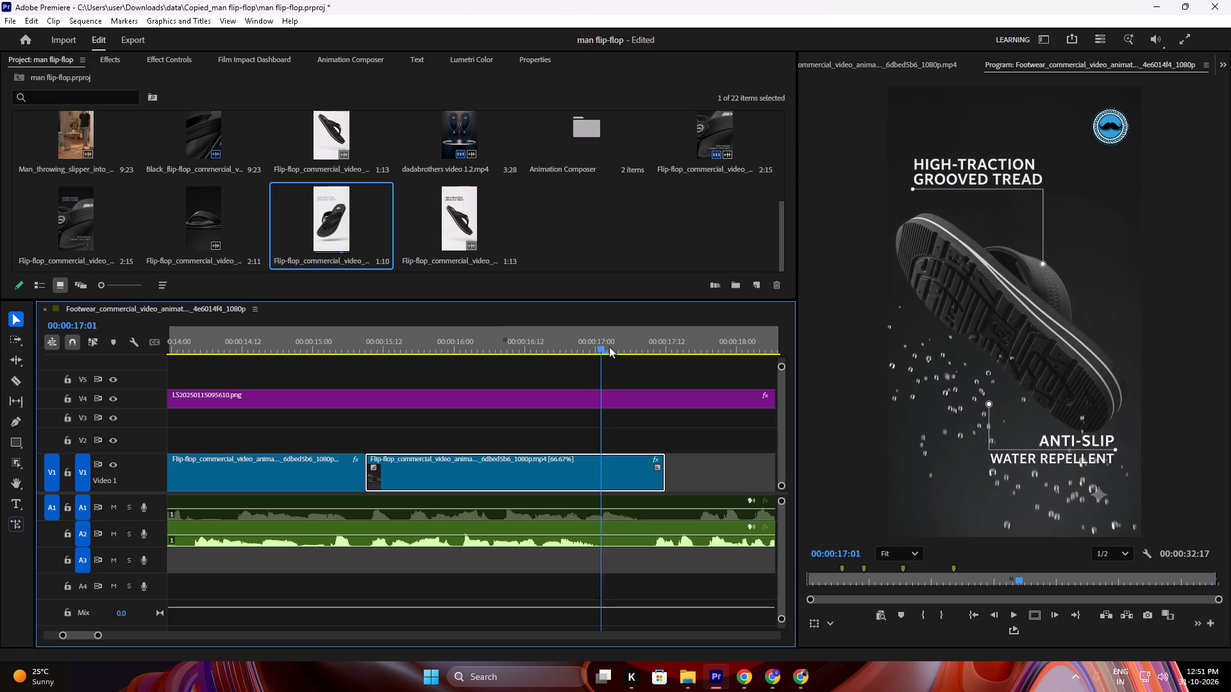
pyautogui.moveTo(609, 347); pyautogui.dragTo(607, 352)
pyautogui.press('a')
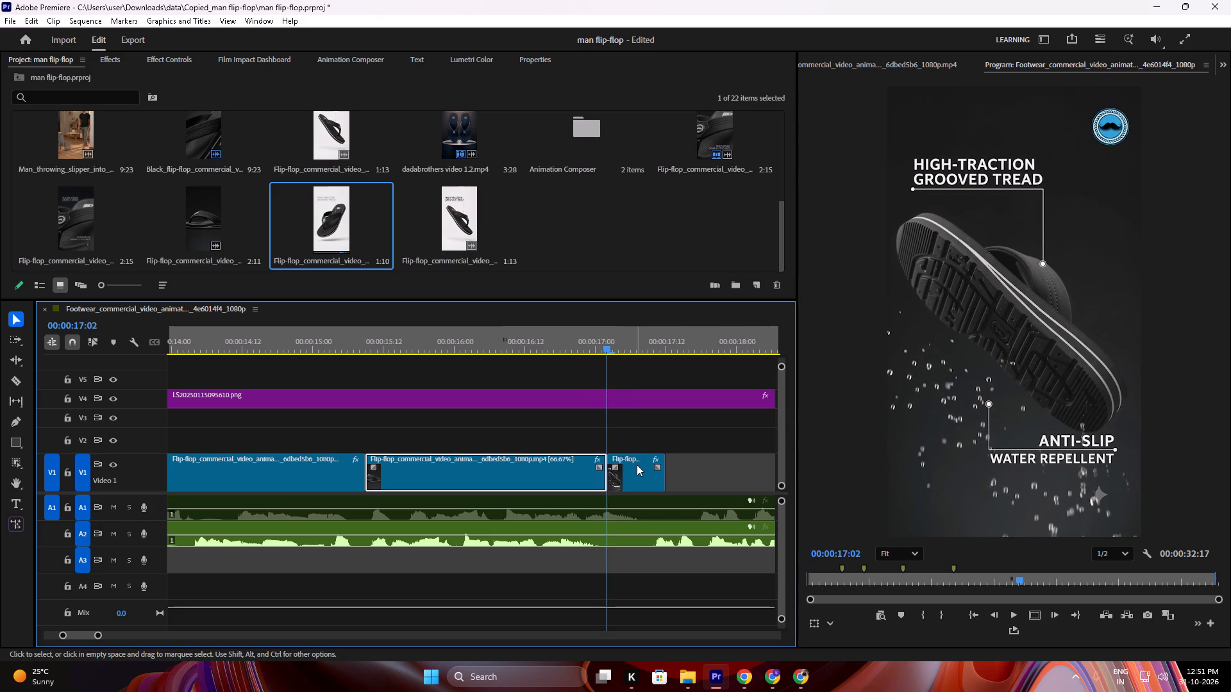
# Ripple-delete the stretch from 00:00:17:02 to 00:00:17:10 from the V1 clip and the A1 and A2 audio together.
pyautogui.press('space')
pyautogui.press('space')
pyautogui.moveTo(659, 343); pyautogui.dragTo(651, 344)
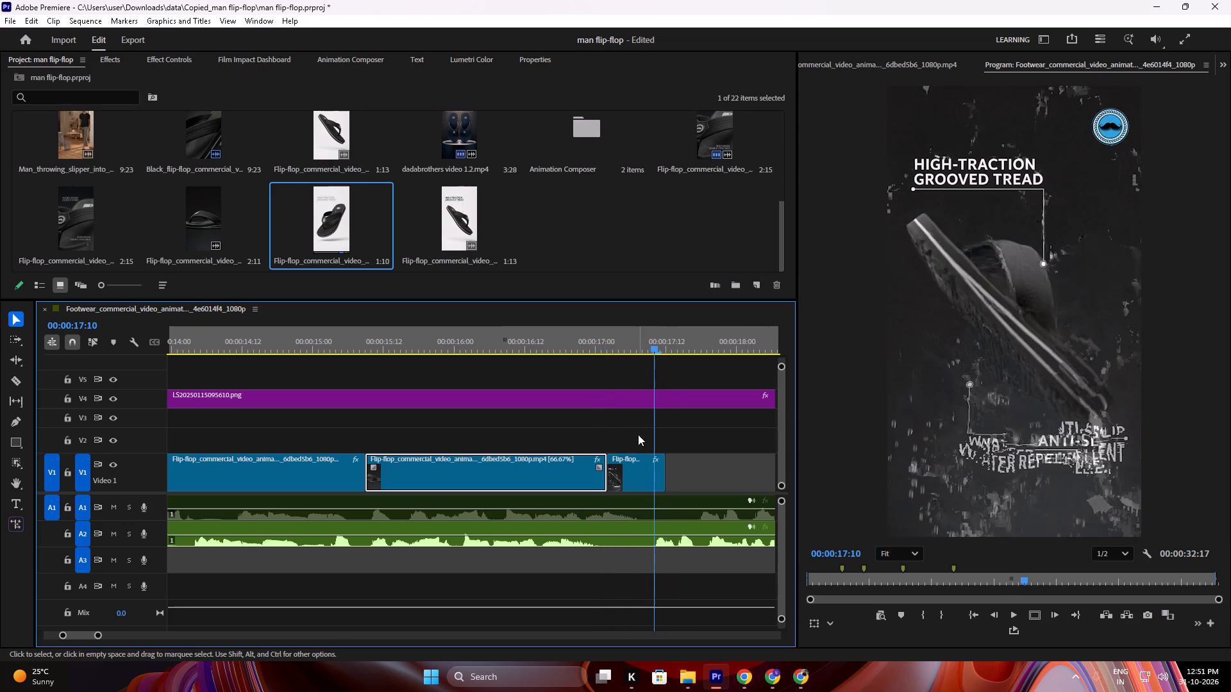
pyautogui.moveTo(638, 434); pyautogui.dragTo(630, 545)
pyautogui.press('a')
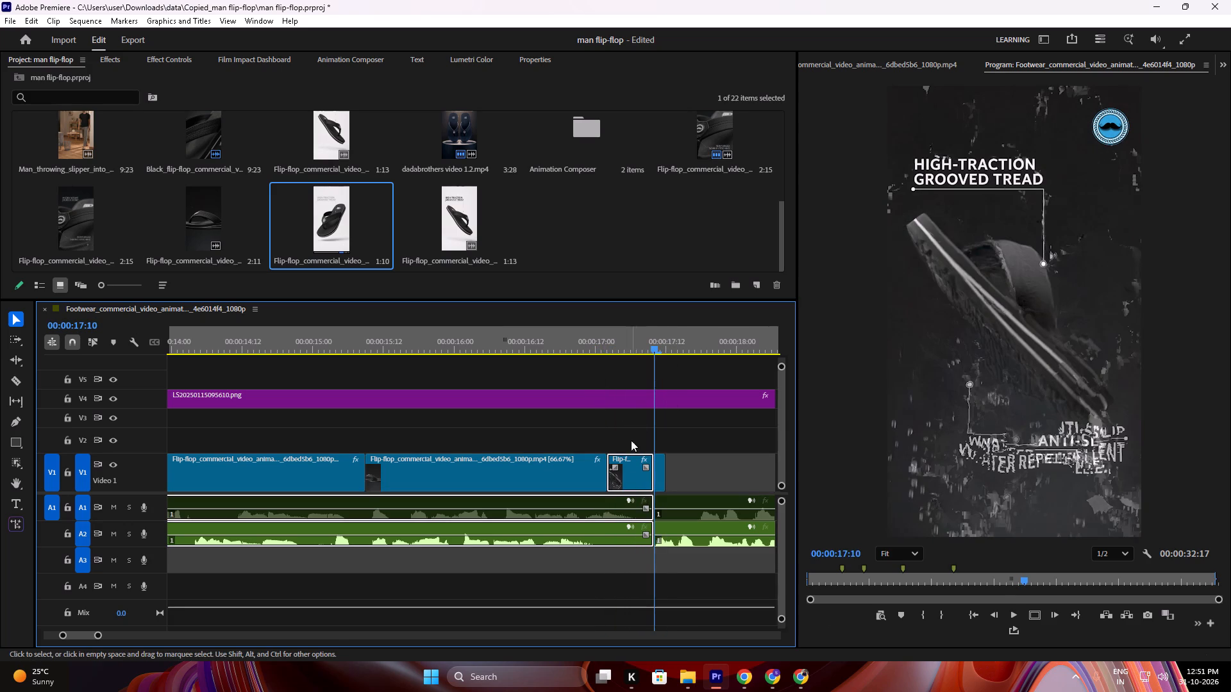
pyautogui.moveTo(641, 345); pyautogui.dragTo(609, 347)
pyautogui.press('a')
pyautogui.moveTo(634, 431); pyautogui.dragTo(637, 516)
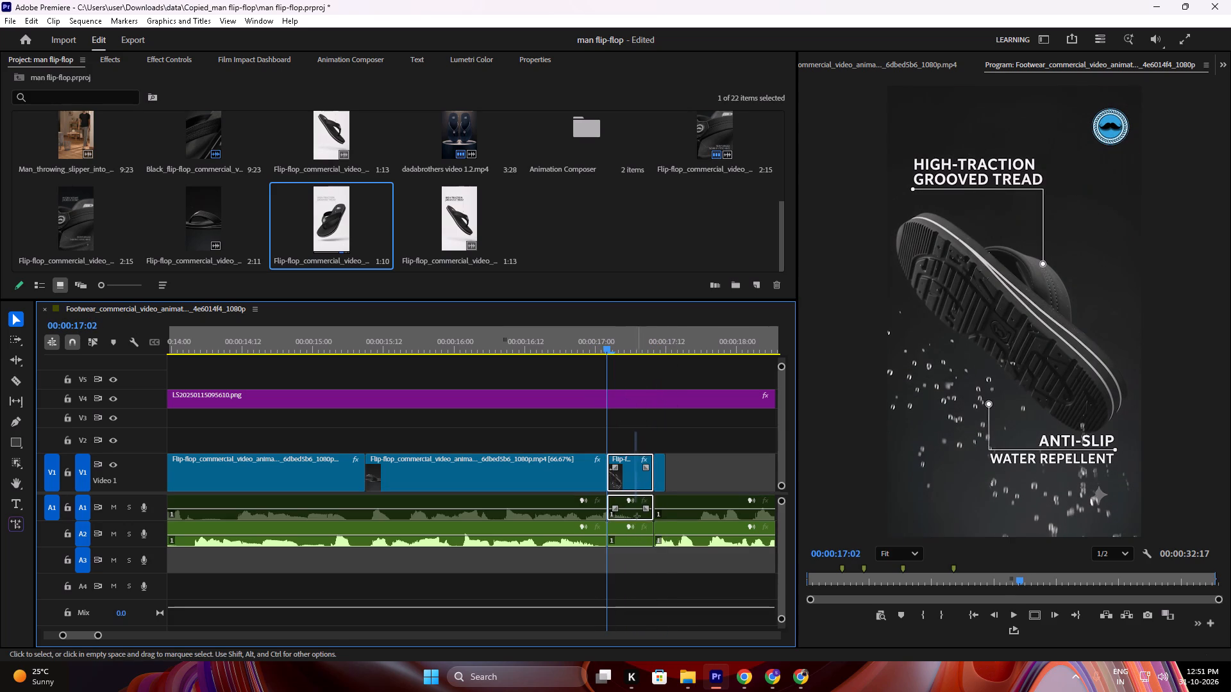
pyautogui.moveTo(637, 516); pyautogui.dragTo(643, 552)
pyautogui.press('s')
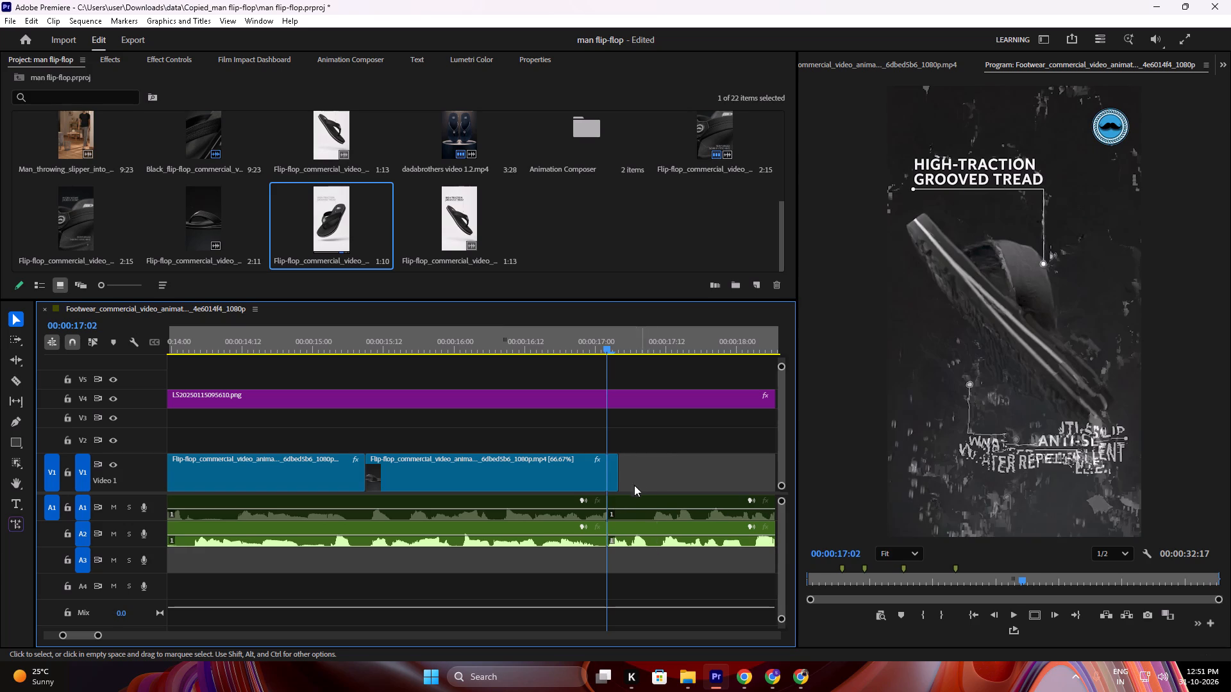
# Clear the short leftover piece of the High-Traction Grooved Tread clip after the 00:00:17:02 cut on V1.
pyautogui.click(616, 470)
pyautogui.rightClick(616, 470)
pyautogui.click(615, 461)
pyautogui.rightClick(615, 461)
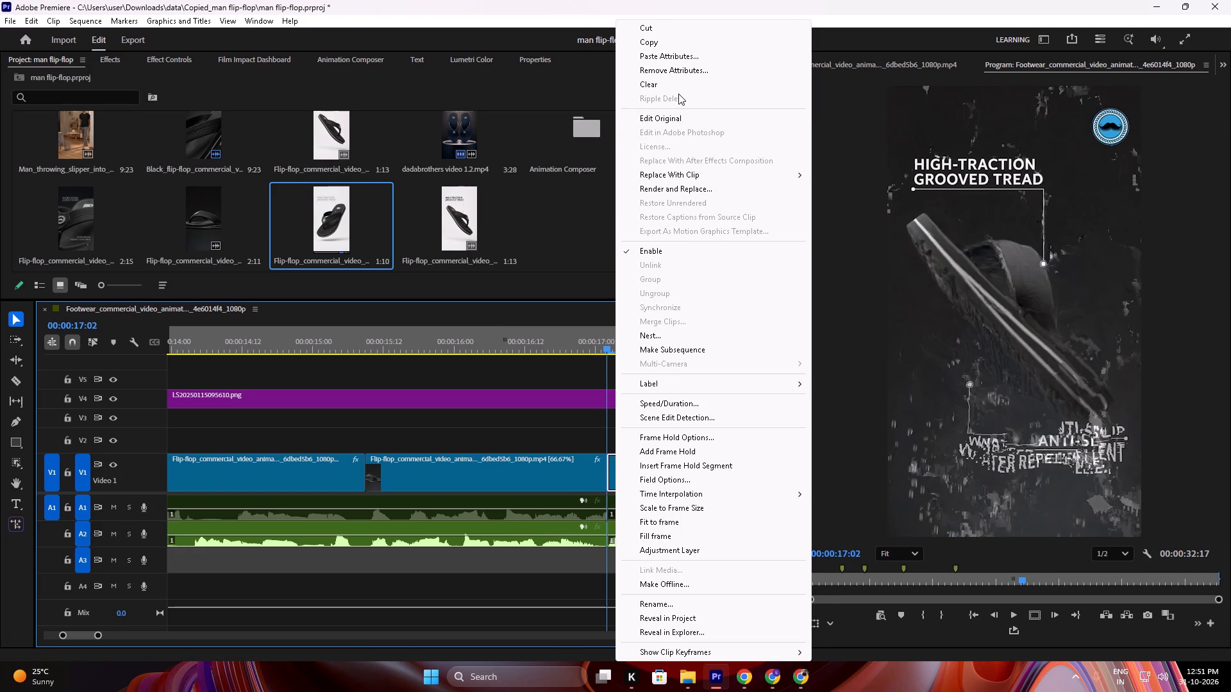
pyautogui.click(671, 89)
# Play across the audio cut at 00:00:17:02 to check the join and the narration that follows.
pyautogui.moveTo(601, 328); pyautogui.dragTo(569, 331)
pyautogui.press('space')
pyautogui.scroll(-2, 483, 398)
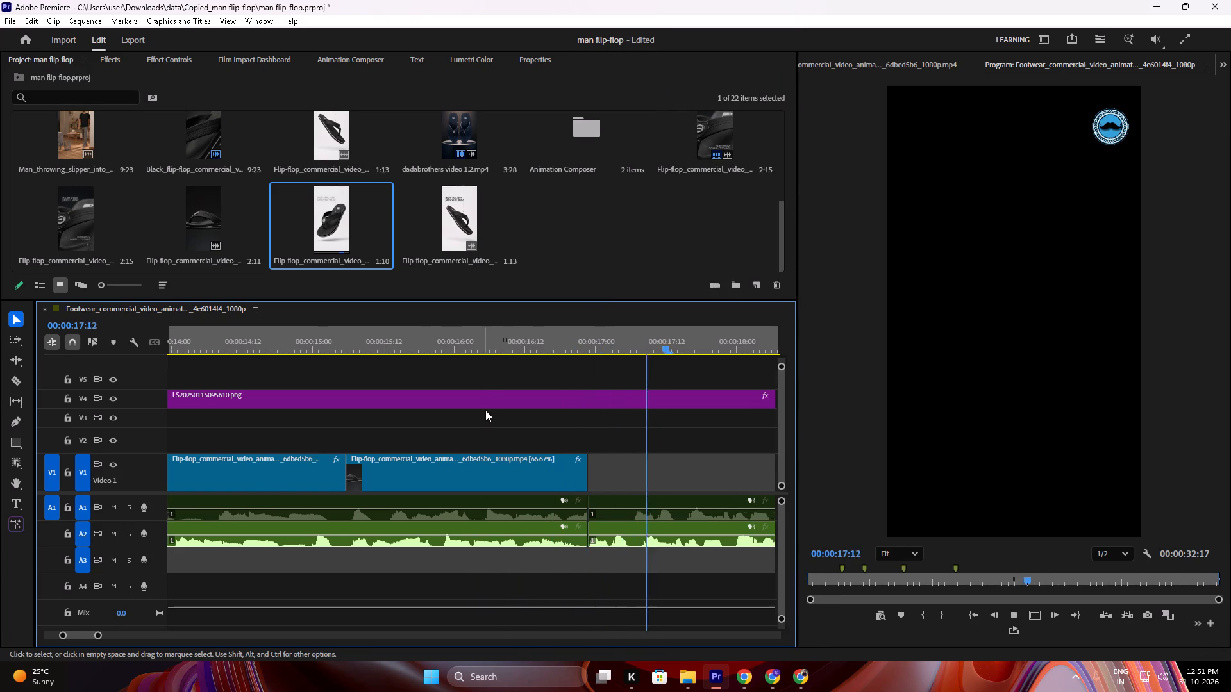
pyautogui.scroll(-14, 485, 410)
pyautogui.keyDown('alt'); pyautogui.scroll(6, 547, 416); pyautogui.keyUp('alt')
pyautogui.press('space')
# Examine the 1:13, 2:15, 2:11 and 1:10 Flip-flop_commercial clips and dadabrothers video 1.2.mp4 for the shot that should follow.
pyautogui.doubleClick(449, 208)
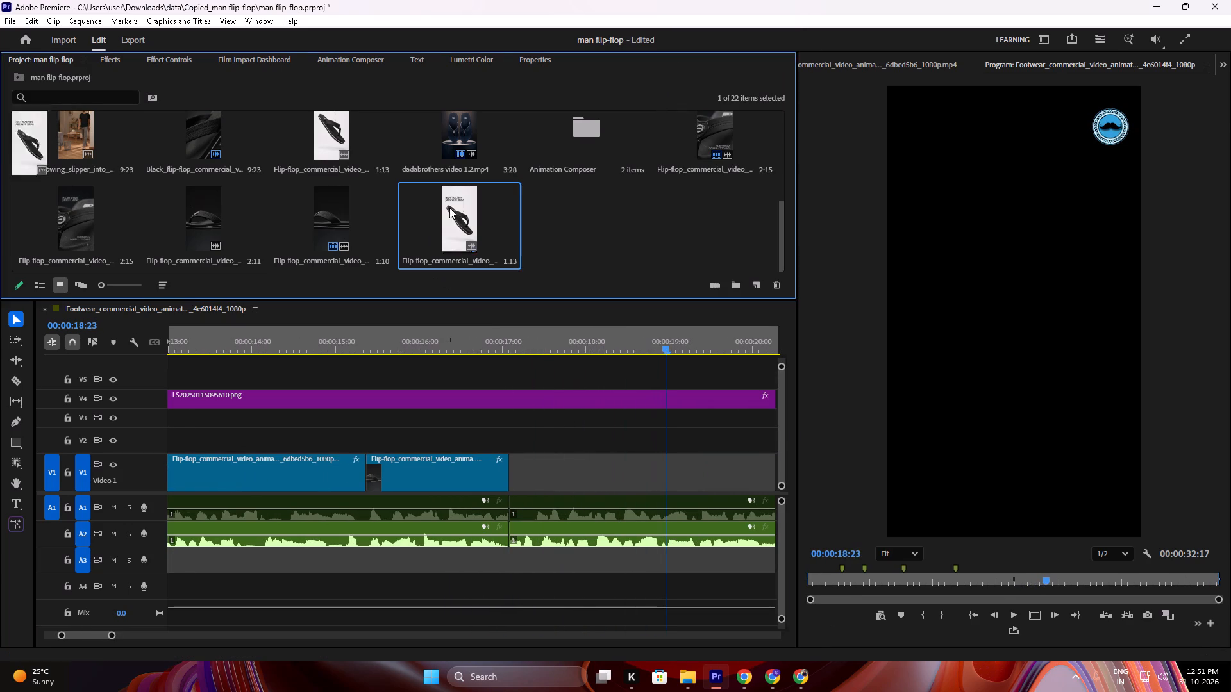
pyautogui.moveTo(1164, 597); pyautogui.dragTo(1173, 596)
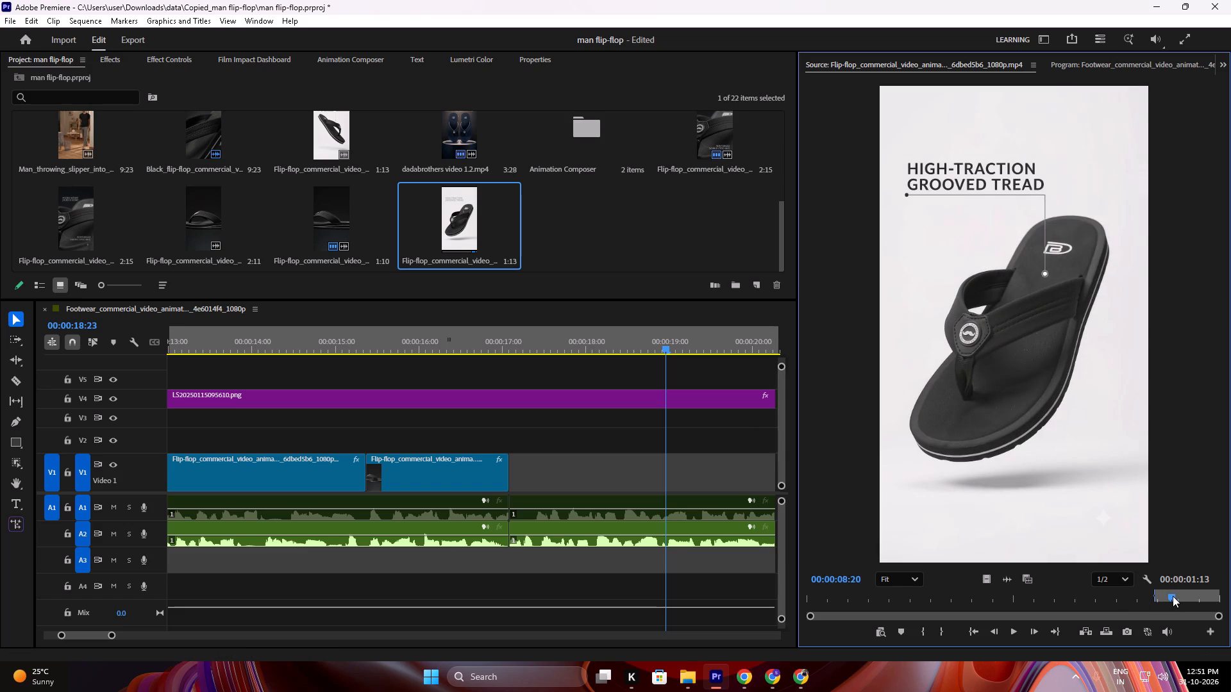
pyautogui.moveTo(1173, 596); pyautogui.dragTo(1171, 596)
pyautogui.doubleClick(692, 128)
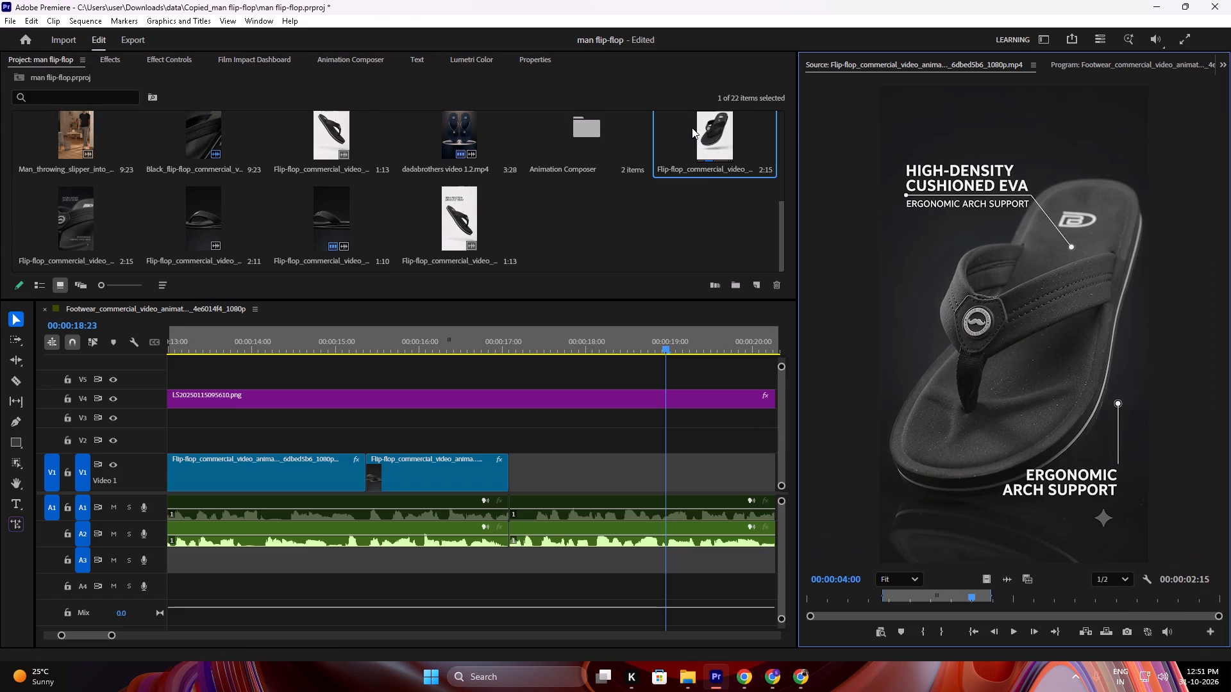
pyautogui.doubleClick(90, 236)
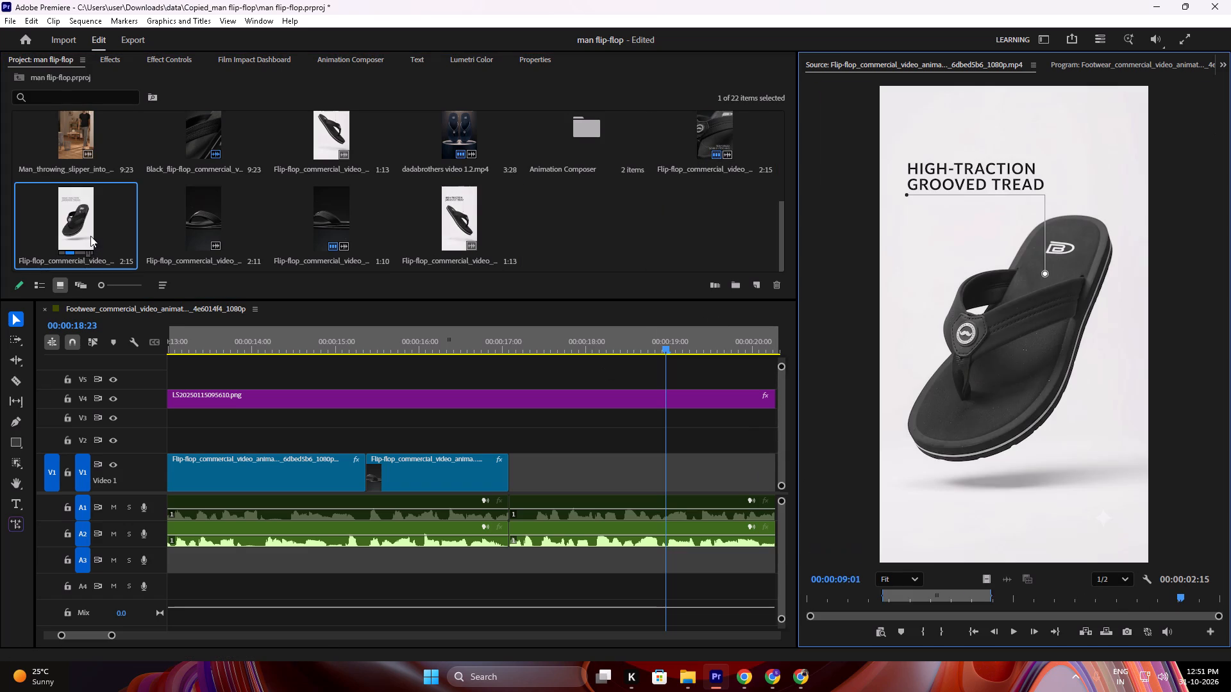
pyautogui.moveTo(914, 592); pyautogui.dragTo(920, 589)
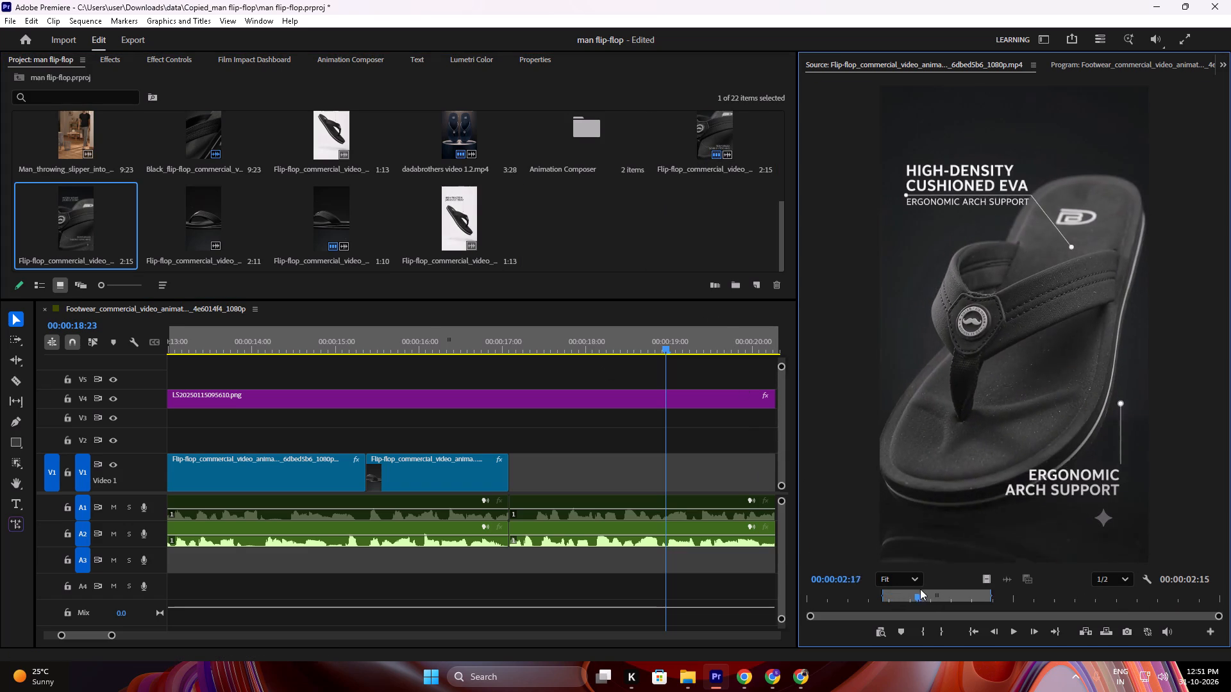
pyautogui.moveTo(920, 589); pyautogui.dragTo(930, 590)
pyautogui.doubleClick(185, 208)
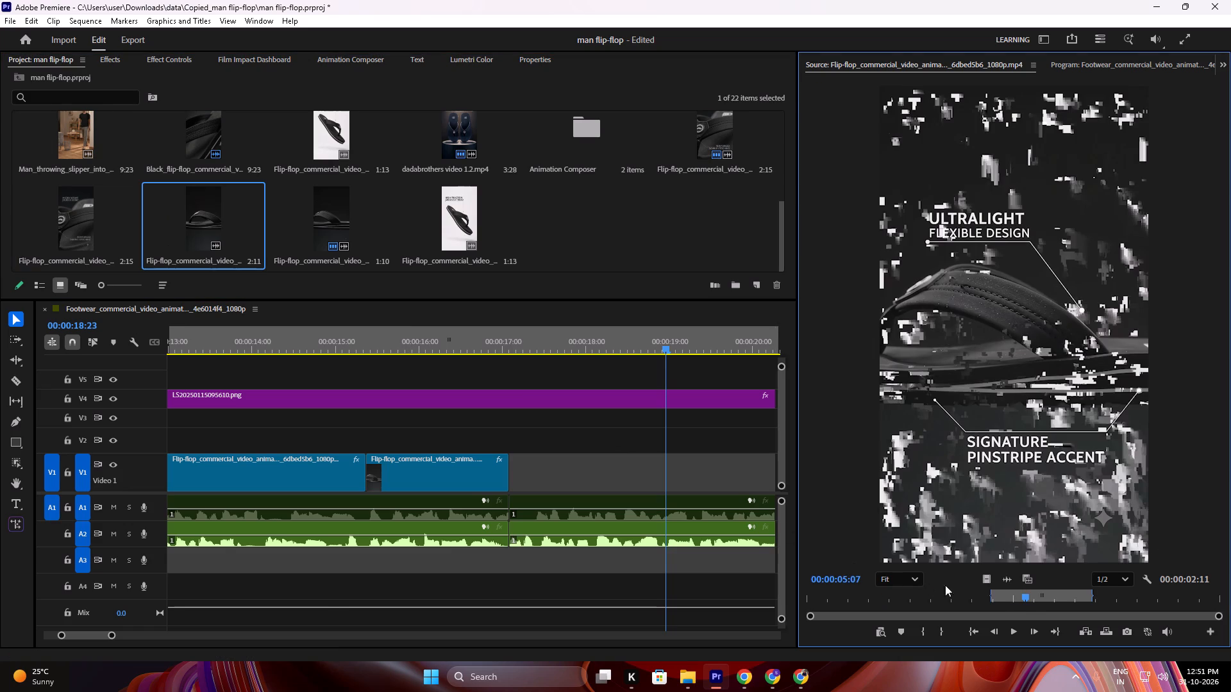
pyautogui.moveTo(1021, 598); pyautogui.dragTo(1045, 597)
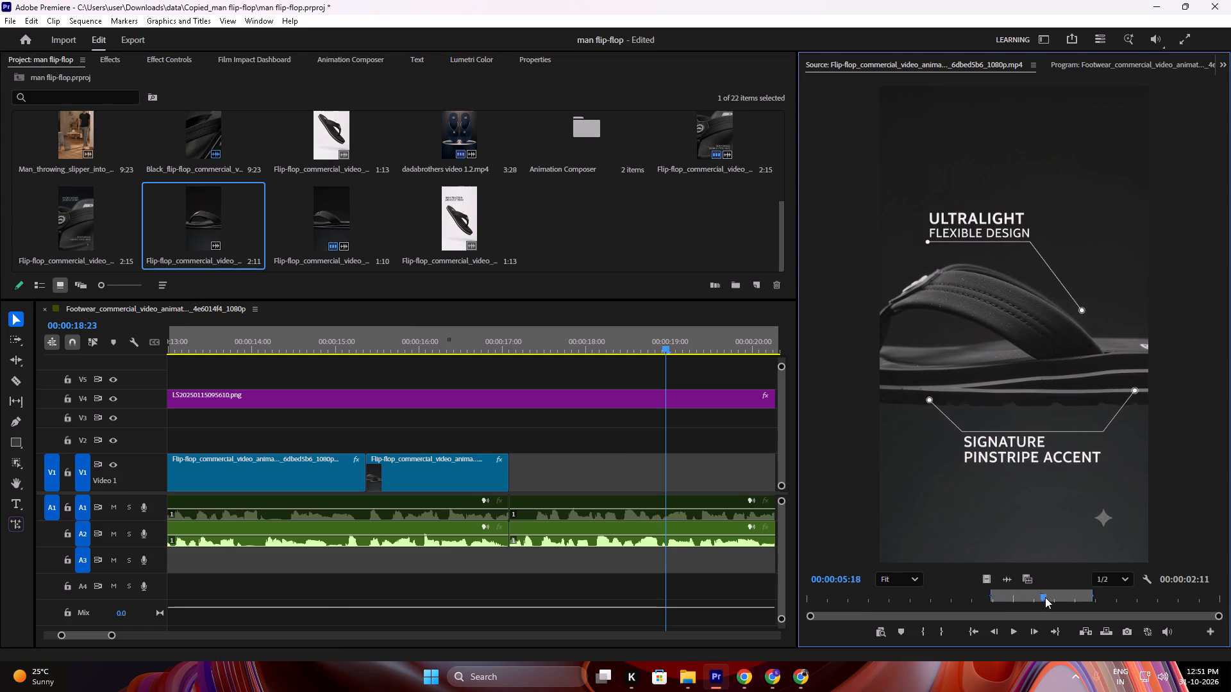
pyautogui.moveTo(1045, 597); pyautogui.dragTo(1075, 600)
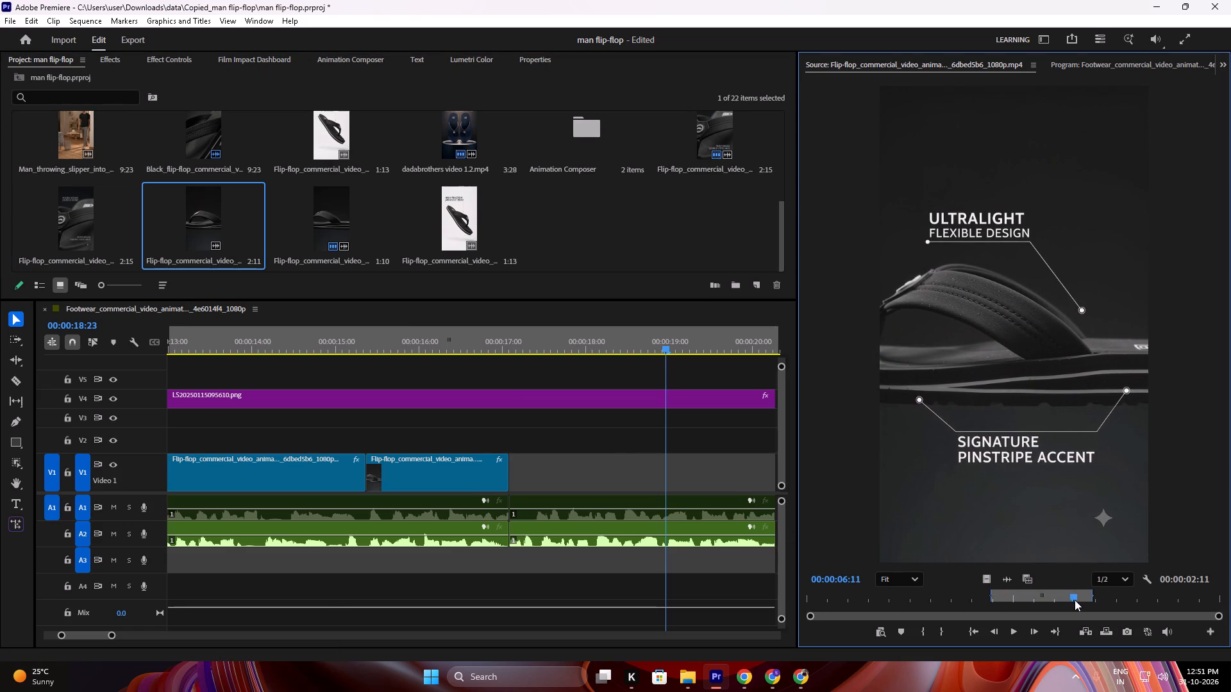
pyautogui.moveTo(1075, 600); pyautogui.dragTo(1046, 607)
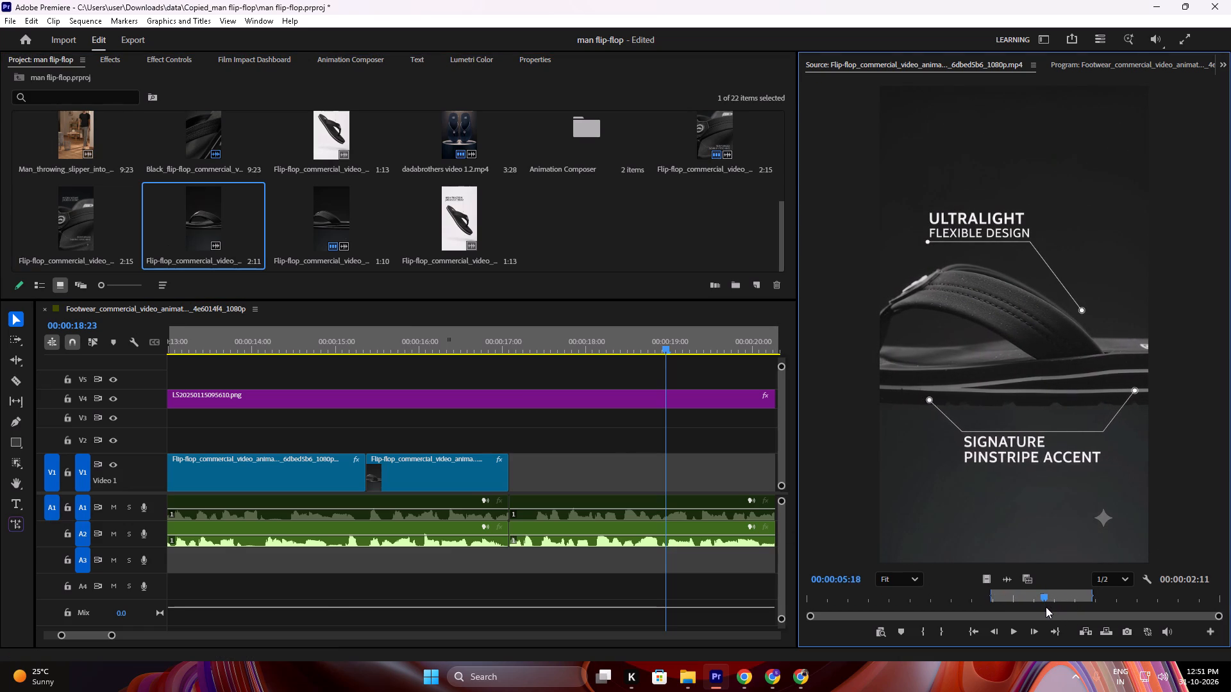
pyautogui.moveTo(1046, 607); pyautogui.dragTo(1057, 611)
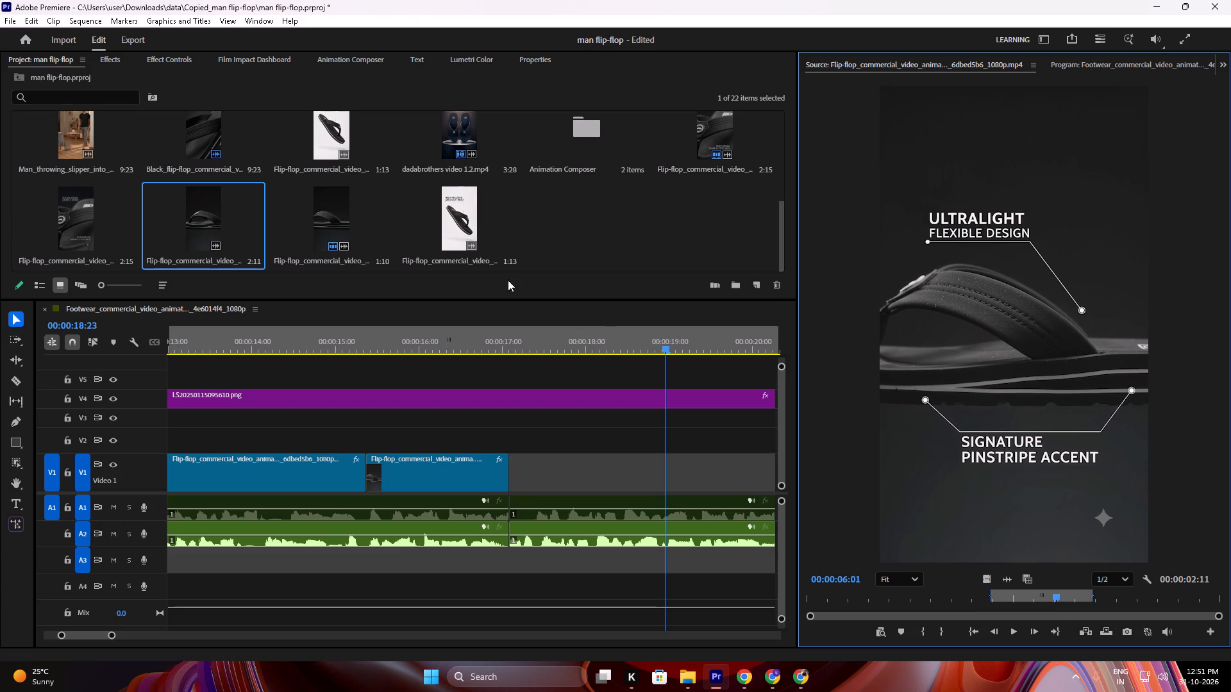
pyautogui.doubleClick(337, 202)
pyautogui.click(1116, 595)
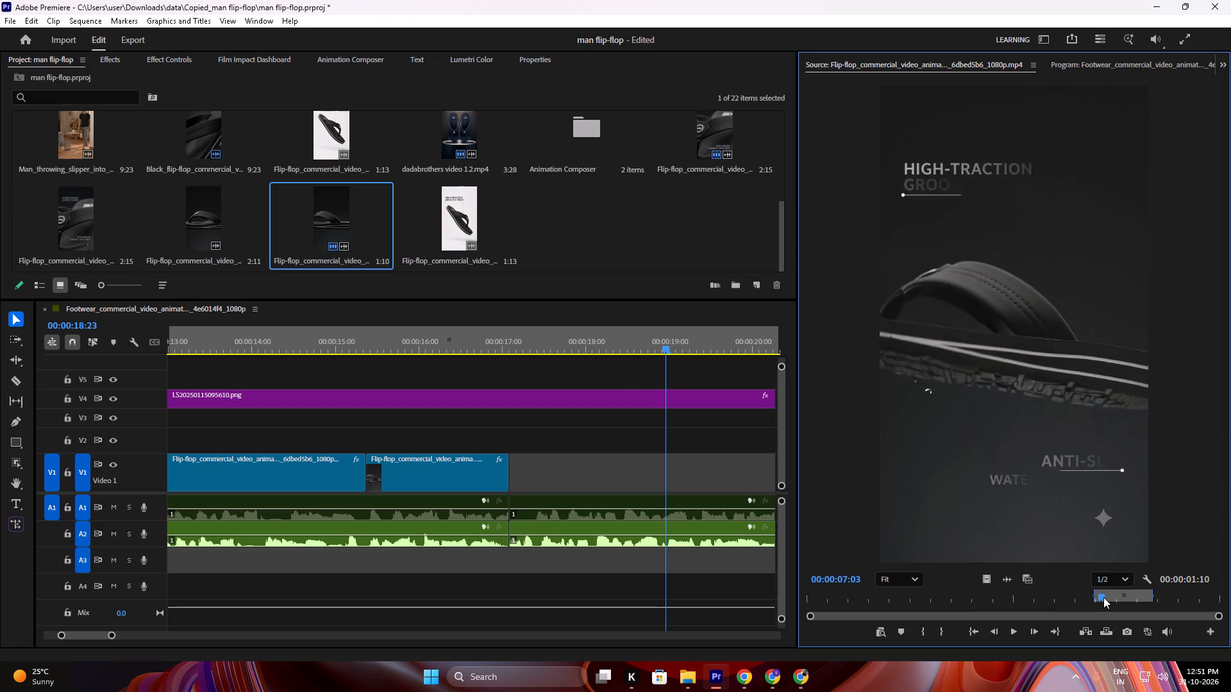
pyautogui.doubleClick(705, 131)
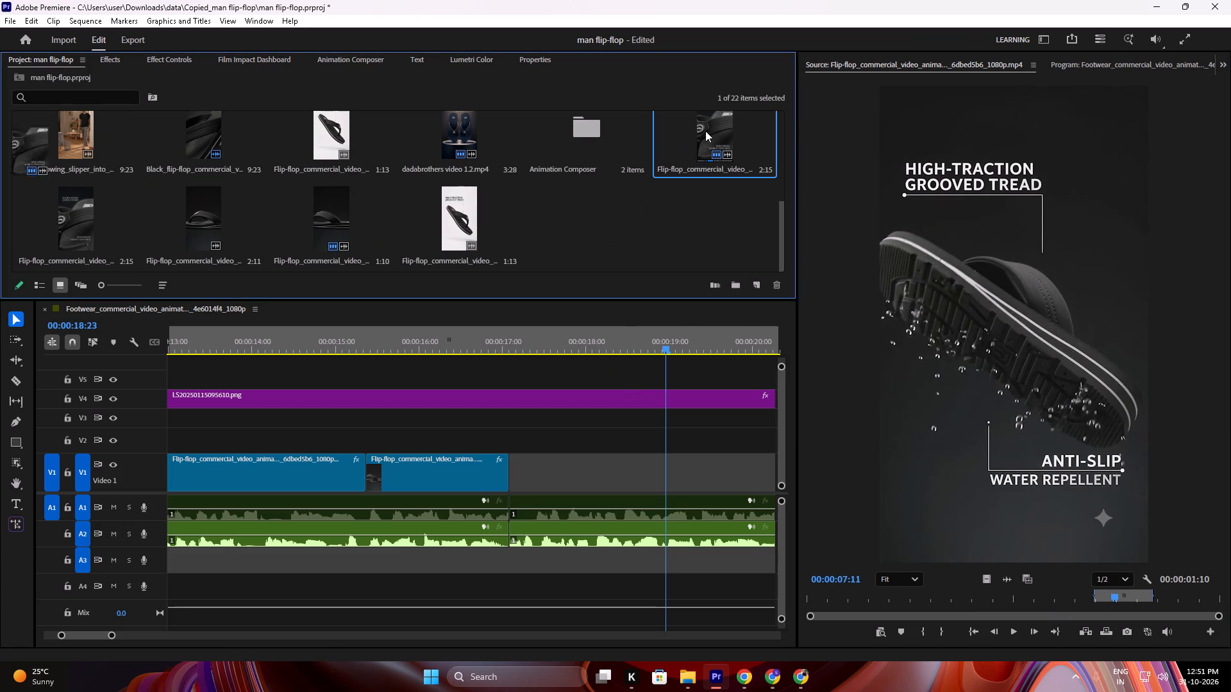
pyautogui.moveTo(905, 598); pyautogui.dragTo(835, 599)
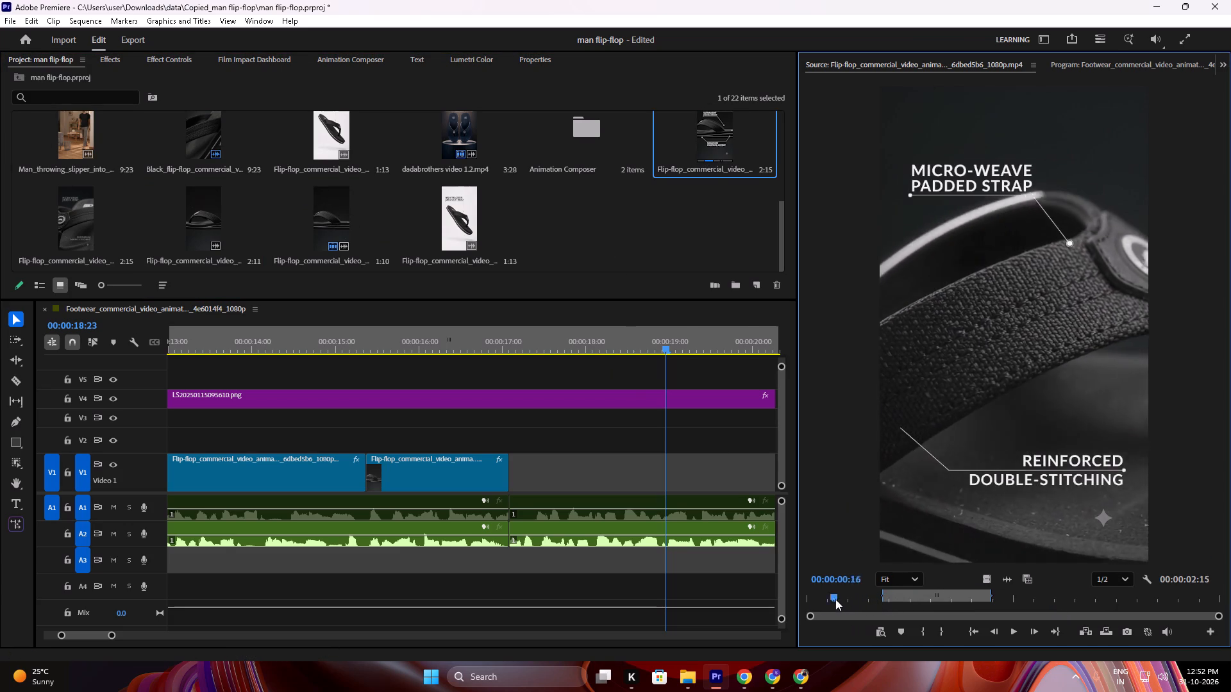
pyautogui.moveTo(835, 599); pyautogui.dragTo(851, 600)
pyautogui.doubleClick(455, 123)
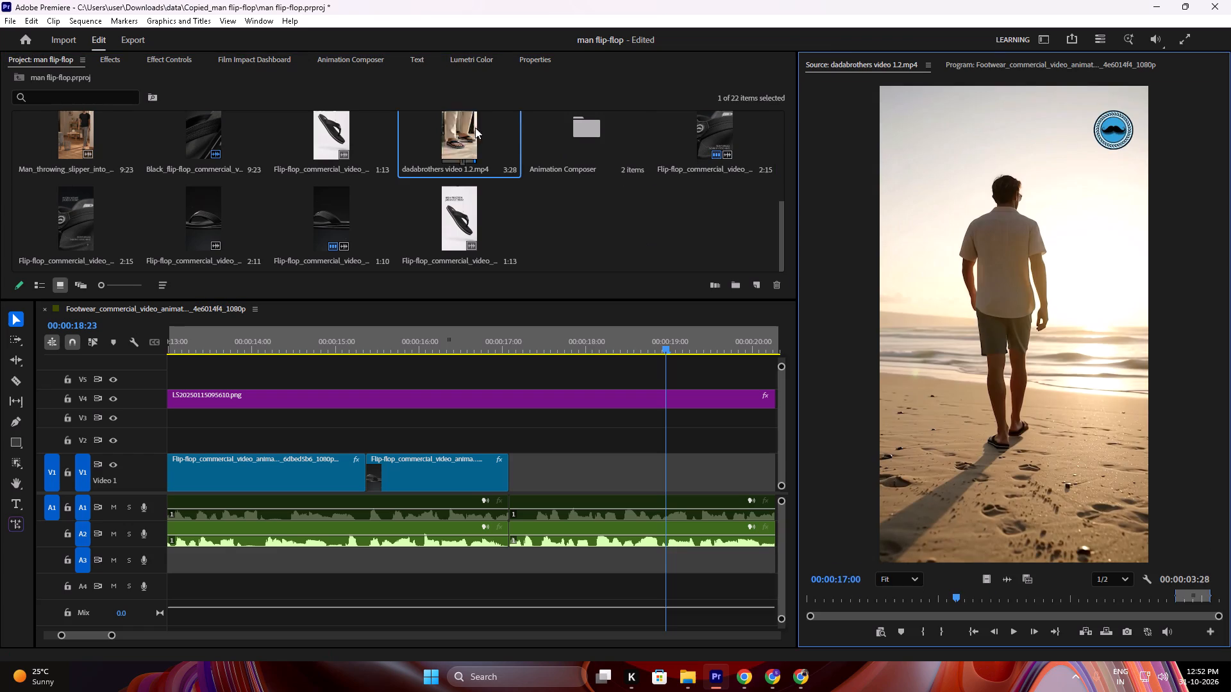
pyautogui.click(557, 201)
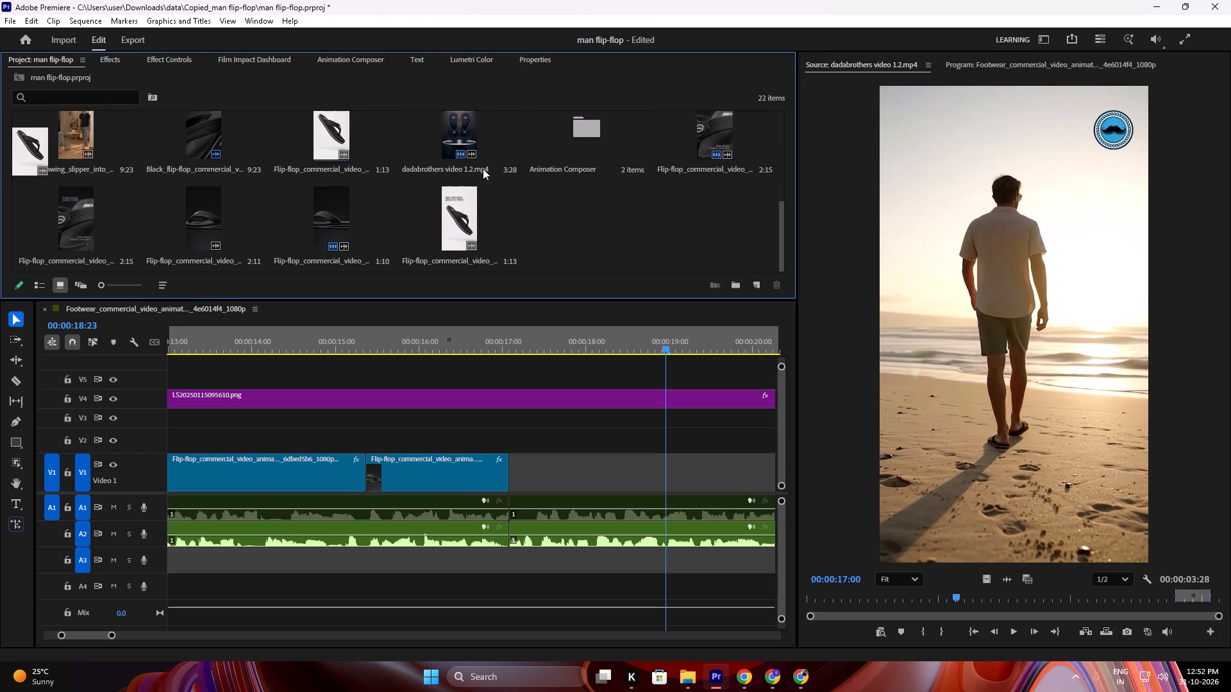
pyautogui.click(565, 195)
# Mark the Micro-Weave Padded Strap section of the first 2:15 Flip-flop_commercial clip, from its start to an out point at 00:00:01:19.
pyautogui.doubleClick(740, 120)
pyautogui.doubleClick(716, 135)
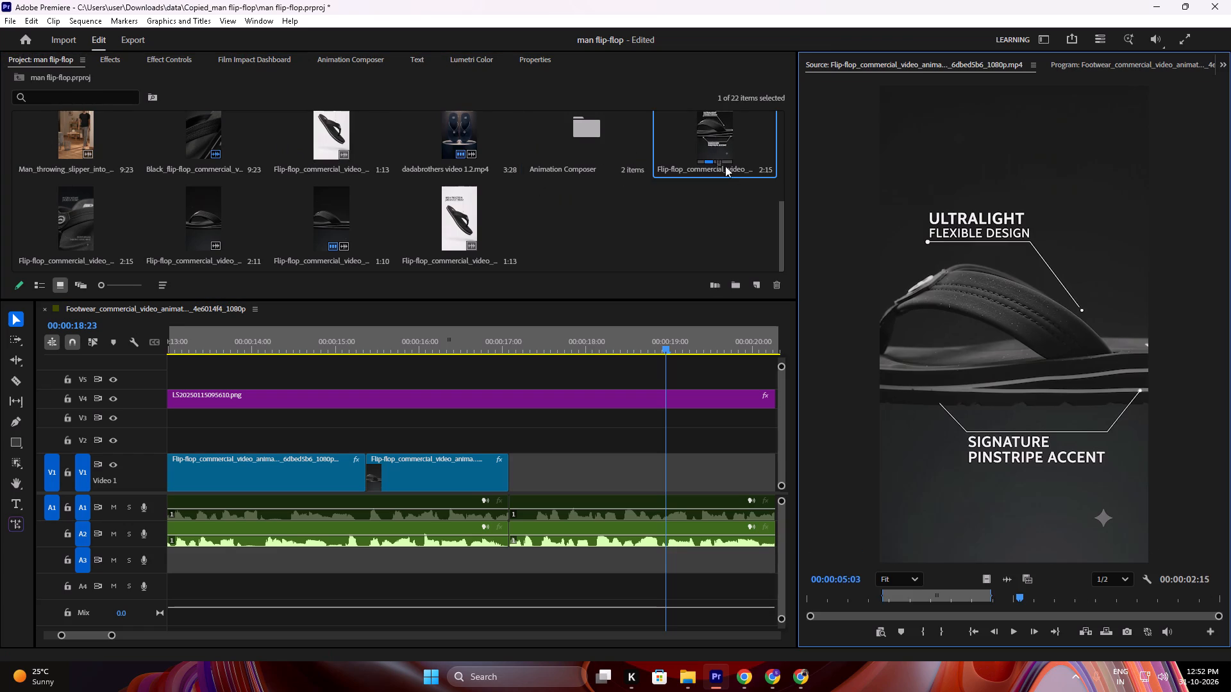
pyautogui.moveTo(858, 595); pyautogui.dragTo(796, 602)
pyautogui.press('space')
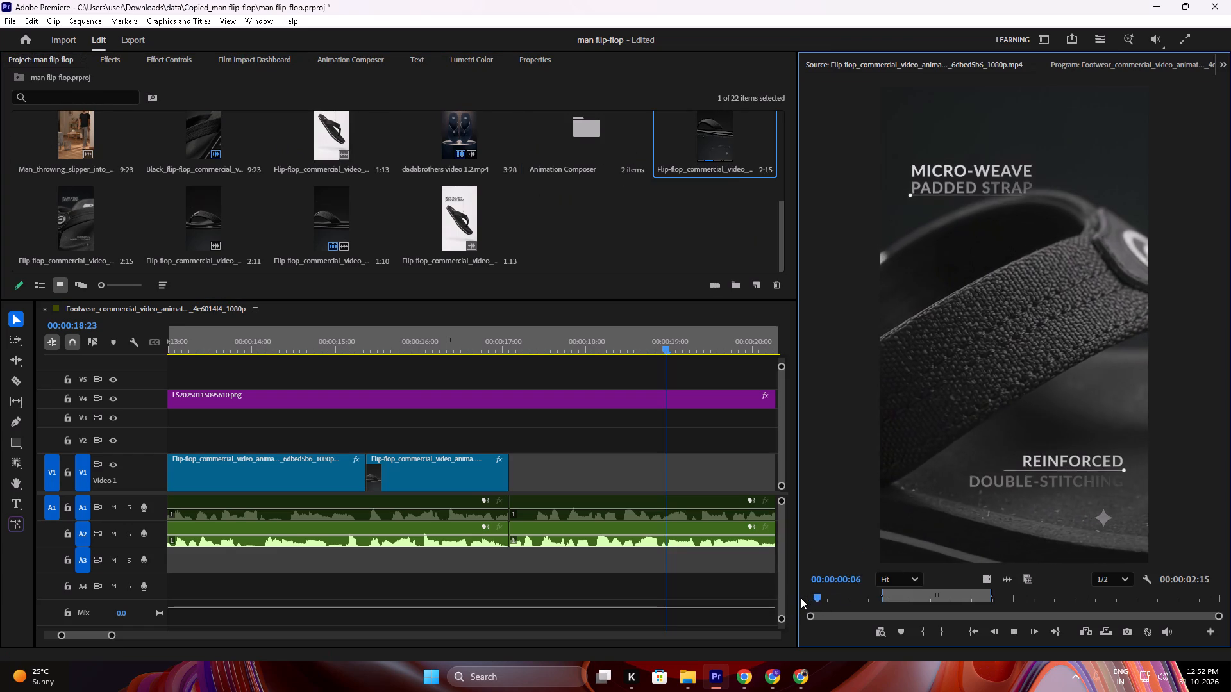
pyautogui.press('space')
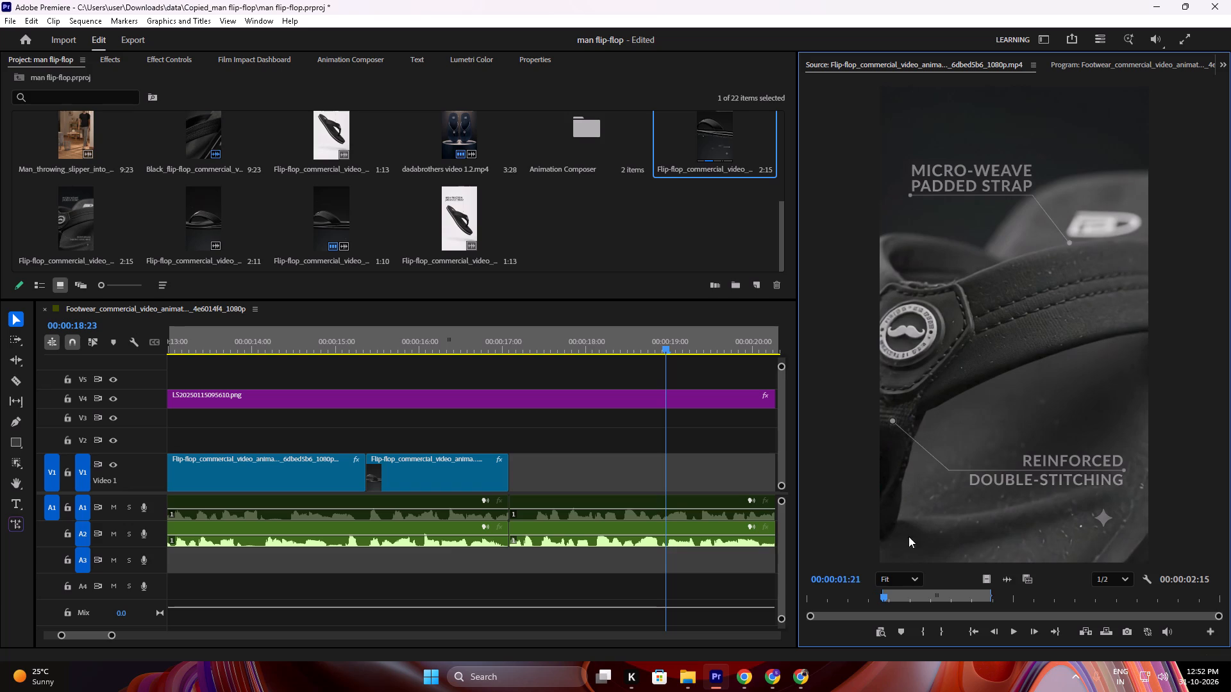
pyautogui.press('Left')
pyautogui.press('Left')
pyautogui.press('Left')
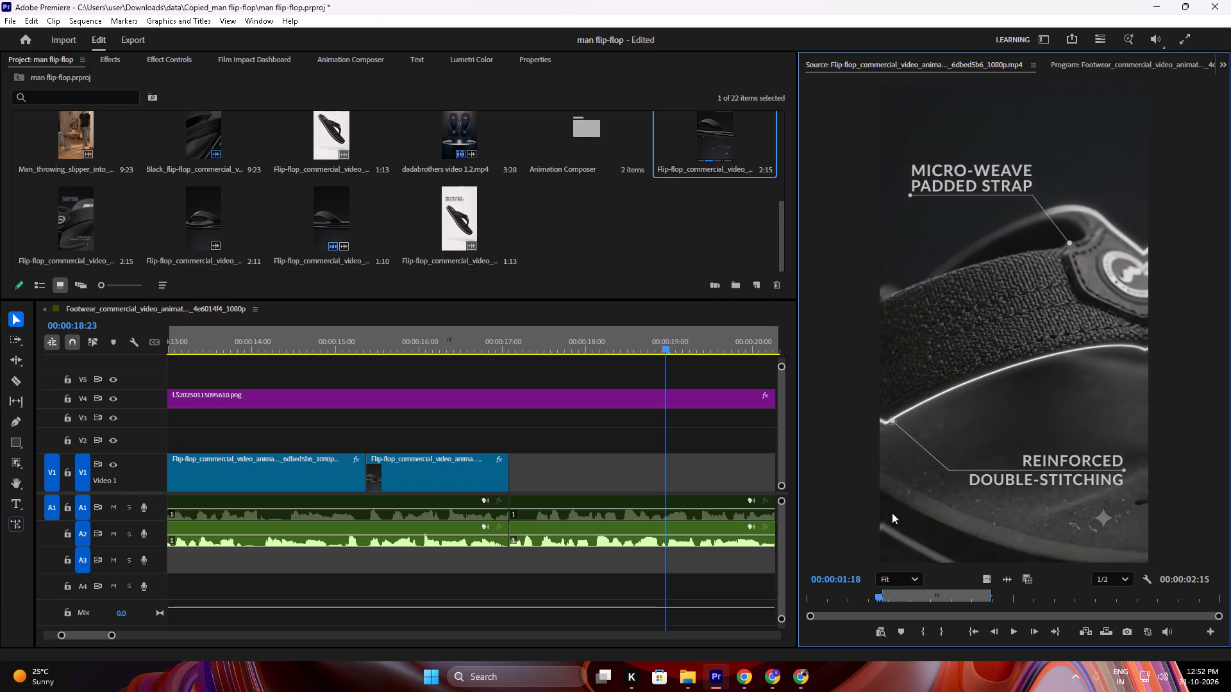
pyautogui.press('Right')
pyautogui.press('Right')
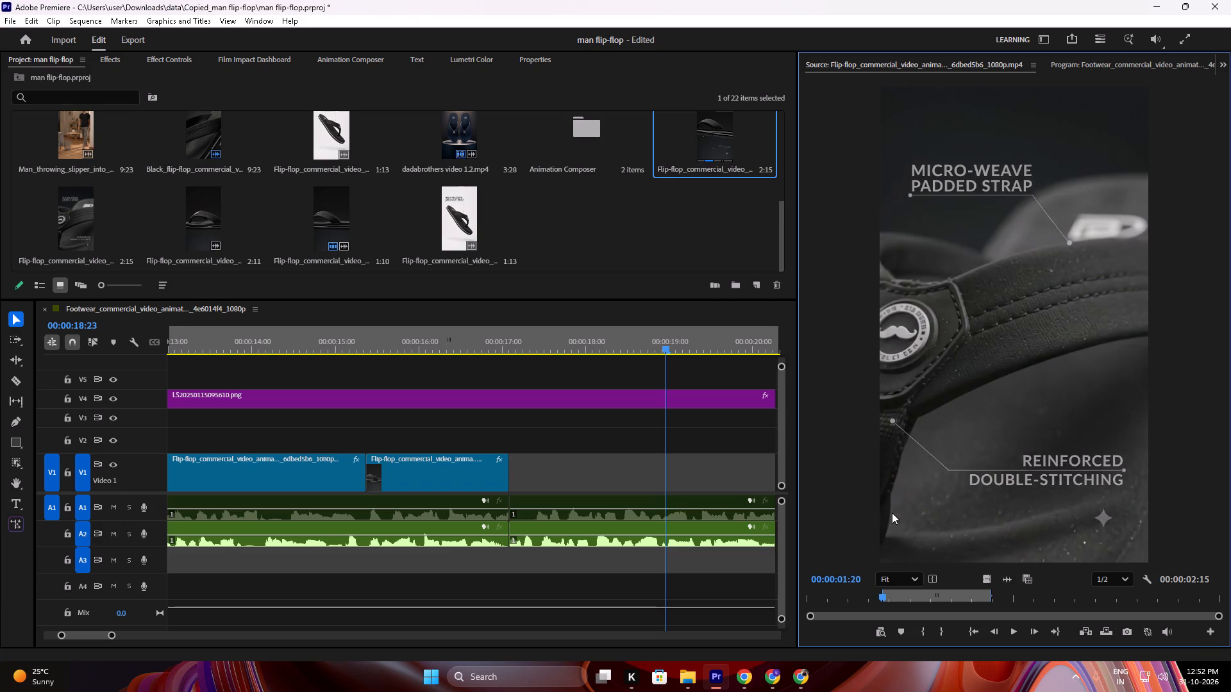
pyautogui.press('Left')
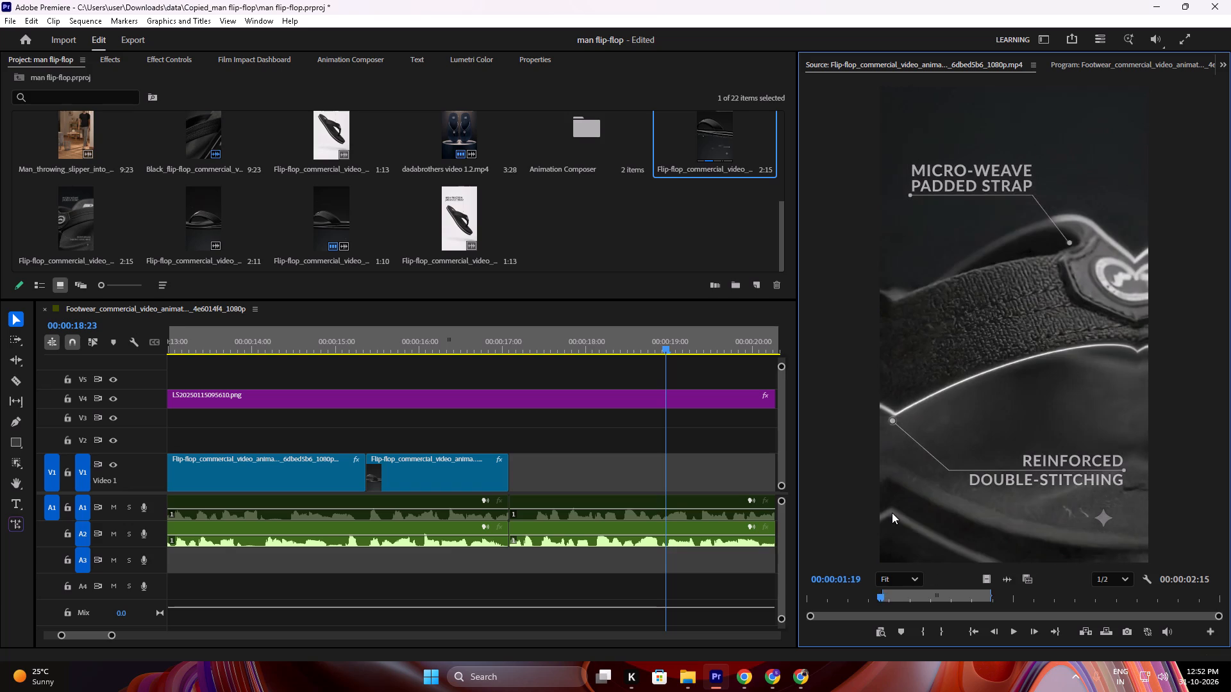
pyautogui.press('o')
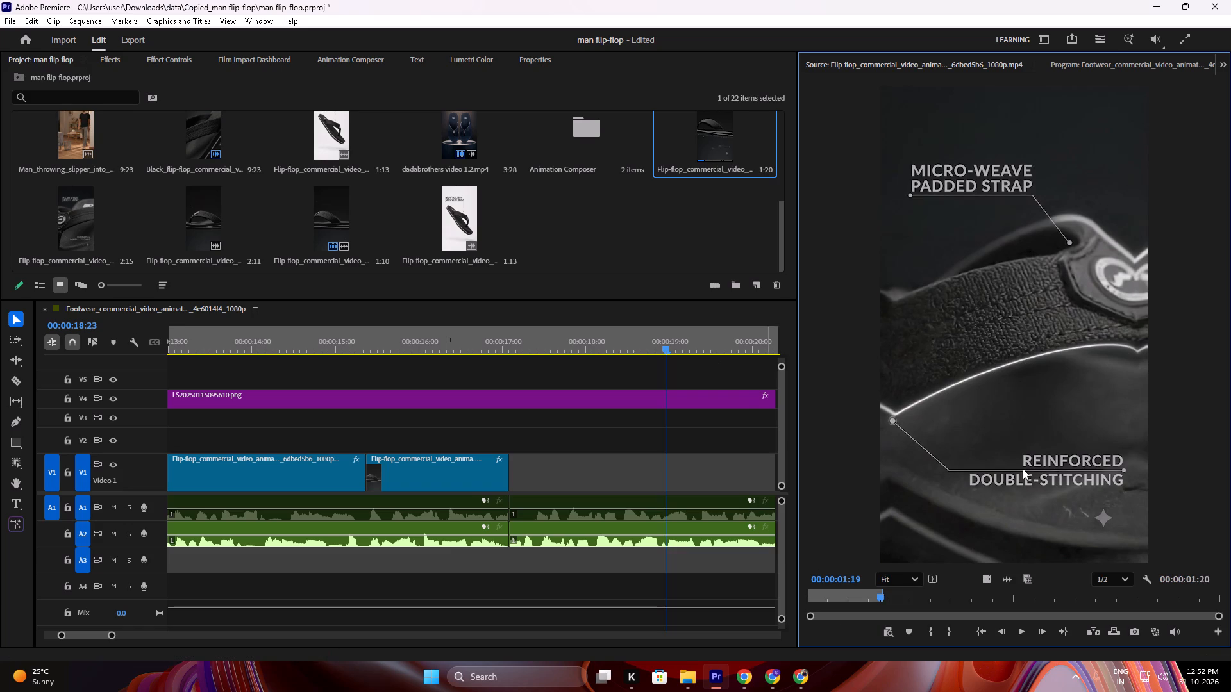
# Place only the video of the marked Micro-Weave Padded Strap section on V1 directly after the High-Traction Grooved Tread clip.
pyautogui.click(978, 573)
pyautogui.moveTo(986, 581); pyautogui.dragTo(508, 476)
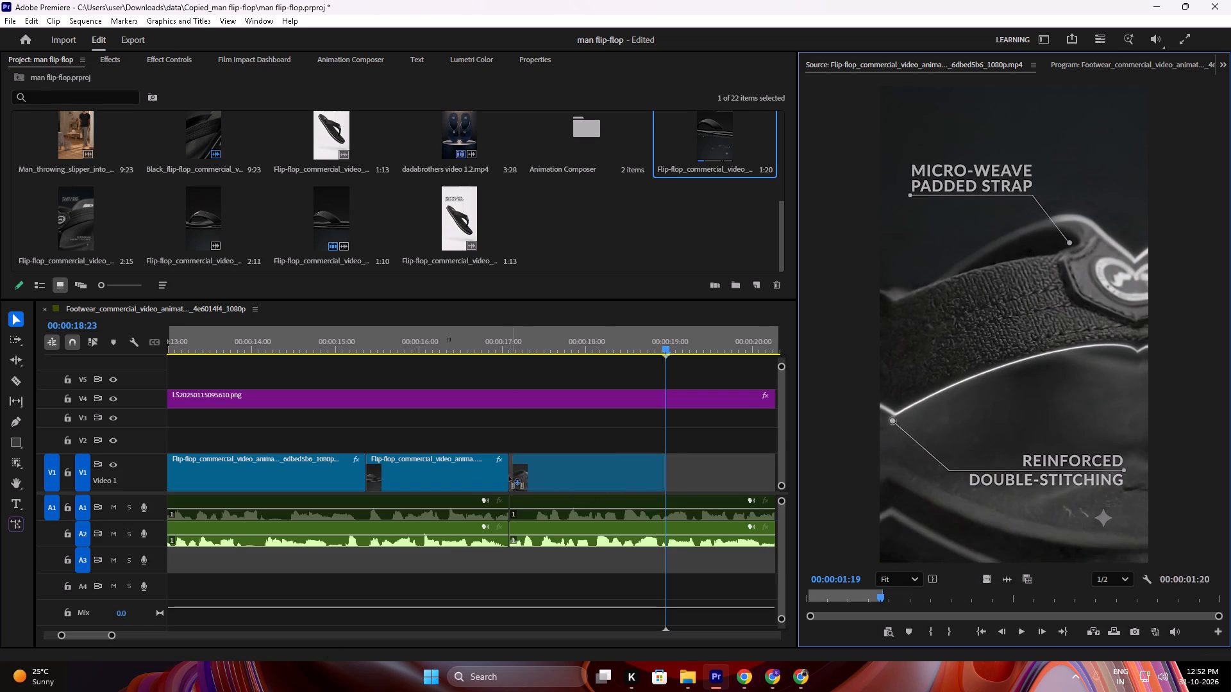
# Set the Micro-Weave Padded Strap video on V1 flush against the end of the High-Traction Grooved Tread clip.
pyautogui.moveTo(508, 476); pyautogui.dragTo(507, 475)
# Play the sequence across the Micro-Weave Padded Strap clip and the empty V1 gap that follows it.
pyautogui.moveTo(506, 339); pyautogui.dragTo(487, 338)
pyautogui.press('space')
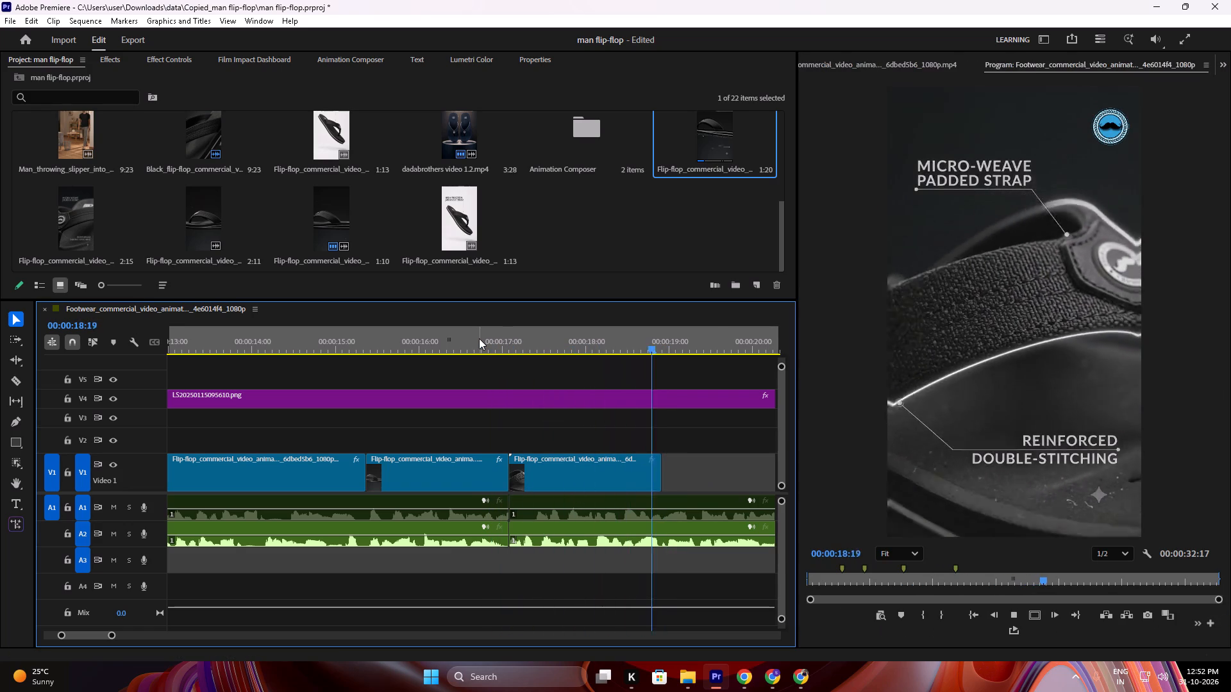
pyautogui.press('space')
pyautogui.press('space')
pyautogui.scroll(-7, 474, 378)
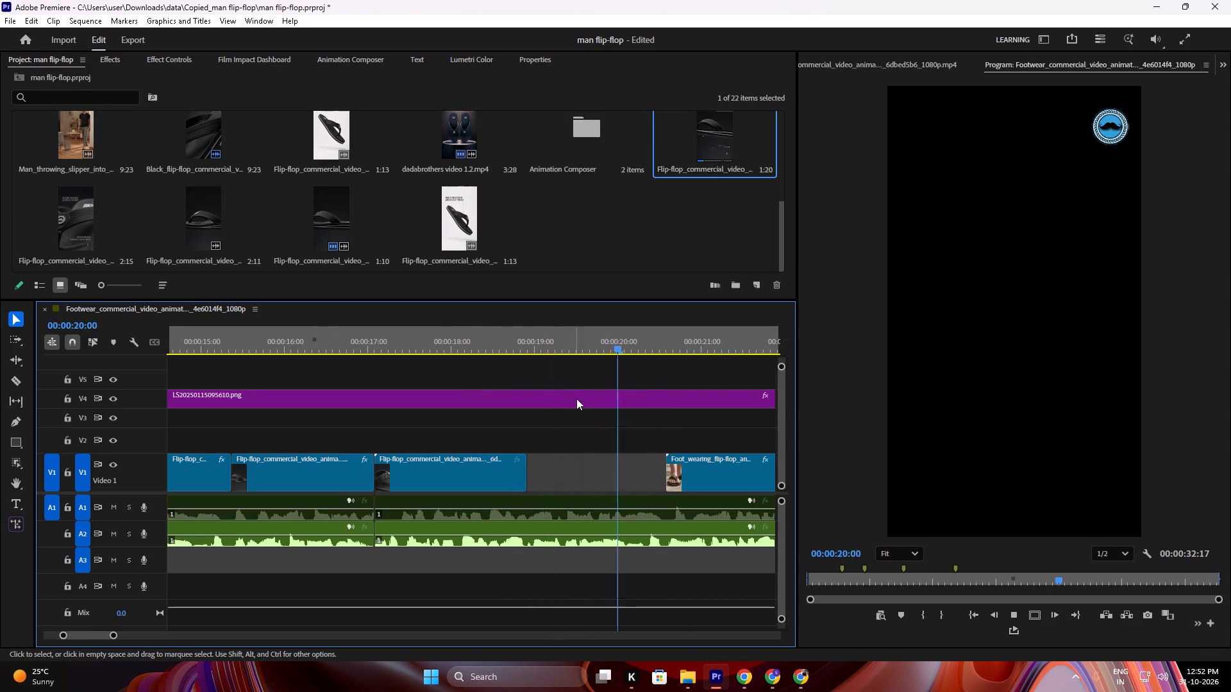
pyautogui.press('space')
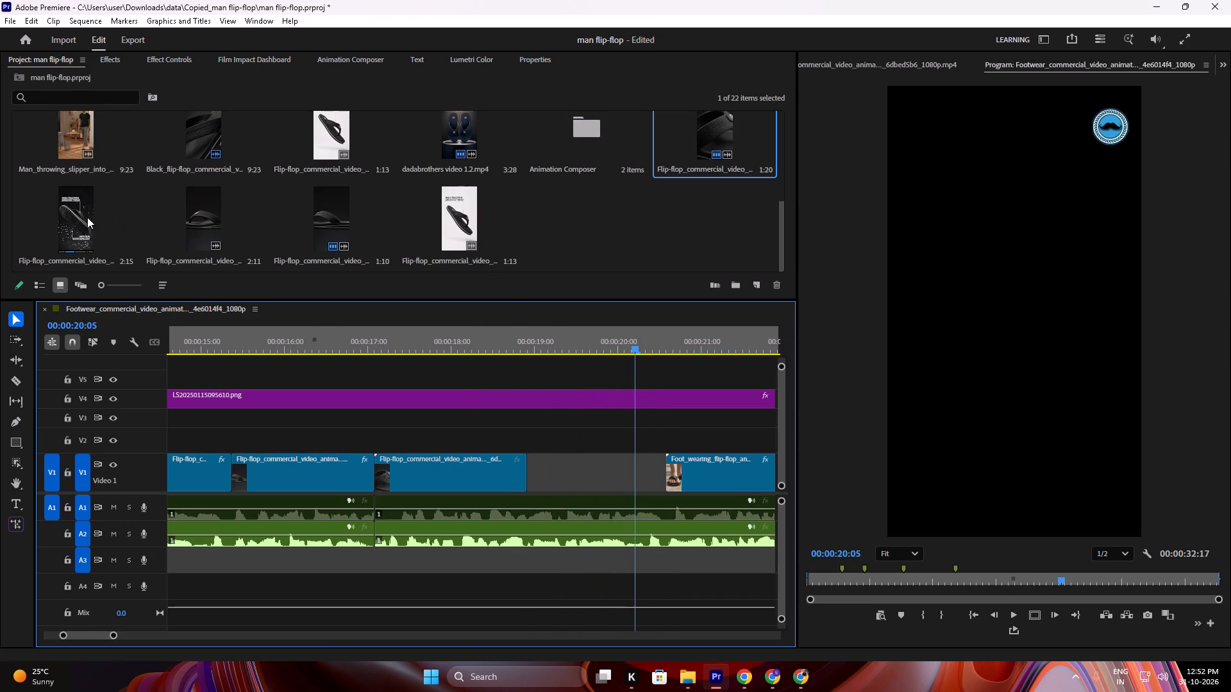
# Preview the 2:11 Flip-flop_commercial clip and place only its marked Ultralight Flexible Design video on V2, starting where the Micro-Weave clip ends.
pyautogui.doubleClick(204, 229)
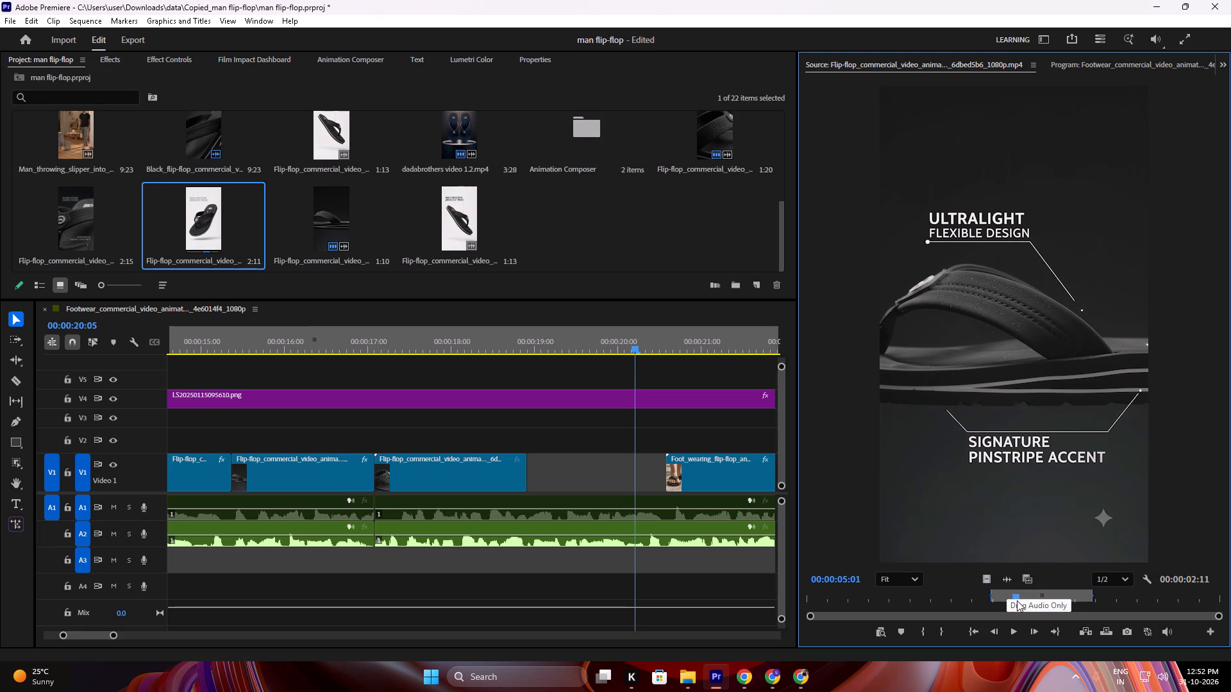
pyautogui.press('space')
pyautogui.press('space')
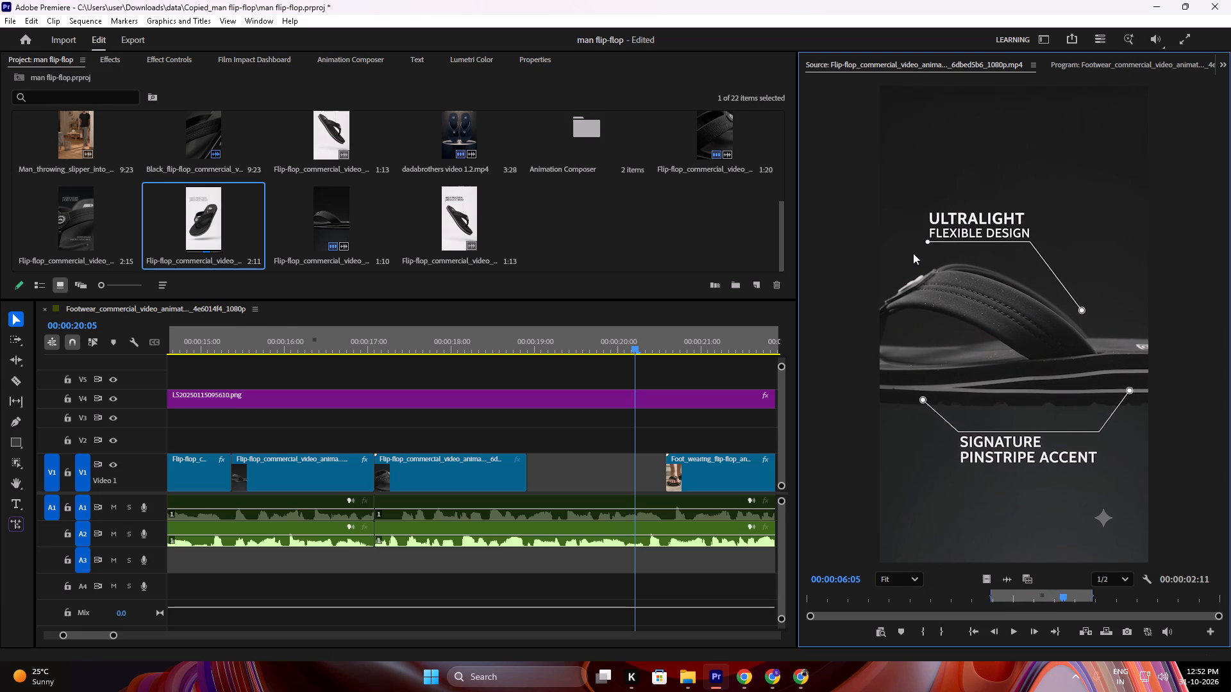
pyautogui.moveTo(989, 576); pyautogui.dragTo(553, 450)
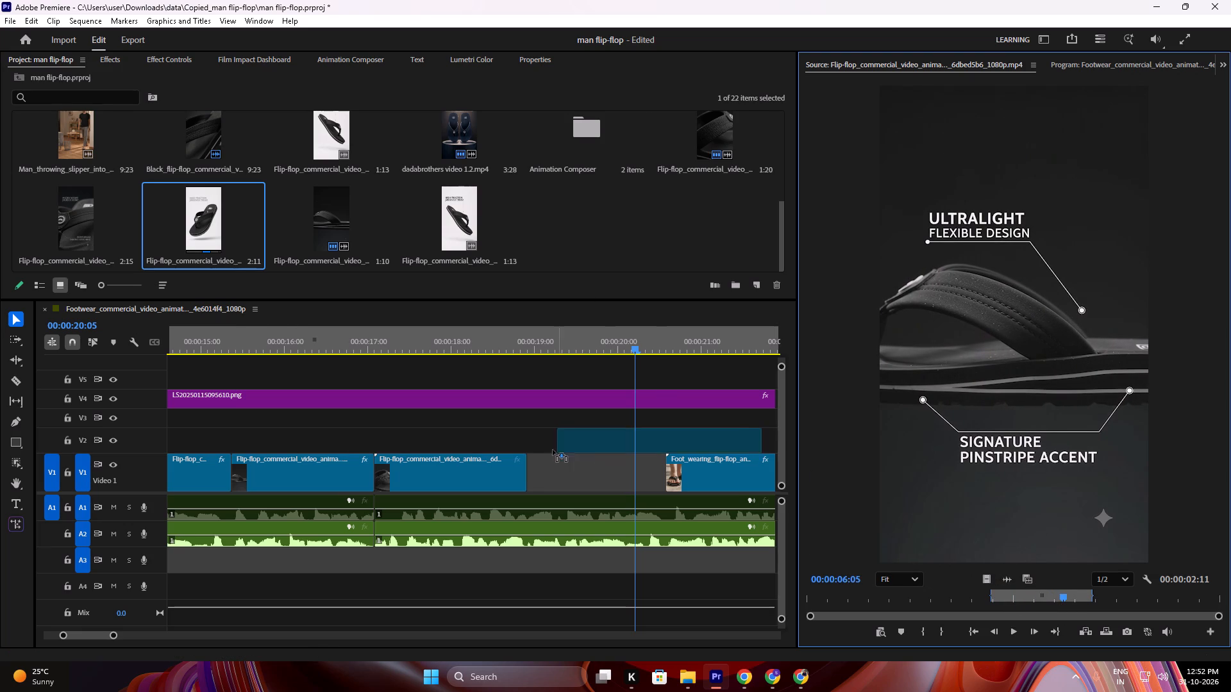
pyautogui.moveTo(553, 450); pyautogui.dragTo(528, 447)
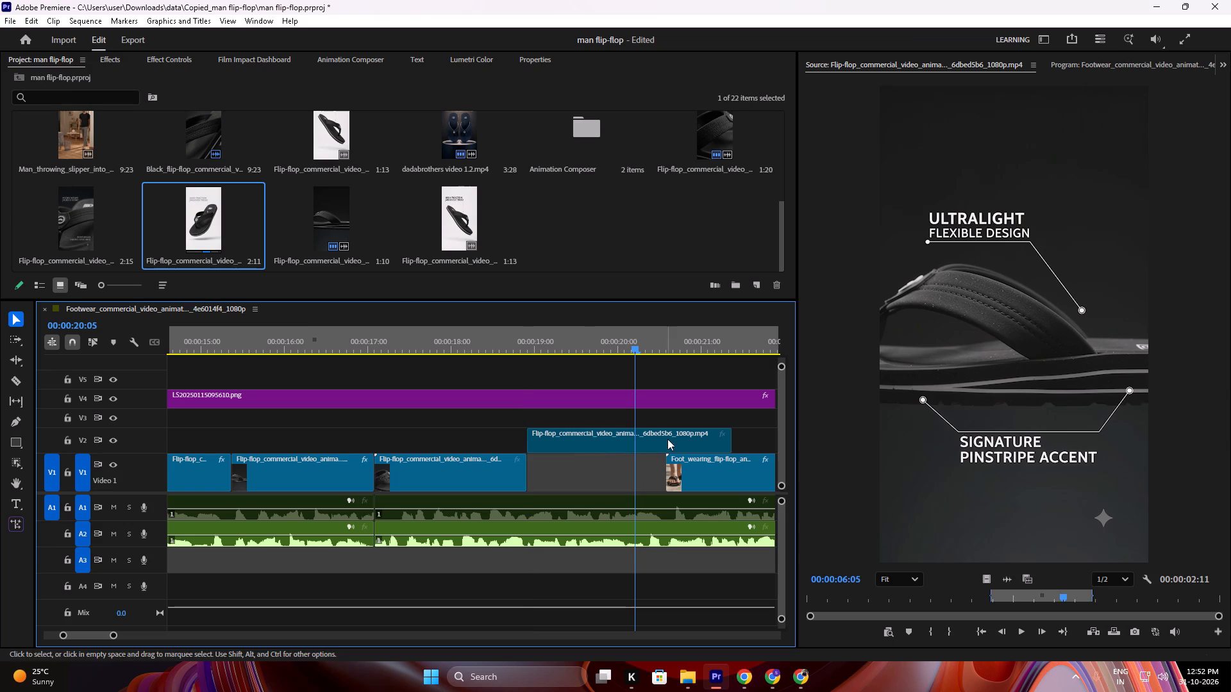
# Play from the Micro-Weave clip through the new Ultralight Flexible Design clip to check timing against the narration.
pyautogui.moveTo(596, 325); pyautogui.dragTo(510, 338)
pyautogui.moveTo(510, 338); pyautogui.dragTo(488, 345)
pyautogui.press('space')
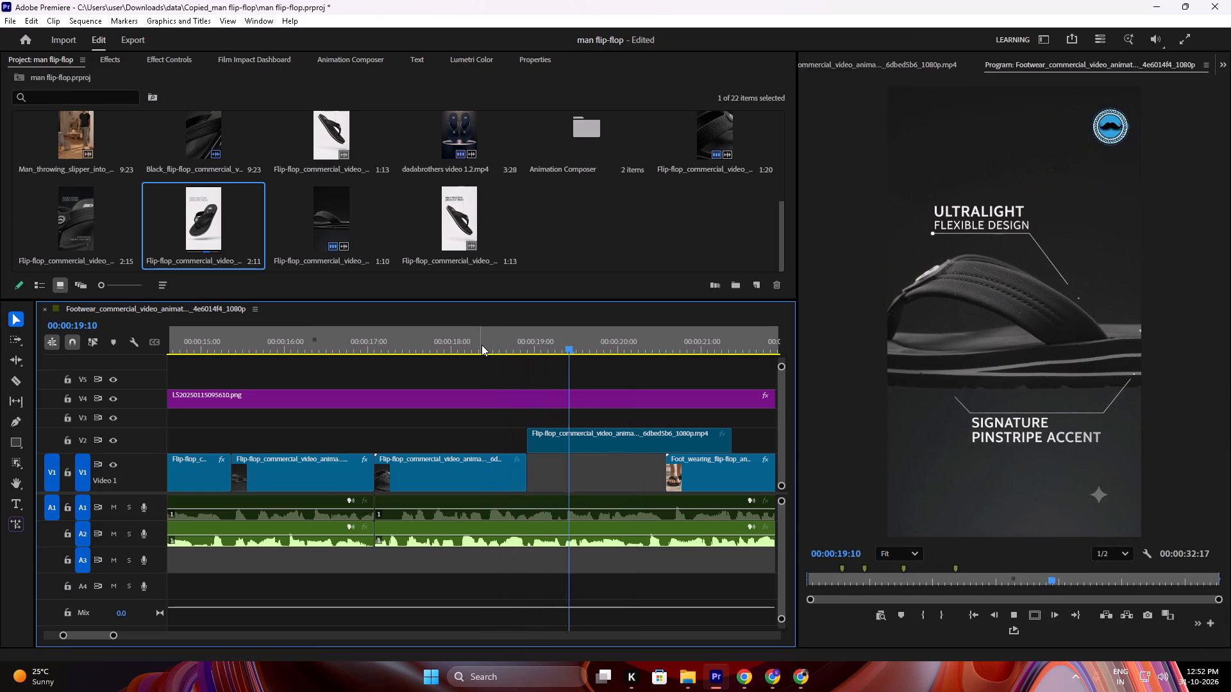
pyautogui.scroll(-3, 482, 345)
pyautogui.press('space')
pyautogui.press('space')
pyautogui.scroll(-2, 482, 345)
pyautogui.press('space')
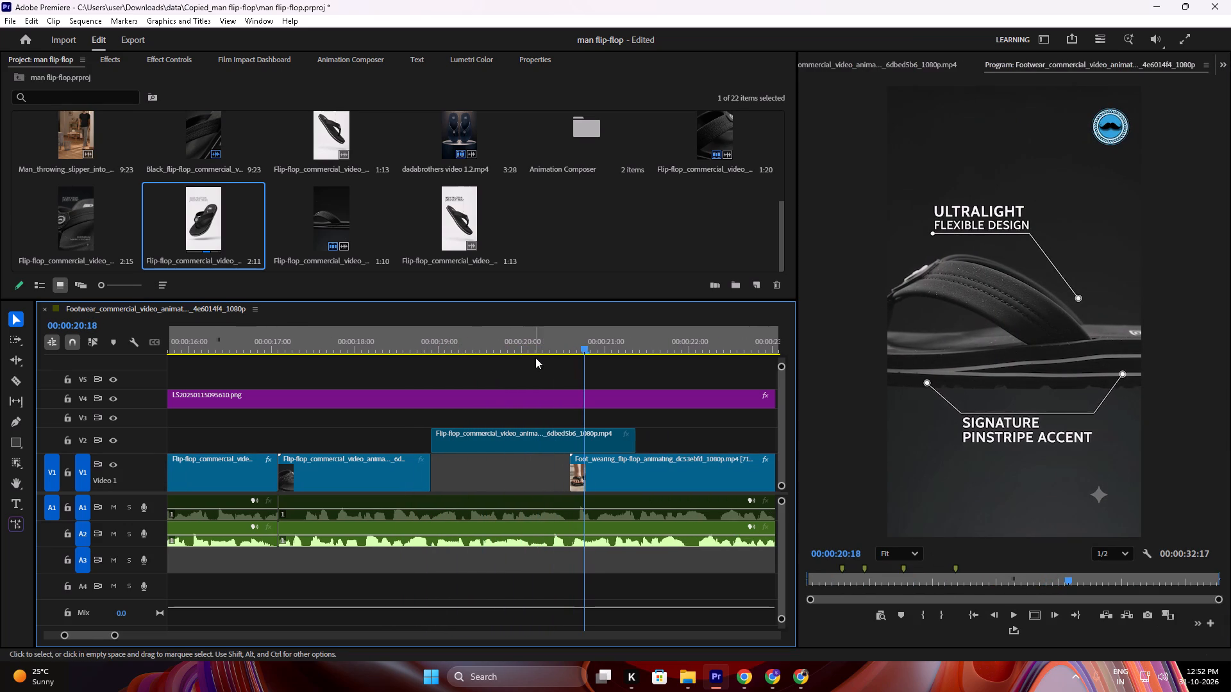
# Trim the end of the Ultralight Flexible Design clip on V2 to the start of the Foot_wearing_flip-flop clip.
pyautogui.moveTo(644, 442); pyautogui.dragTo(575, 435)
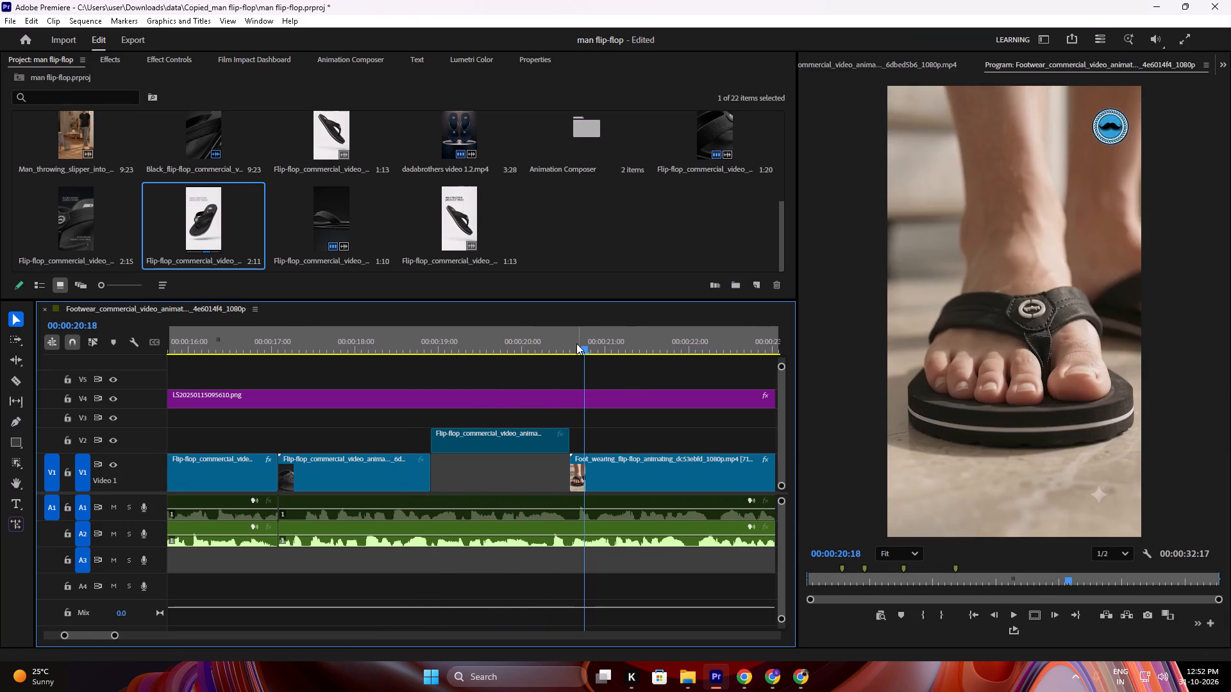
# Replay the change from the Ultralight Flexible Design clip to the Foot_wearing_flip-flop clip to check the cut.
pyautogui.moveTo(575, 339); pyautogui.dragTo(555, 340)
pyautogui.press('space')
pyautogui.press('space')
pyautogui.moveTo(567, 329); pyautogui.dragTo(535, 342)
pyautogui.press('space')
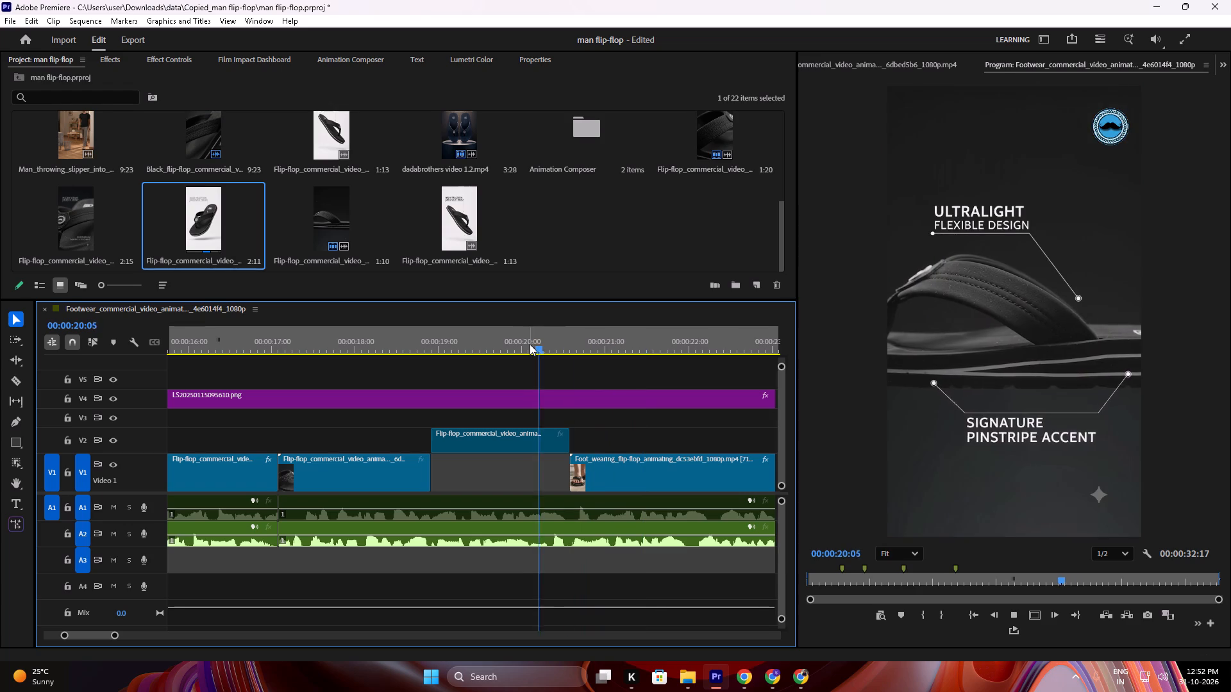
pyautogui.press('space')
pyautogui.press('space')
pyautogui.press('space')
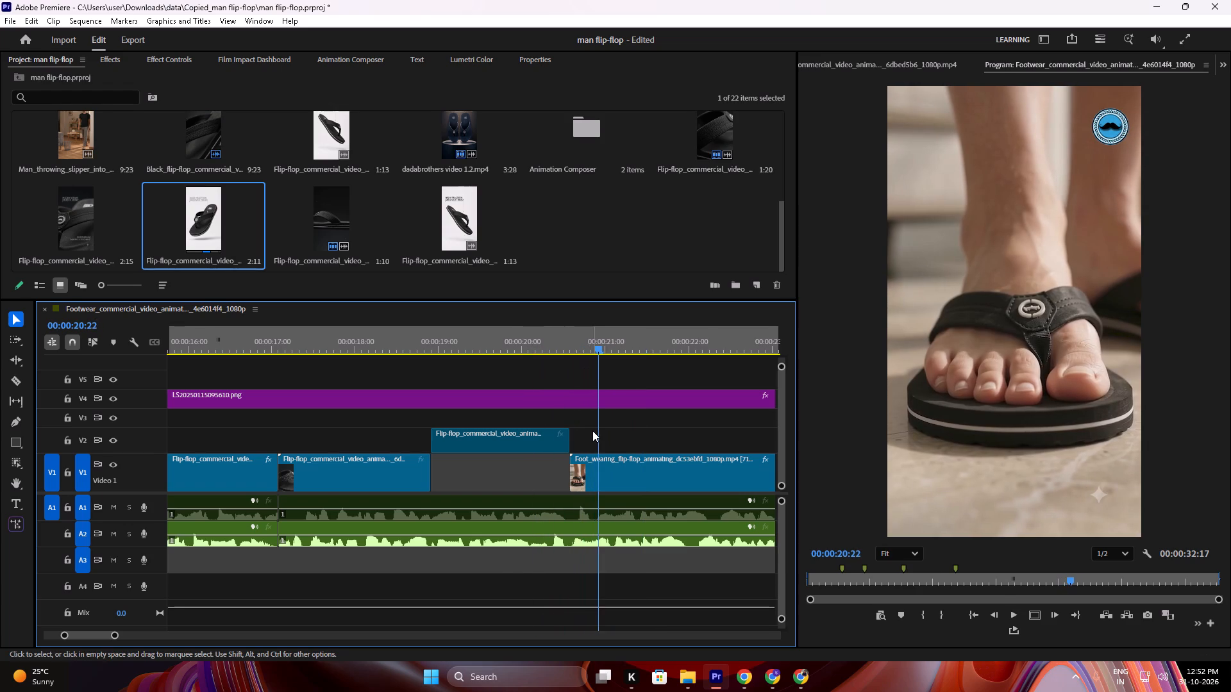
pyautogui.scroll(-5, 592, 431)
pyautogui.press('space')
pyautogui.press('space')
pyautogui.moveTo(512, 338); pyautogui.dragTo(445, 352)
pyautogui.press('space')
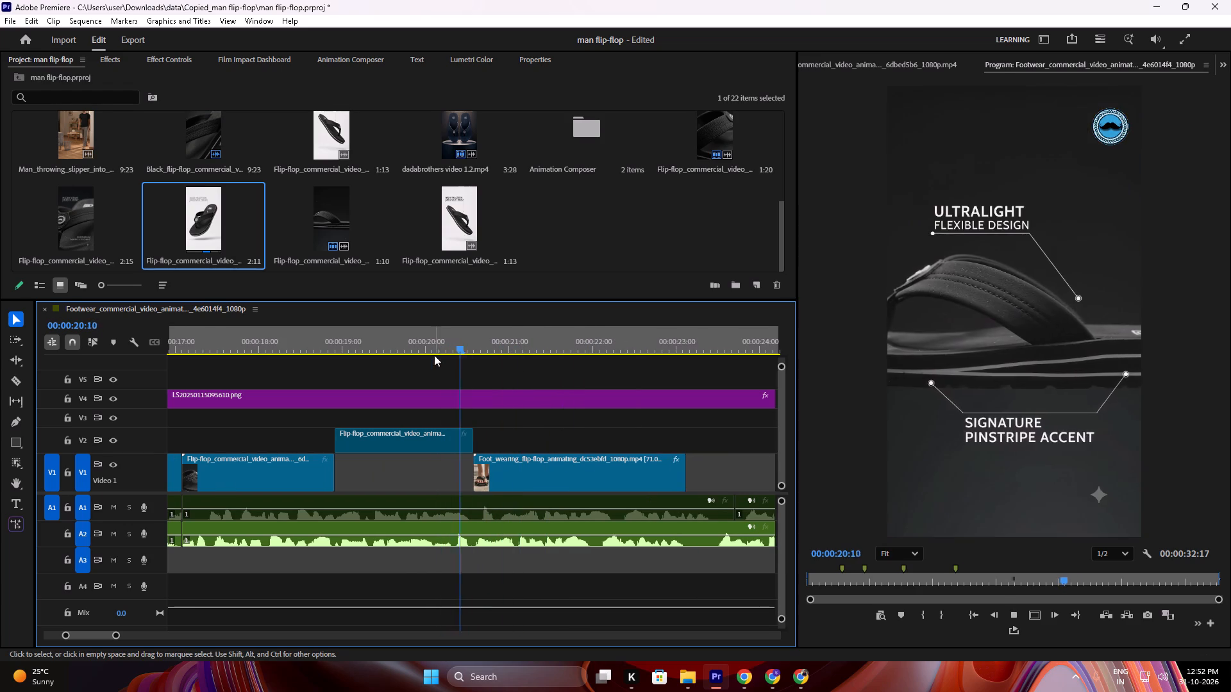
pyautogui.press('space')
pyautogui.moveTo(486, 354); pyautogui.dragTo(444, 350)
pyautogui.press('space')
pyautogui.press('space')
# Move the Ultralight Flexible Design clip from V2 down into the V1 gap before the Foot_wearing_flip-flop clip.
pyautogui.moveTo(449, 440); pyautogui.dragTo(452, 474)
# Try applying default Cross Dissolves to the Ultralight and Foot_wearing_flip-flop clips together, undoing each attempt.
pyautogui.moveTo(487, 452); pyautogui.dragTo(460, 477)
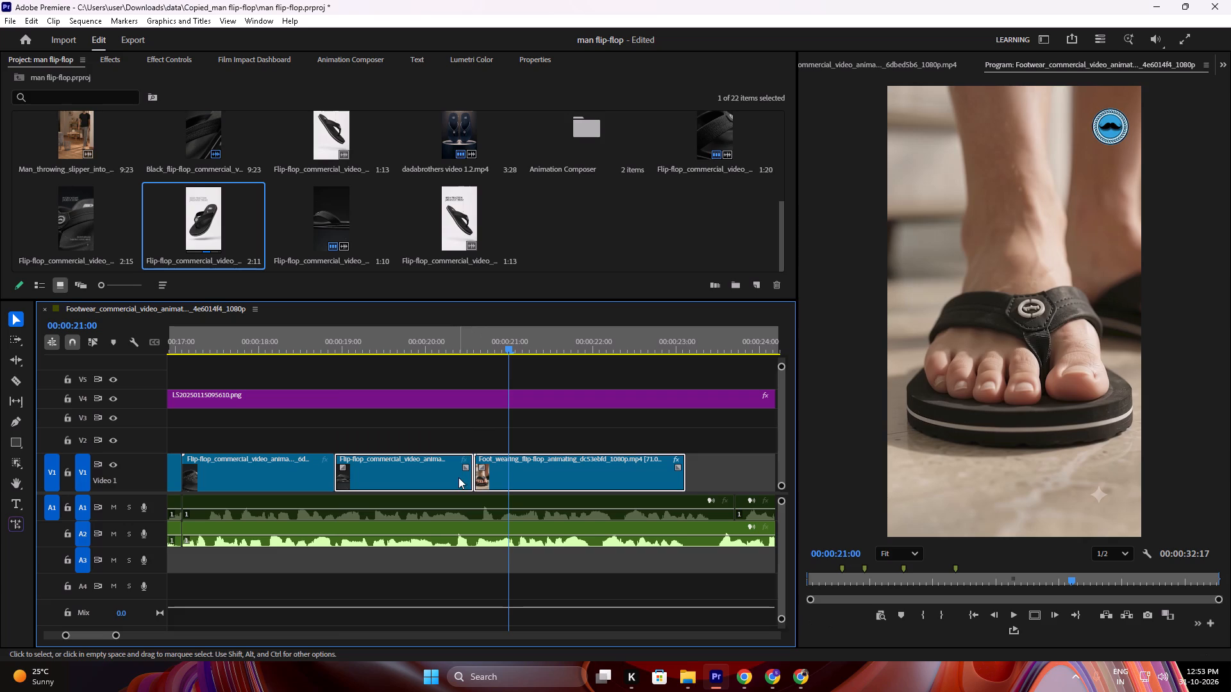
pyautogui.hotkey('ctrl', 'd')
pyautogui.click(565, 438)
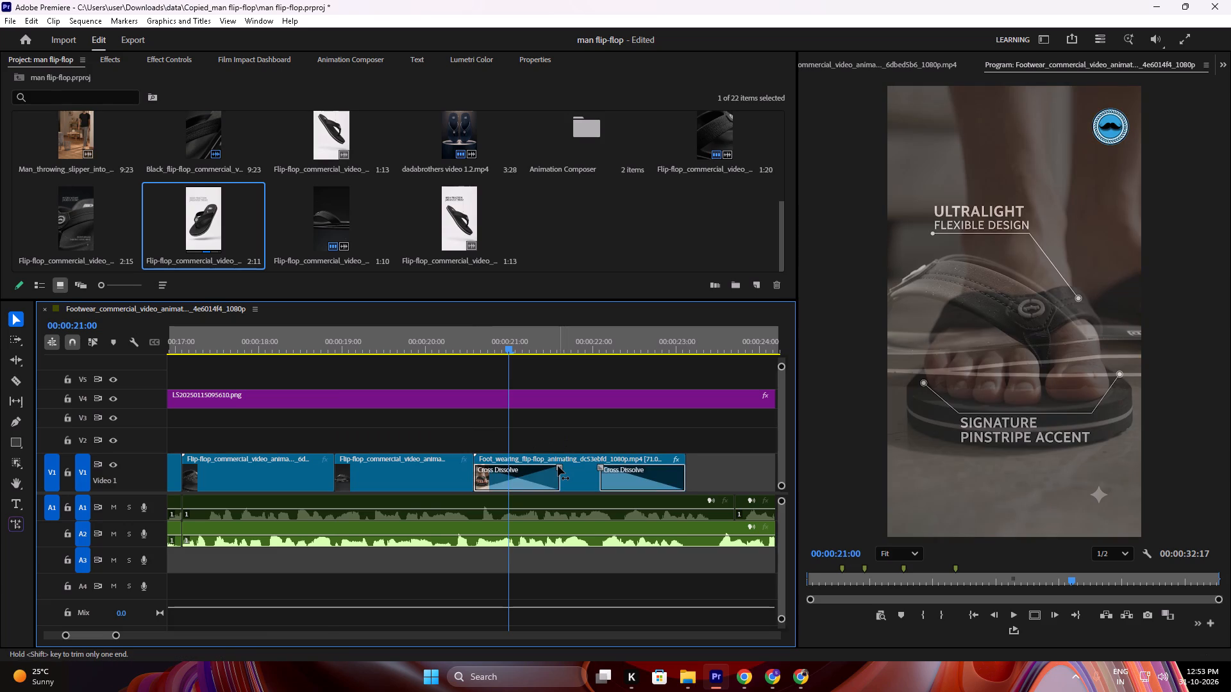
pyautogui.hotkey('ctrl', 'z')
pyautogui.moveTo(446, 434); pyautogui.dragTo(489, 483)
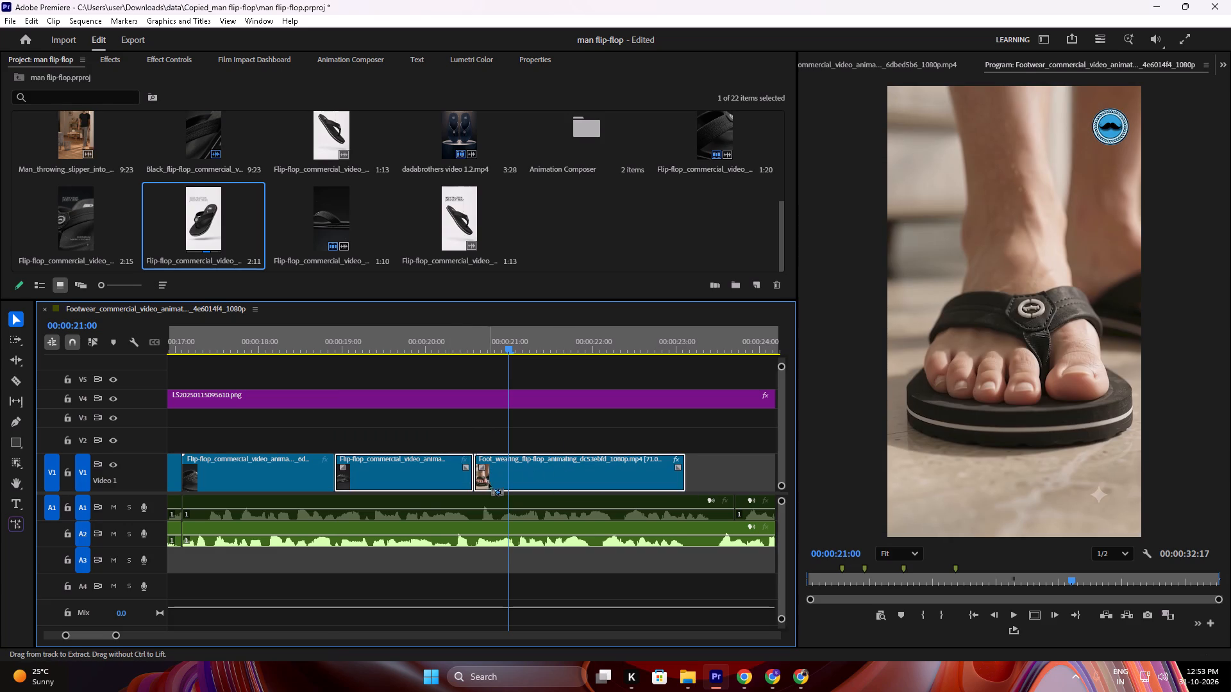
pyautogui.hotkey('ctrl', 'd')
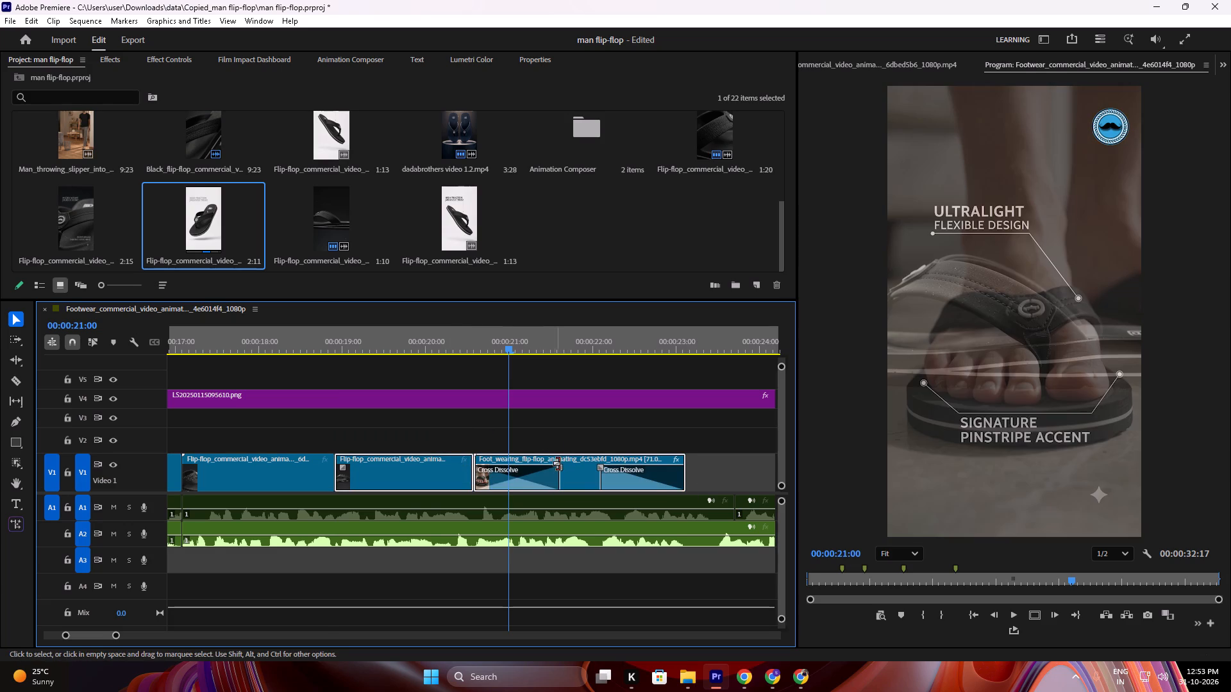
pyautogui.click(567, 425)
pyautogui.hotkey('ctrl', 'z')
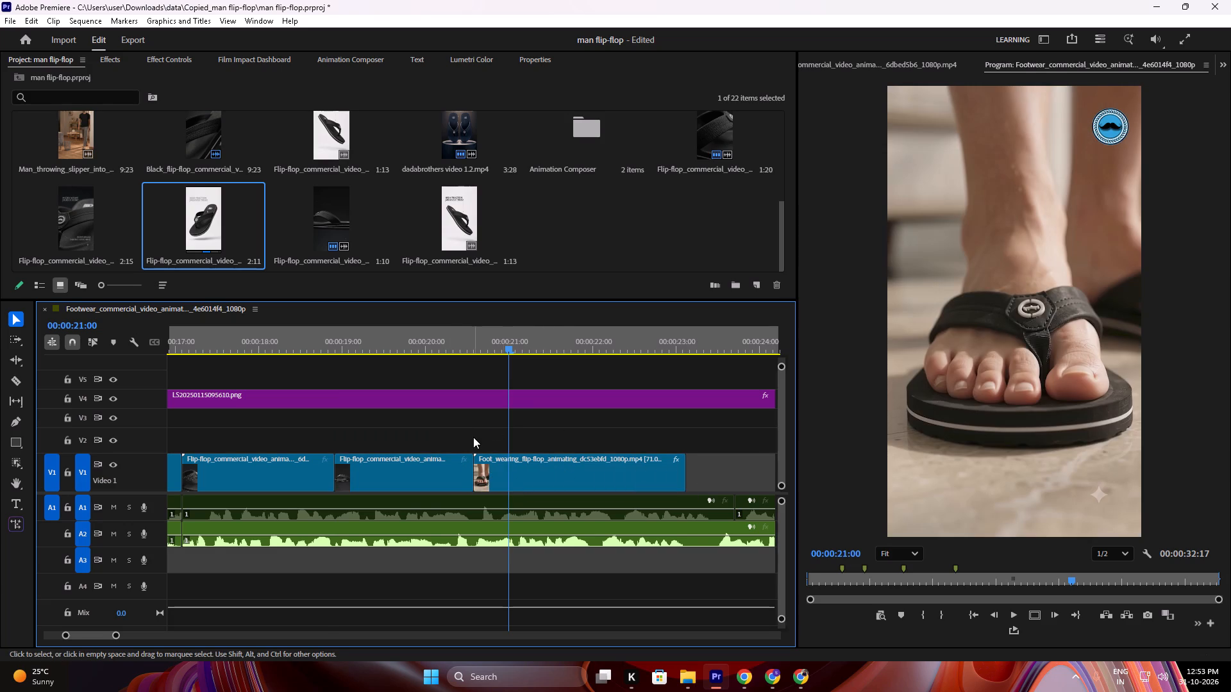
# Add short Cross Dissolves to the end of the Ultralight clip and the start of the Foot_wearing_flip-flop clip.
pyautogui.scroll(15, 473, 438)
pyautogui.moveTo(621, 441); pyautogui.dragTo(573, 486)
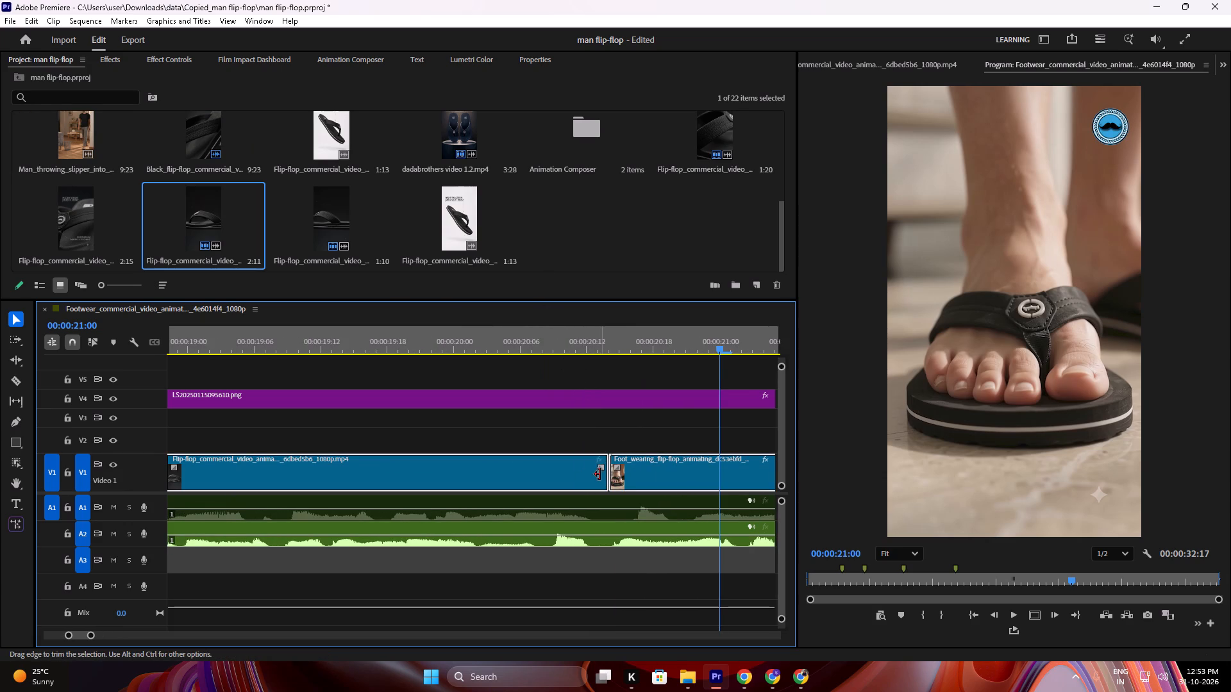
pyautogui.moveTo(602, 469); pyautogui.dragTo(589, 469)
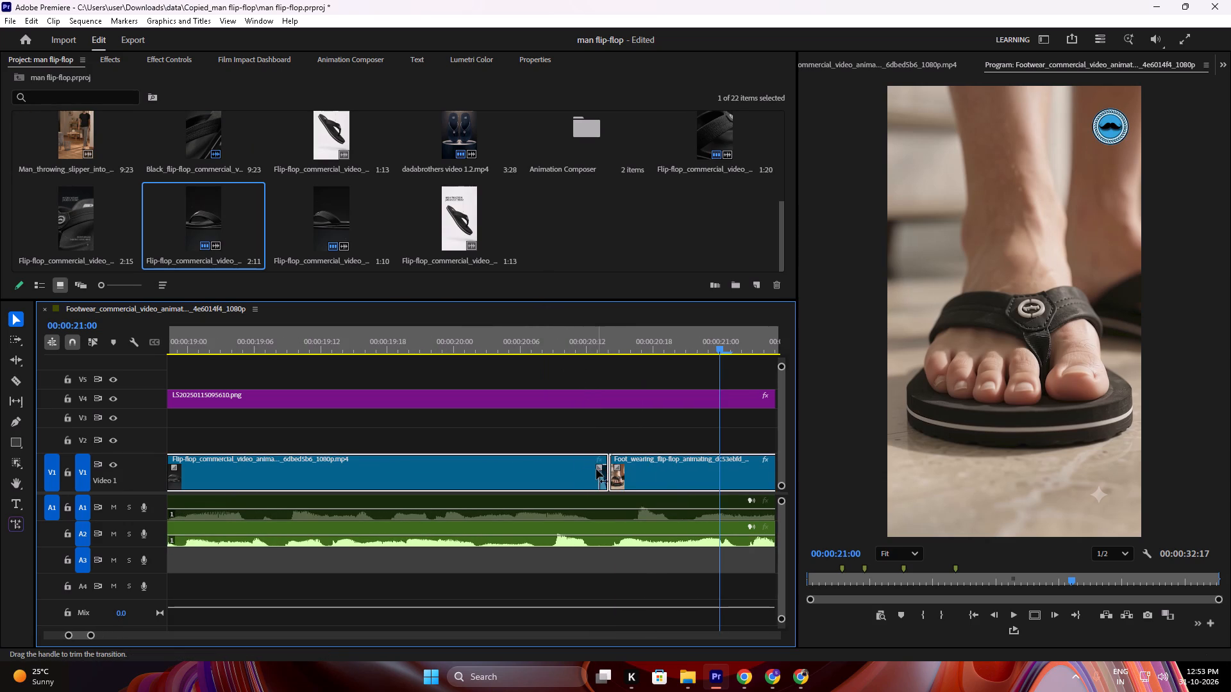
pyautogui.moveTo(596, 469); pyautogui.dragTo(587, 469)
pyautogui.moveTo(620, 468); pyautogui.dragTo(636, 468)
# Play across the dissolves between the Ultralight and Foot_wearing_flip-flop clips to check the transition.
pyautogui.moveTo(606, 342); pyautogui.dragTo(571, 344)
pyautogui.press('space')
pyautogui.press('space')
pyautogui.moveTo(614, 339); pyautogui.dragTo(525, 354)
pyautogui.press('space')
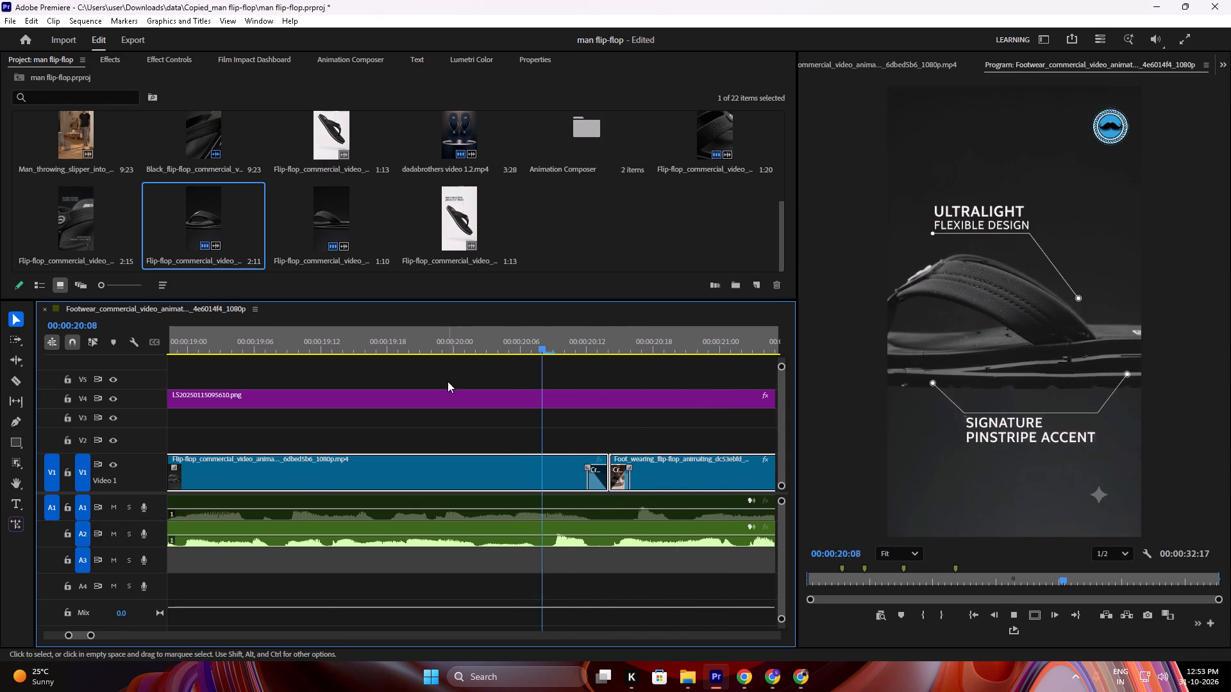
pyautogui.keyDown('alt'); pyautogui.scroll(-12, 456, 389); pyautogui.keyUp('alt')
pyautogui.keyDown('alt'); pyautogui.scroll(5, 515, 403); pyautogui.keyUp('alt')
pyautogui.press('space')
# Add short Cross Dissolves to the end of the Micro-Weave clip and the start of the Ultralight clip.
pyautogui.click(353, 438)
pyautogui.keyDown('alt'); pyautogui.scroll(12, 339, 456); pyautogui.keyUp('alt')
pyautogui.moveTo(395, 469); pyautogui.dragTo(388, 469)
pyautogui.moveTo(399, 469); pyautogui.dragTo(381, 468)
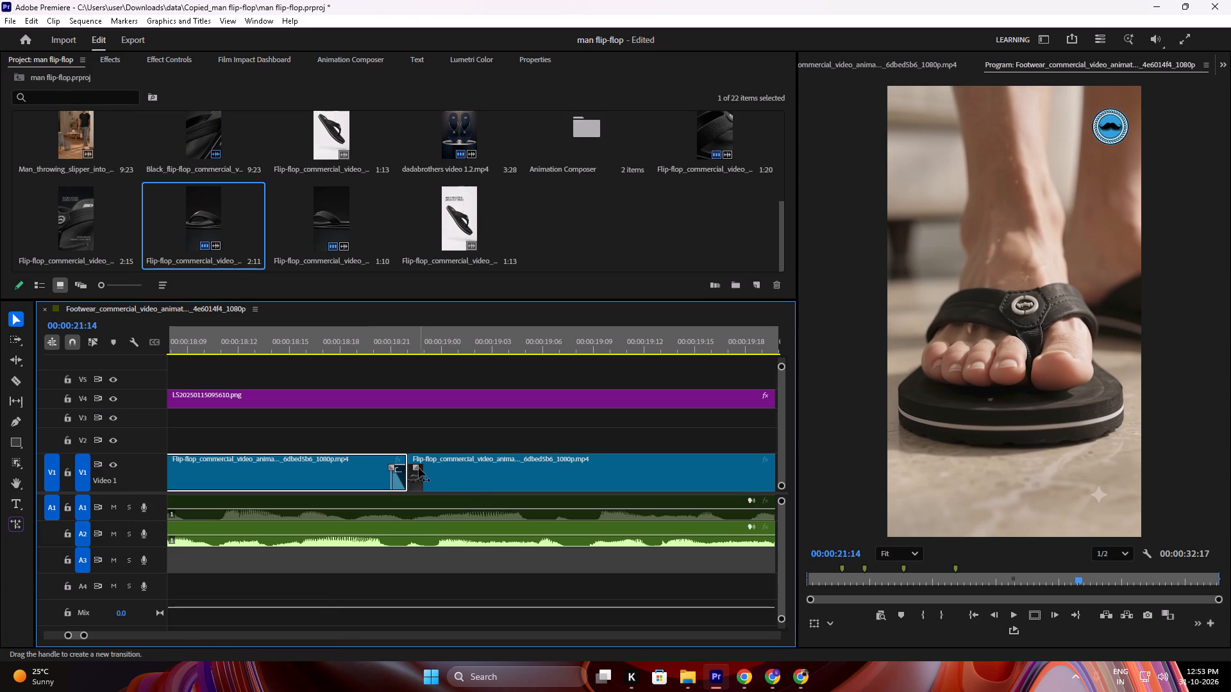
pyautogui.moveTo(419, 468); pyautogui.dragTo(439, 468)
pyautogui.keyDown('alt'); pyautogui.click(455, 419); pyautogui.keyUp('alt')
# Add short Cross Dissolves on both sides of the V1 cut between the High-Traction Grooved Tread and Micro-Weave clips.
pyautogui.keyDown('alt'); pyautogui.scroll(-7, 456, 431); pyautogui.keyUp('alt')
pyautogui.scroll(8, 456, 433)
pyautogui.keyDown('alt'); pyautogui.scroll(-8, 456, 433); pyautogui.keyUp('alt')
pyautogui.scroll(5, 446, 434)
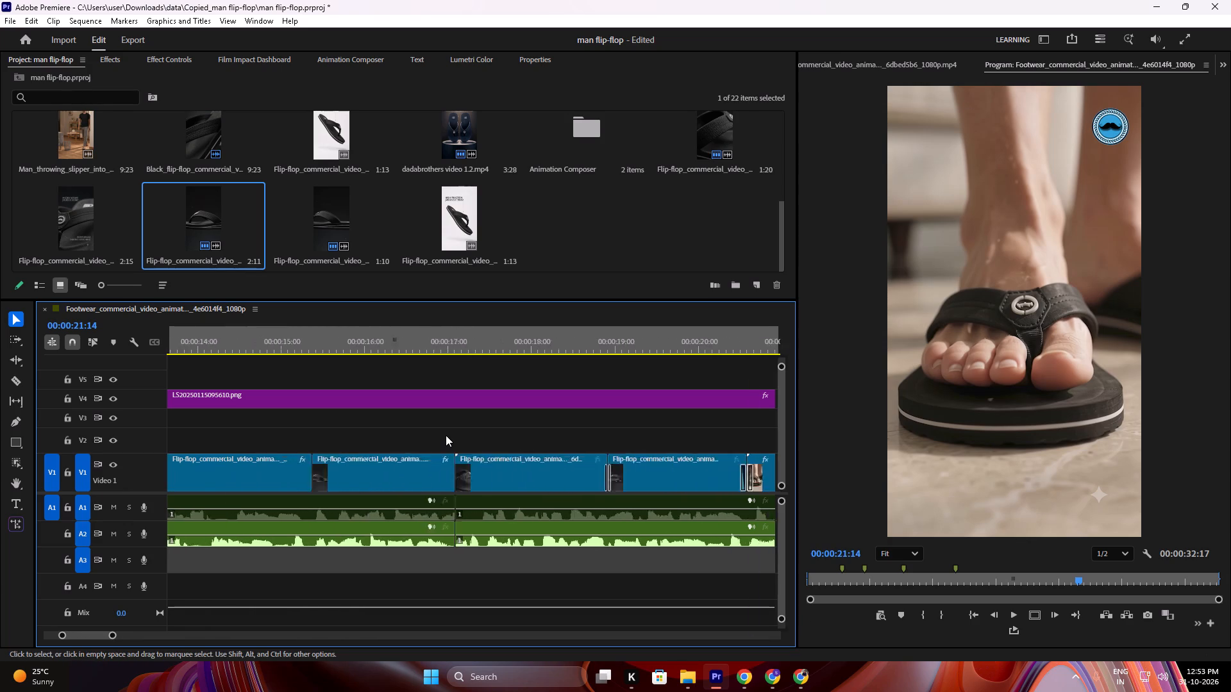
pyautogui.scroll(2, 446, 435)
pyautogui.keyDown('alt'); pyautogui.scroll(13, 474, 465); pyautogui.keyUp('alt')
pyautogui.click(513, 466)
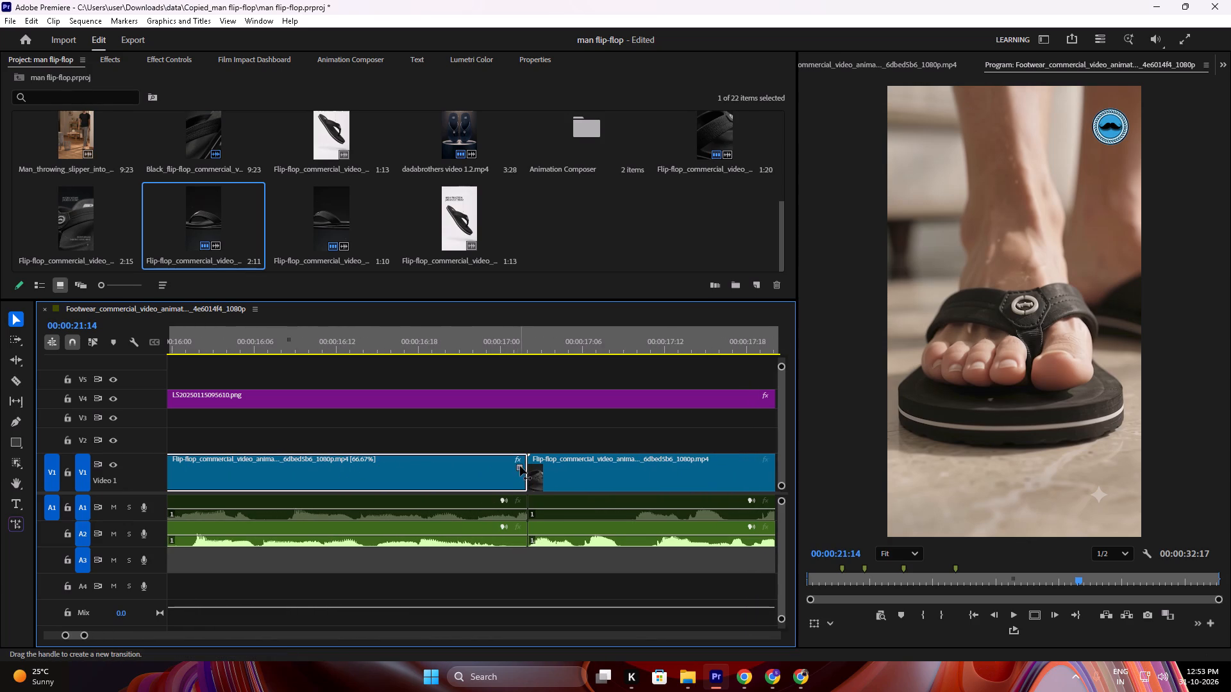
pyautogui.moveTo(520, 466); pyautogui.dragTo(507, 466)
pyautogui.moveTo(538, 468); pyautogui.dragTo(551, 468)
# Add and adjust short Cross Dissolves on both sides of the V1 cut between the 66.91% Flip-flop_commercial clip and the High-Traction clip.
pyautogui.keyDown('alt'); pyautogui.scroll(-6, 539, 445); pyautogui.keyUp('alt')
pyautogui.scroll(7, 484, 456)
pyautogui.keyDown('alt'); pyautogui.scroll(9, 391, 458); pyautogui.keyUp('alt')
pyautogui.moveTo(423, 466); pyautogui.dragTo(440, 470)
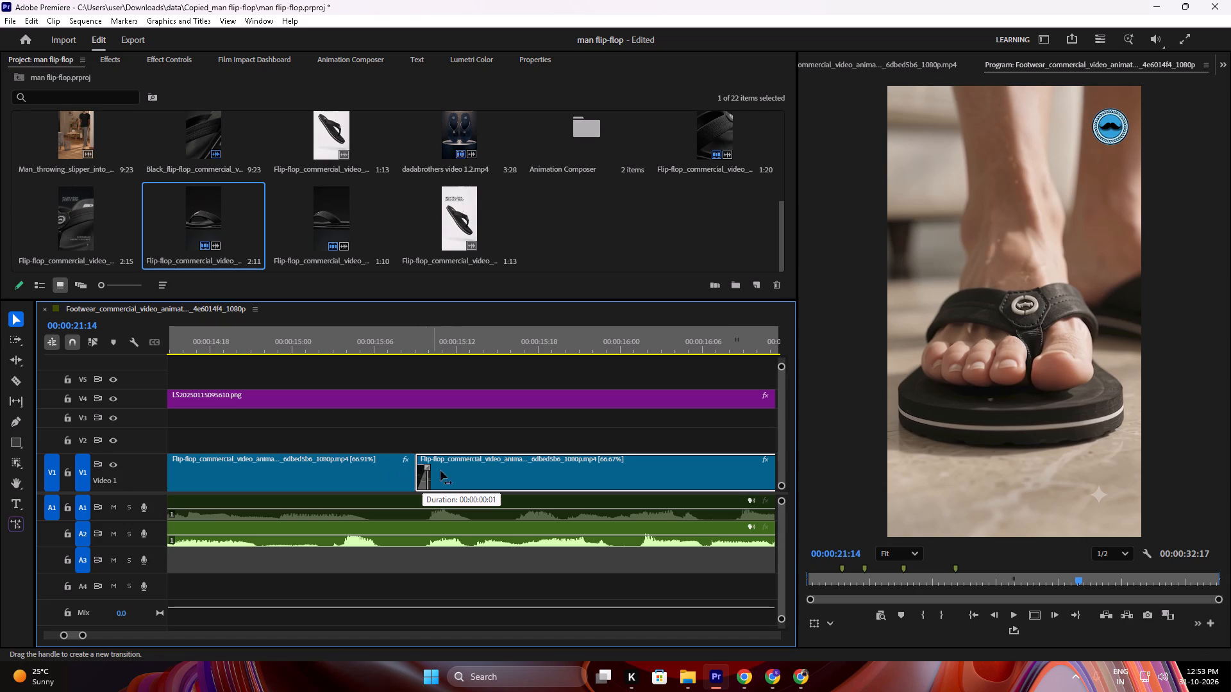
pyautogui.moveTo(440, 470); pyautogui.dragTo(438, 471)
pyautogui.moveTo(410, 465); pyautogui.dragTo(378, 465)
pyautogui.moveTo(431, 465); pyautogui.dragTo(455, 468)
pyautogui.keyDown('alt'); pyautogui.scroll(-6, 414, 463); pyautogui.keyUp('alt')
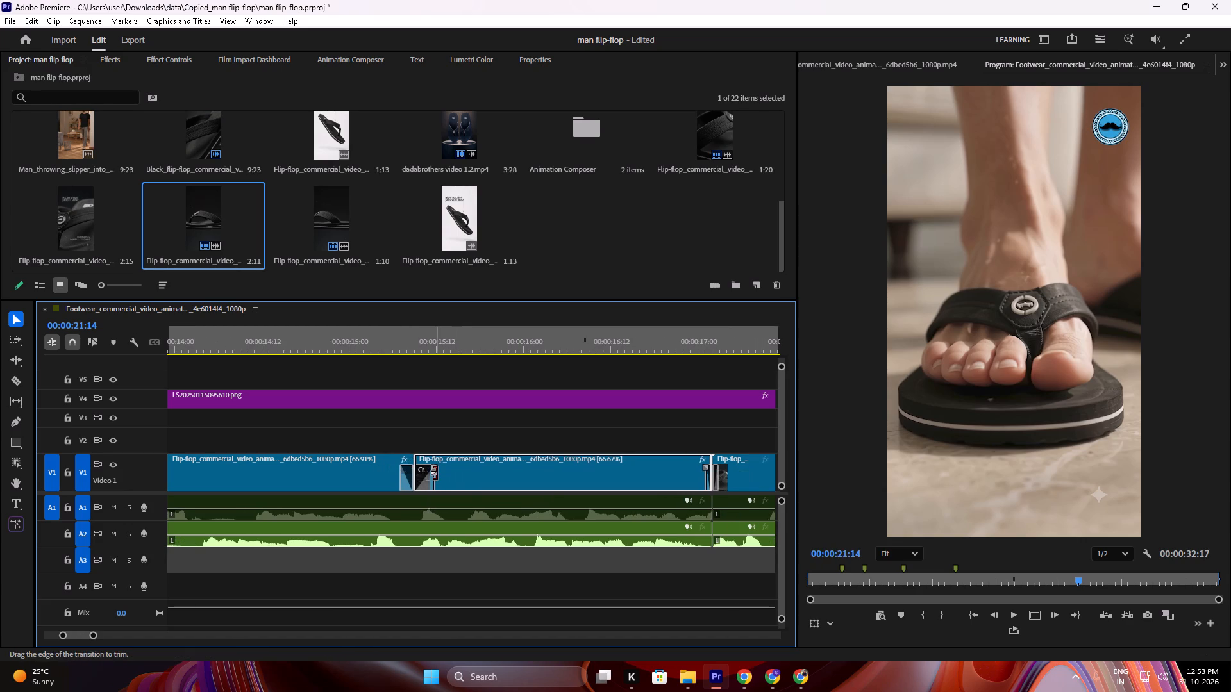
pyautogui.moveTo(435, 470); pyautogui.dragTo(429, 470)
# Lengthen the Cross Dissolves on both sides of the V1 cut between the High-Traction and Micro-Weave clips.
pyautogui.scroll(-6, 430, 475)
pyautogui.keyDown('alt'); pyautogui.scroll(6, 649, 475); pyautogui.keyUp('alt')
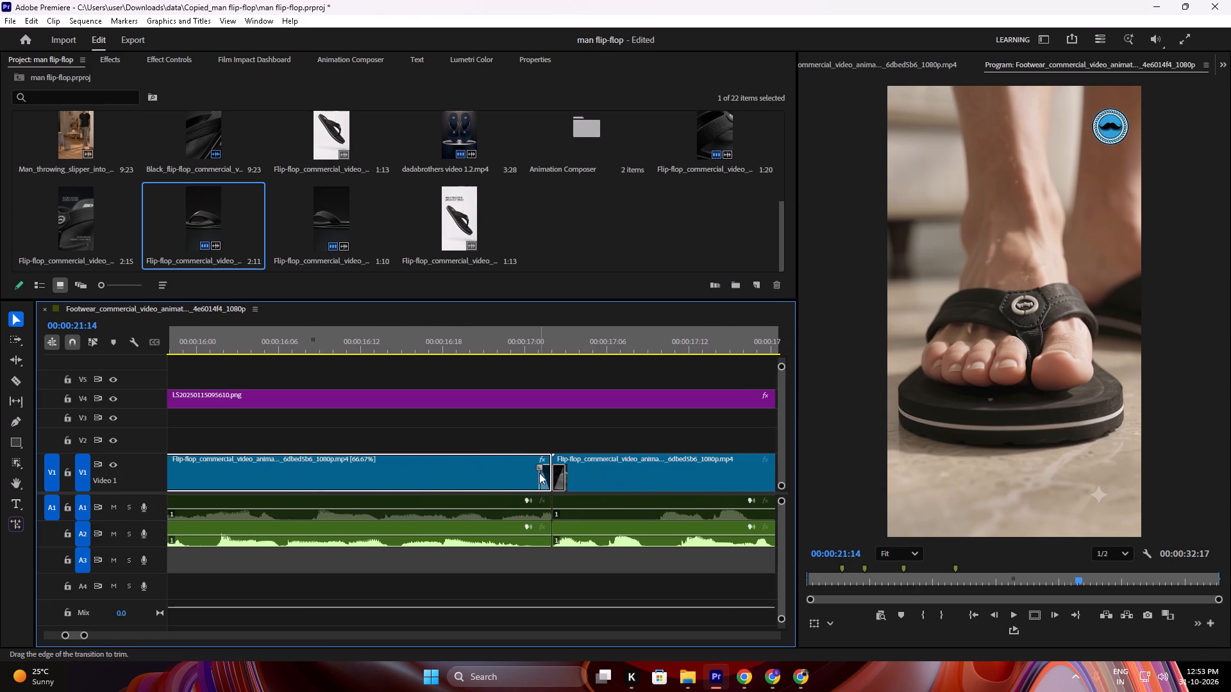
pyautogui.moveTo(539, 468); pyautogui.dragTo(529, 468)
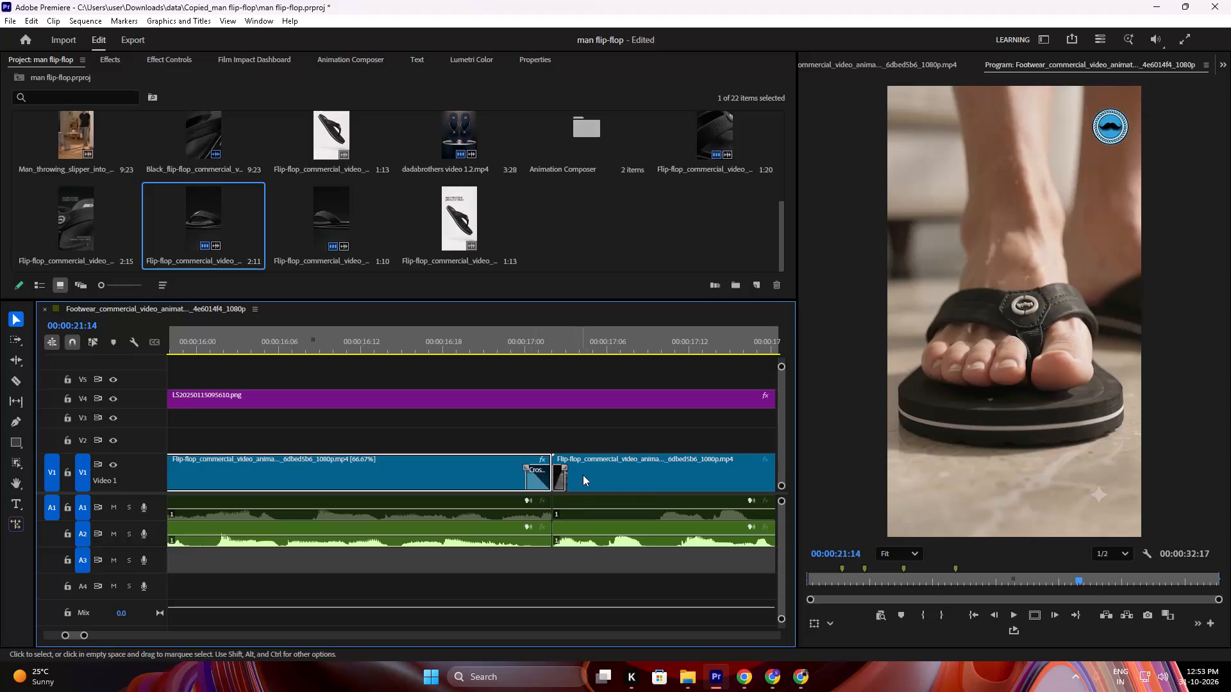
pyautogui.moveTo(564, 466); pyautogui.dragTo(583, 467)
# Add short Cross Dissolves to the end of the 87% Footwear_commercial clip and the start of the 66.91% Flip-flop_commercial clip.
pyautogui.keyDown('alt'); pyautogui.scroll(-10, 545, 481); pyautogui.keyUp('alt')
pyautogui.scroll(6, 511, 480)
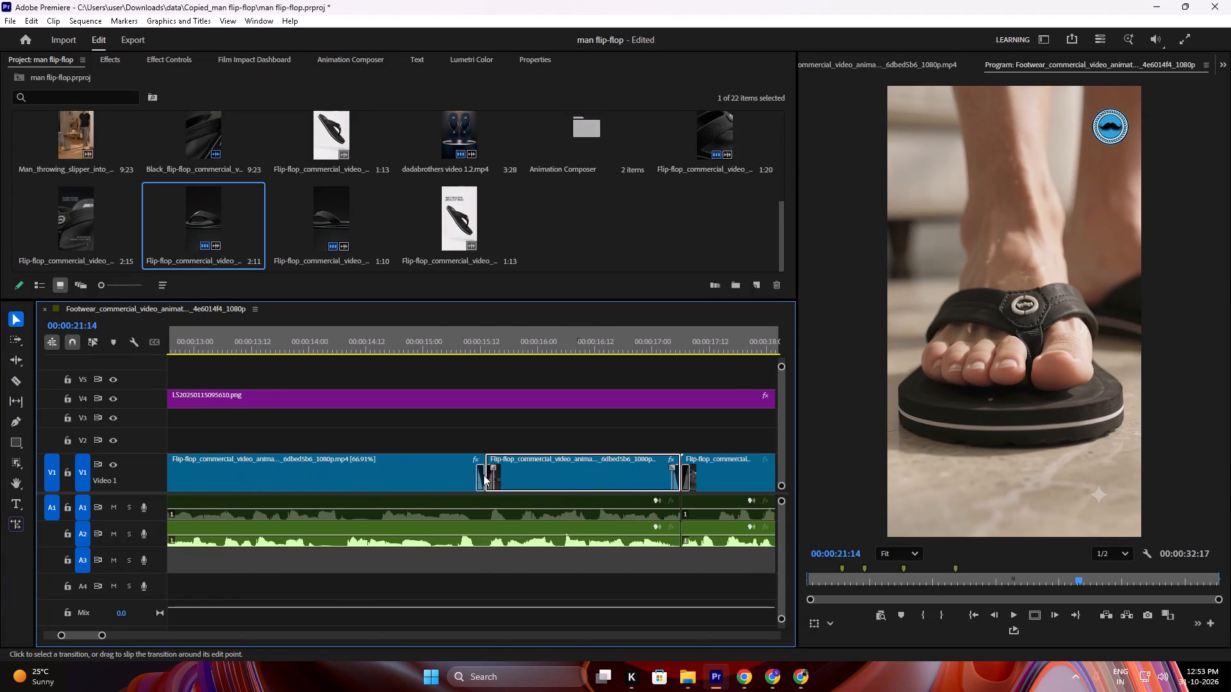
pyautogui.scroll(8, 483, 475)
pyautogui.keyDown('alt'); pyautogui.scroll(-3, 416, 457); pyautogui.keyUp('alt')
pyautogui.scroll(20, 385, 446)
pyautogui.scroll(3, 385, 446)
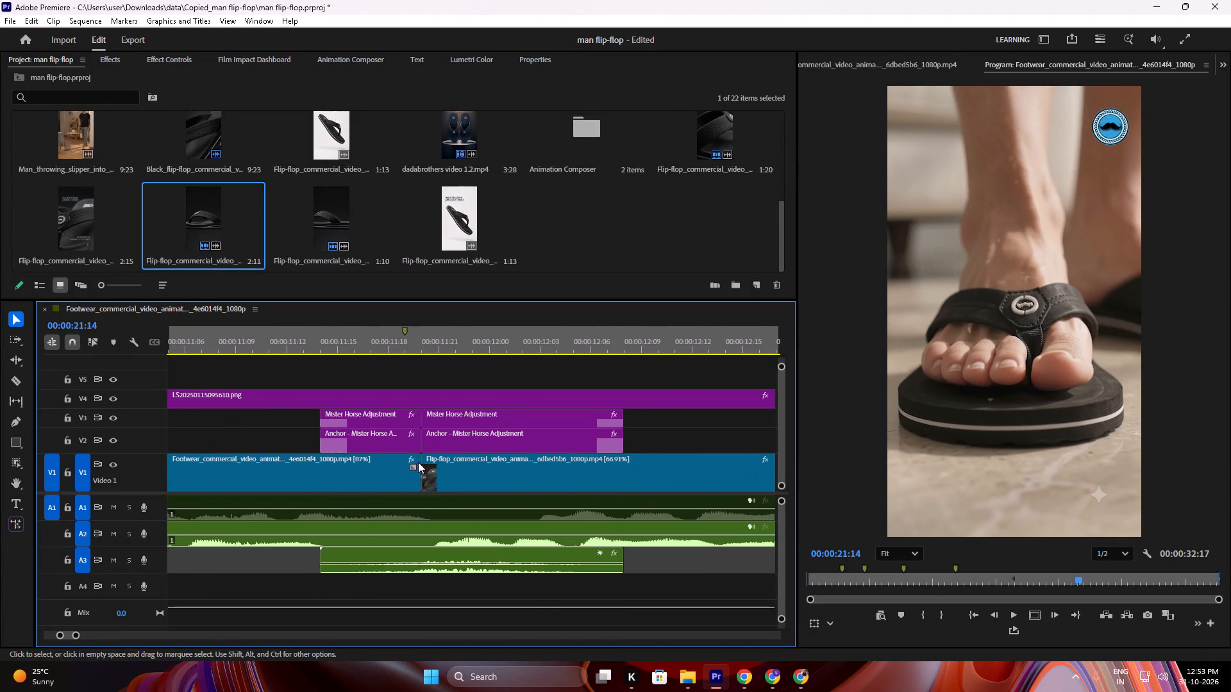
pyautogui.moveTo(413, 467); pyautogui.dragTo(383, 469)
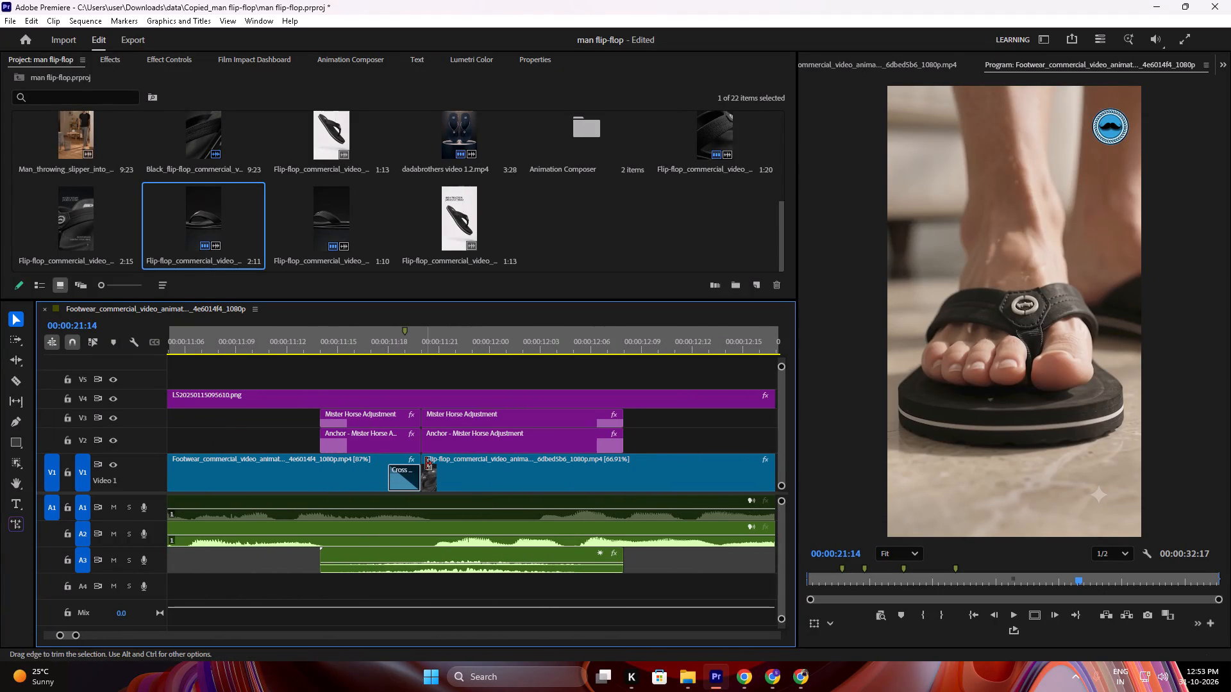
pyautogui.moveTo(433, 466); pyautogui.dragTo(452, 470)
pyautogui.click(443, 468)
pyautogui.hotkey('ctrl', 'z')
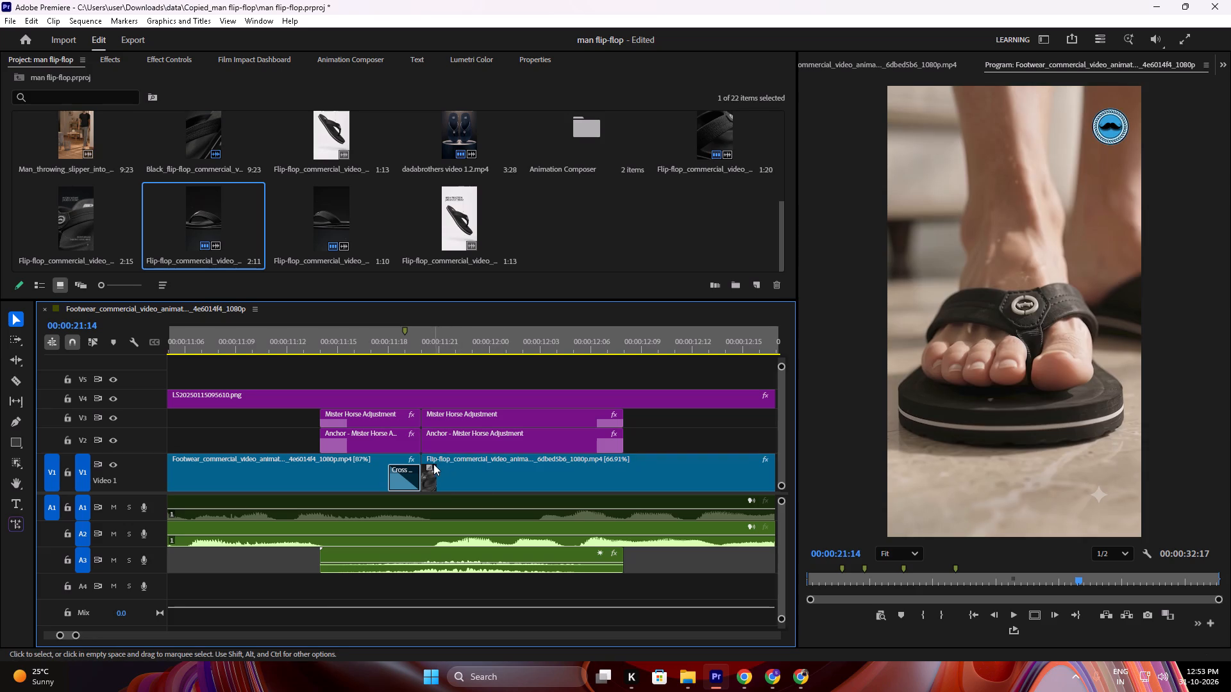
pyautogui.moveTo(432, 465); pyautogui.dragTo(469, 472)
# Play the sequence from the 87% Footwear_commercial clip through the Foot_wearing clip to review the V1 dissolves and callouts.
pyautogui.keyDown('alt'); pyautogui.scroll(-14, 485, 462); pyautogui.keyUp('alt')
pyautogui.scroll(9, 476, 467)
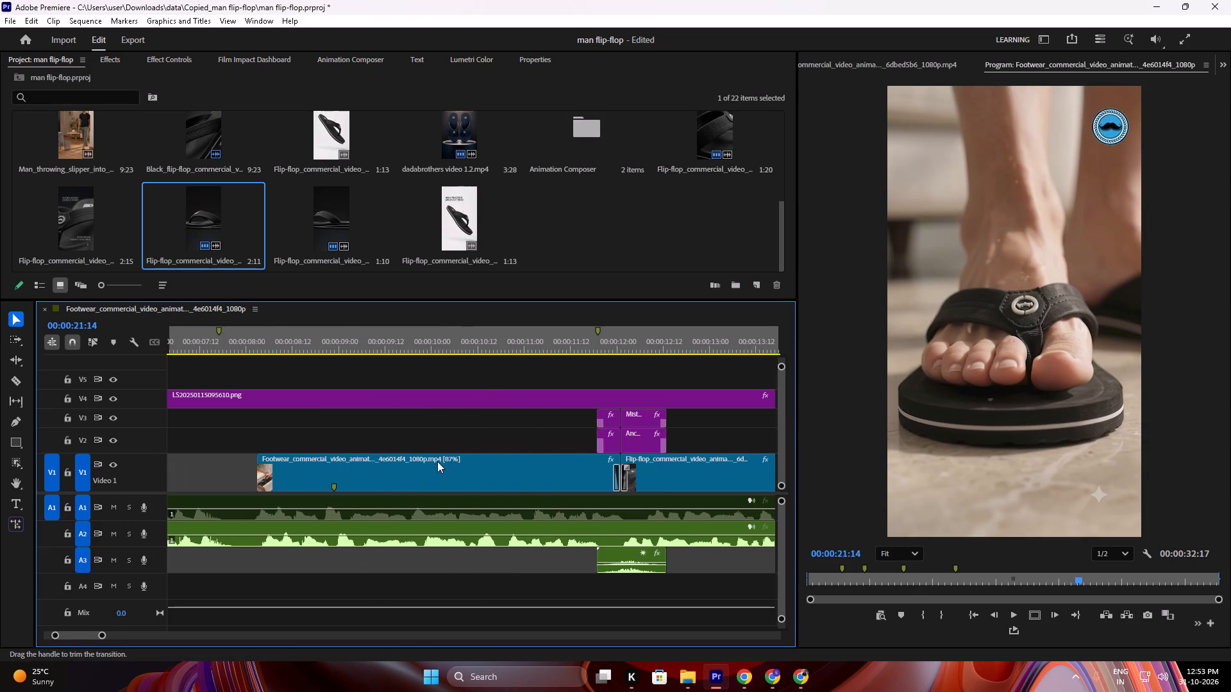
pyautogui.moveTo(312, 342); pyautogui.dragTo(812, 410)
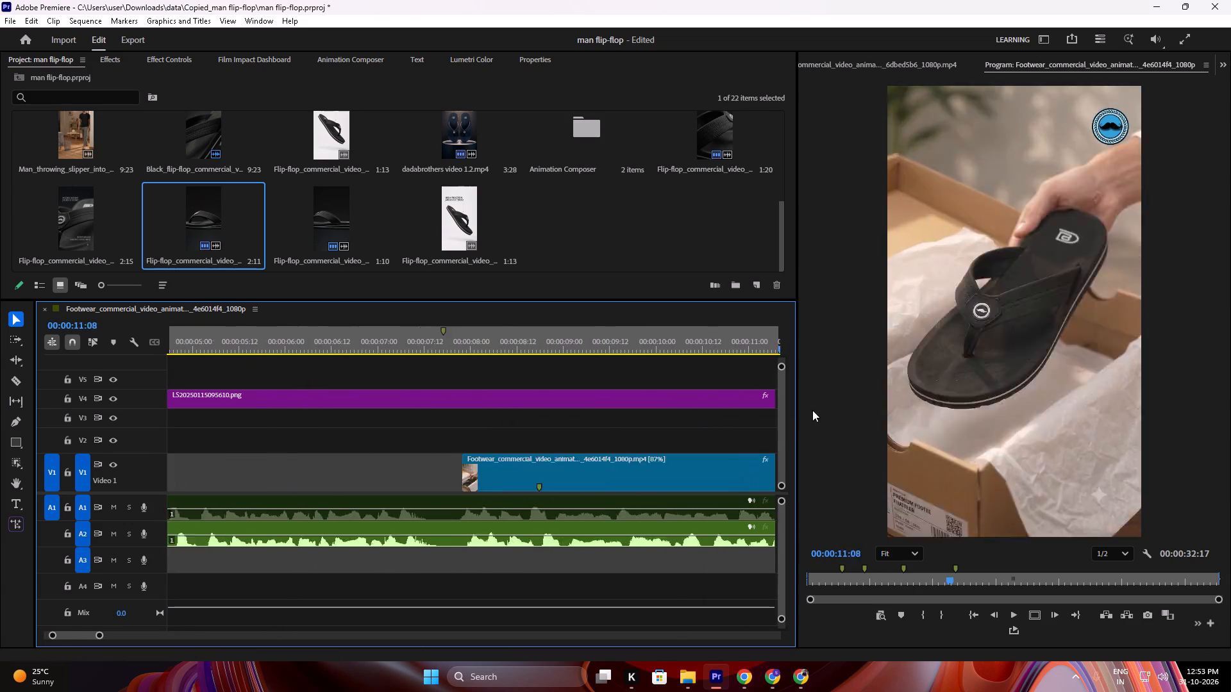
pyautogui.moveTo(812, 410); pyautogui.dragTo(618, 415)
pyautogui.press('space')
pyautogui.scroll(-5, 558, 438)
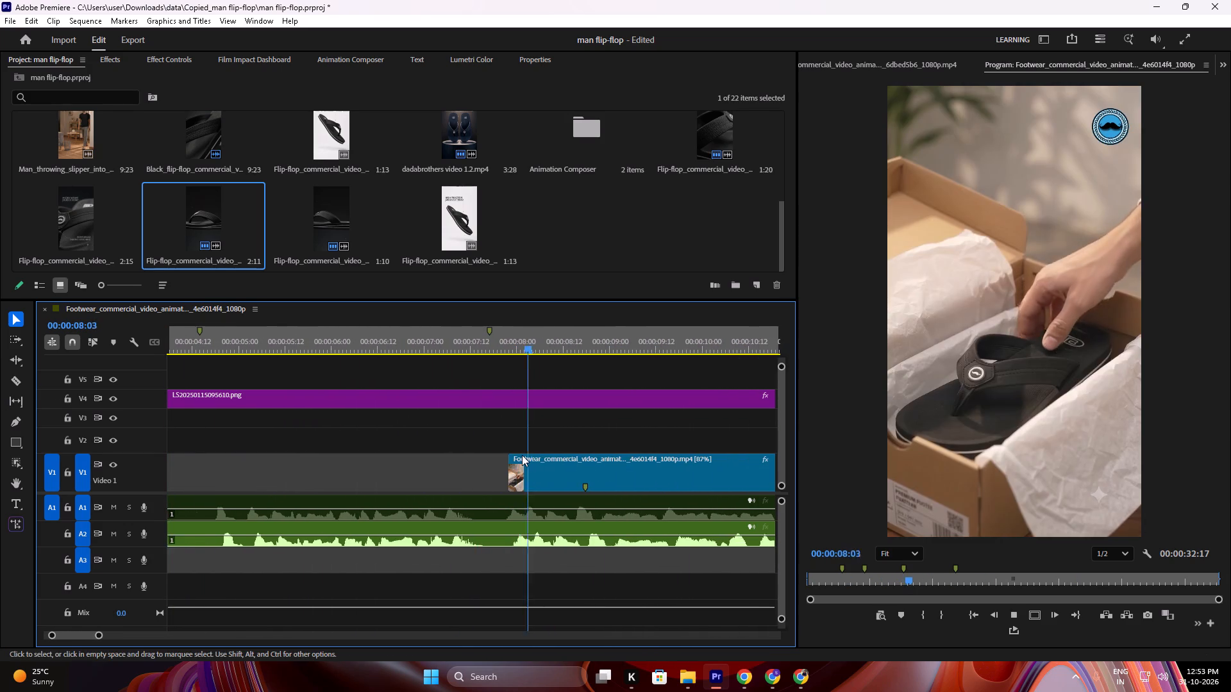
pyautogui.scroll(-12, 522, 455)
pyautogui.keyDown('alt'); pyautogui.scroll(6, 528, 471); pyautogui.keyUp('alt')
pyautogui.keyDown('alt'); pyautogui.scroll(1, 389, 448); pyautogui.keyUp('alt')
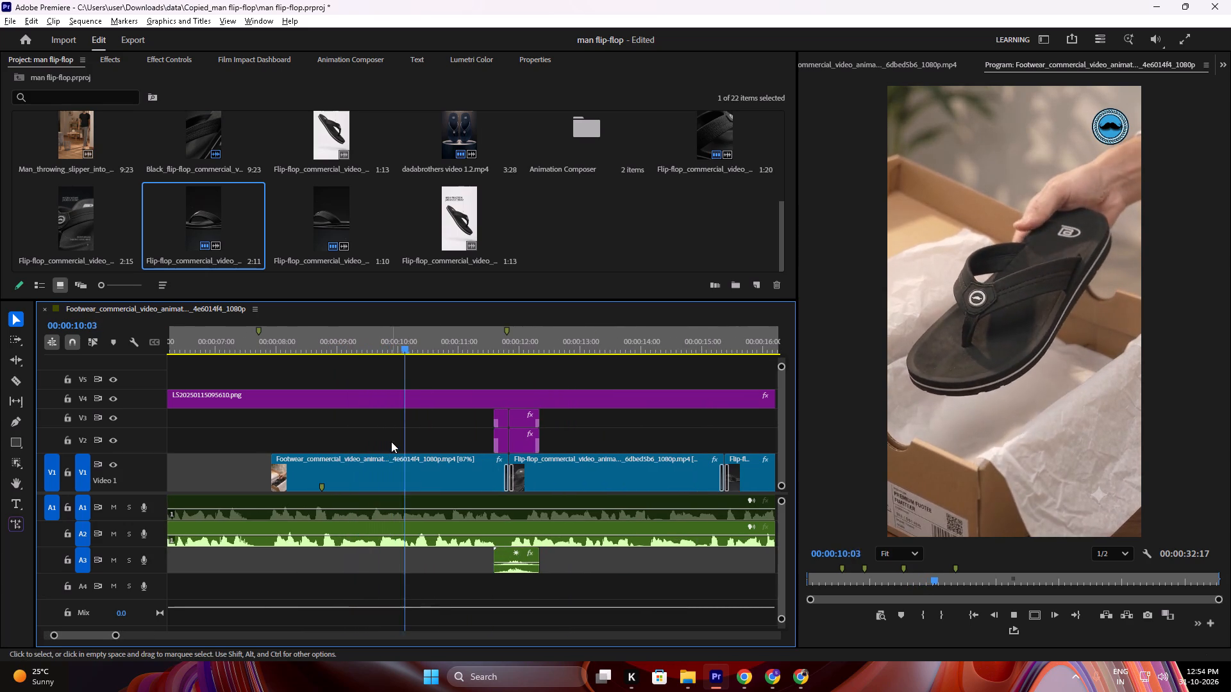
pyautogui.keyDown('alt'); pyautogui.scroll(5, 442, 408); pyautogui.keyUp('alt')
pyautogui.keyDown('alt'); pyautogui.scroll(-4, 535, 390); pyautogui.keyUp('alt')
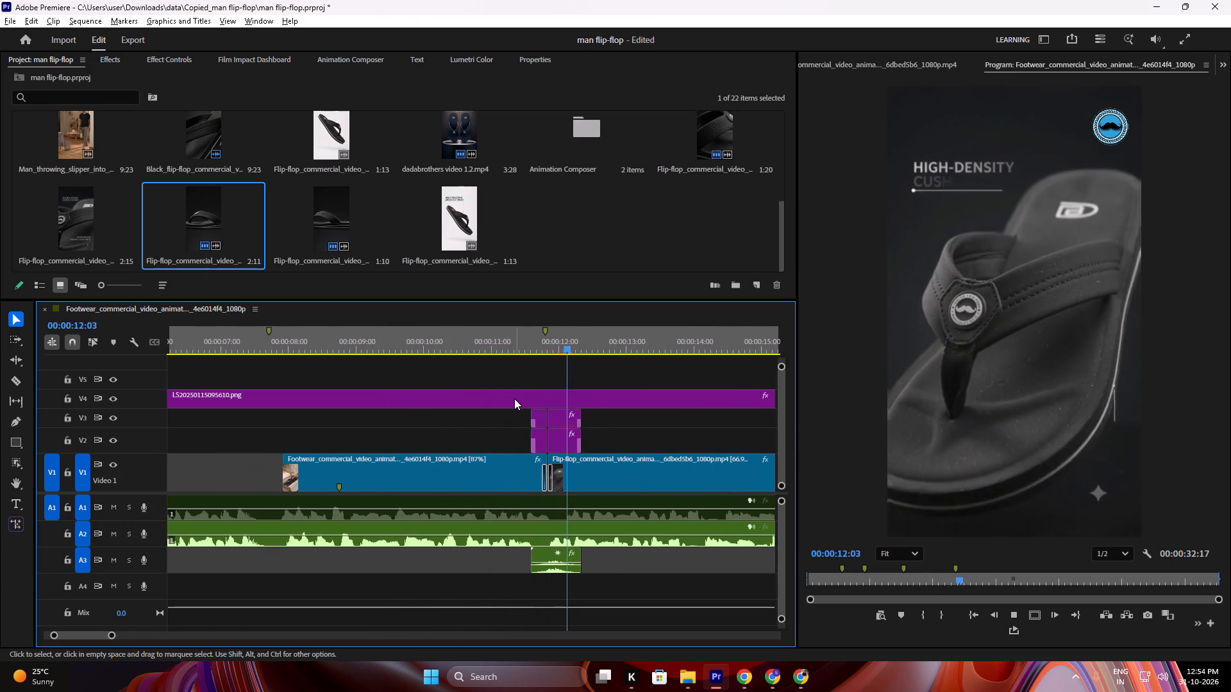
pyautogui.keyDown('alt'); pyautogui.scroll(-13, 512, 399); pyautogui.keyUp('alt')
pyautogui.keyDown('alt'); pyautogui.scroll(5, 401, 412); pyautogui.keyUp('alt')
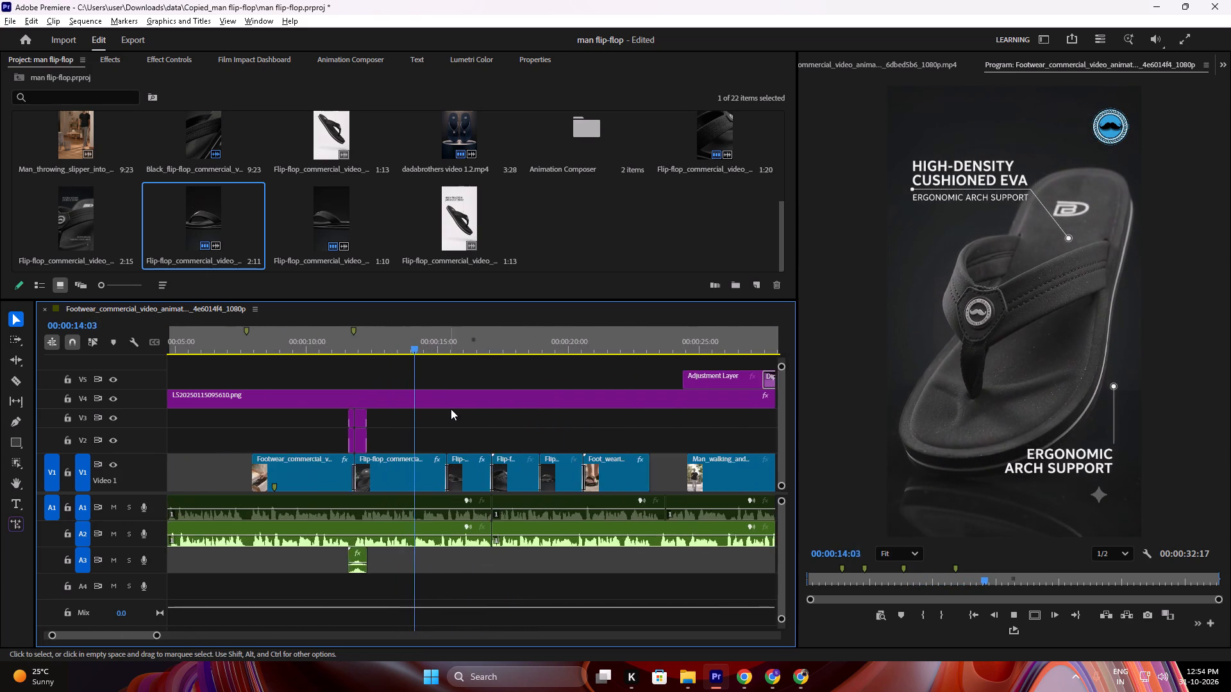
pyautogui.keyDown('alt'); pyautogui.scroll(9, 451, 409); pyautogui.keyUp('alt')
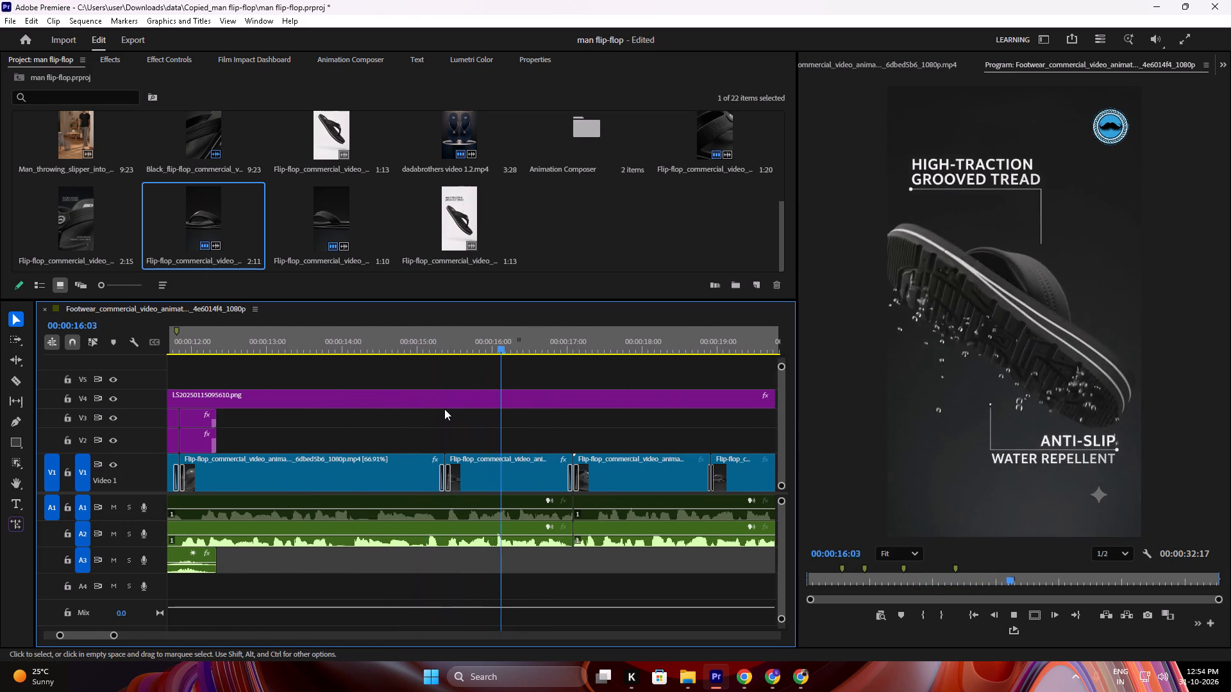
pyautogui.scroll(-5, 444, 409)
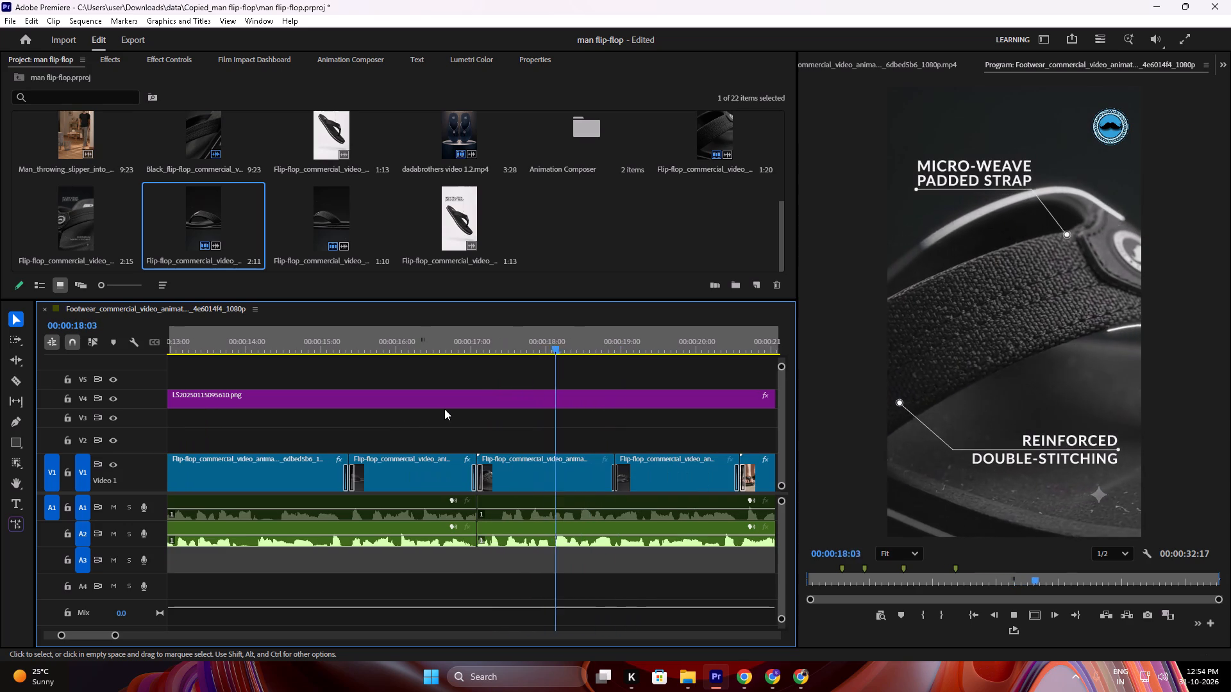
pyautogui.scroll(-8, 444, 409)
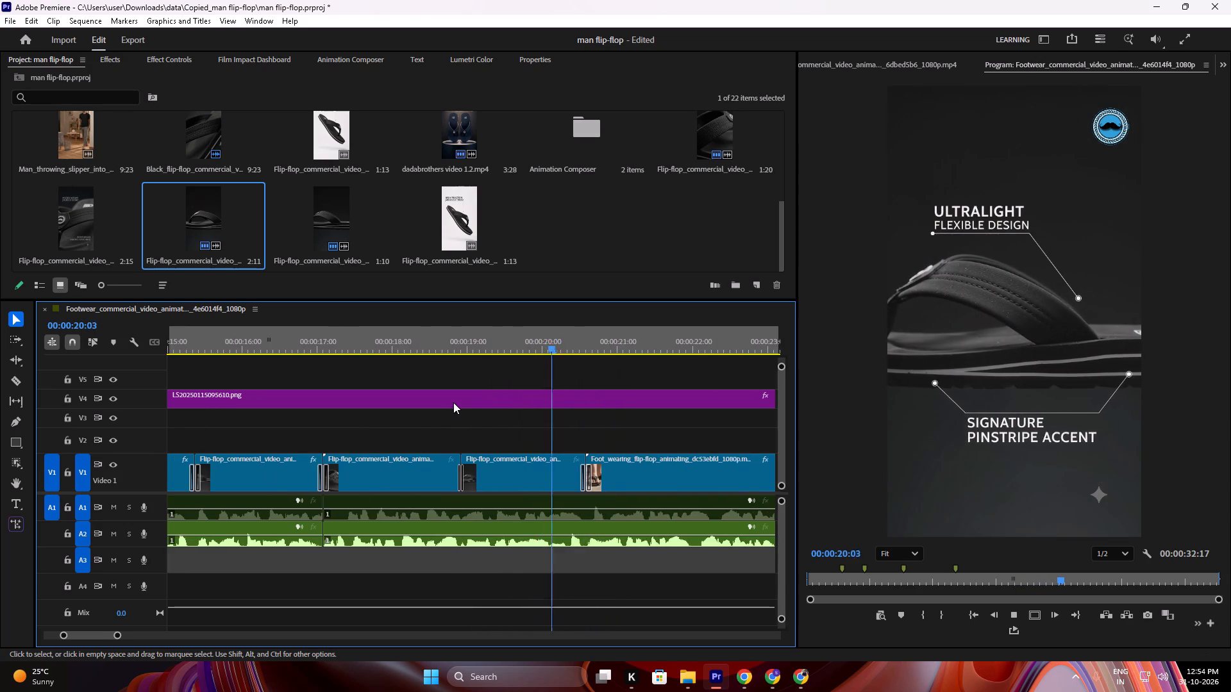
pyautogui.scroll(-8, 453, 402)
pyautogui.keyDown('alt'); pyautogui.scroll(-10, 460, 397); pyautogui.keyUp('alt')
pyautogui.keyDown('alt'); pyautogui.scroll(5, 483, 399); pyautogui.keyUp('alt')
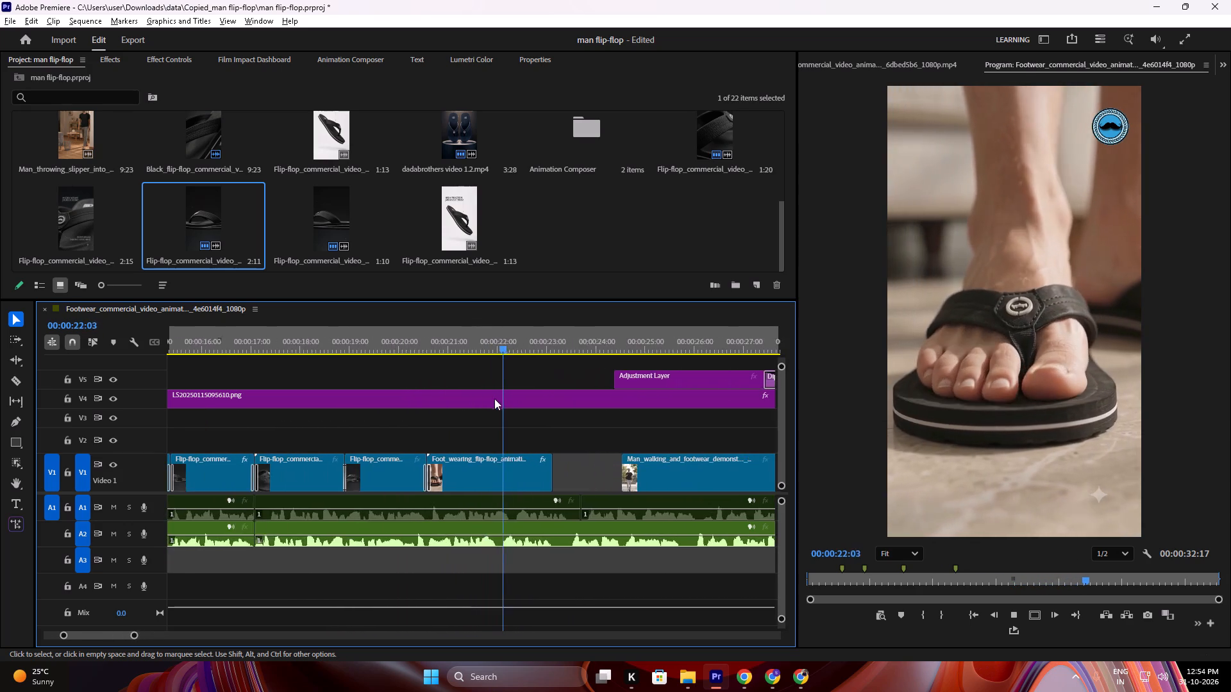
pyautogui.keyDown('alt'); pyautogui.scroll(6, 494, 399); pyautogui.keyUp('alt')
pyautogui.press('space')
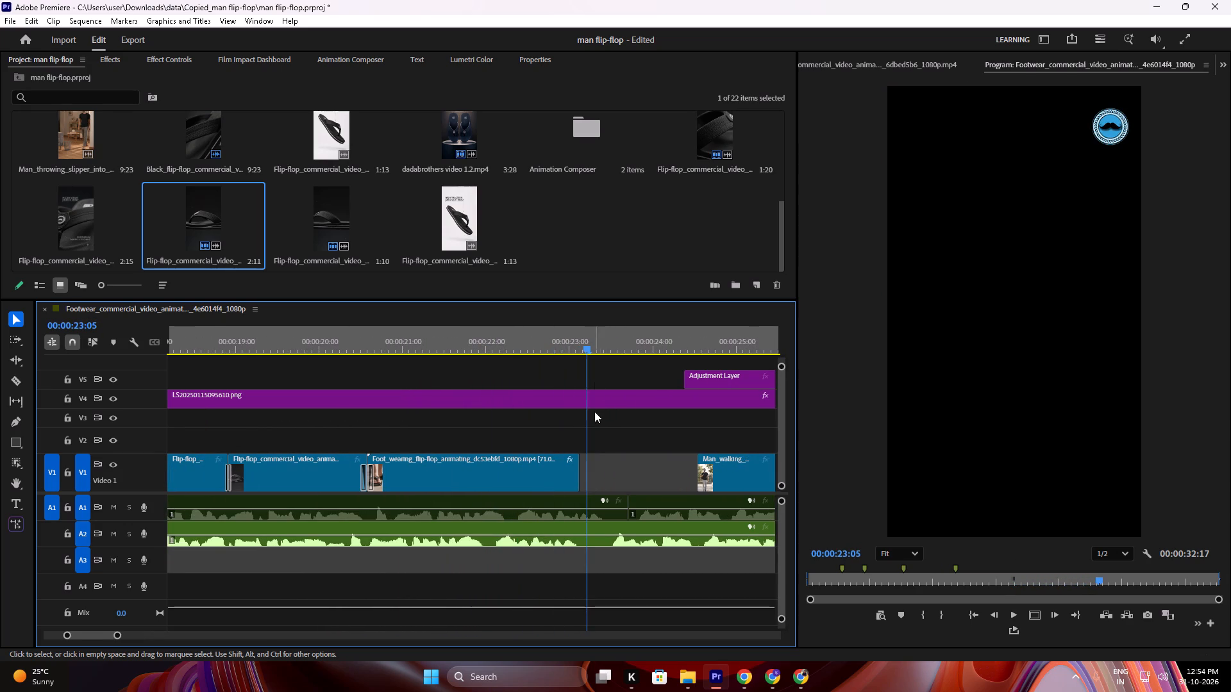
# Tighten the voiceover pause near 00:00:23, just after the Foot_wearing clip, and close the gap.
pyautogui.moveTo(569, 342); pyautogui.dragTo(526, 345)
pyautogui.keyDown('alt'); pyautogui.scroll(6, 614, 424); pyautogui.keyUp('alt')
pyautogui.press('space')
pyautogui.press('space')
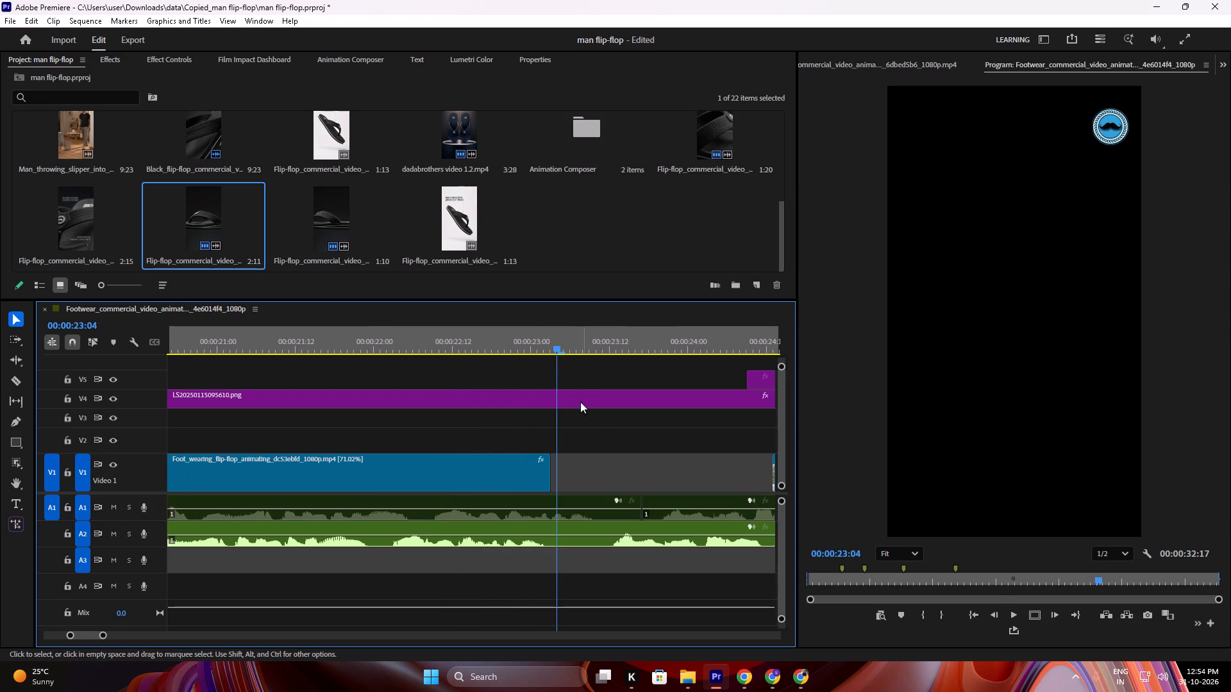
# Cut the A1 and A2 voiceover at 00:00:23:03 and 00:00:23:12, and ripple delete the pause between the cuts.
pyautogui.moveTo(557, 343); pyautogui.dragTo(548, 345)
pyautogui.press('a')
pyautogui.moveTo(578, 462); pyautogui.dragTo(578, 519)
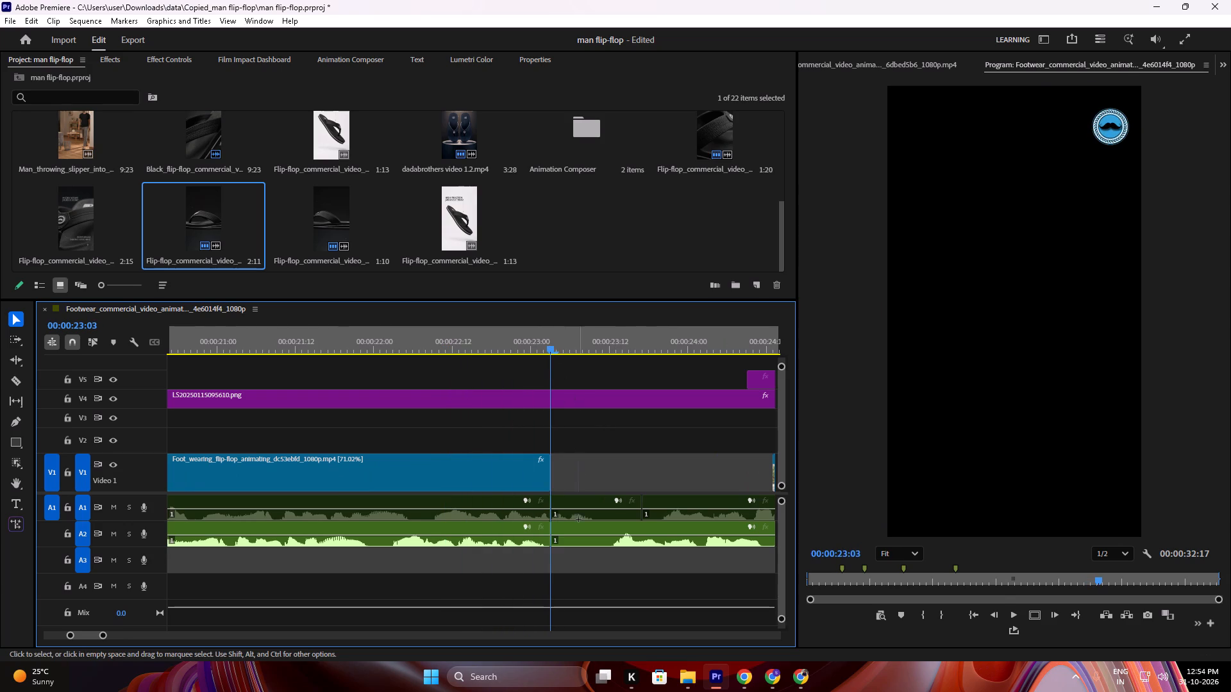
pyautogui.moveTo(578, 519); pyautogui.dragTo(578, 579)
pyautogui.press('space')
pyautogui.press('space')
pyautogui.moveTo(605, 336); pyautogui.dragTo(607, 336)
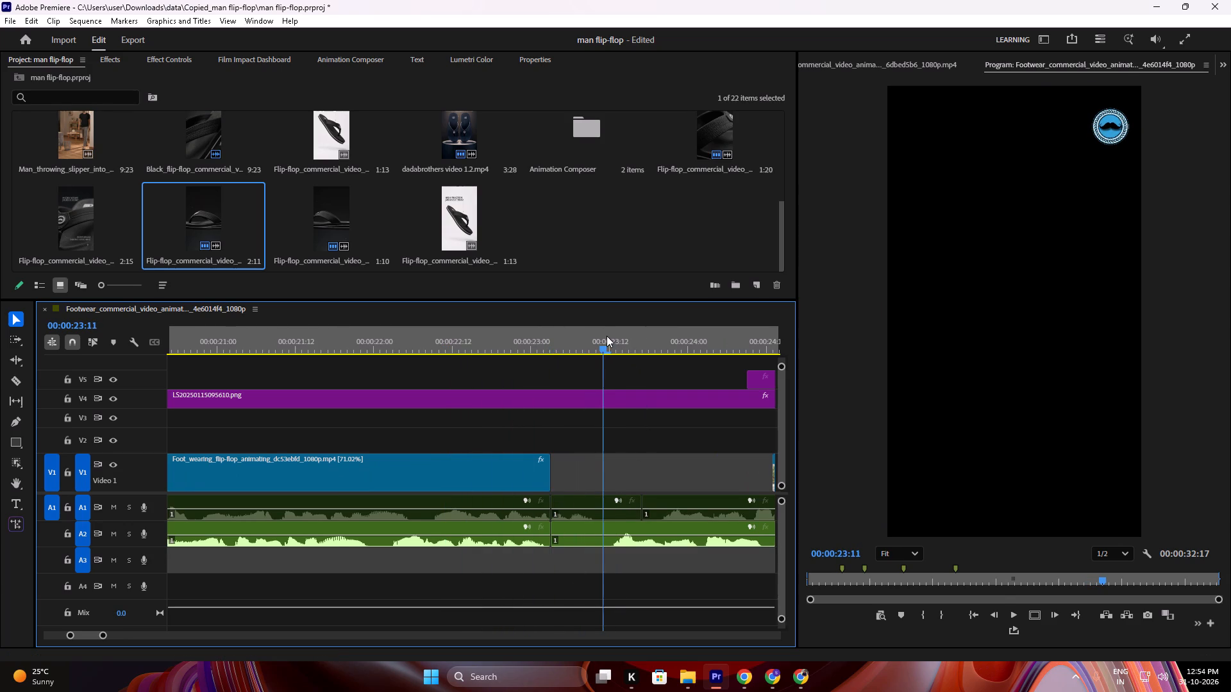
pyautogui.moveTo(607, 336); pyautogui.dragTo(614, 336)
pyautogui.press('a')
pyautogui.moveTo(587, 434); pyautogui.dragTo(569, 577)
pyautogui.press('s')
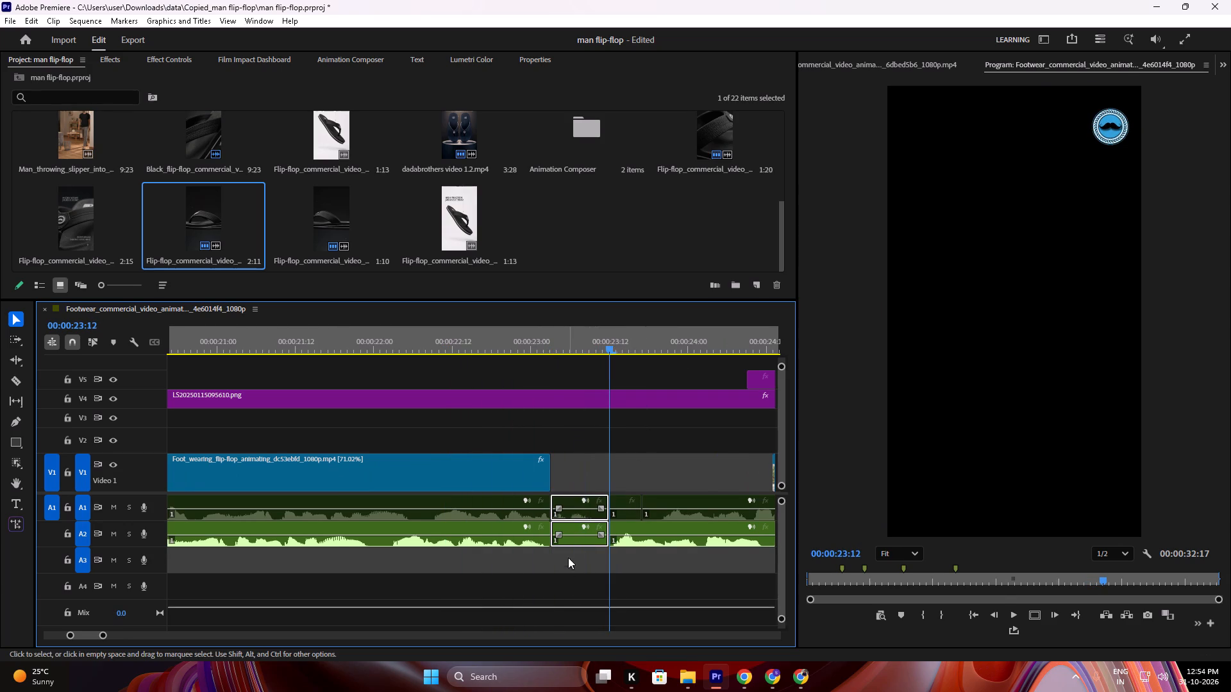
# Play from just before 00:00:23 through the walking clip into the dadabrothers end card to review voiceover timing and the fade.
pyautogui.moveTo(544, 352); pyautogui.dragTo(522, 345)
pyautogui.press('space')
pyautogui.scroll(-12, 462, 387)
pyautogui.keyDown('alt'); pyautogui.scroll(8, 533, 413); pyautogui.keyUp('alt')
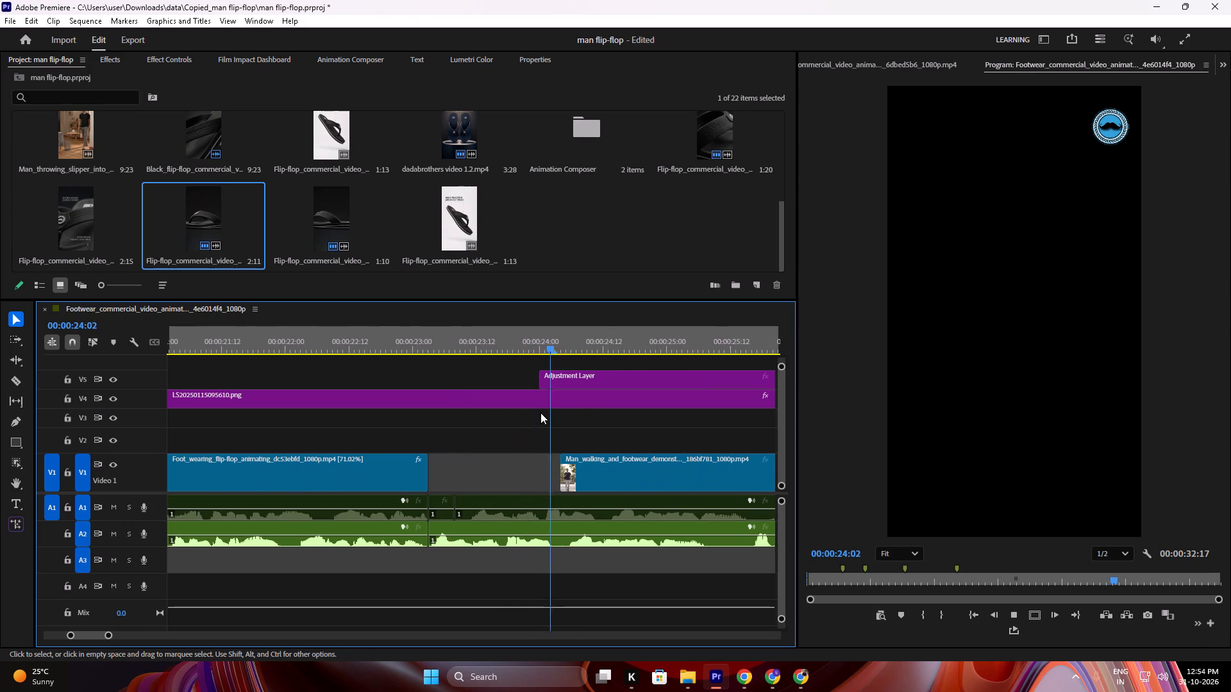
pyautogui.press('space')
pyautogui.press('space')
pyautogui.keyDown('alt'); pyautogui.scroll(-16, 545, 413); pyautogui.keyUp('alt')
pyautogui.keyDown('alt'); pyautogui.scroll(12, 580, 415); pyautogui.keyUp('alt')
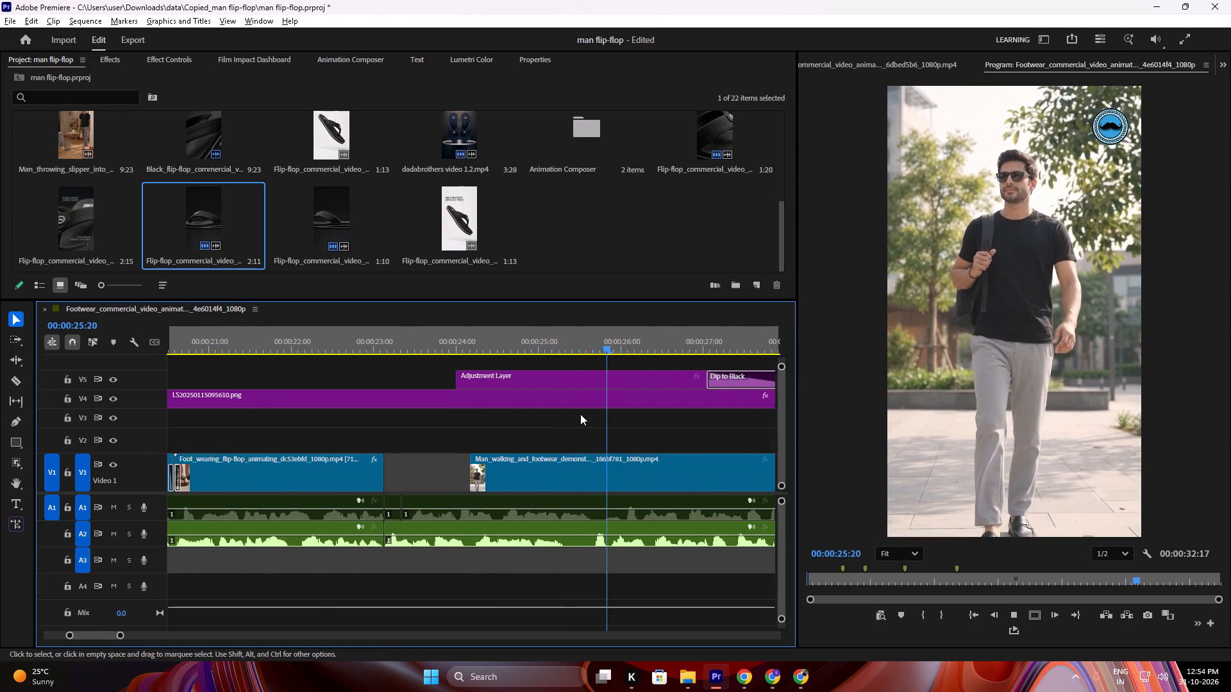
pyautogui.keyDown('alt'); pyautogui.scroll(-12, 580, 414); pyautogui.keyUp('alt')
pyautogui.keyDown('alt'); pyautogui.scroll(13, 615, 424); pyautogui.keyUp('alt')
pyautogui.keyDown('alt'); pyautogui.scroll(-14, 635, 419); pyautogui.keyUp('alt')
pyautogui.keyDown('alt'); pyautogui.scroll(4, 671, 425); pyautogui.keyUp('alt')
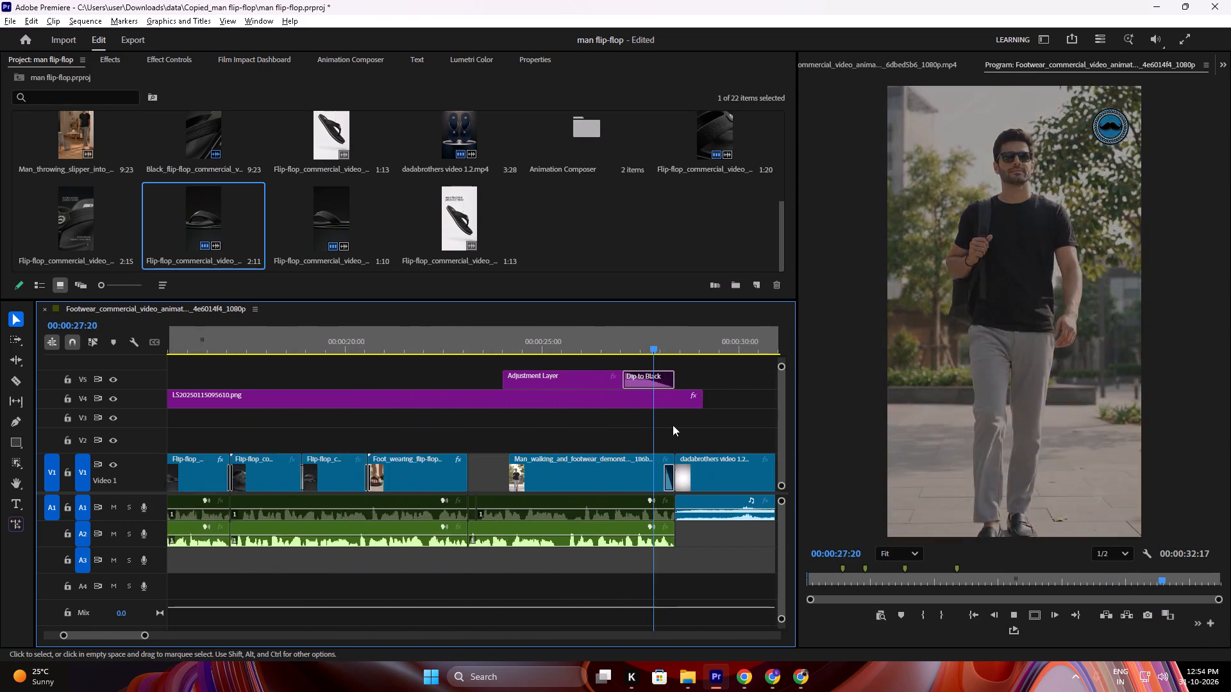
pyautogui.keyDown('alt'); pyautogui.scroll(3, 673, 425); pyautogui.keyUp('alt')
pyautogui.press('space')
pyautogui.moveTo(662, 352); pyautogui.dragTo(626, 351)
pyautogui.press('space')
pyautogui.scroll(-3, 546, 375)
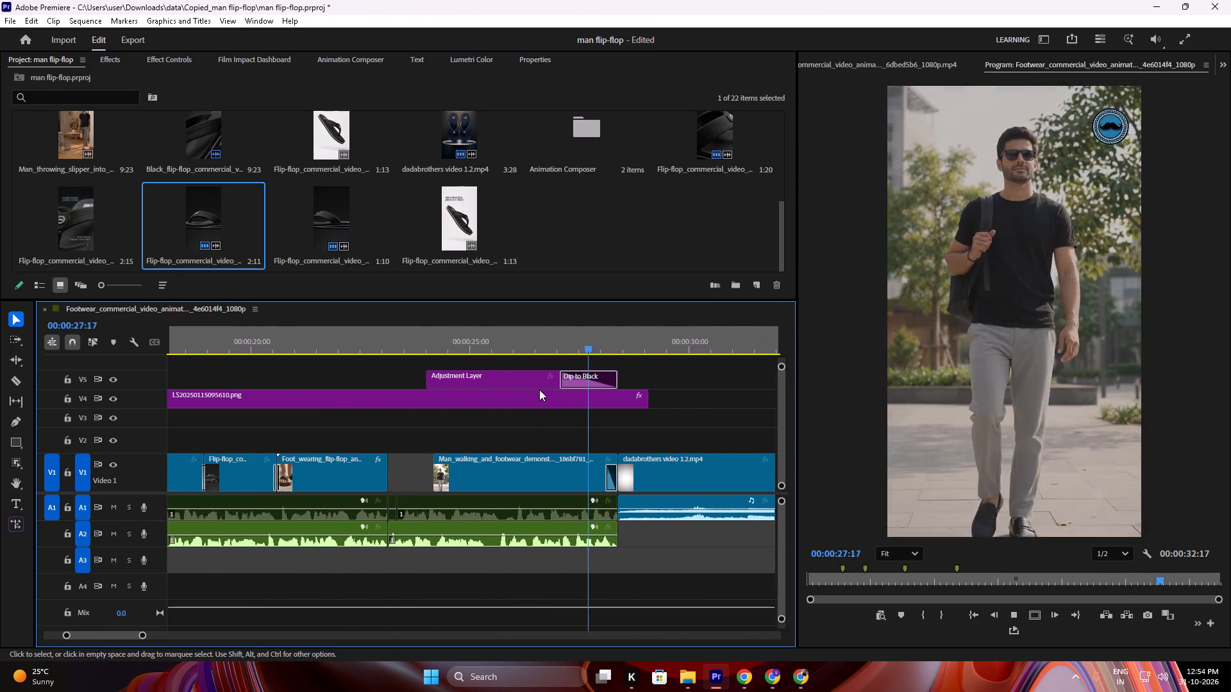
pyautogui.keyDown('alt'); pyautogui.scroll(-6, 544, 391); pyautogui.keyUp('alt')
pyautogui.scroll(7, 548, 413)
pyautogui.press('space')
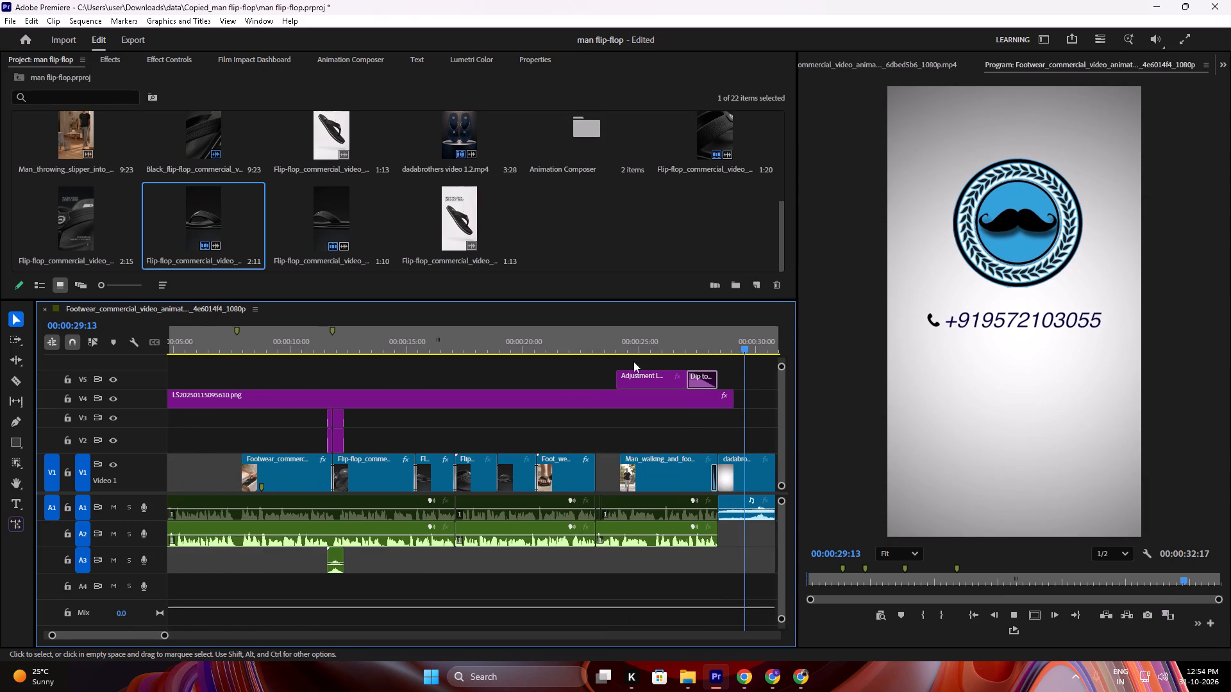
# Pull the sequence's Out point back to the end of the dadabrothers end card, for a range of 00:00:32:06.
pyautogui.scroll(-7, 601, 391)
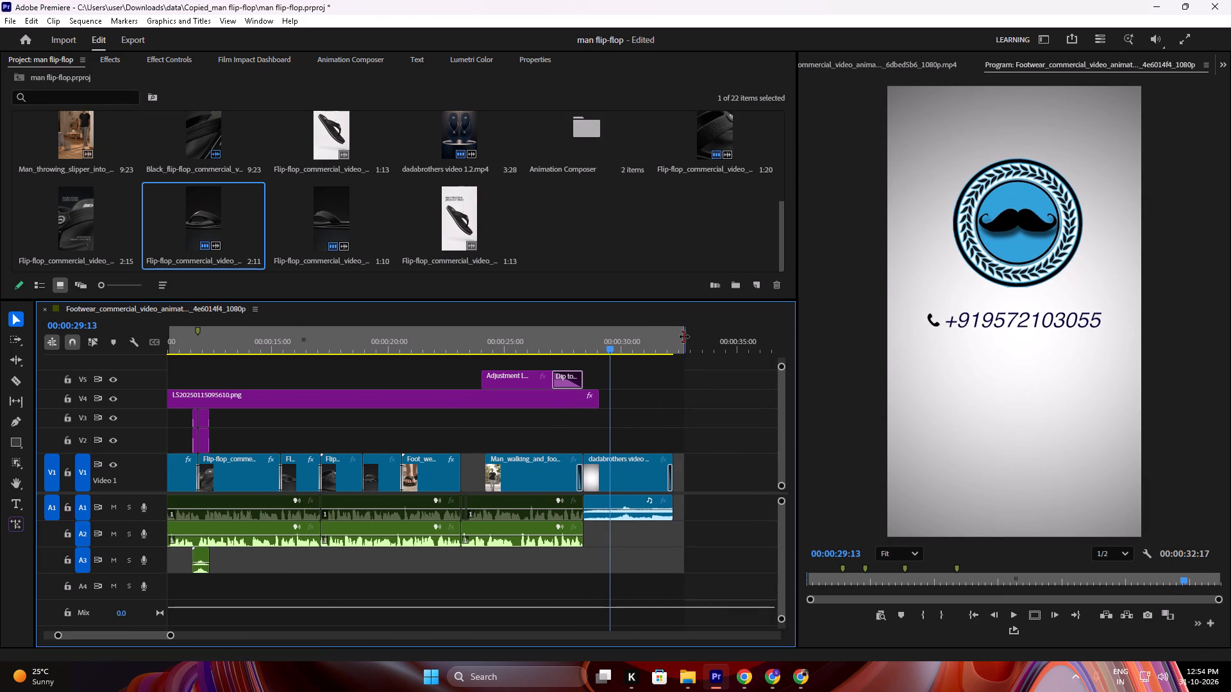
pyautogui.click(684, 336)
# Scrub through the timeline and play the sequence from the start to about 00:00:06 to review the opening without V1 footage.
pyautogui.moveTo(626, 345); pyautogui.dragTo(40, 416)
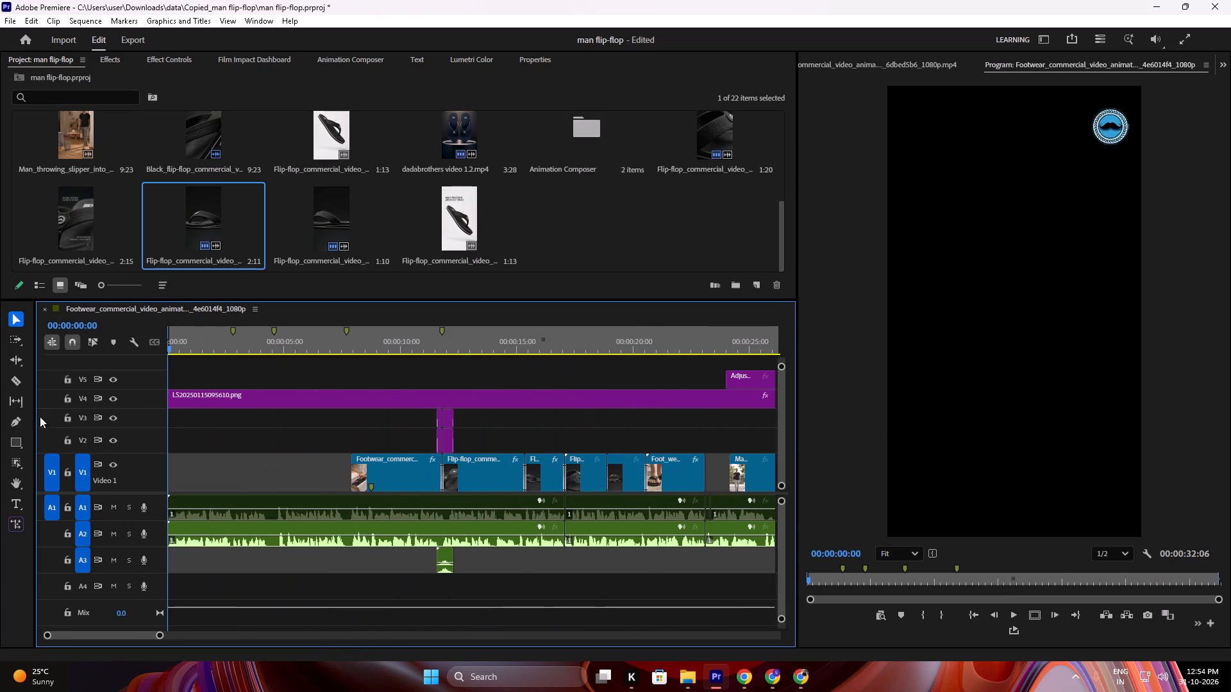
pyautogui.moveTo(40, 416); pyautogui.dragTo(637, 381)
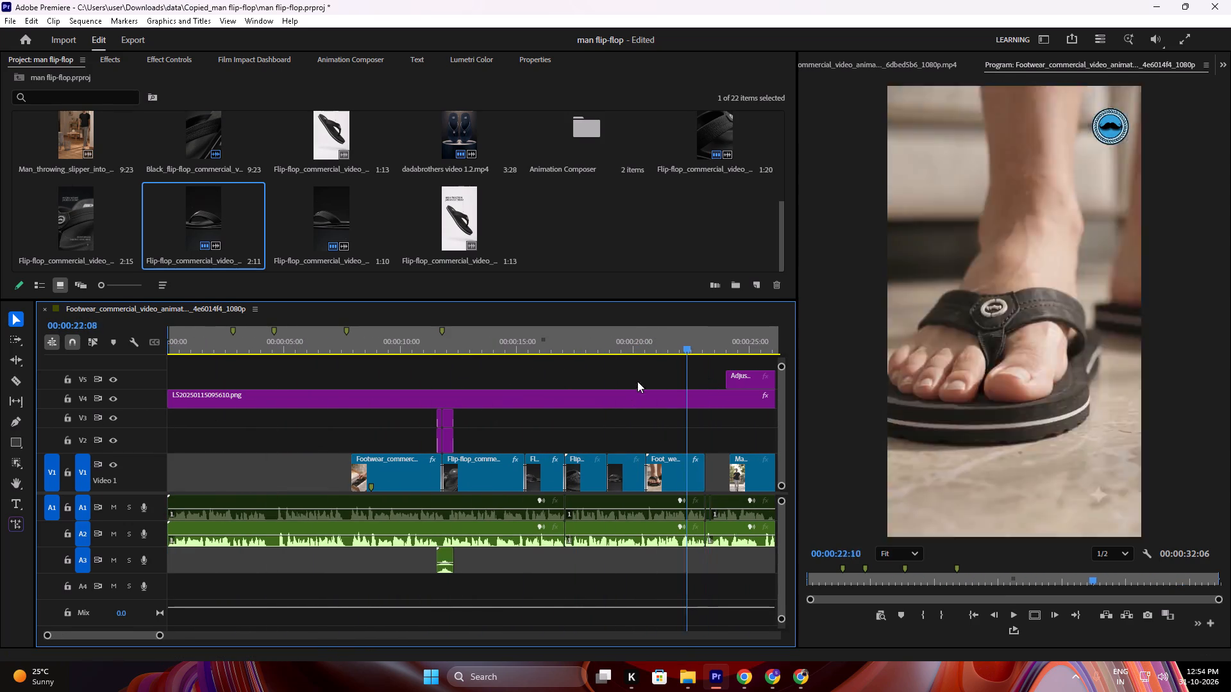
pyautogui.moveTo(637, 381); pyautogui.dragTo(108, 390)
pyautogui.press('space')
pyautogui.keyDown('alt'); pyautogui.click(244, 416); pyautogui.keyUp('alt')
pyautogui.keyDown('alt'); pyautogui.scroll(10, 222, 446); pyautogui.keyUp('alt')
pyautogui.keyDown('alt'); pyautogui.scroll(-4, 222, 446); pyautogui.keyUp('alt')
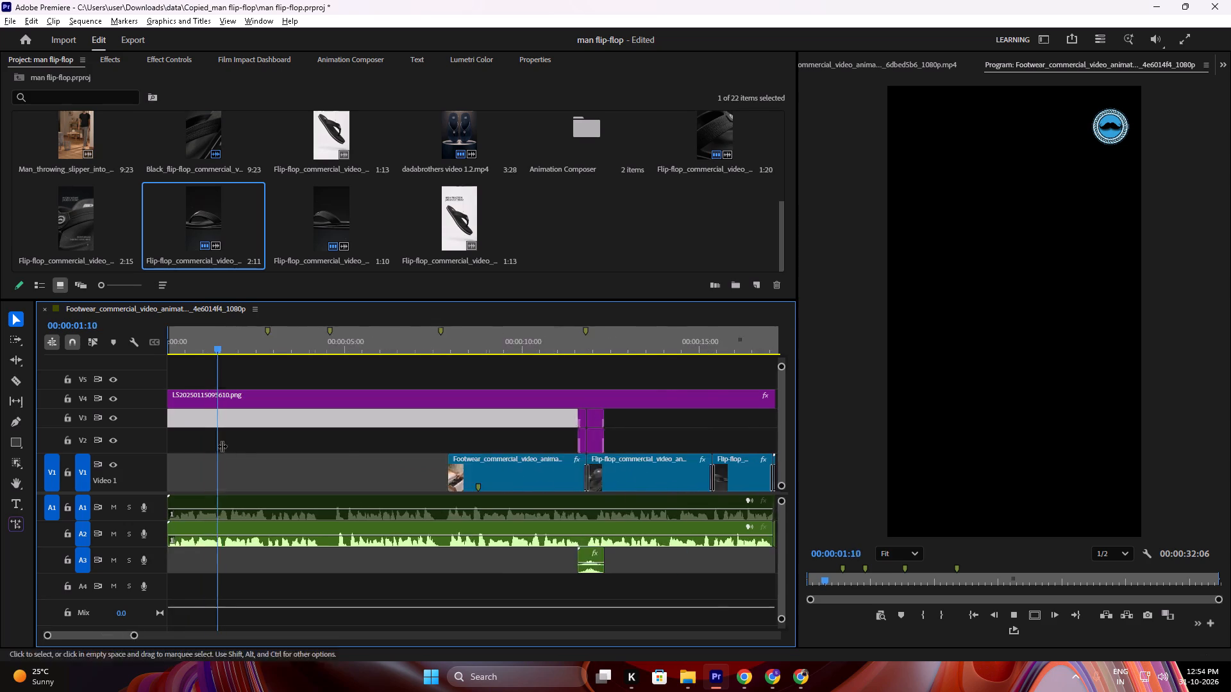
pyautogui.keyDown('alt'); pyautogui.scroll(-7, 222, 446); pyautogui.keyUp('alt')
pyautogui.keyDown('alt'); pyautogui.scroll(8, 237, 445); pyautogui.keyUp('alt')
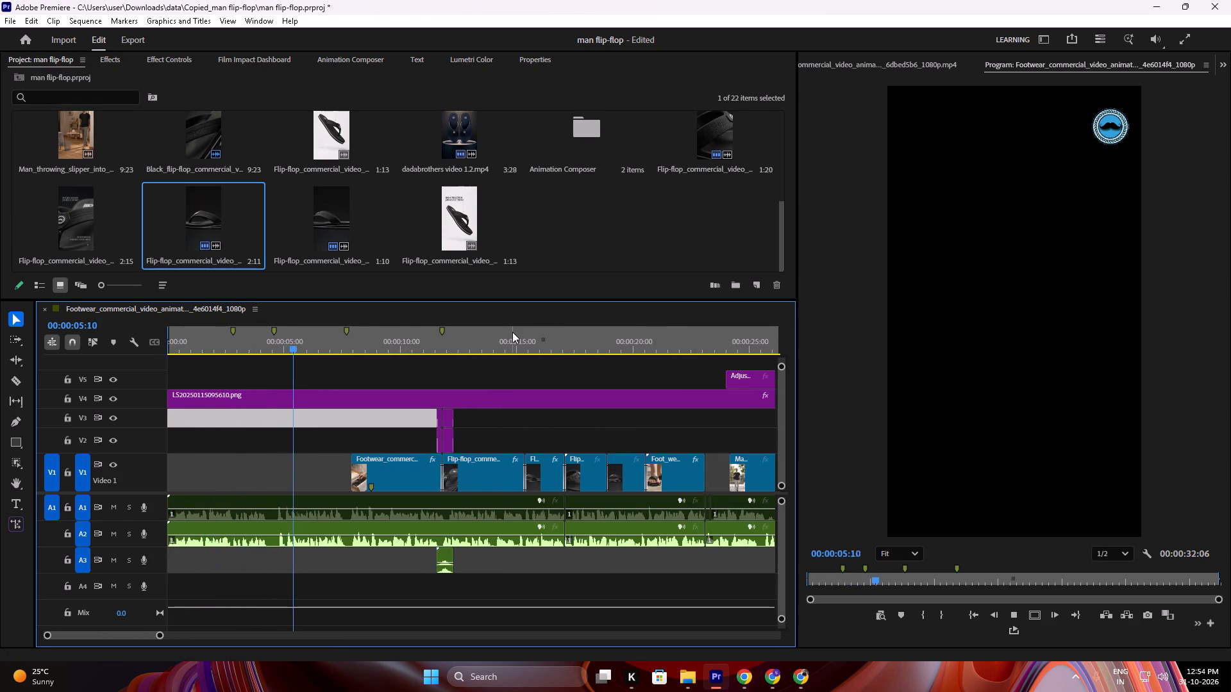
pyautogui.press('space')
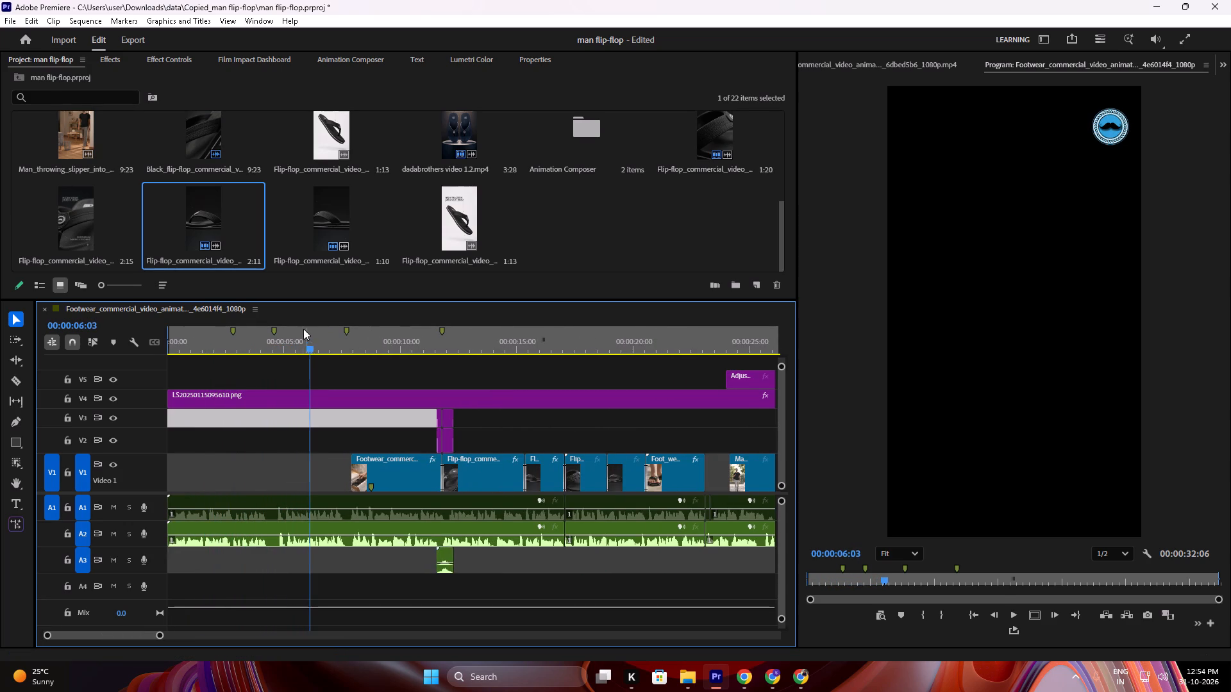
# Play the opening of the sequence from 00:00:00:00 to hear the voiceover over the empty V1 section.
pyautogui.moveTo(302, 343); pyautogui.dragTo(69, 351)
pyautogui.press('space')
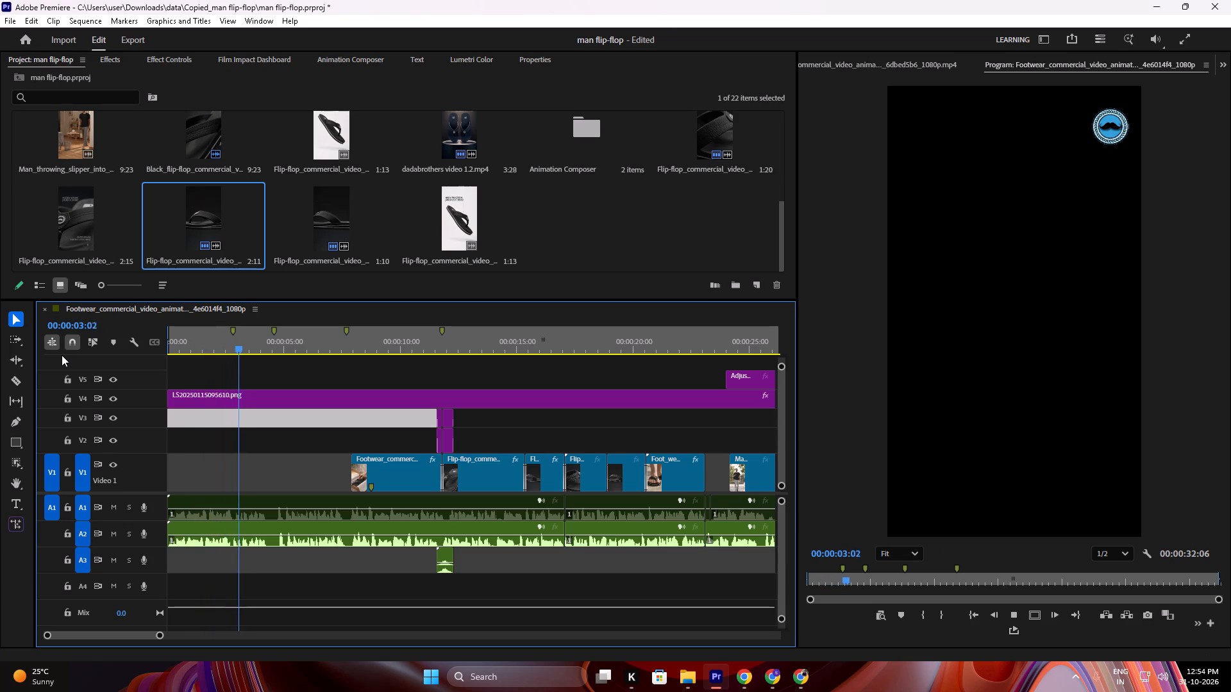
pyautogui.press('space')
pyautogui.moveTo(211, 334); pyautogui.dragTo(149, 345)
pyautogui.press('space')
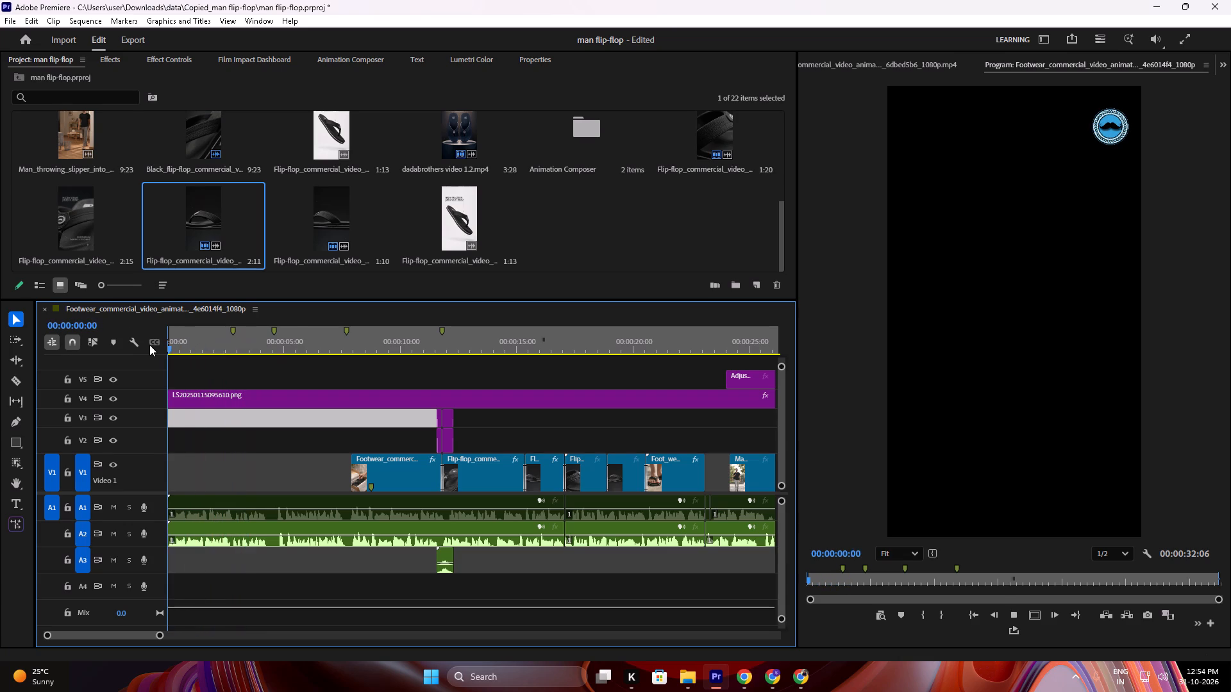
pyautogui.keyDown('alt'); pyautogui.scroll(9, 208, 380); pyautogui.keyUp('alt')
pyautogui.keyDown('alt'); pyautogui.scroll(-6, 213, 386); pyautogui.keyUp('alt')
pyautogui.keyDown('alt'); pyautogui.scroll(7, 228, 396); pyautogui.keyUp('alt')
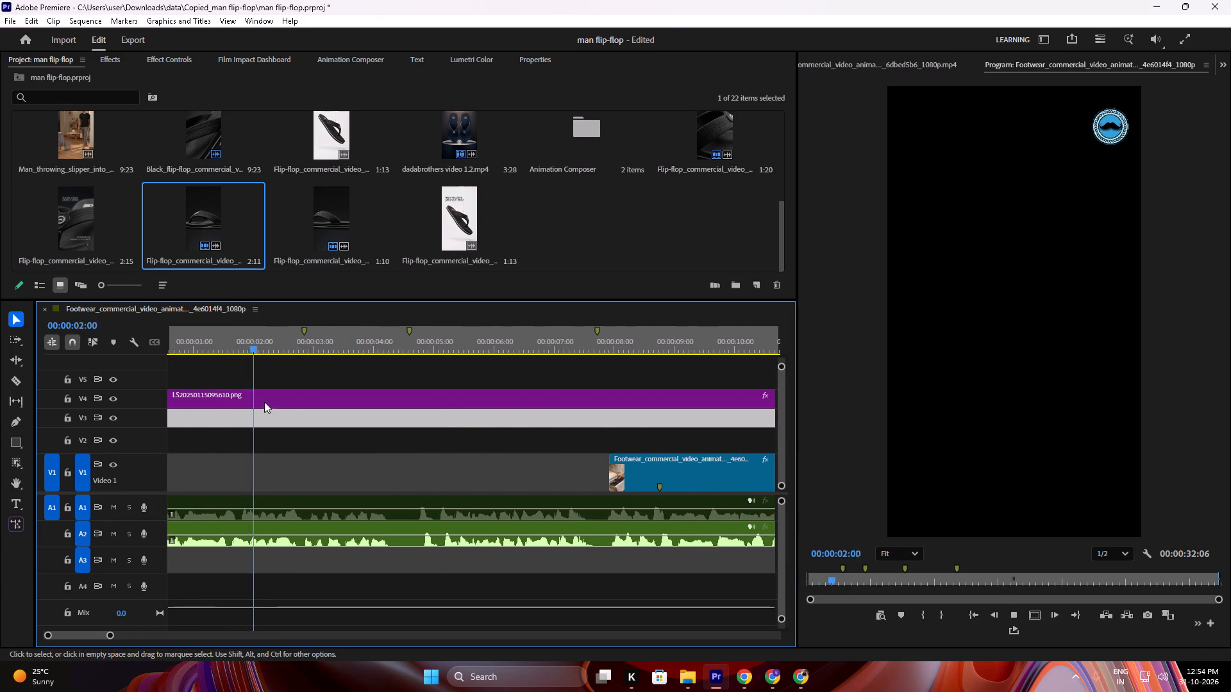
pyautogui.press('space')
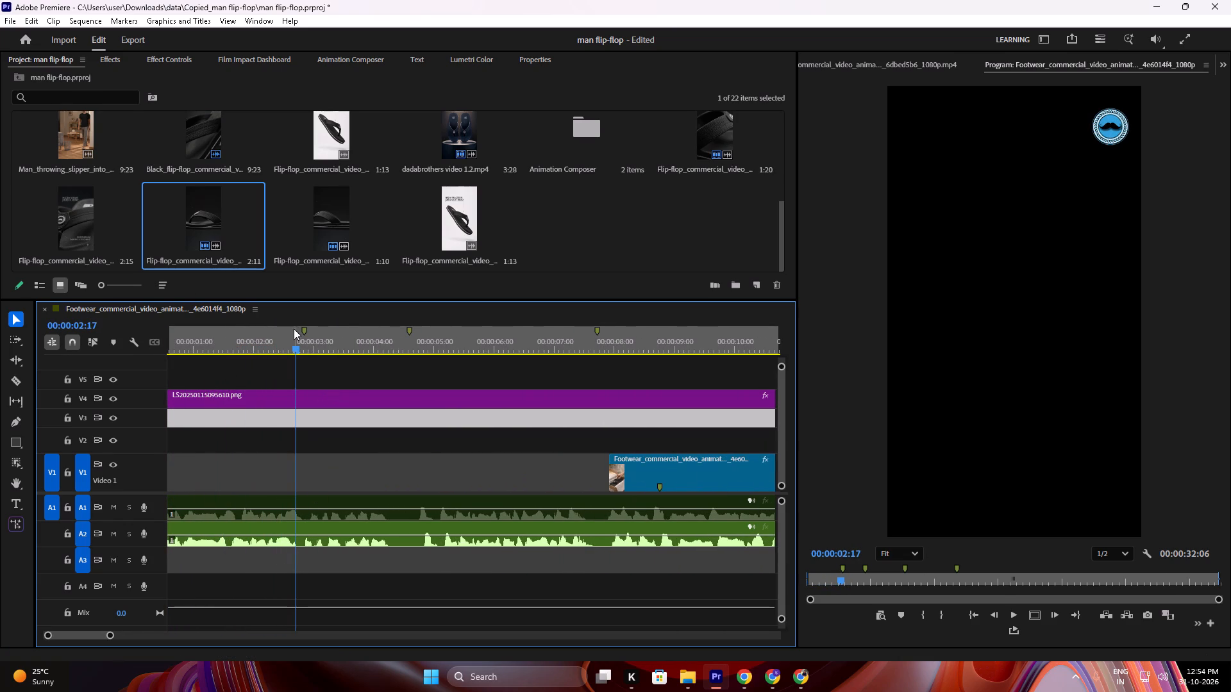
pyautogui.moveTo(272, 338); pyautogui.dragTo(109, 363)
pyautogui.press('space')
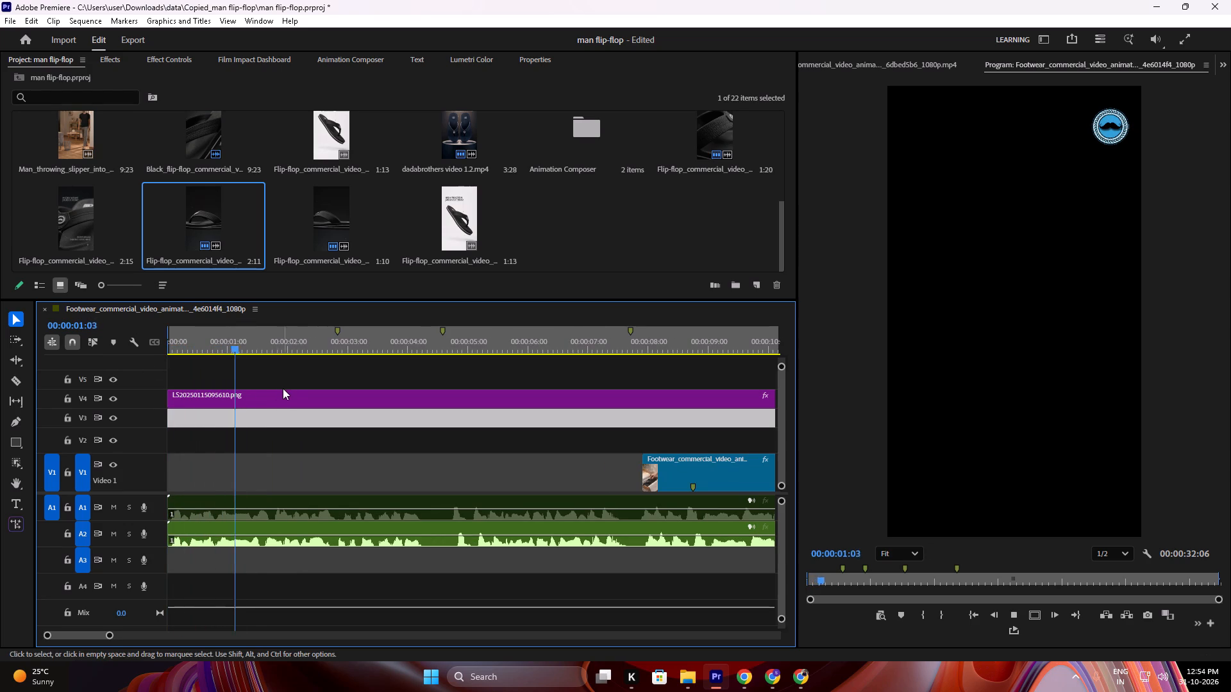
pyautogui.press('space')
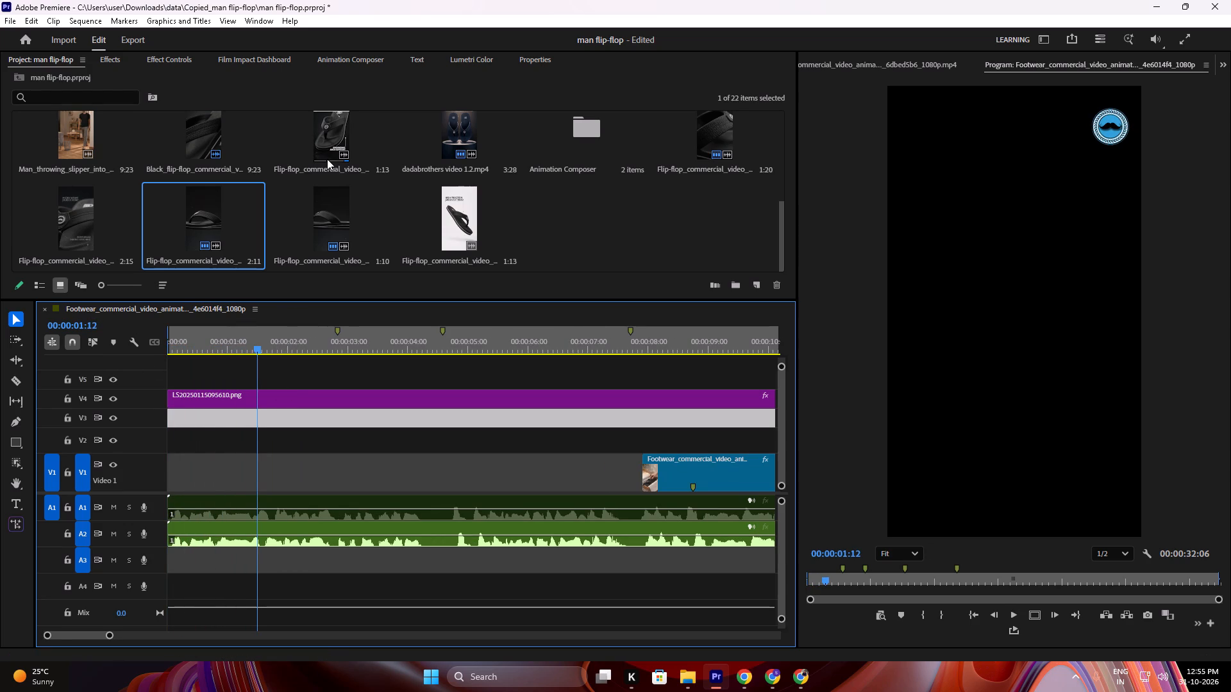
# Review the Footwear_commercial 1080p source clip and mark its out point at 00:00:06:05, at the end of the heel shot.
pyautogui.scroll(5, 354, 192)
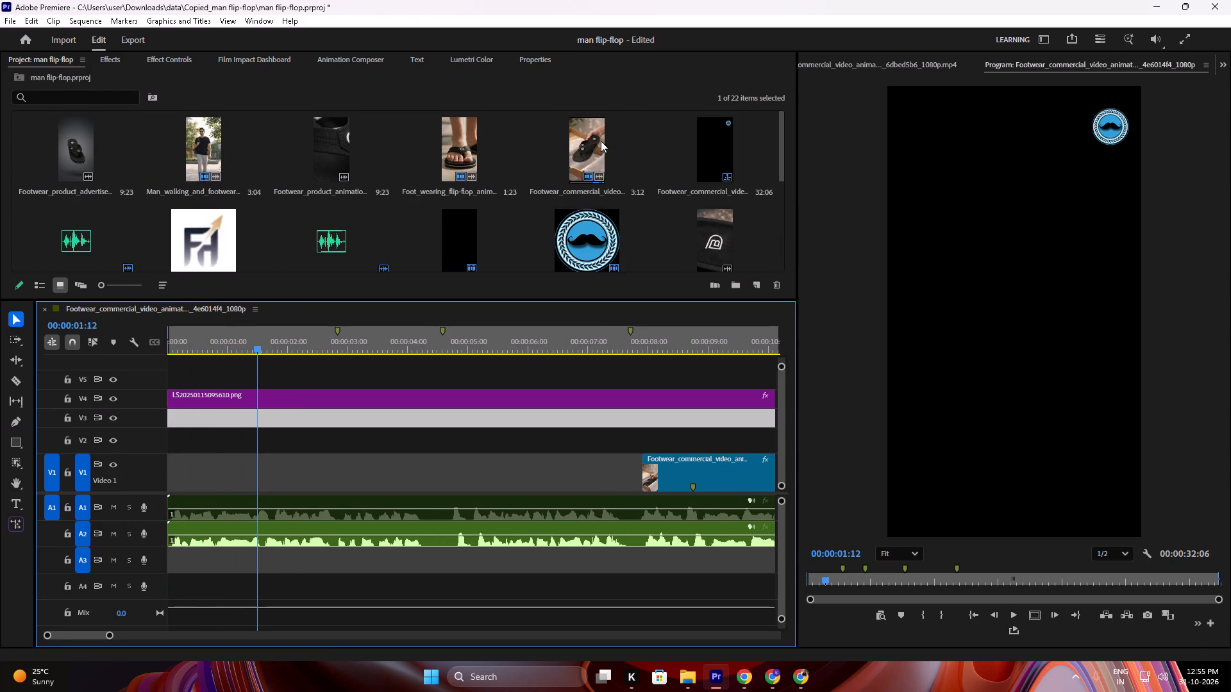
pyautogui.doubleClick(583, 146)
pyautogui.moveTo(883, 601); pyautogui.dragTo(848, 597)
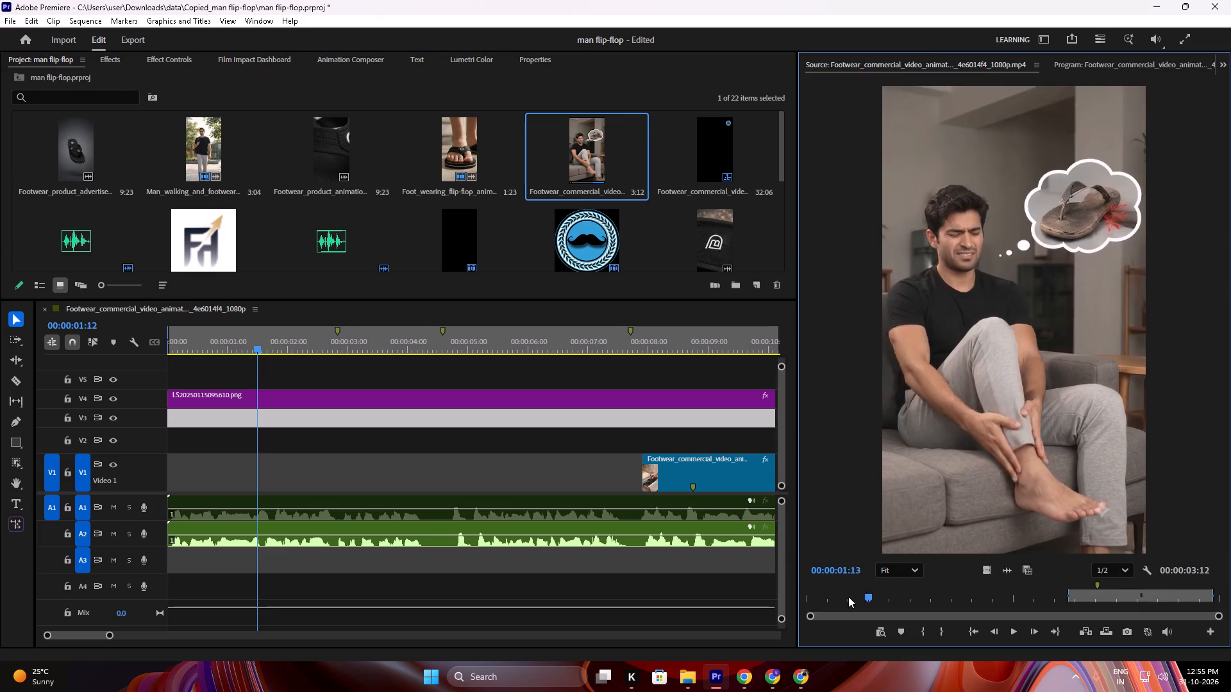
pyautogui.moveTo(848, 597); pyautogui.dragTo(798, 589)
pyautogui.press('space')
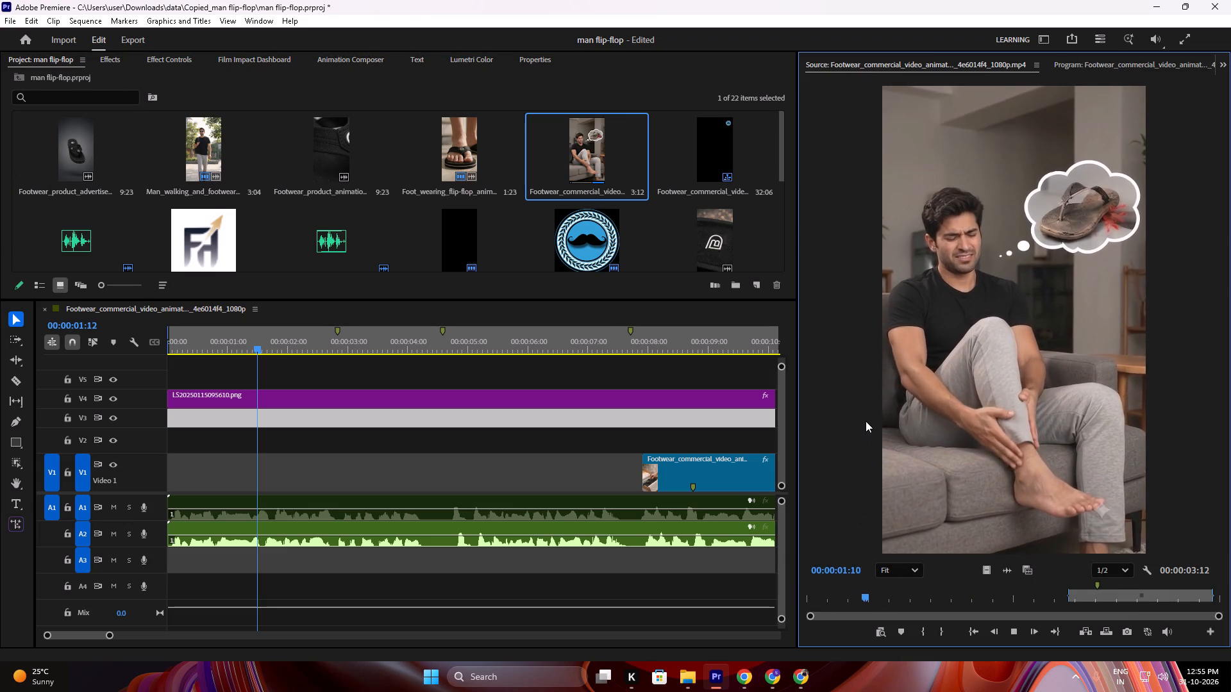
pyautogui.press('space')
pyautogui.press('space')
pyautogui.press('space')
pyautogui.press('space')
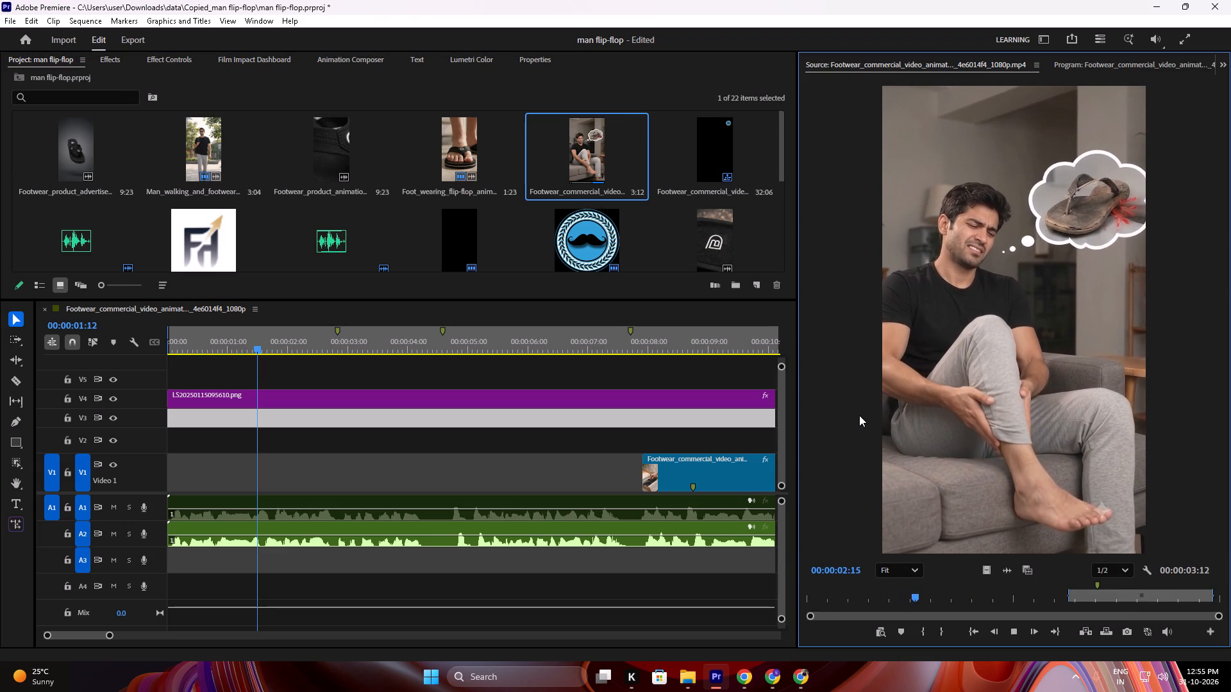
pyautogui.press('space')
pyautogui.press('space')
pyautogui.press('space')
pyautogui.press('space')
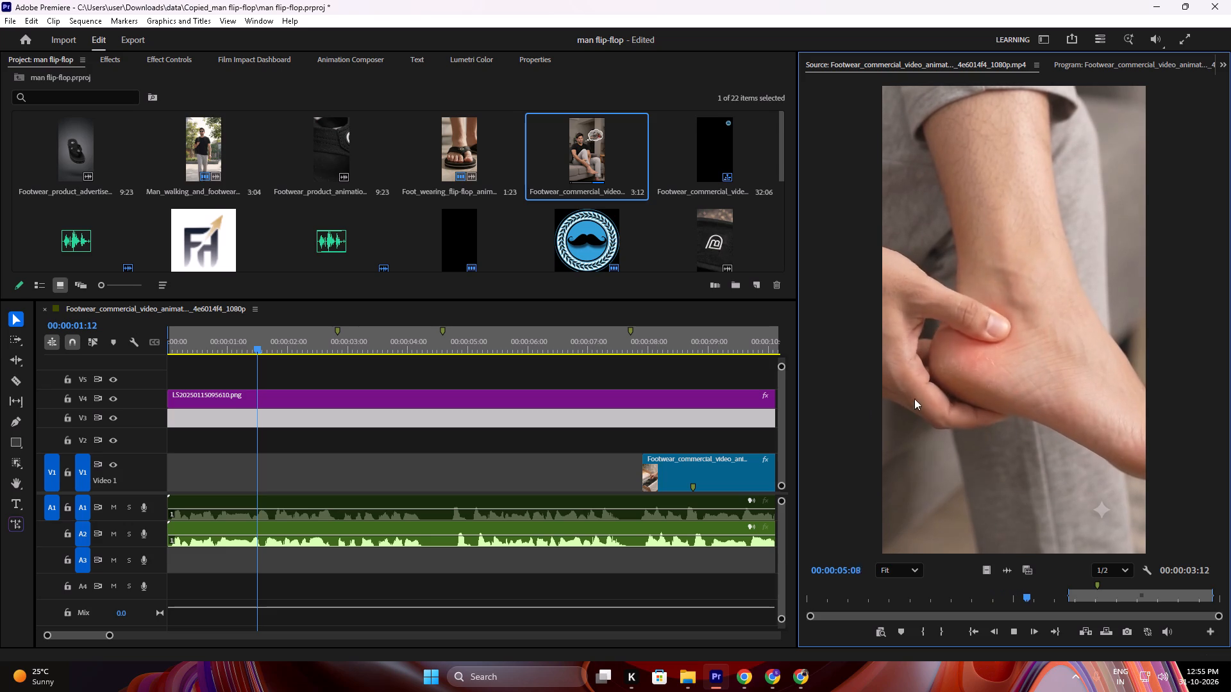
pyautogui.press('space')
pyautogui.press('space')
pyautogui.press('space')
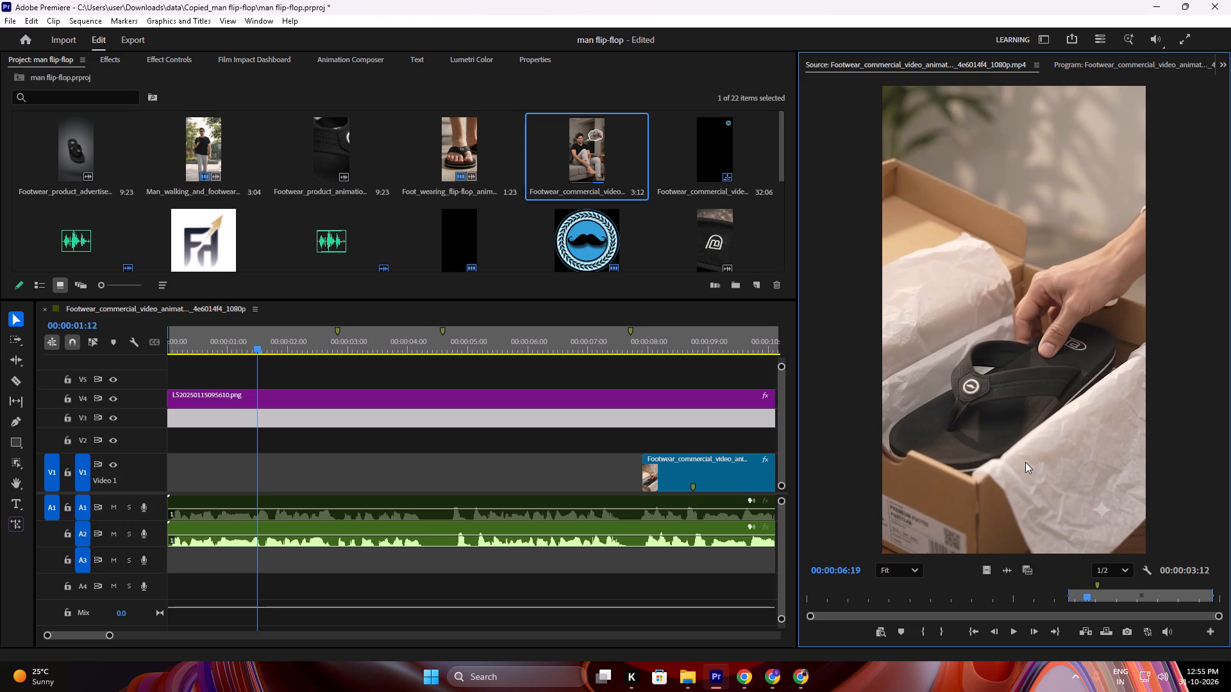
pyautogui.moveTo(1074, 598); pyautogui.dragTo(1065, 597)
pyautogui.press('o')
# Place only the video of the marked Footwear_commercial range at the very start of V1.
pyautogui.moveTo(950, 357); pyautogui.dragTo(147, 461)
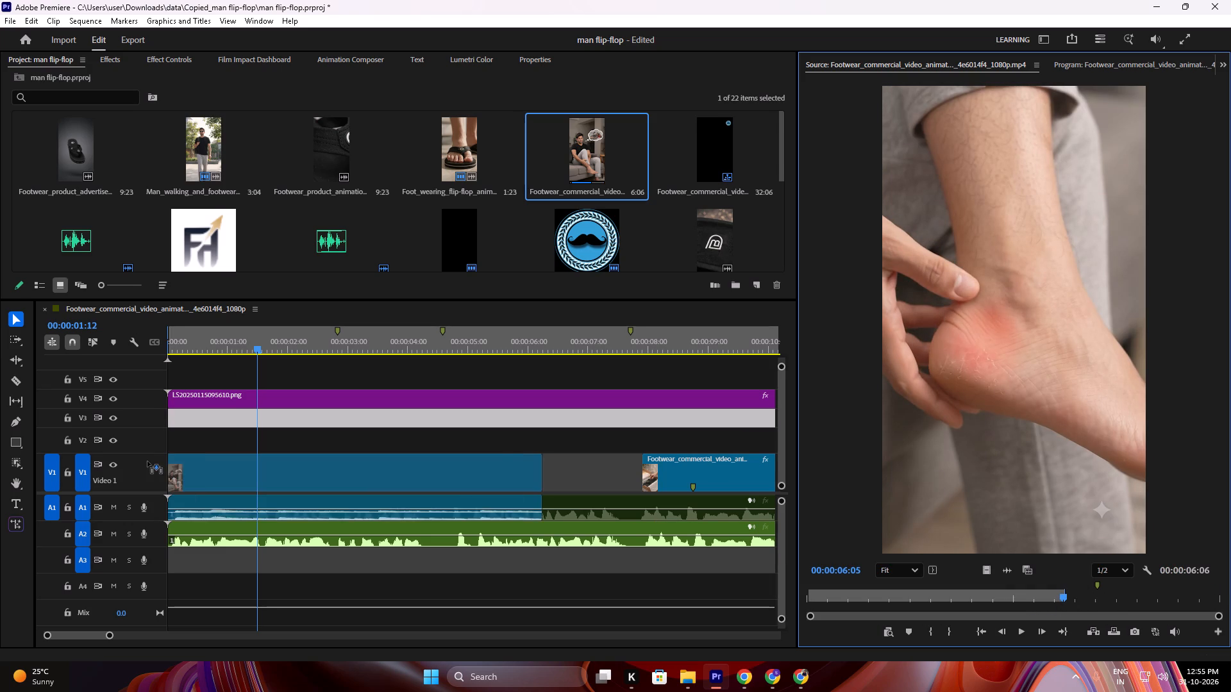
pyautogui.moveTo(147, 461); pyautogui.dragTo(1024, 358)
pyautogui.moveTo(987, 564); pyautogui.dragTo(582, 509)
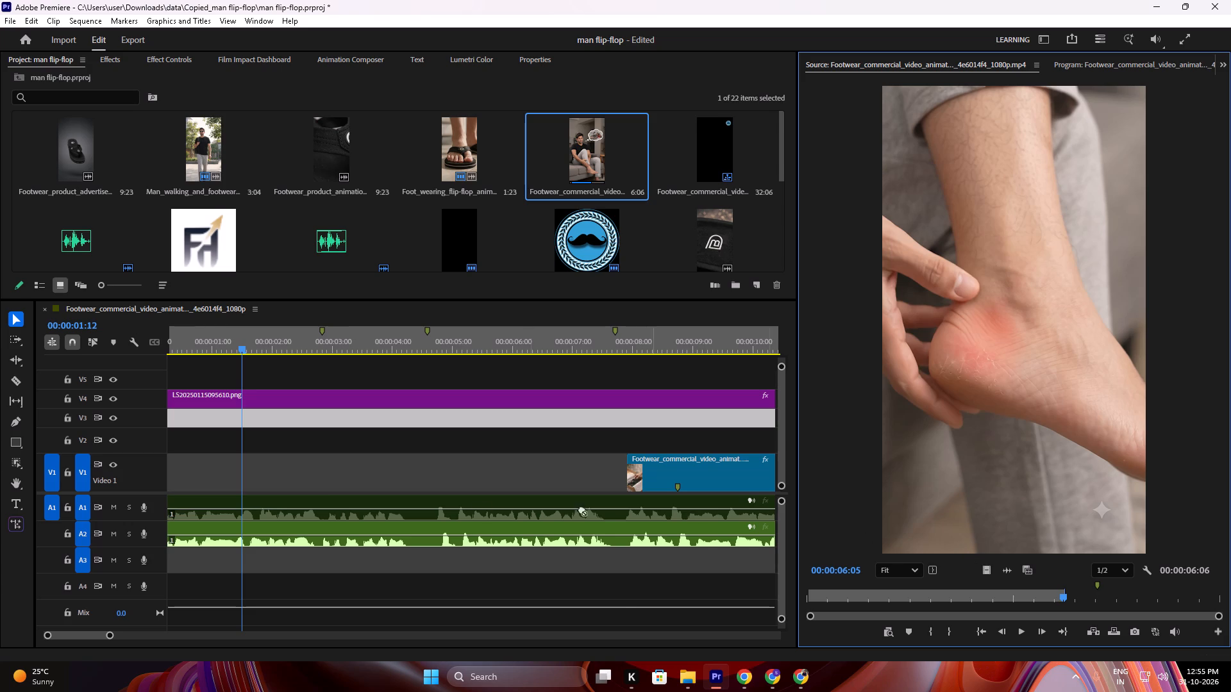
pyautogui.moveTo(582, 509); pyautogui.dragTo(147, 466)
# Play the opening V1 clip against the voiceover and trim its end back to about 00:00:04:06.
pyautogui.moveTo(228, 337); pyautogui.dragTo(138, 348)
pyautogui.press('space')
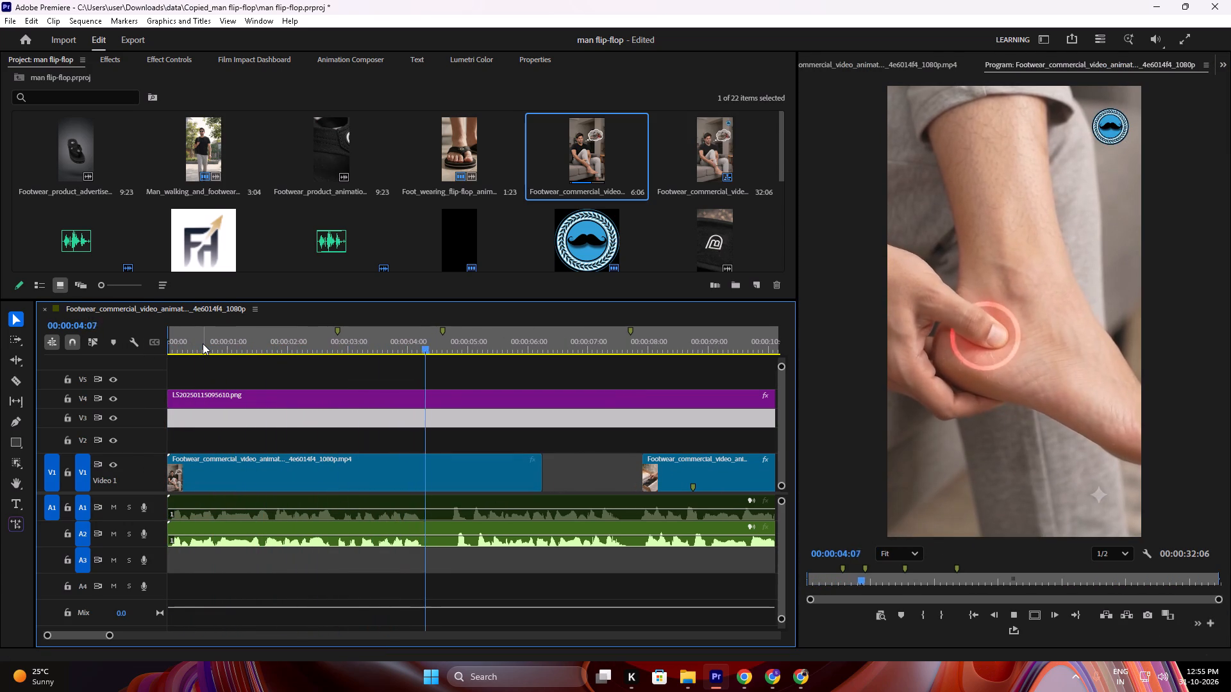
pyautogui.press('space')
pyautogui.press('space')
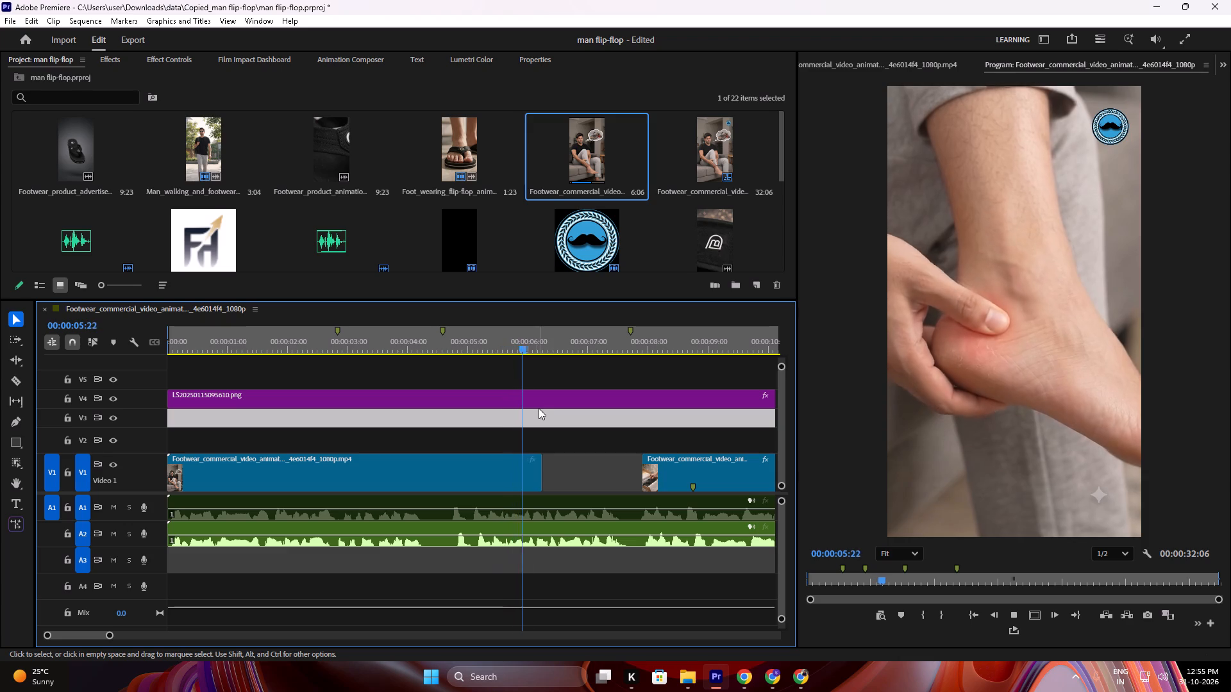
pyautogui.press('space')
pyautogui.moveTo(528, 339); pyautogui.dragTo(422, 336)
pyautogui.press('space')
pyautogui.press('space')
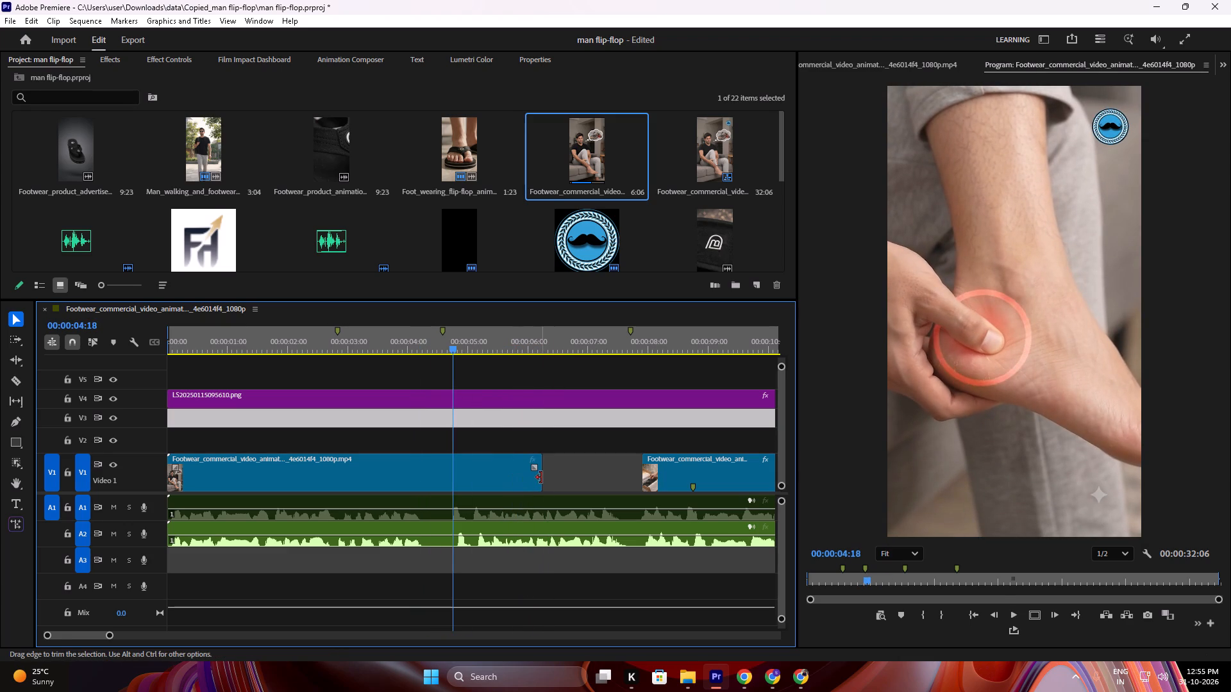
pyautogui.press('space')
pyautogui.press('space')
pyautogui.moveTo(544, 477); pyautogui.dragTo(423, 477)
# Extend the end of the opening Footwear_commercial clip on V1 to 00:00:04:08.
pyautogui.keyDown('alt'); pyautogui.scroll(3, 411, 477); pyautogui.keyUp('alt')
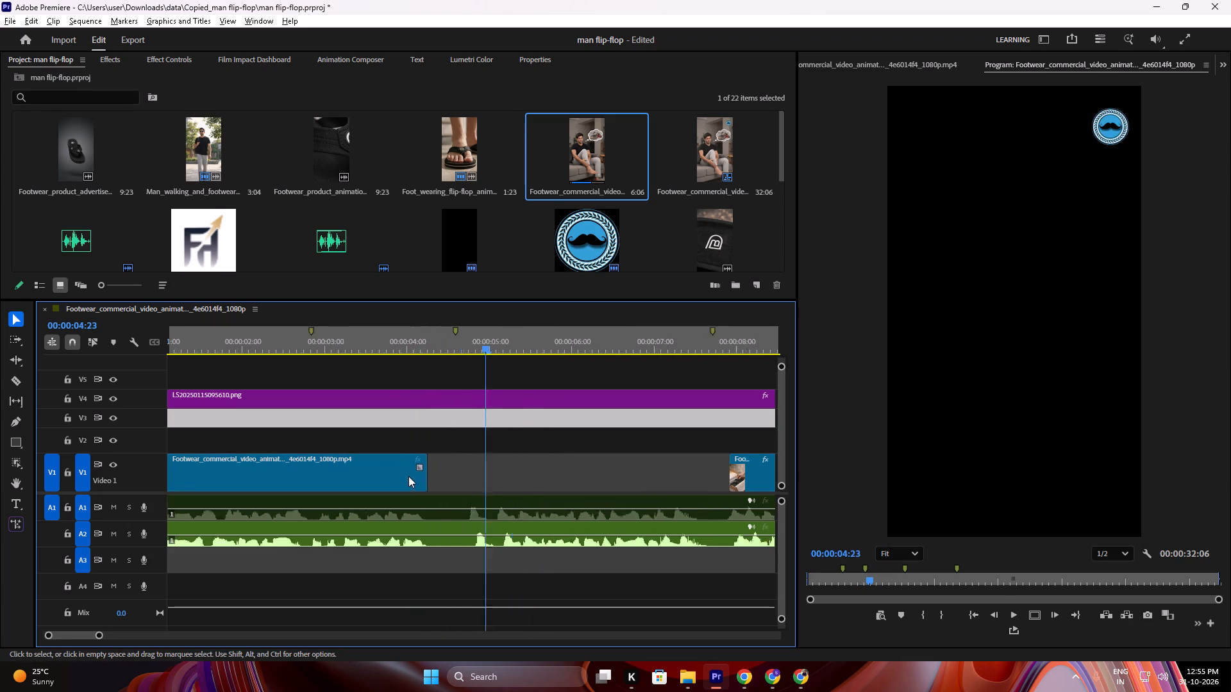
pyautogui.keyDown('alt'); pyautogui.scroll(3, 408, 476); pyautogui.keyUp('alt')
pyautogui.moveTo(428, 334); pyautogui.dragTo(364, 338)
pyautogui.press('space')
pyautogui.press('space')
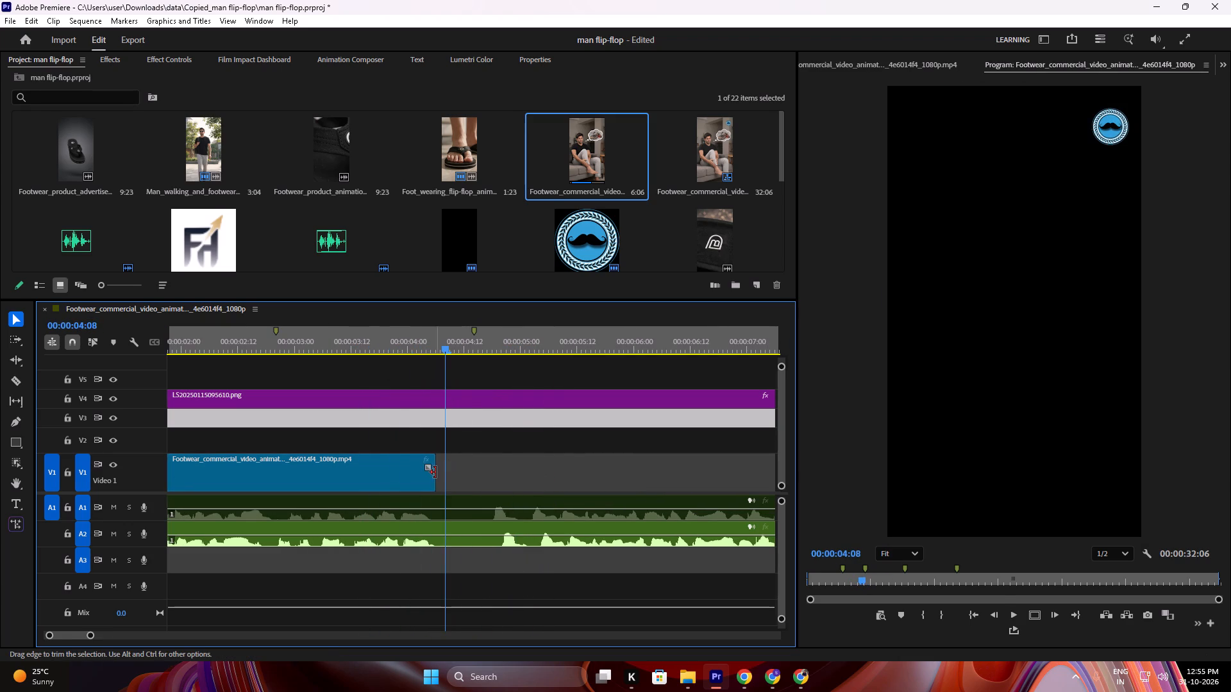
pyautogui.moveTo(434, 472); pyautogui.dragTo(446, 472)
# Cut the A1 and A2 voiceover at 00:00:04:08 and ripple out the pause up to 00:00:04:19.
pyautogui.moveTo(456, 474); pyautogui.dragTo(459, 510)
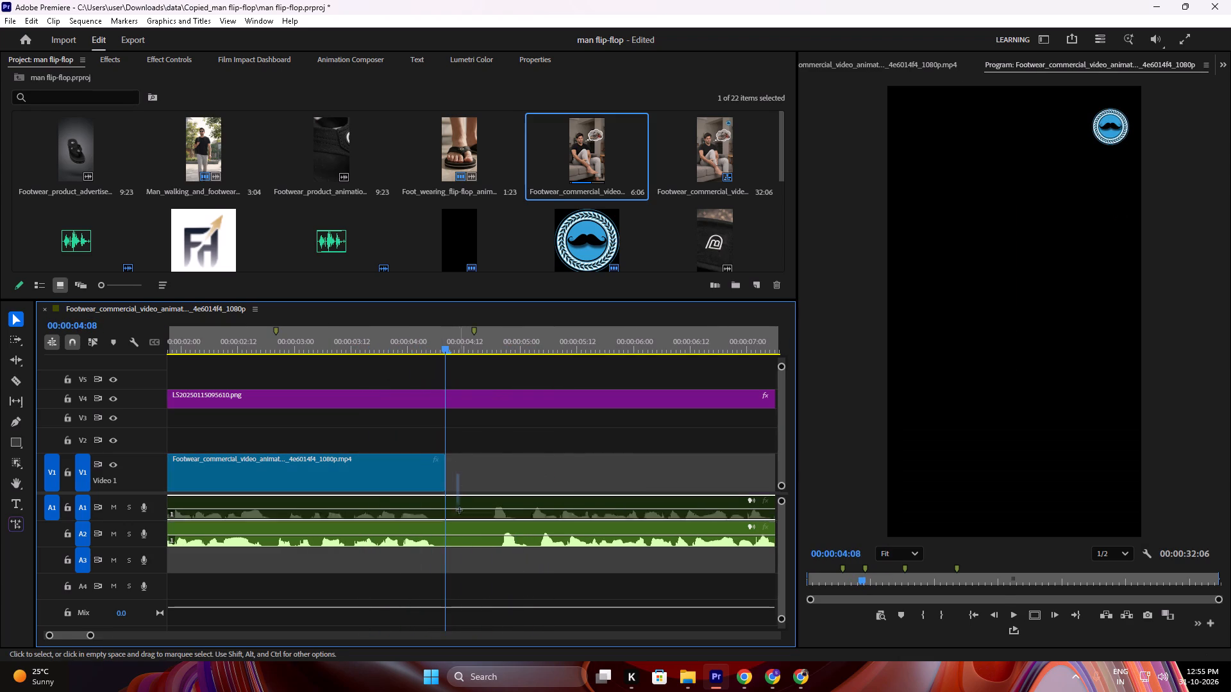
pyautogui.moveTo(459, 510); pyautogui.dragTo(460, 573)
pyautogui.press('a')
pyautogui.press('space')
pyautogui.press('space')
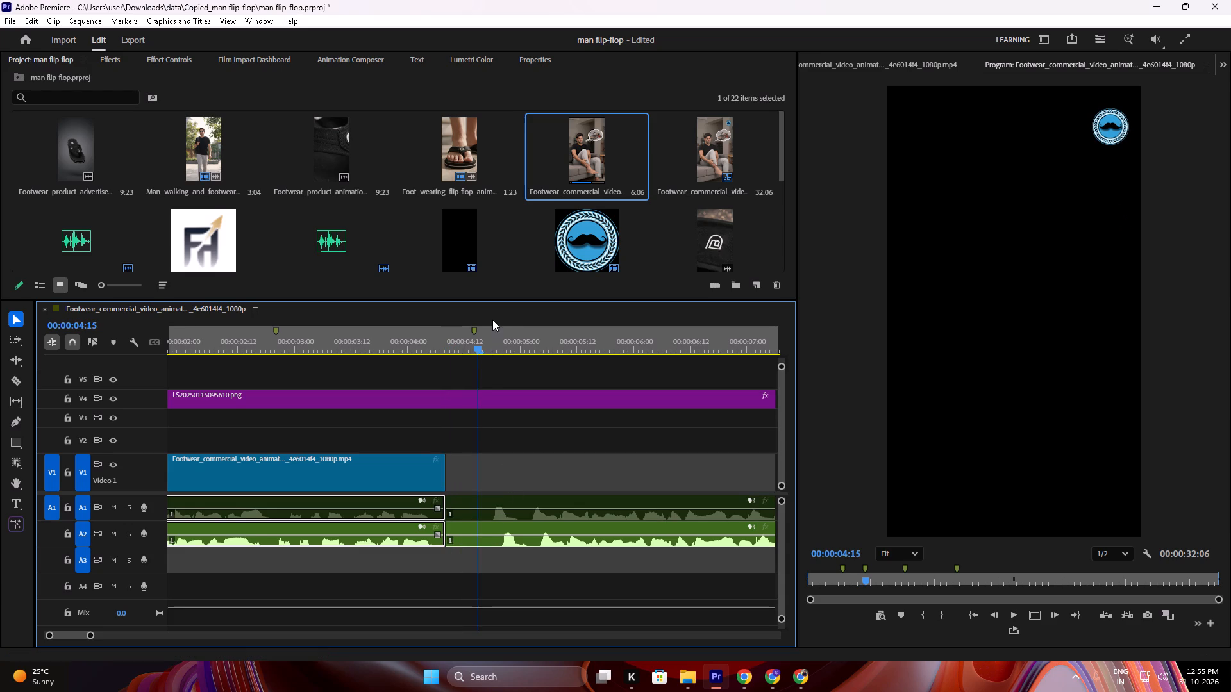
pyautogui.moveTo(474, 349); pyautogui.dragTo(492, 358)
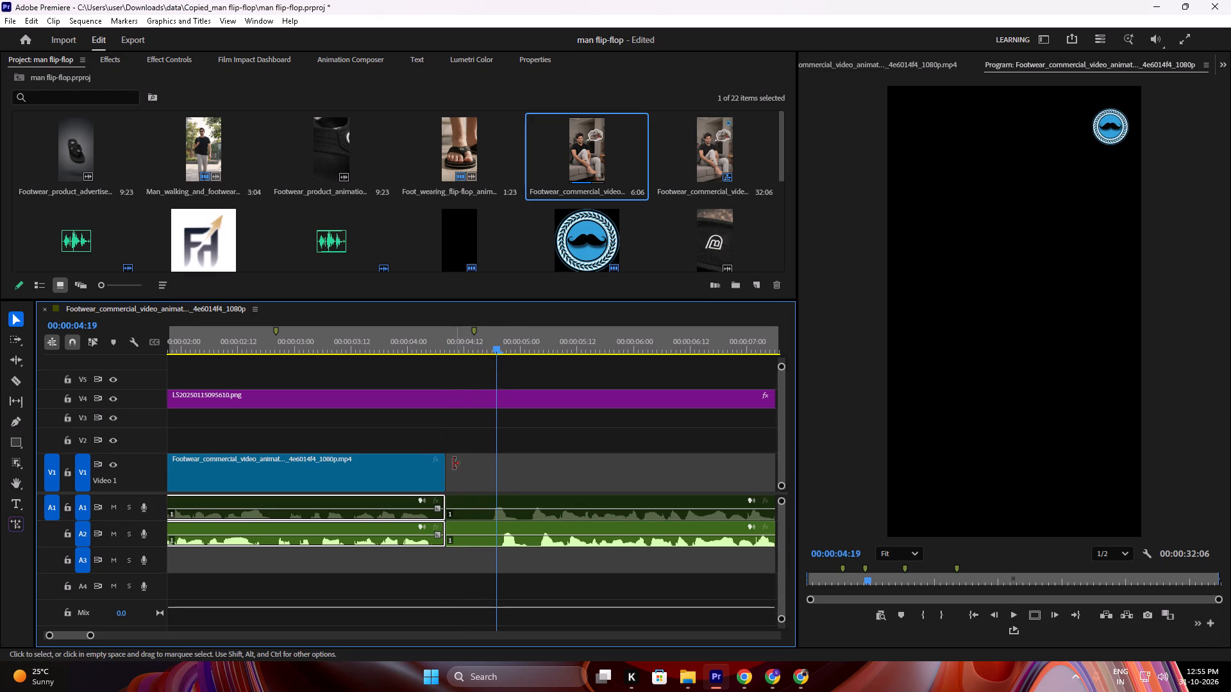
pyautogui.moveTo(467, 483); pyautogui.dragTo(474, 575)
pyautogui.press('a')
pyautogui.press('s')
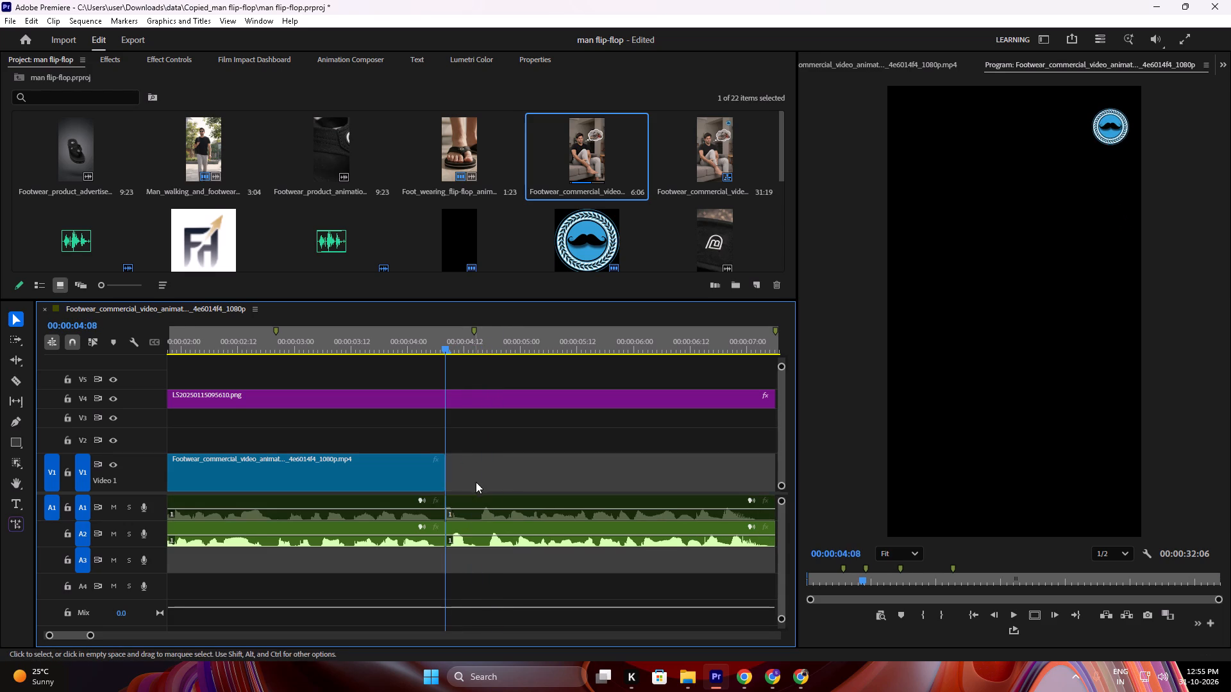
# Play the voiceover past the cut and examine the Man_walking_and_footwear and Footwear_product_advertisement source clips for footage to fill the V1 gap.
pyautogui.press('space')
pyautogui.keyDown('alt'); pyautogui.scroll(-12, 479, 465); pyautogui.keyUp('alt')
pyautogui.keyDown('alt'); pyautogui.scroll(1, 476, 450); pyautogui.keyUp('alt')
pyautogui.press('space')
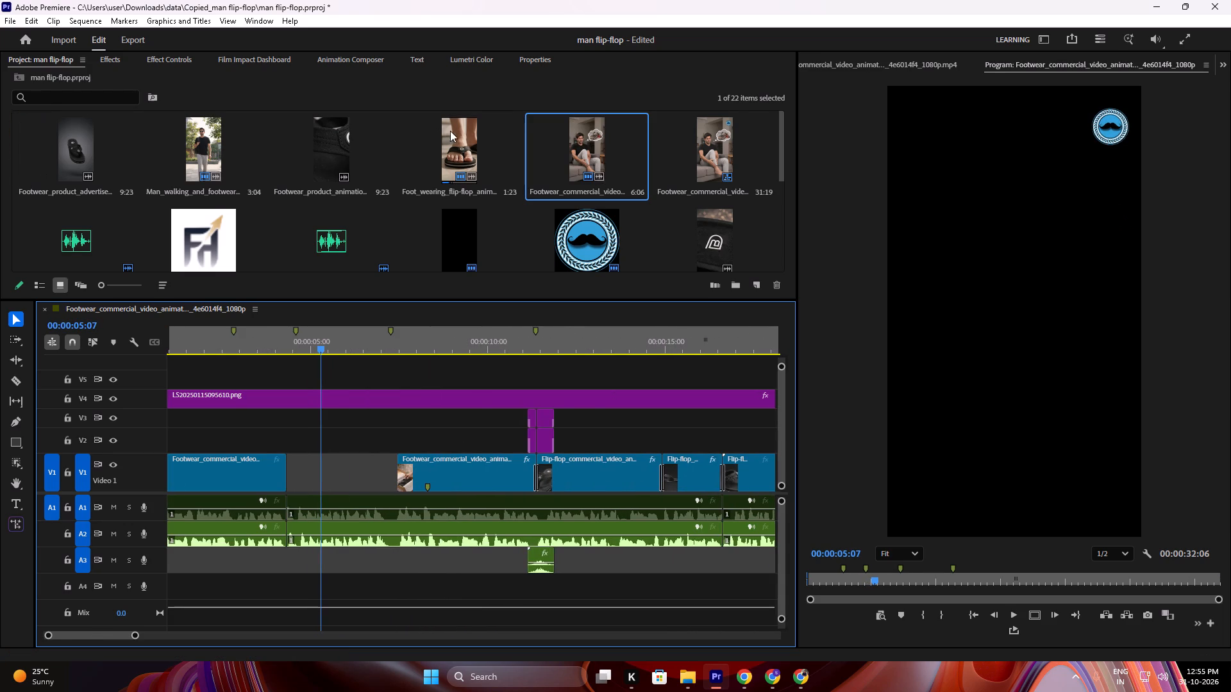
pyautogui.doubleClick(702, 141)
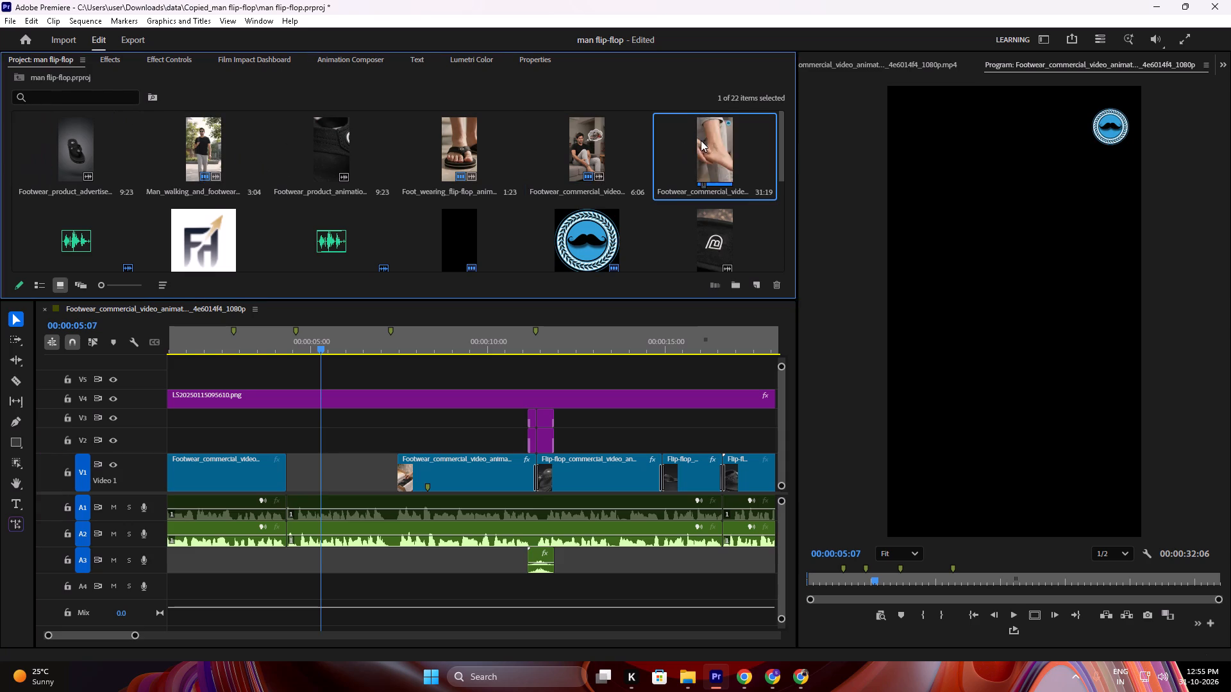
pyautogui.click(725, 162)
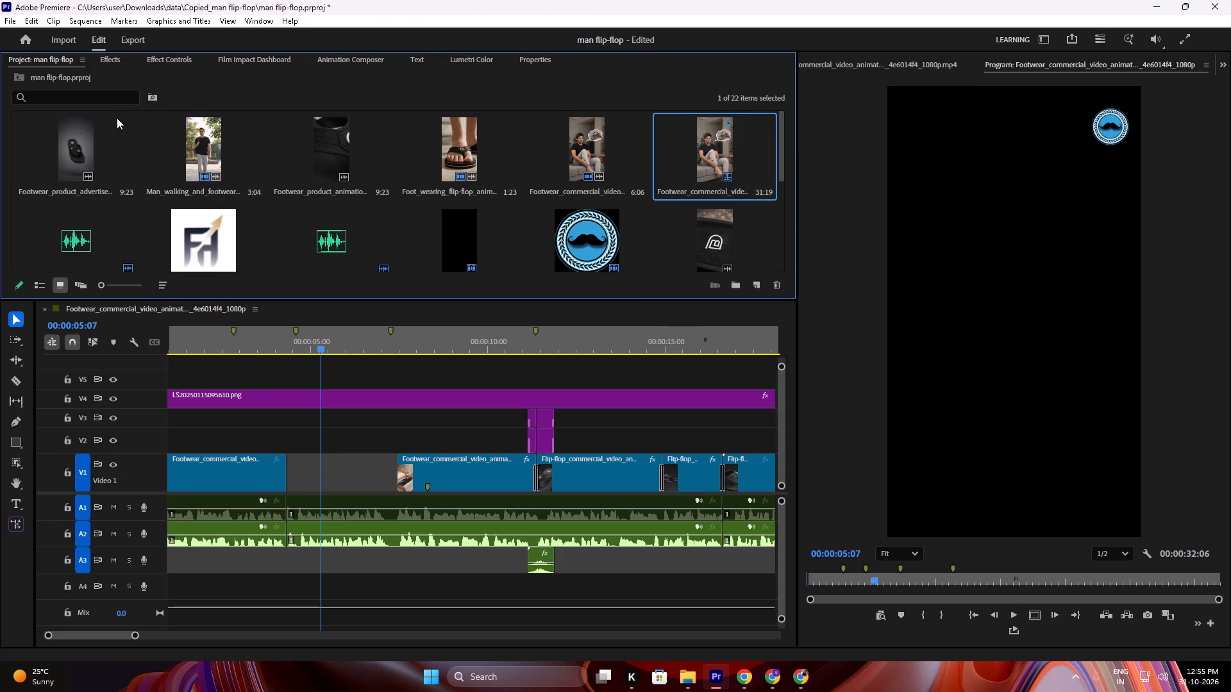
pyautogui.doubleClick(197, 138)
pyautogui.moveTo(895, 607); pyautogui.dragTo(822, 602)
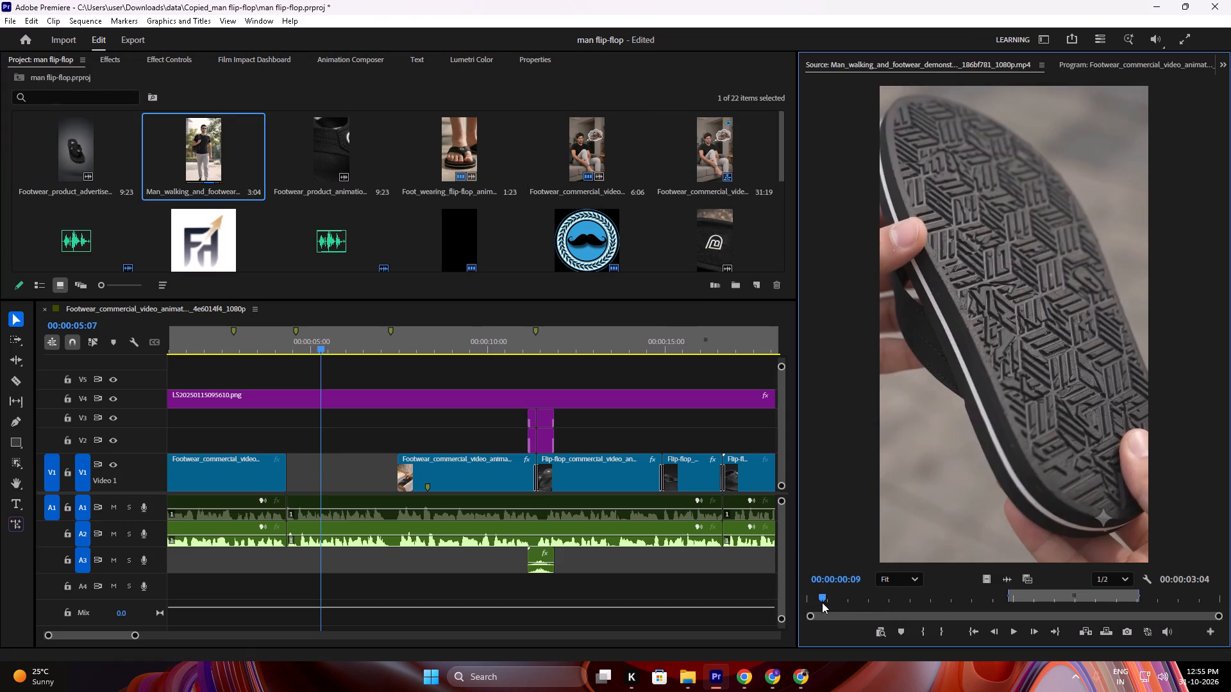
pyautogui.moveTo(822, 602); pyautogui.dragTo(1067, 613)
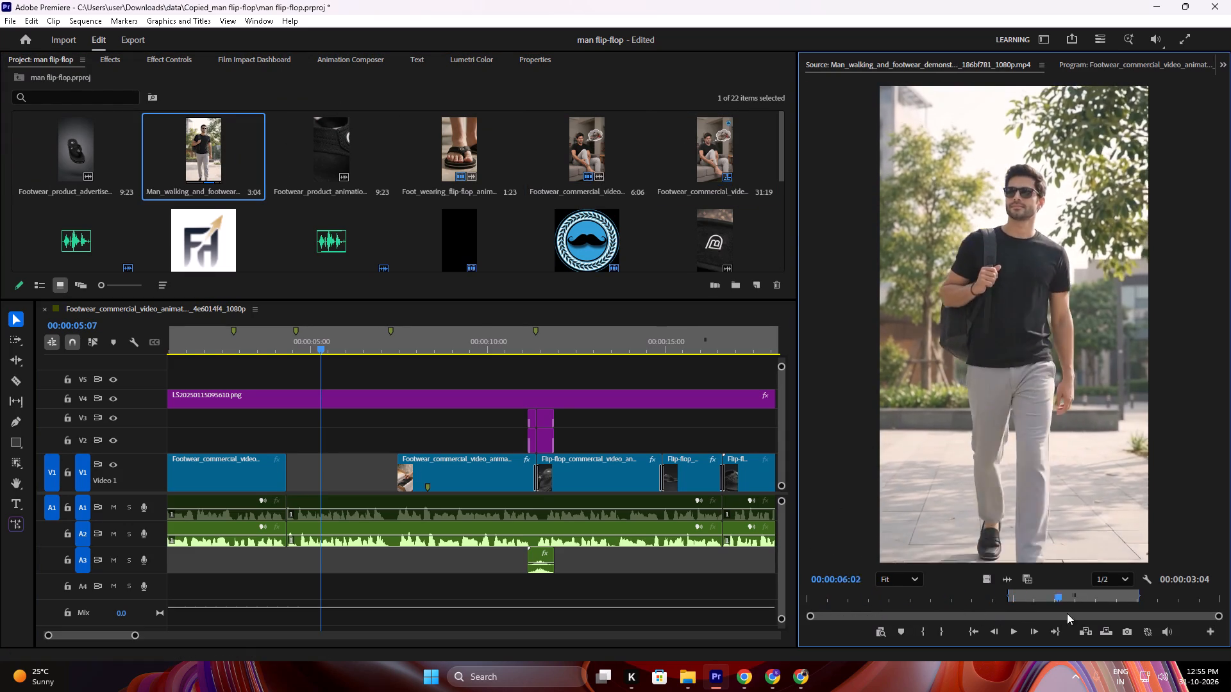
pyautogui.moveTo(1067, 613); pyautogui.dragTo(1132, 615)
pyautogui.doubleClick(43, 136)
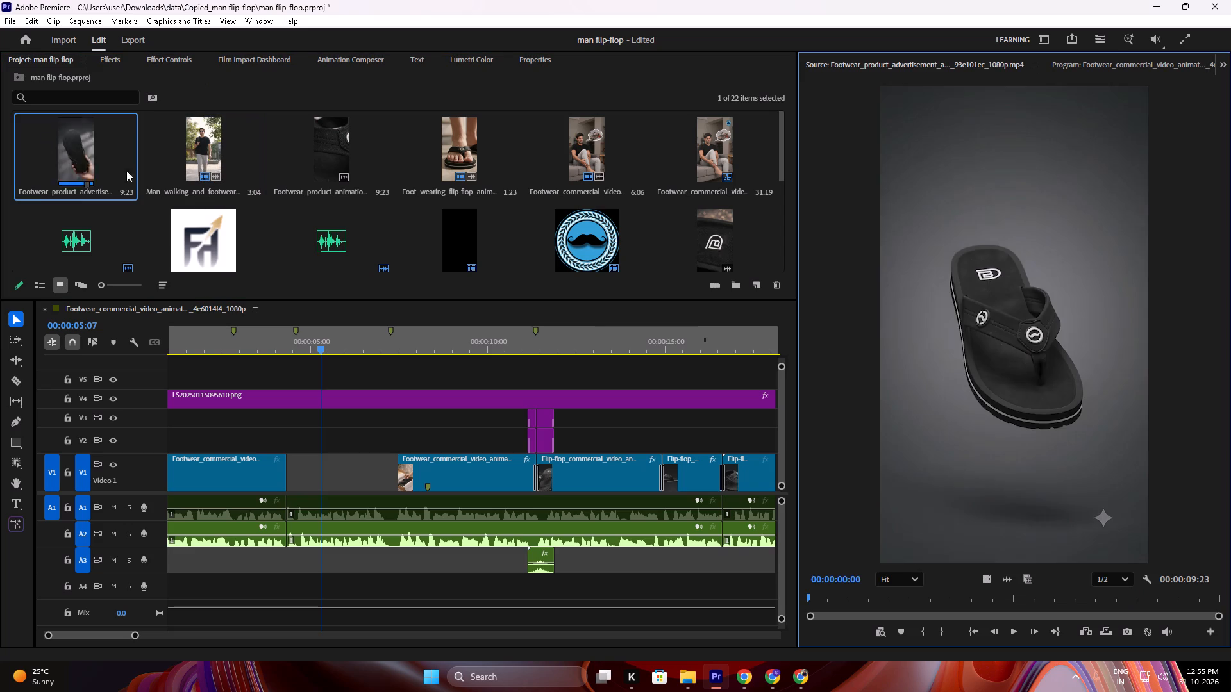
pyautogui.moveTo(845, 600); pyautogui.dragTo(1082, 616)
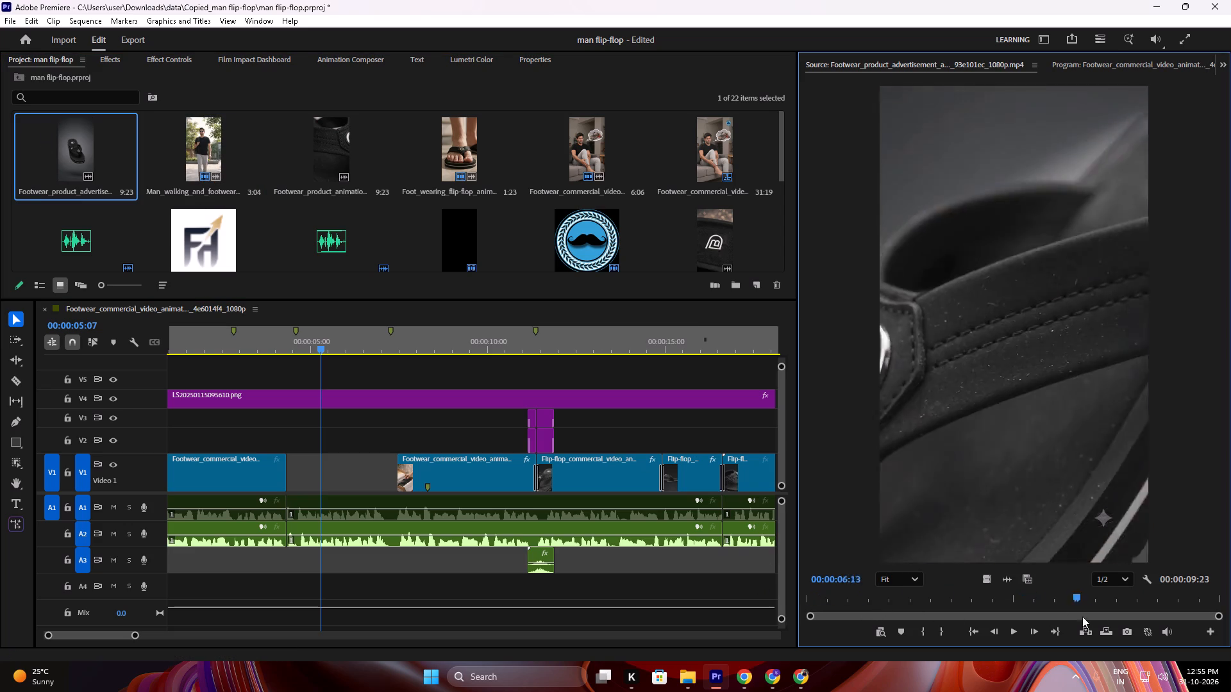
pyautogui.moveTo(1082, 616); pyautogui.dragTo(798, 550)
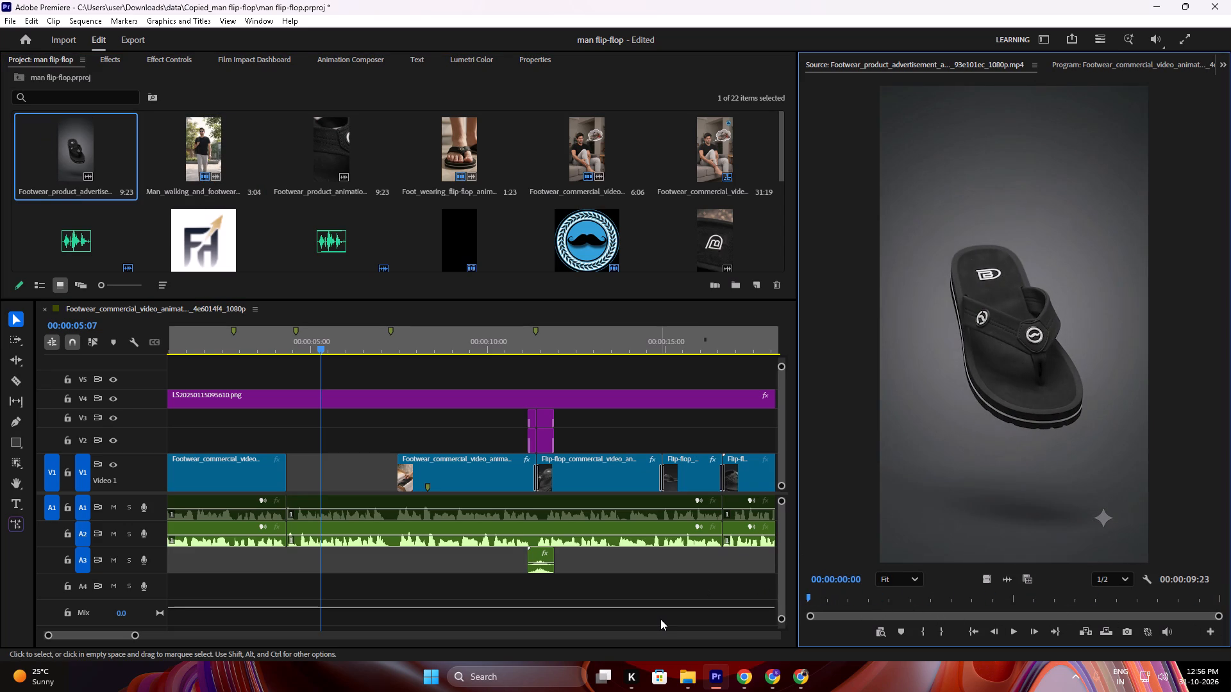
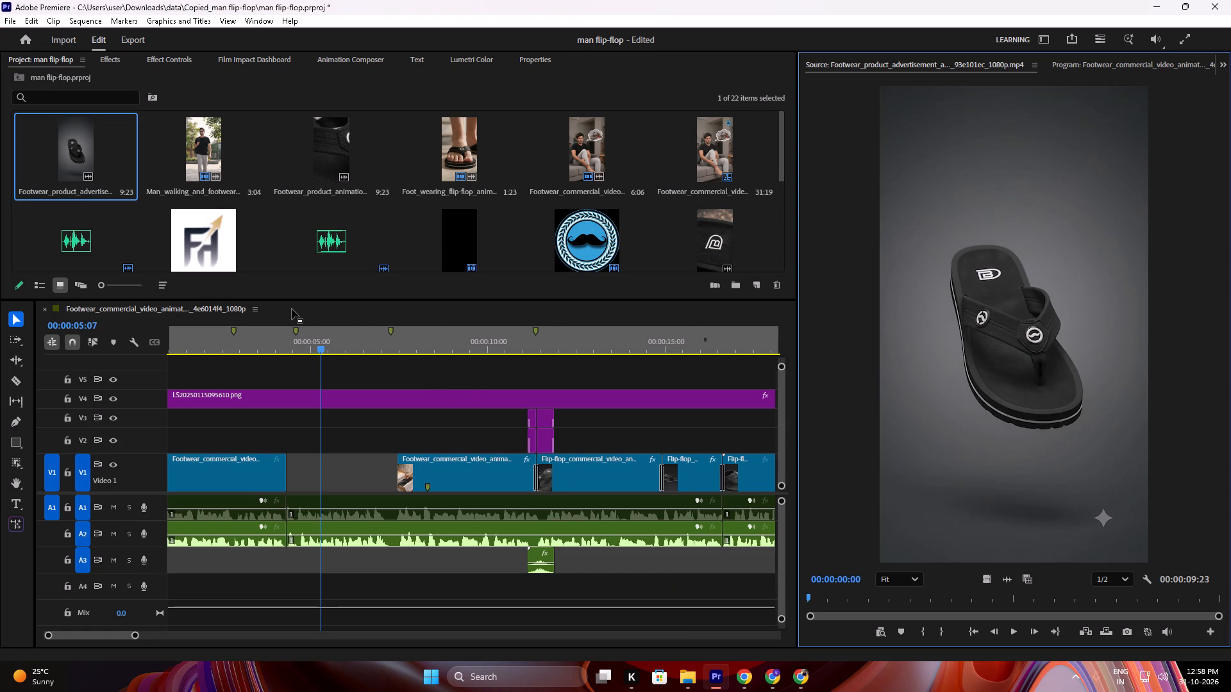
pyautogui.moveTo(303, 344); pyautogui.dragTo(276, 341)
pyautogui.press('space')
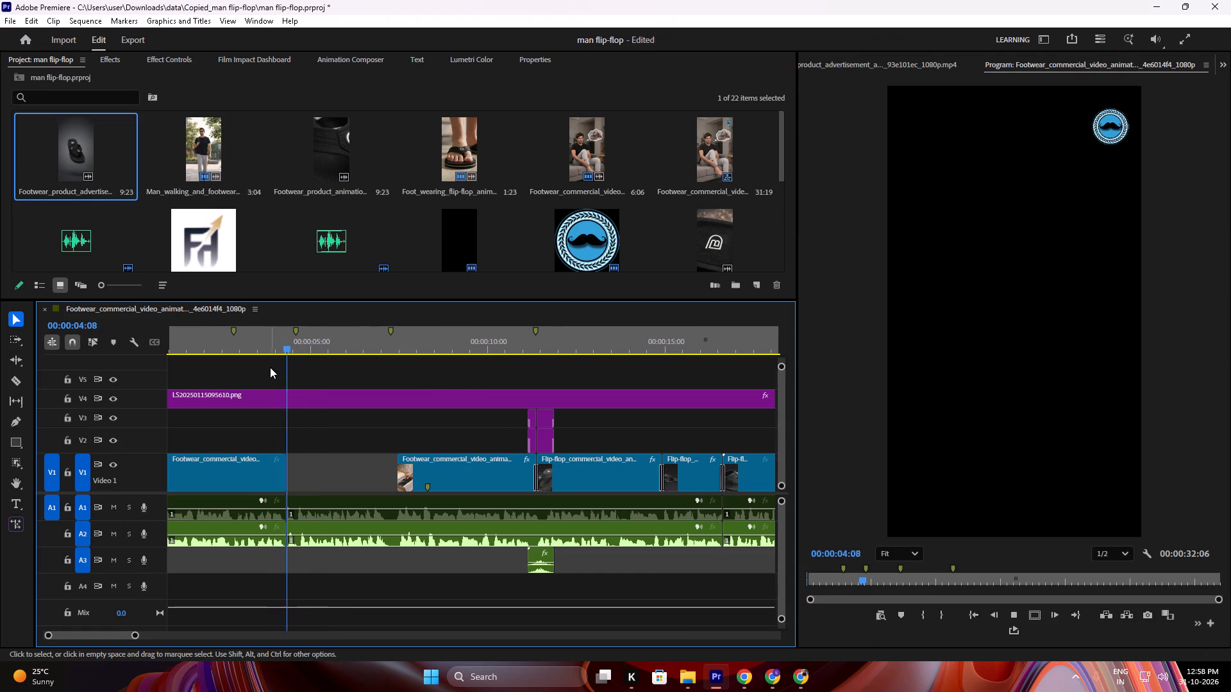
pyautogui.keyDown('alt'); pyautogui.scroll(4, 400, 391); pyautogui.keyUp('alt')
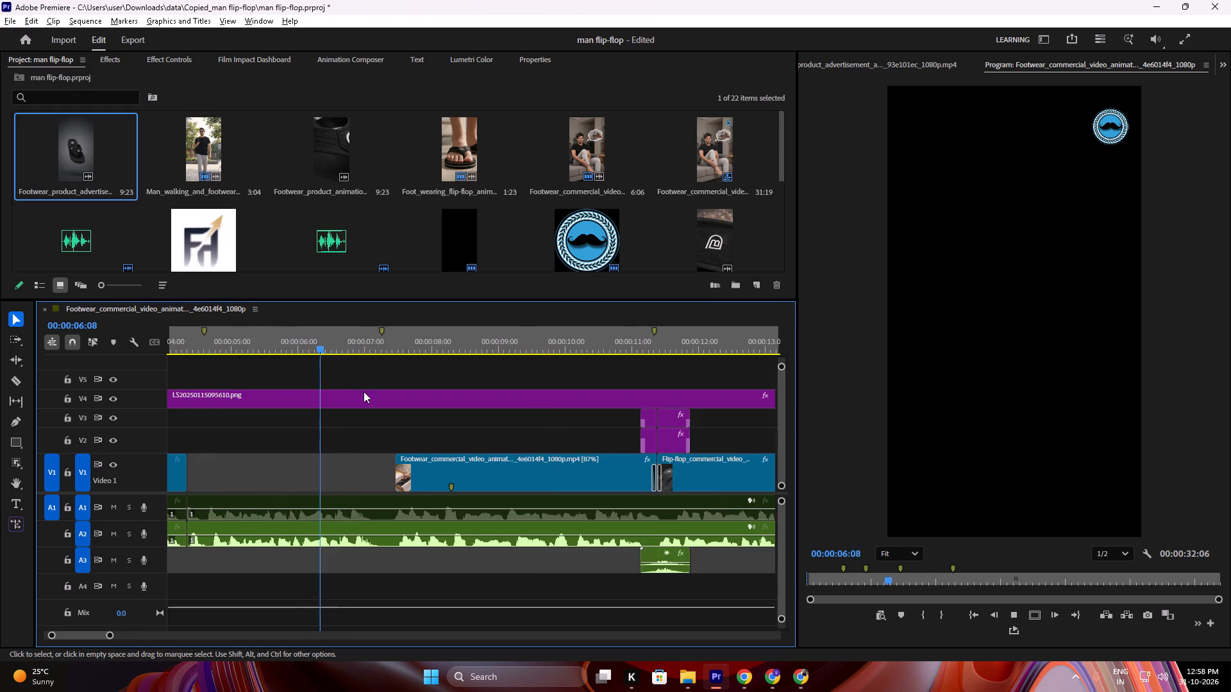
pyautogui.keyDown('alt'); pyautogui.scroll(5, 364, 391); pyautogui.keyUp('alt')
pyautogui.keyDown('alt'); pyautogui.scroll(-7, 335, 387); pyautogui.keyUp('alt')
pyautogui.press('space')
pyautogui.scroll(-5, 329, 206)
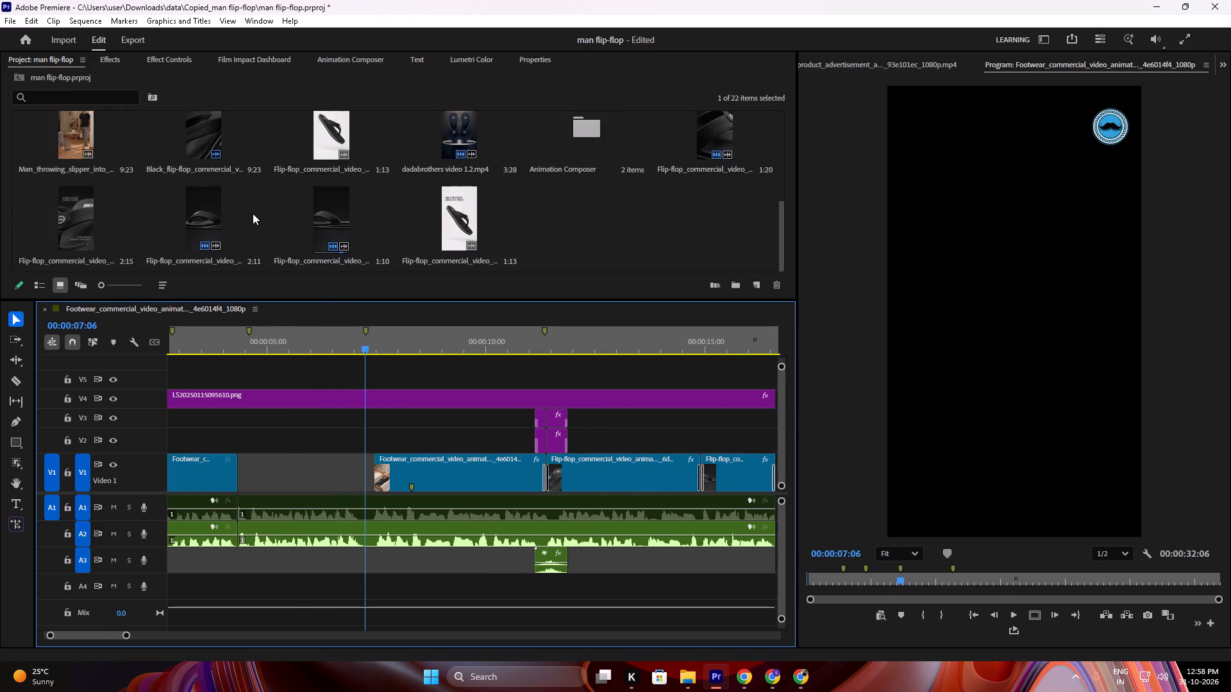
# Play the sequence from near its beginning through the opening V1 clip and into the gap.
pyautogui.scroll(4, 541, 224)
pyautogui.doubleClick(712, 137)
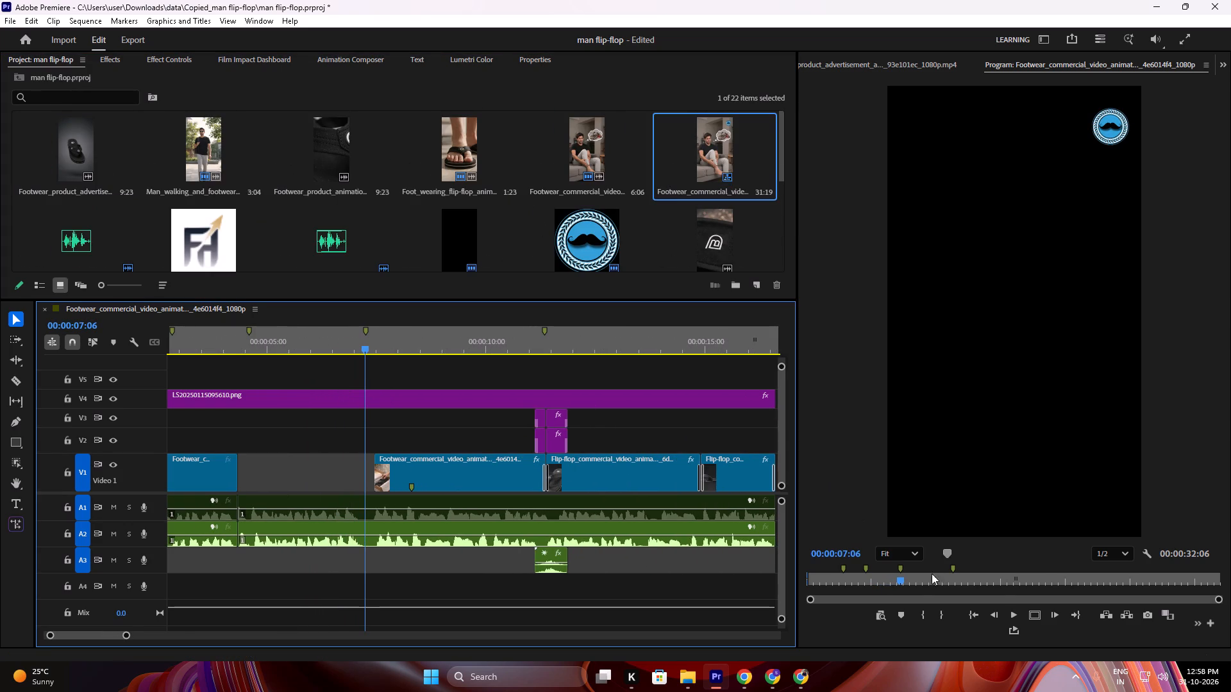
pyautogui.moveTo(911, 586); pyautogui.dragTo(800, 565)
pyautogui.press('space')
pyautogui.keyDown('alt'); pyautogui.scroll(5, 862, 586); pyautogui.keyUp('alt')
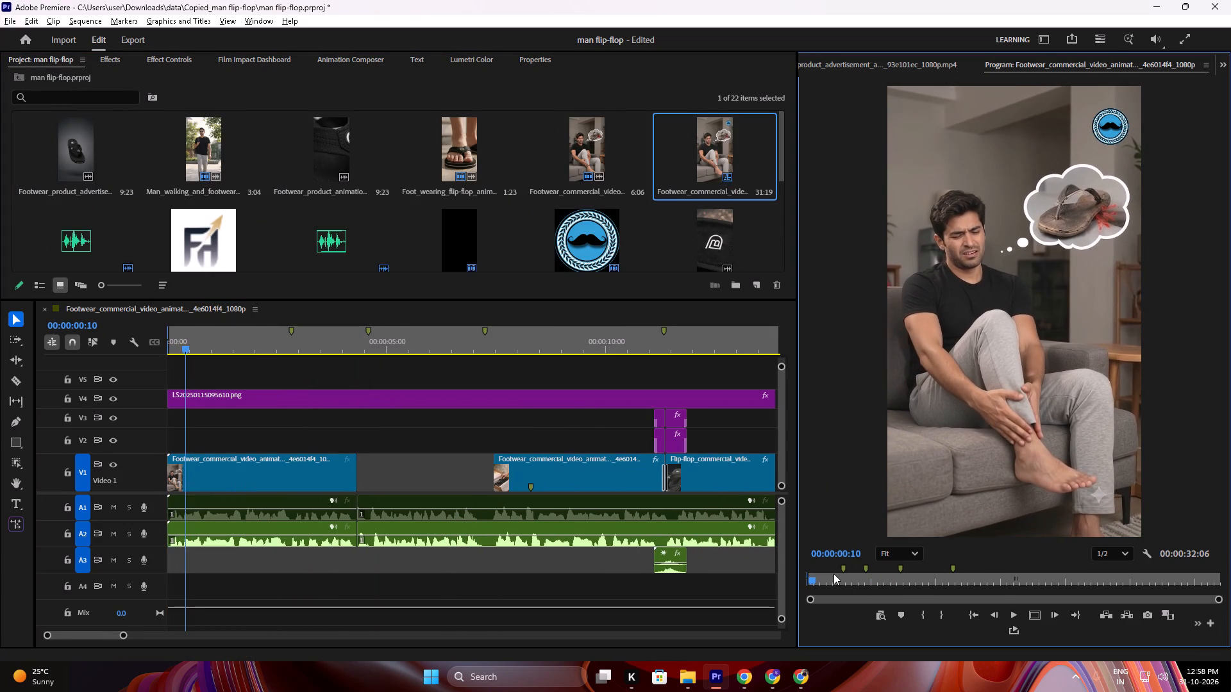
pyautogui.press('space')
pyautogui.press('space')
pyautogui.press('space')
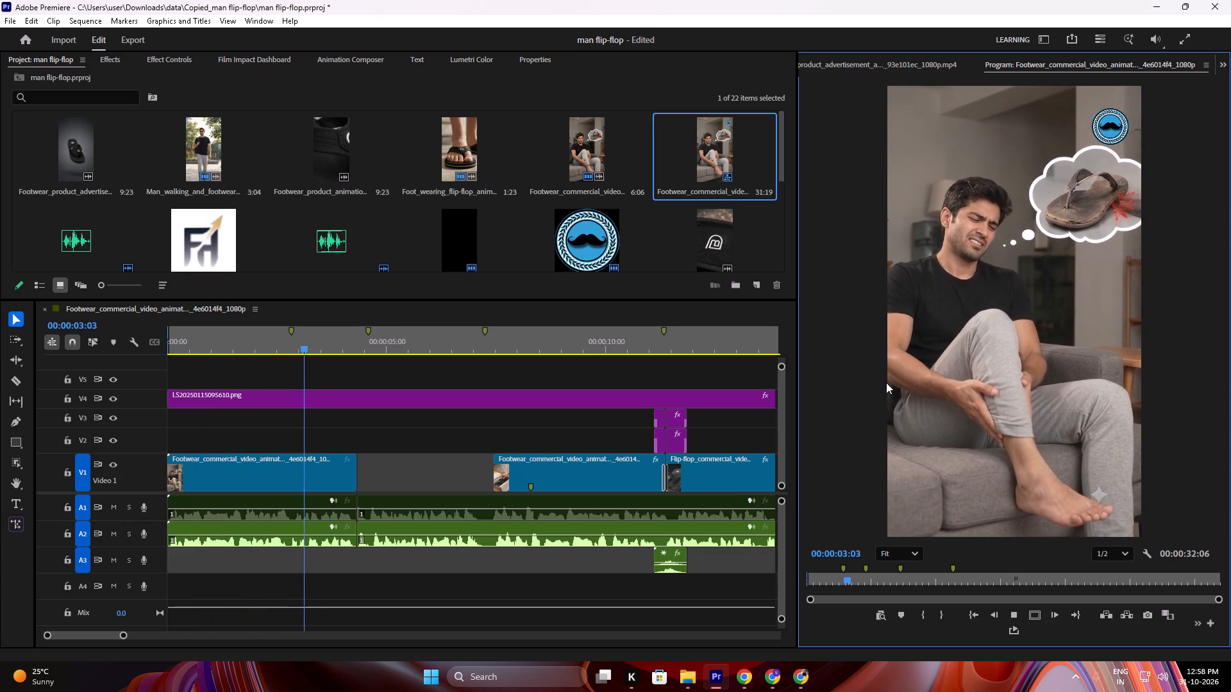
pyautogui.press('space')
pyautogui.press('space')
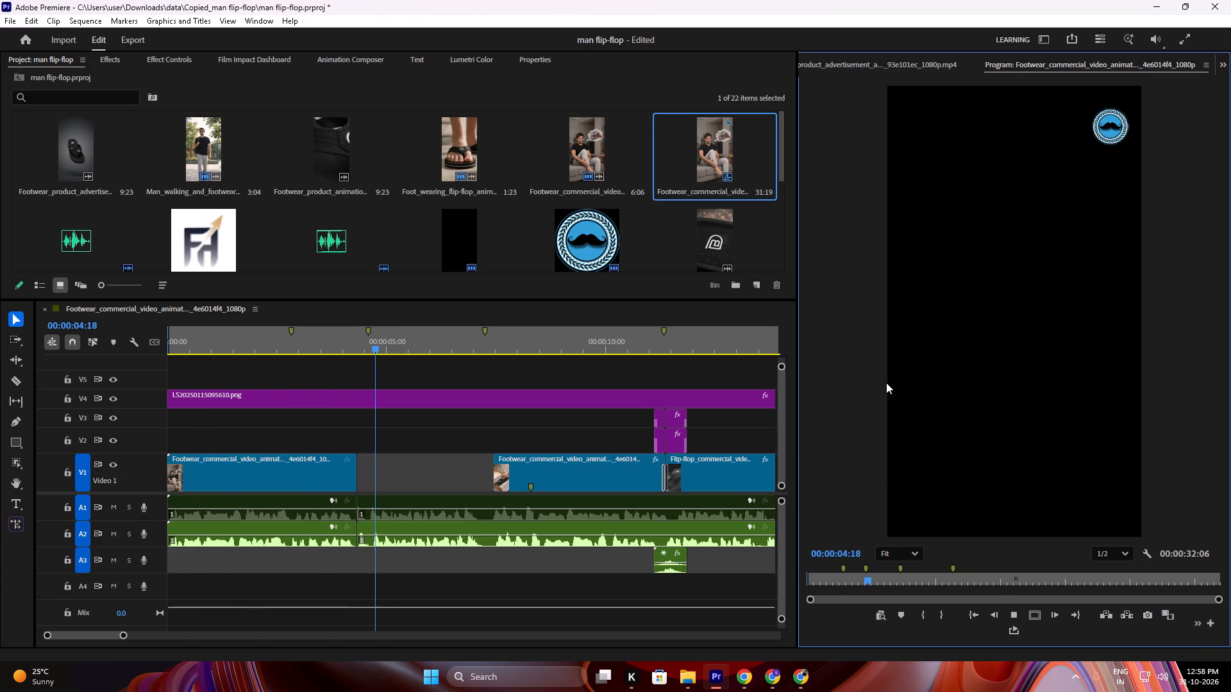
pyautogui.press('space')
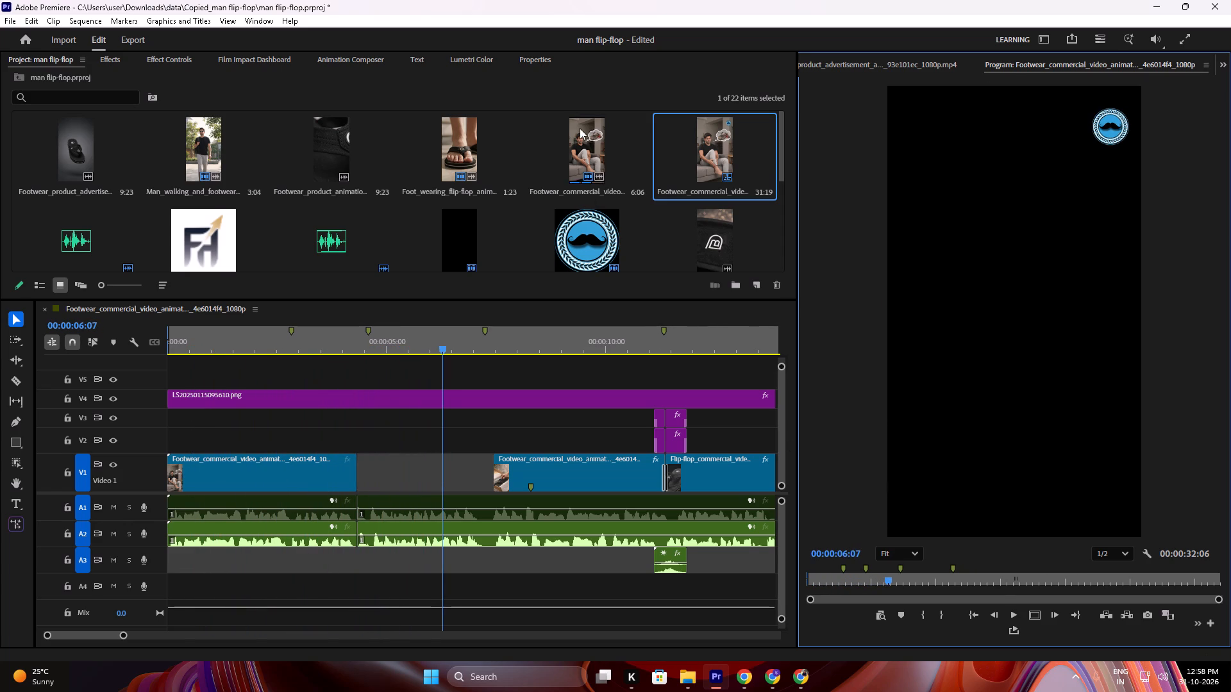
# Examine the Footwear_commercial_video, Foot_wearing_flip-flop, Man_walking_and_footwear and Footwear_product_animation source clips for footage to fill the V1 gap.
pyautogui.doubleClick(580, 128)
pyautogui.click(871, 593)
pyautogui.press('space')
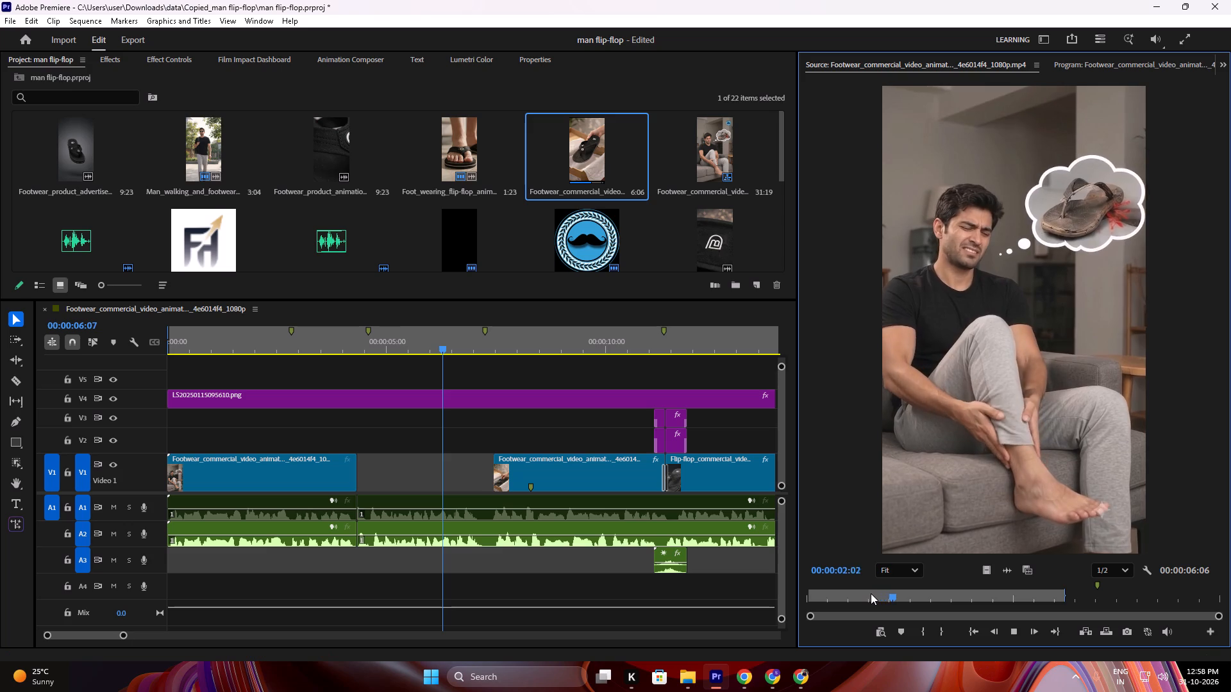
pyautogui.moveTo(900, 597); pyautogui.dragTo(1162, 605)
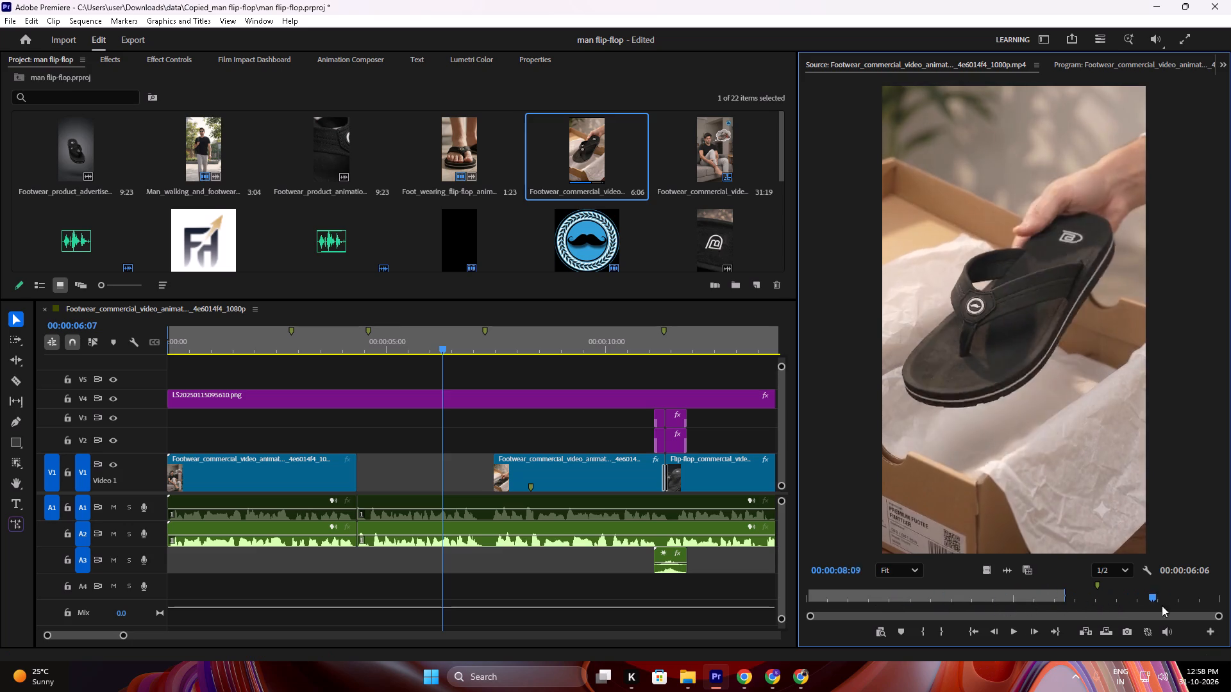
pyautogui.moveTo(1162, 605); pyautogui.dragTo(1230, 605)
pyautogui.doubleClick(474, 154)
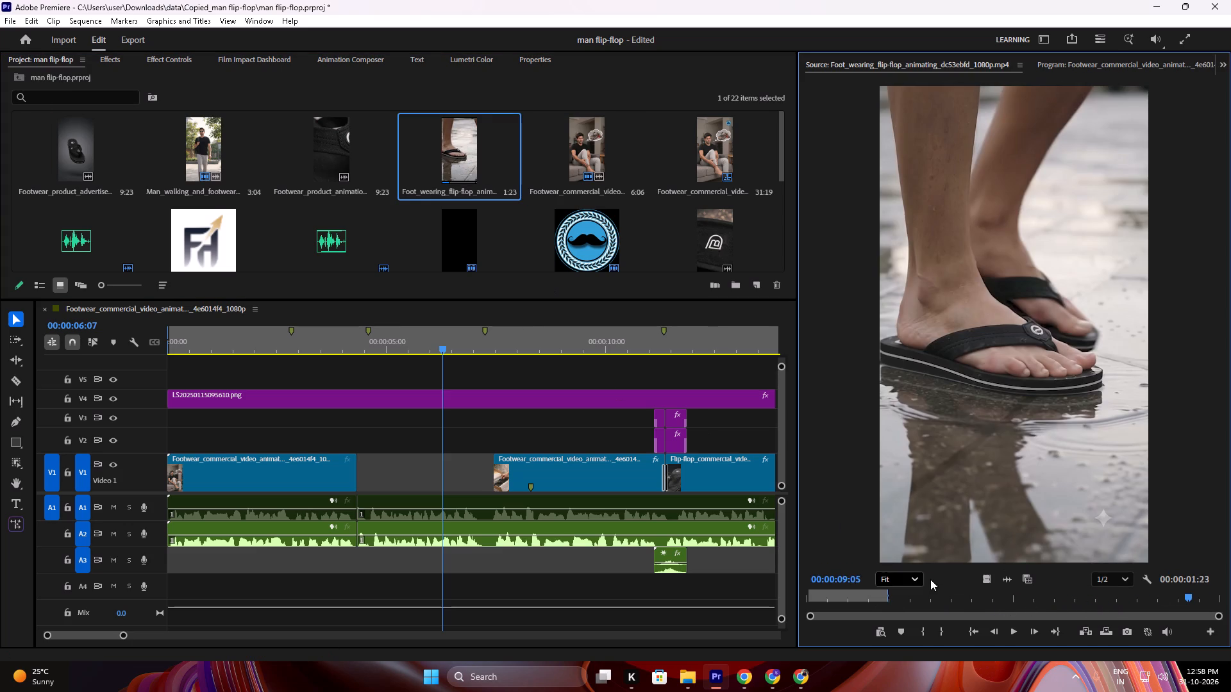
pyautogui.moveTo(899, 593); pyautogui.dragTo(1094, 616)
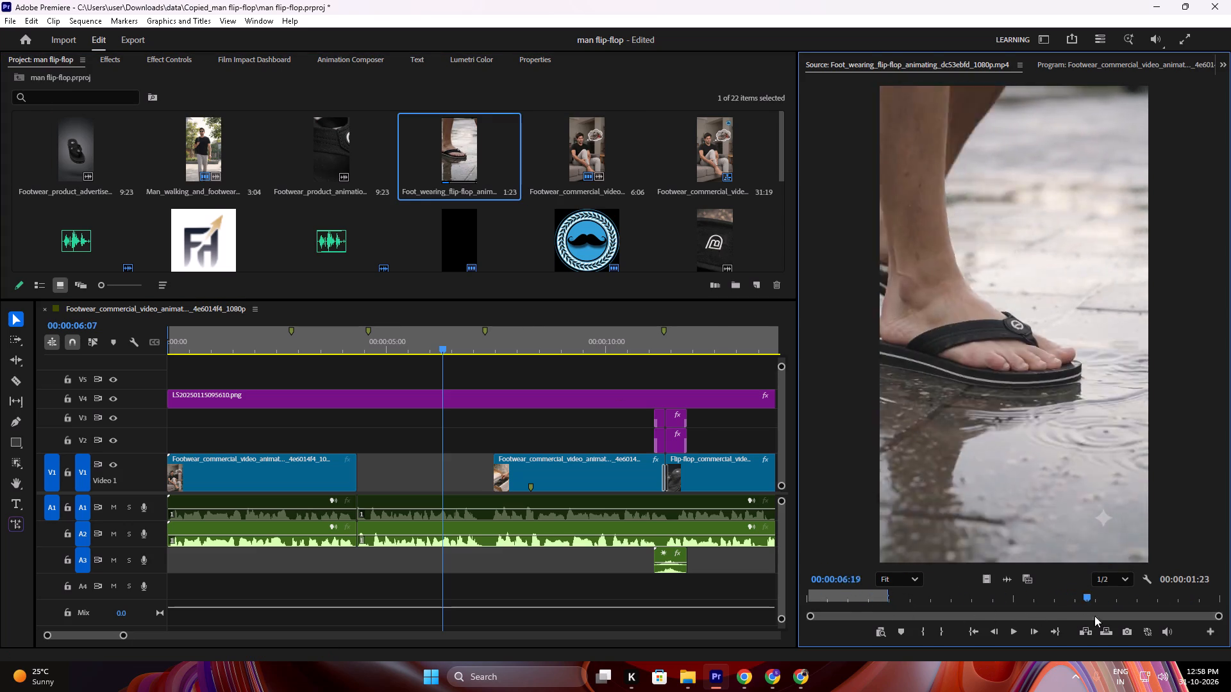
pyautogui.moveTo(1094, 616); pyautogui.dragTo(1230, 632)
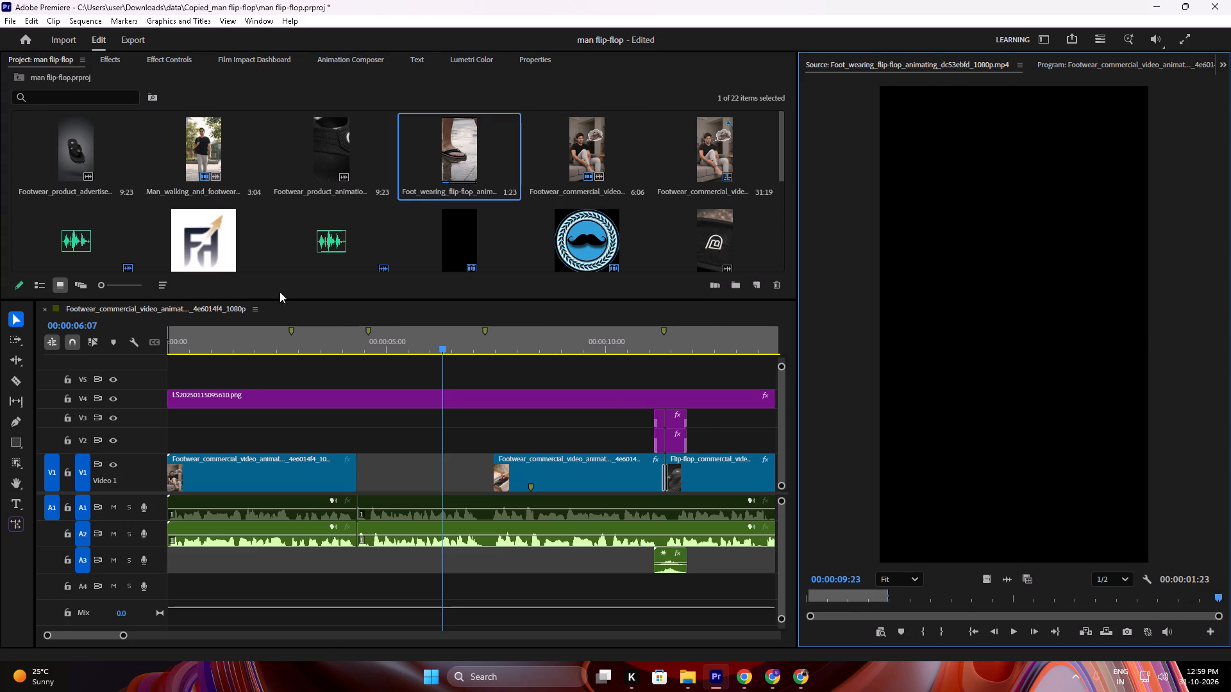
pyautogui.doubleClick(202, 163)
pyautogui.moveTo(920, 593); pyautogui.dragTo(752, 595)
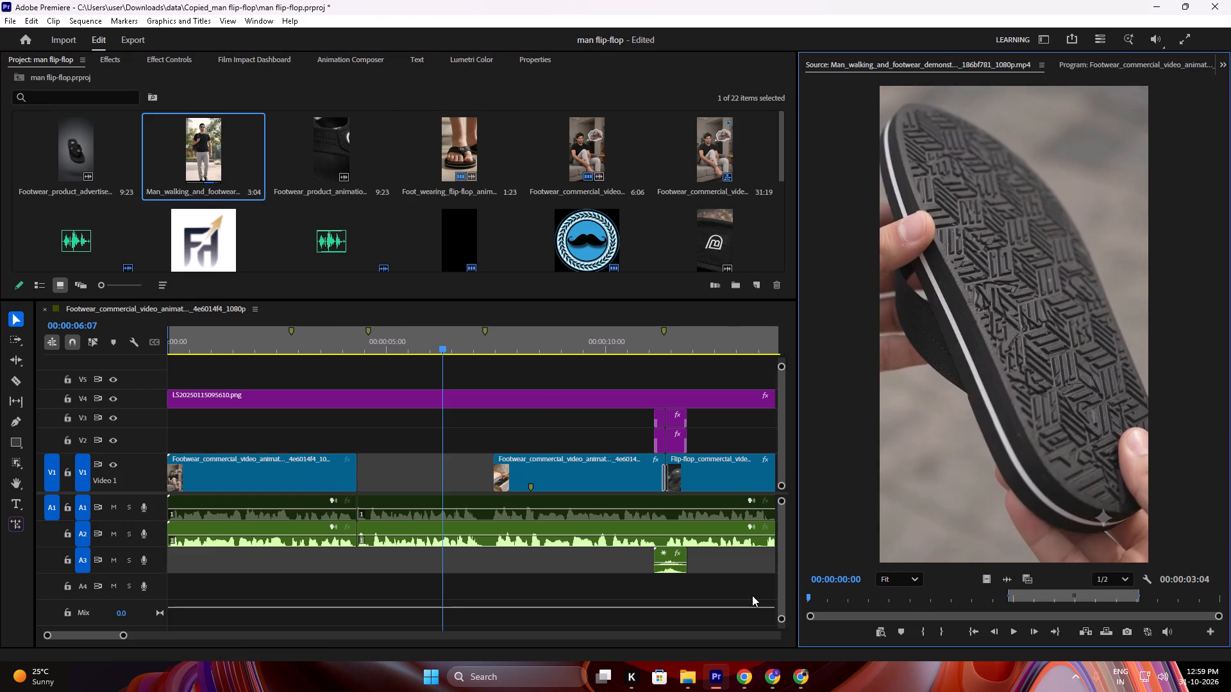
pyautogui.moveTo(752, 595); pyautogui.dragTo(1230, 634)
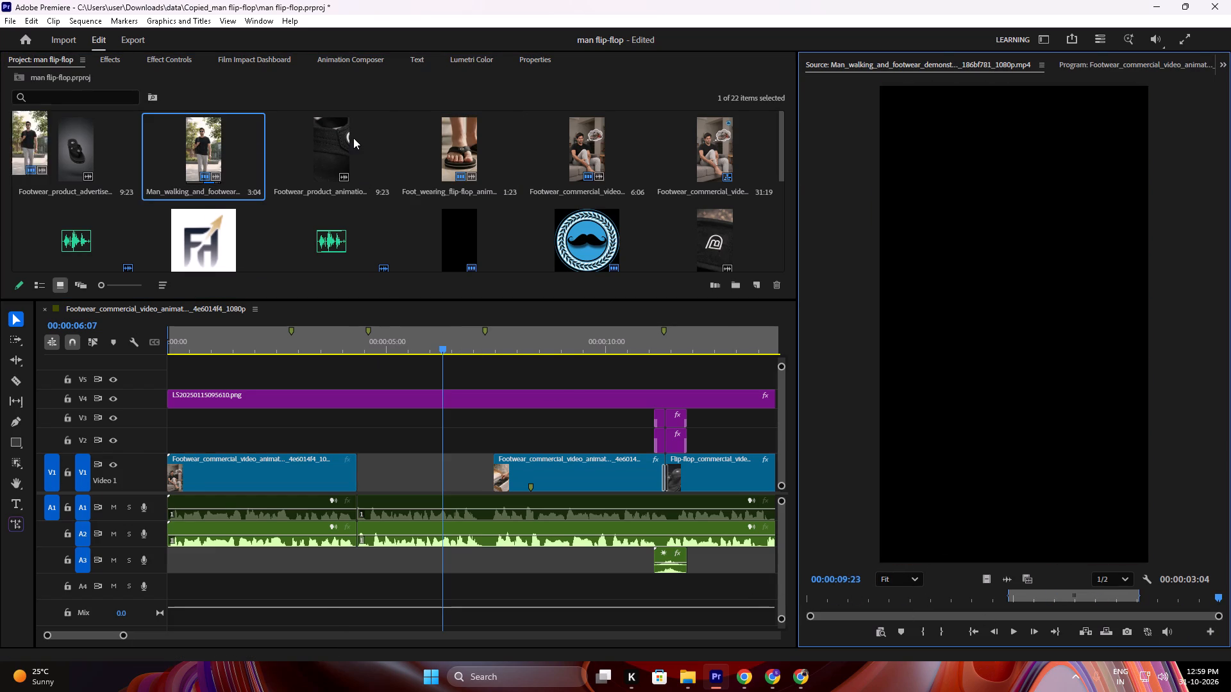
pyautogui.doubleClick(353, 138)
pyautogui.moveTo(905, 604); pyautogui.dragTo(1068, 613)
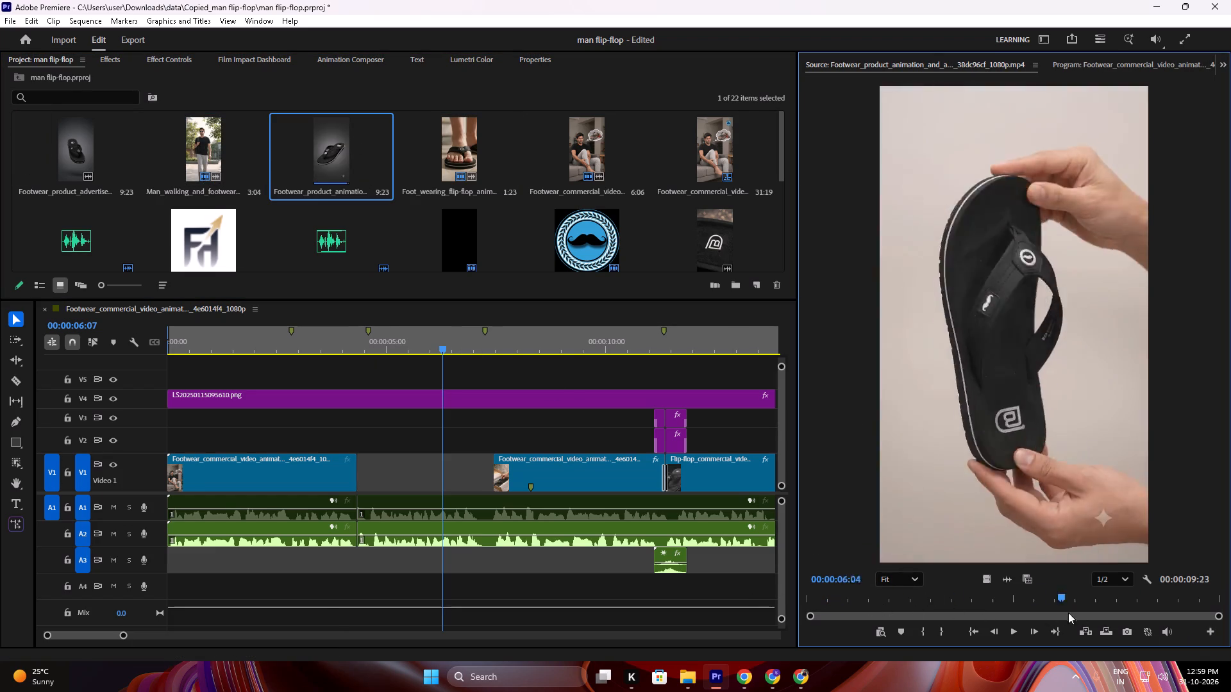
pyautogui.moveTo(1068, 613); pyautogui.dragTo(1230, 616)
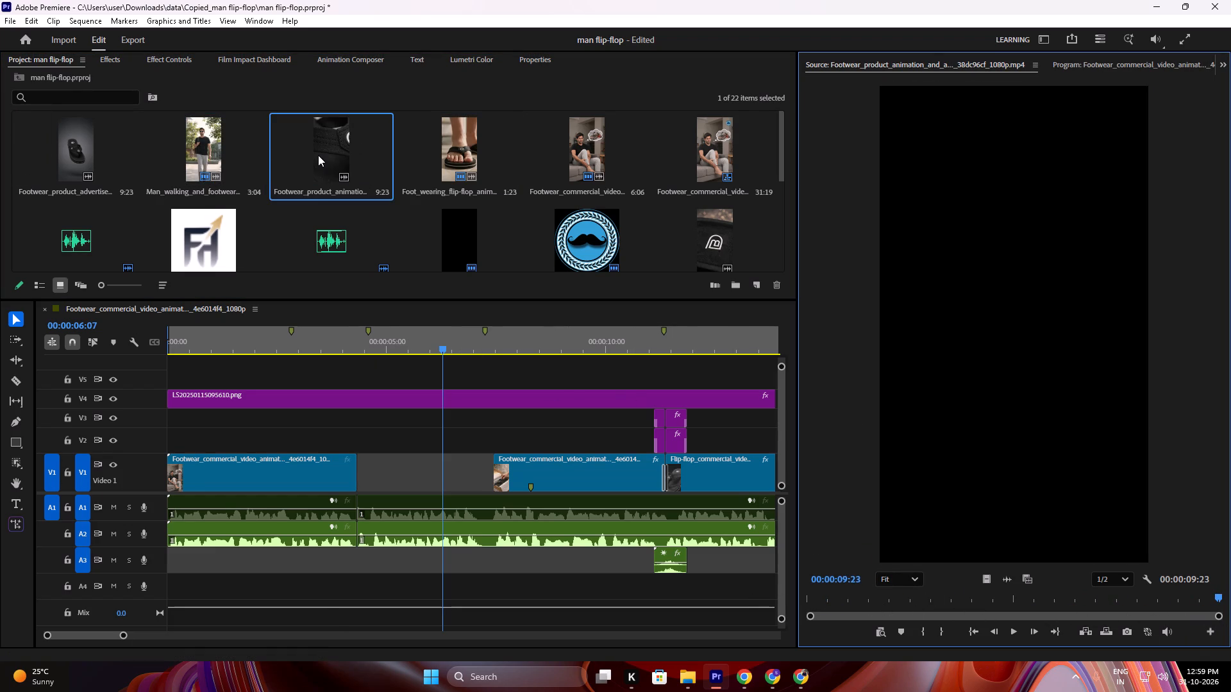
# Open the Man_throwing_slipper_into_dustbin source clip and review the part where the man takes off his slippers.
pyautogui.scroll(-1, 318, 155)
pyautogui.doubleClick(76, 241)
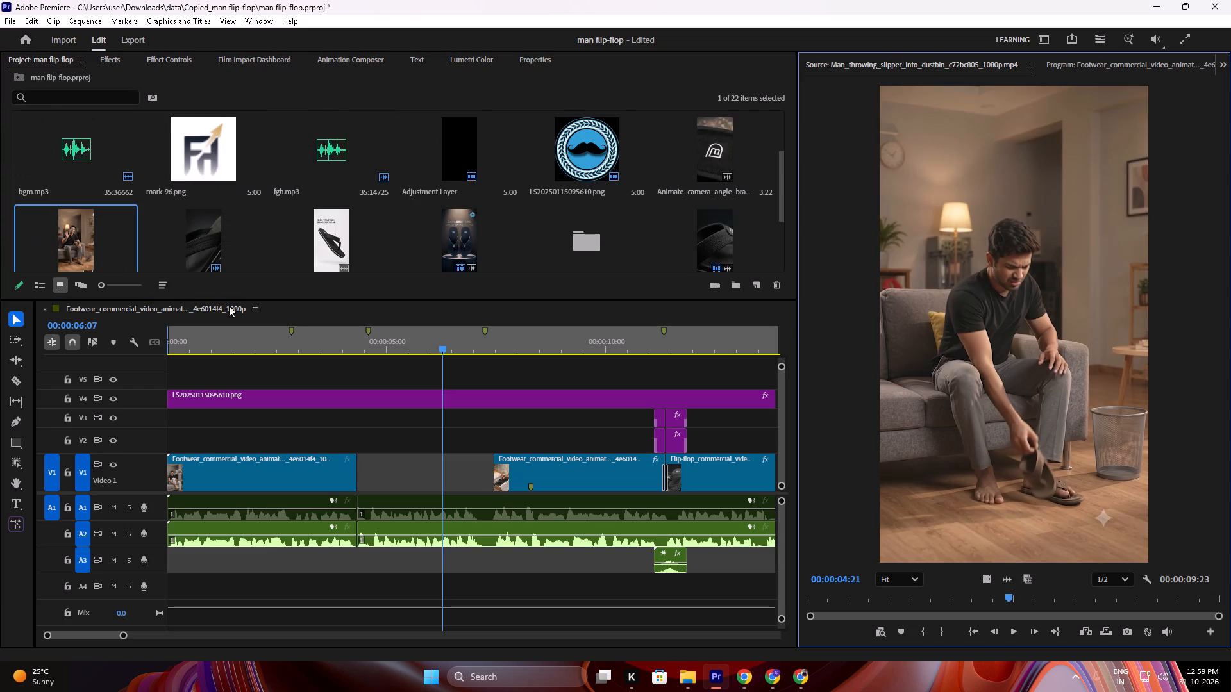
pyautogui.moveTo(980, 590); pyautogui.dragTo(826, 582)
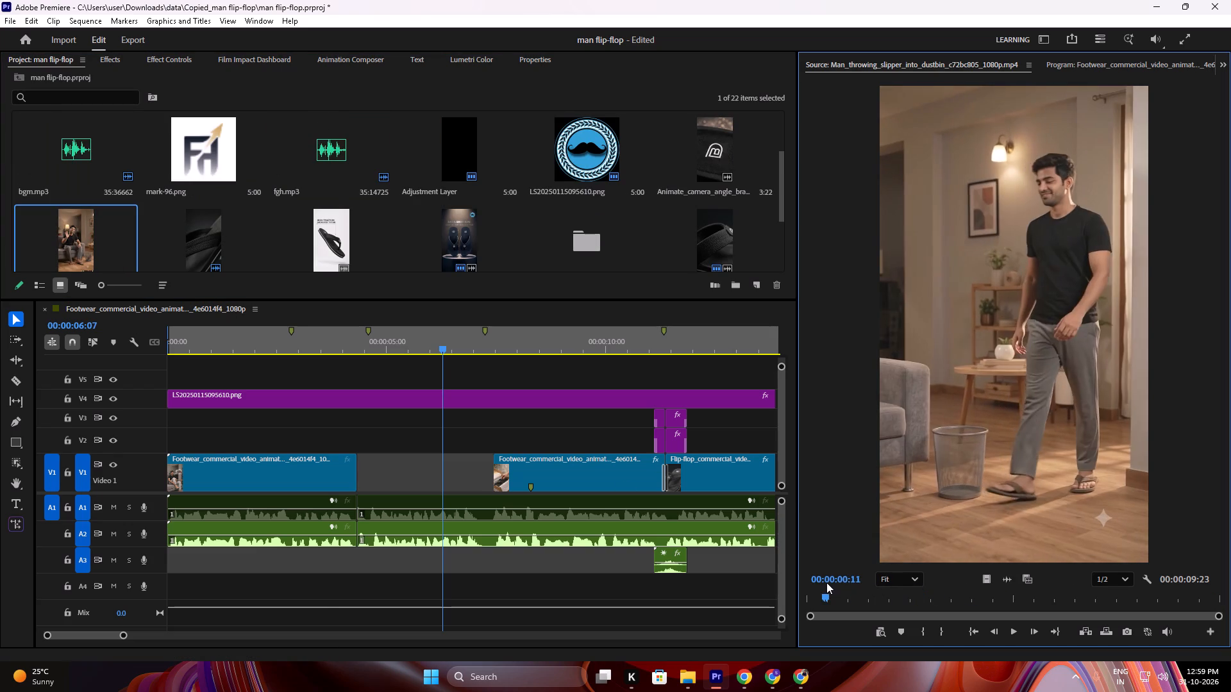
pyautogui.moveTo(826, 582); pyautogui.dragTo(826, 582)
pyautogui.press('space')
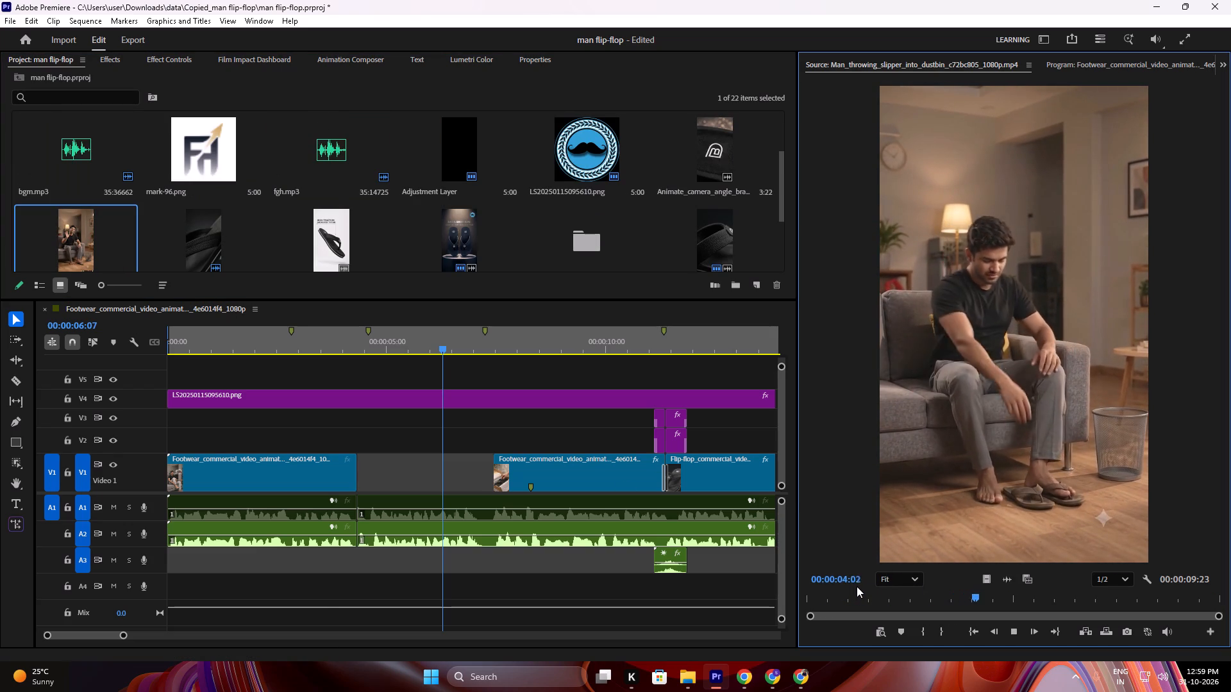
pyautogui.moveTo(1013, 597); pyautogui.dragTo(998, 599)
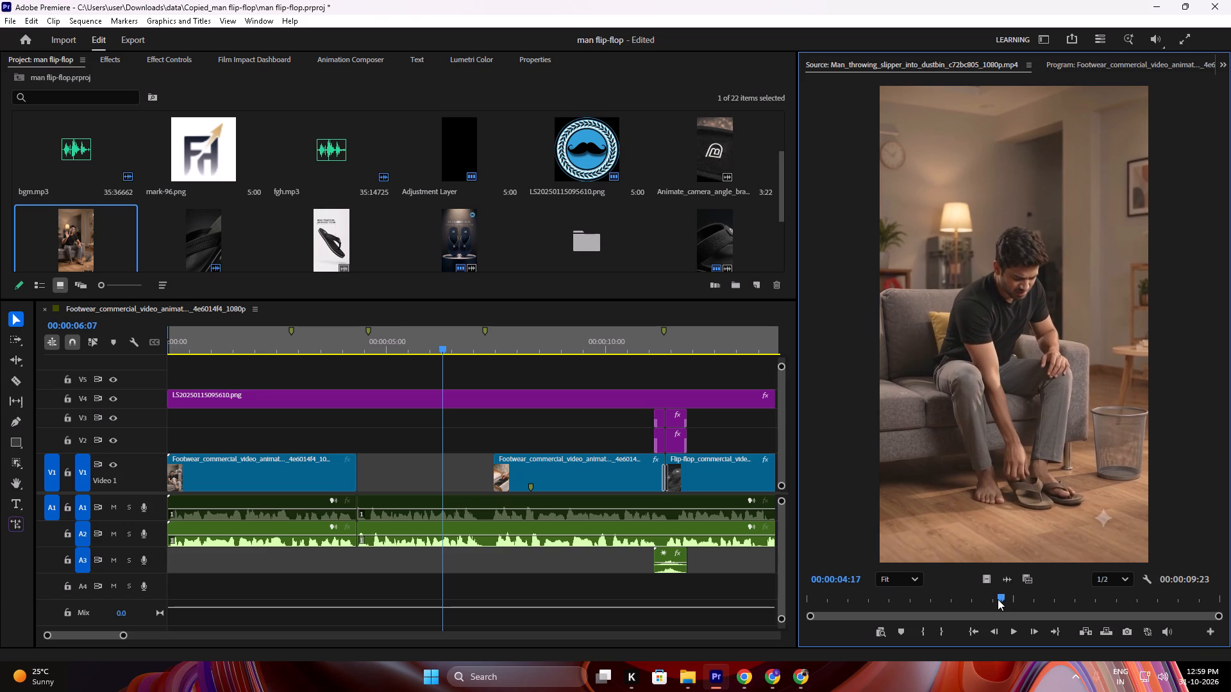
pyautogui.moveTo(998, 599); pyautogui.dragTo(975, 599)
pyautogui.press('space')
pyautogui.press('space')
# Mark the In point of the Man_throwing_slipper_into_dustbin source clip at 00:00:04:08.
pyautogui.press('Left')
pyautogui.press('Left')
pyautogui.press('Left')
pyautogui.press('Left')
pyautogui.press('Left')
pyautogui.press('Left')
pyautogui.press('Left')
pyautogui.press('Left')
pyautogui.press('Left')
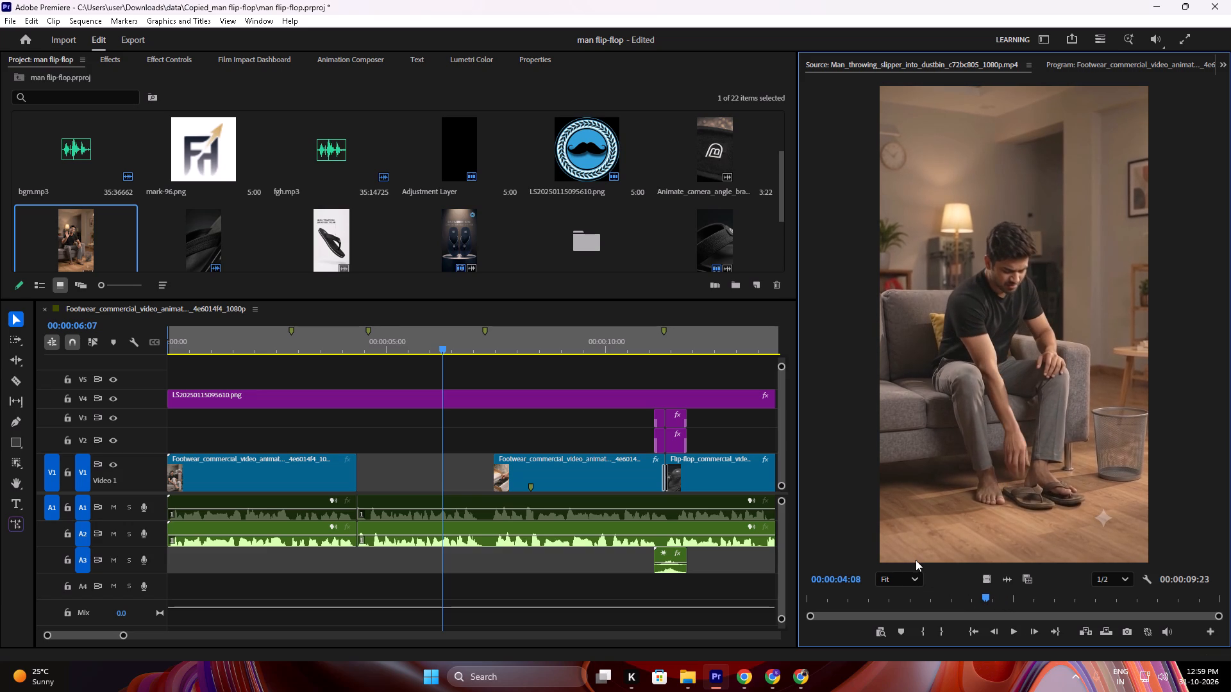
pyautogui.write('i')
# Preview the slipper throw and mark the source In point at 00:00:04:21, as the man picks up the slipper.
pyautogui.press('space')
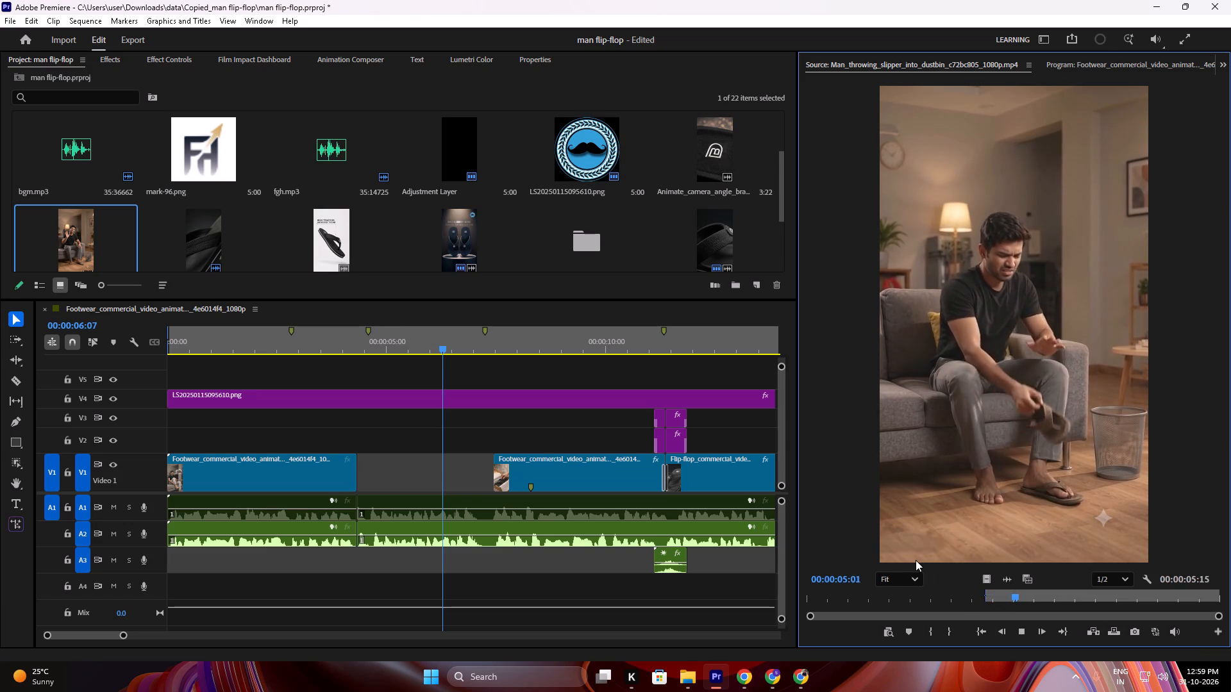
pyautogui.press('space')
pyautogui.moveTo(1060, 594); pyautogui.dragTo(1009, 590)
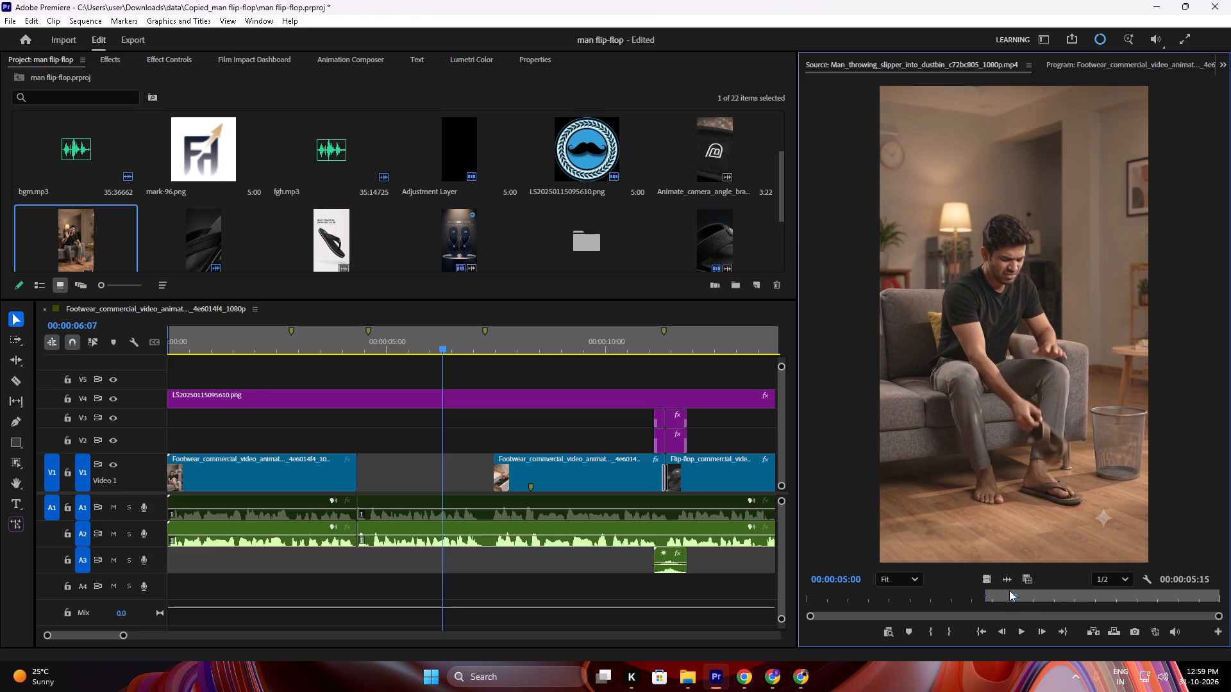
pyautogui.moveTo(1009, 590); pyautogui.dragTo(1005, 585)
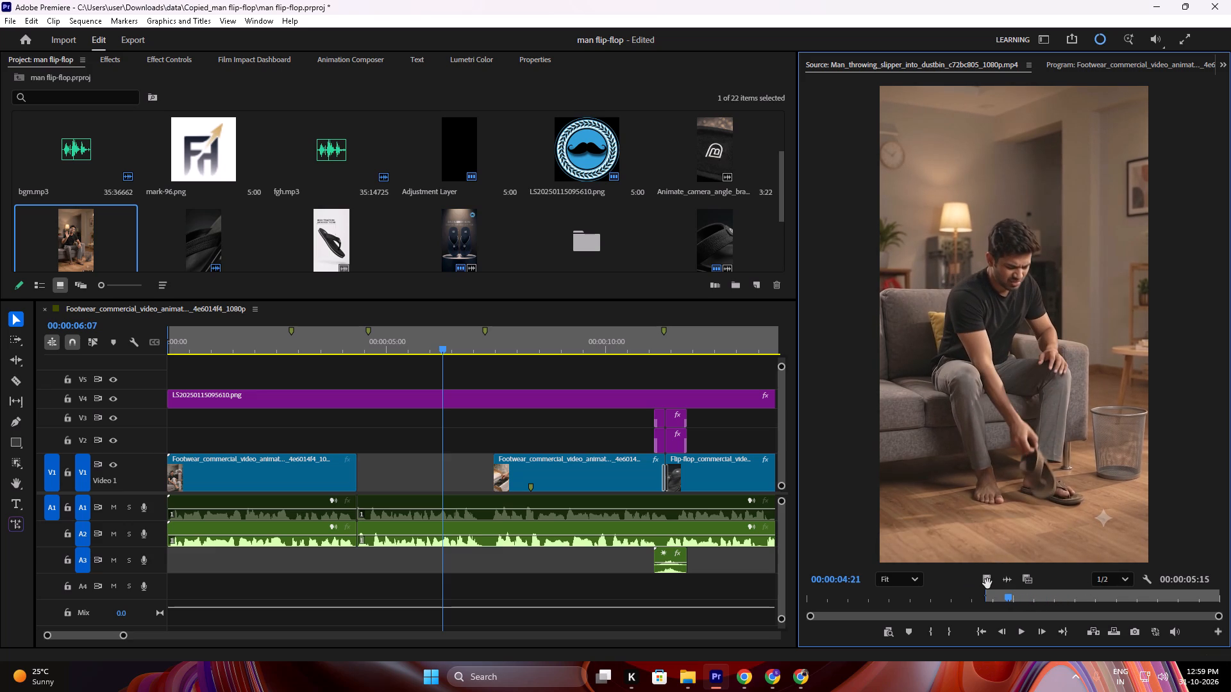
pyautogui.press('i')
# Play through the throw and mark the source Out point at 00:00:08:11, where the man sits smiling.
pyautogui.press('space')
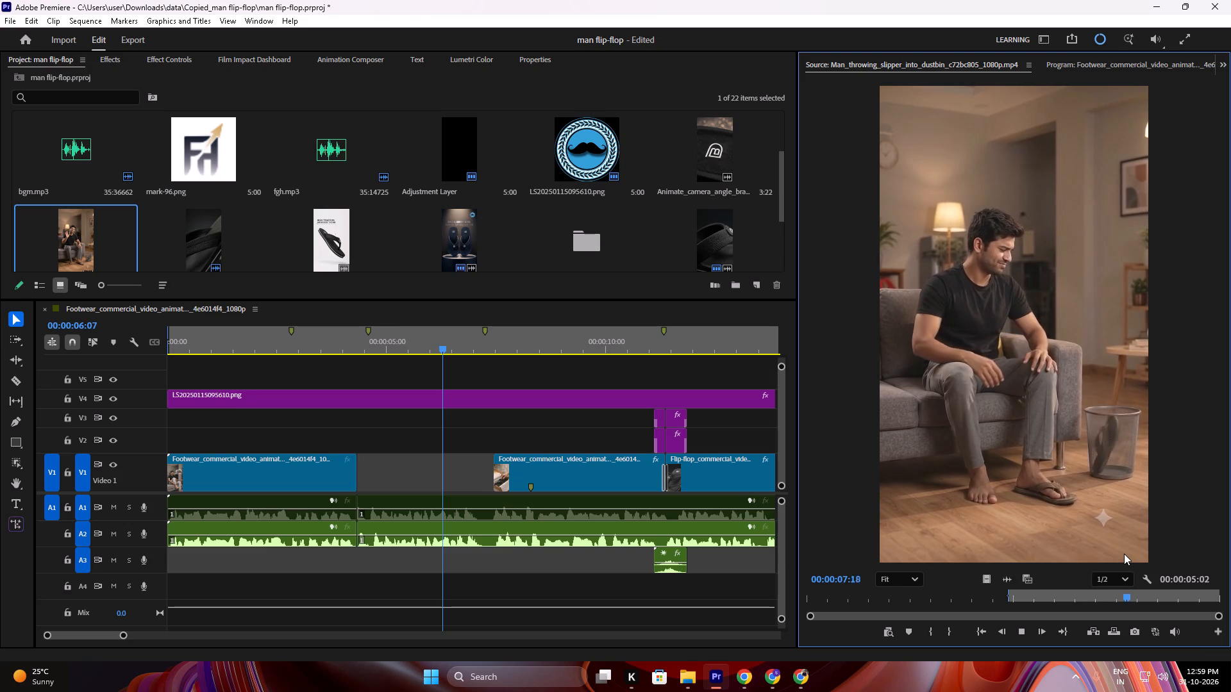
pyautogui.press('space')
pyautogui.press('o')
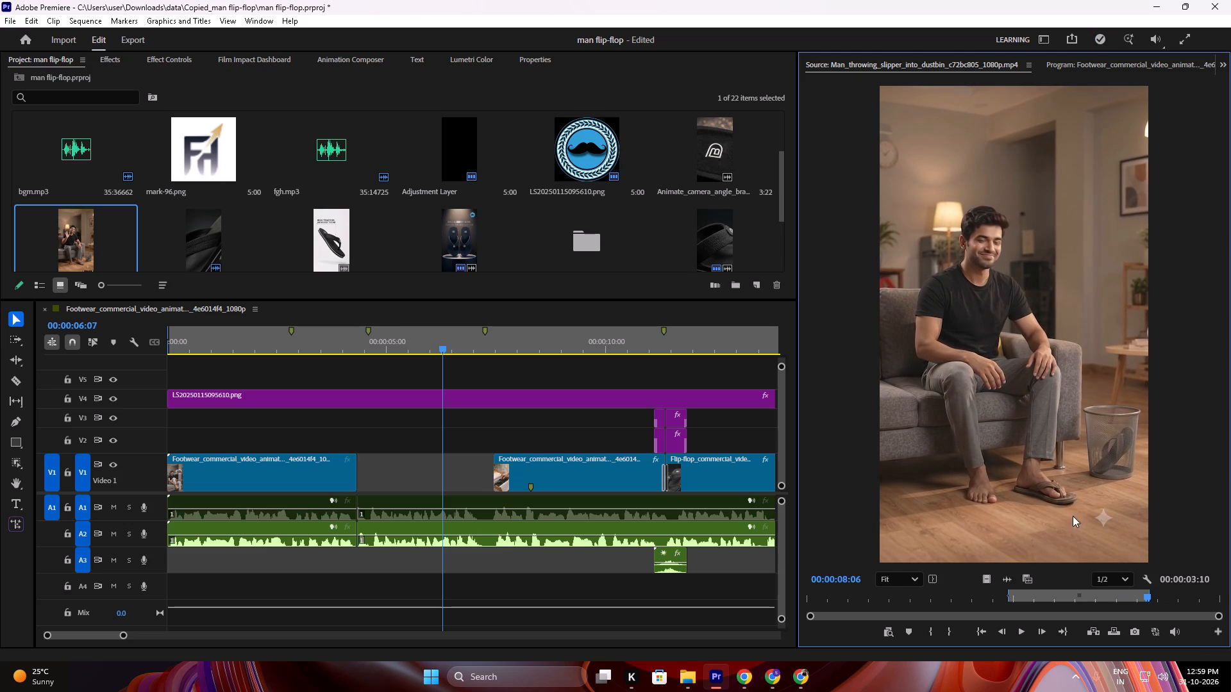
pyautogui.press('space')
pyautogui.press('space')
pyautogui.press('space')
pyautogui.press('space')
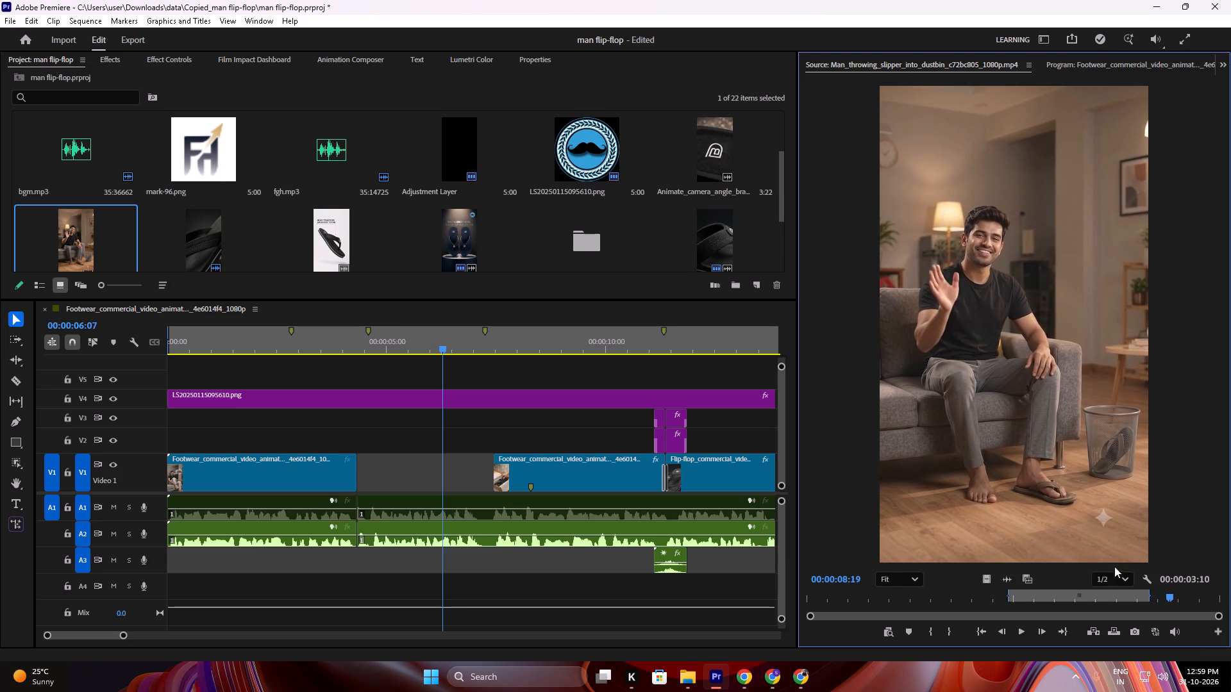
pyautogui.moveTo(1140, 589); pyautogui.dragTo(1107, 595)
pyautogui.press('space')
pyautogui.press('space')
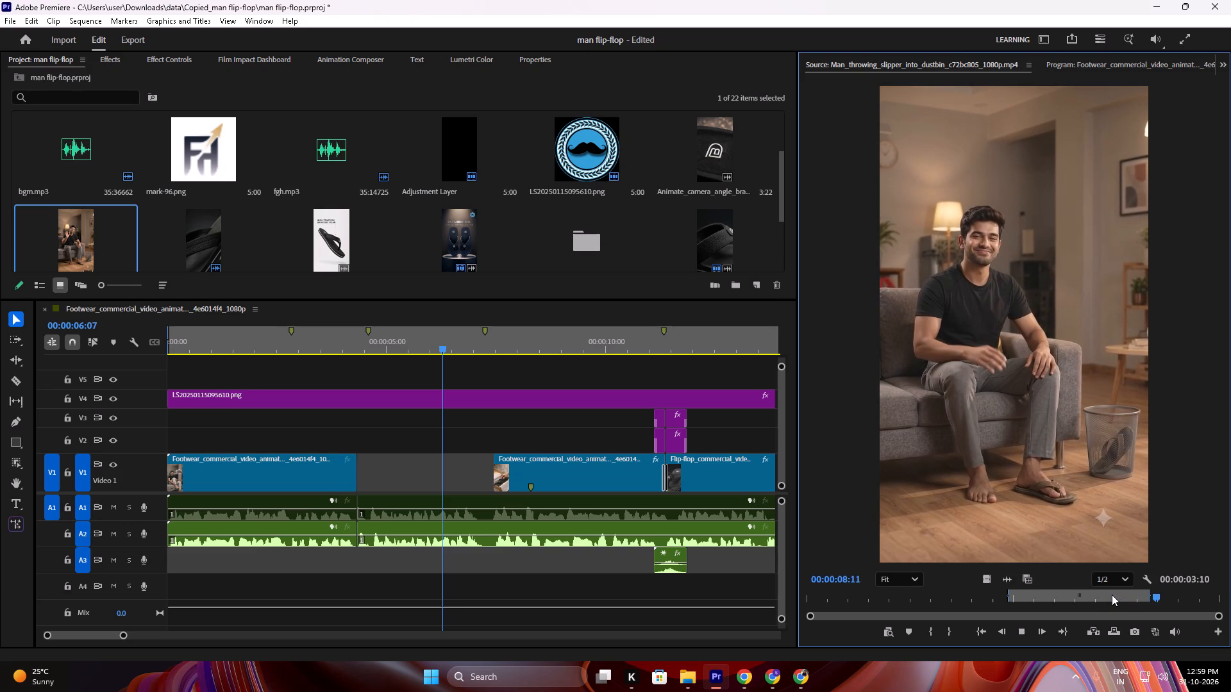
pyautogui.press('o')
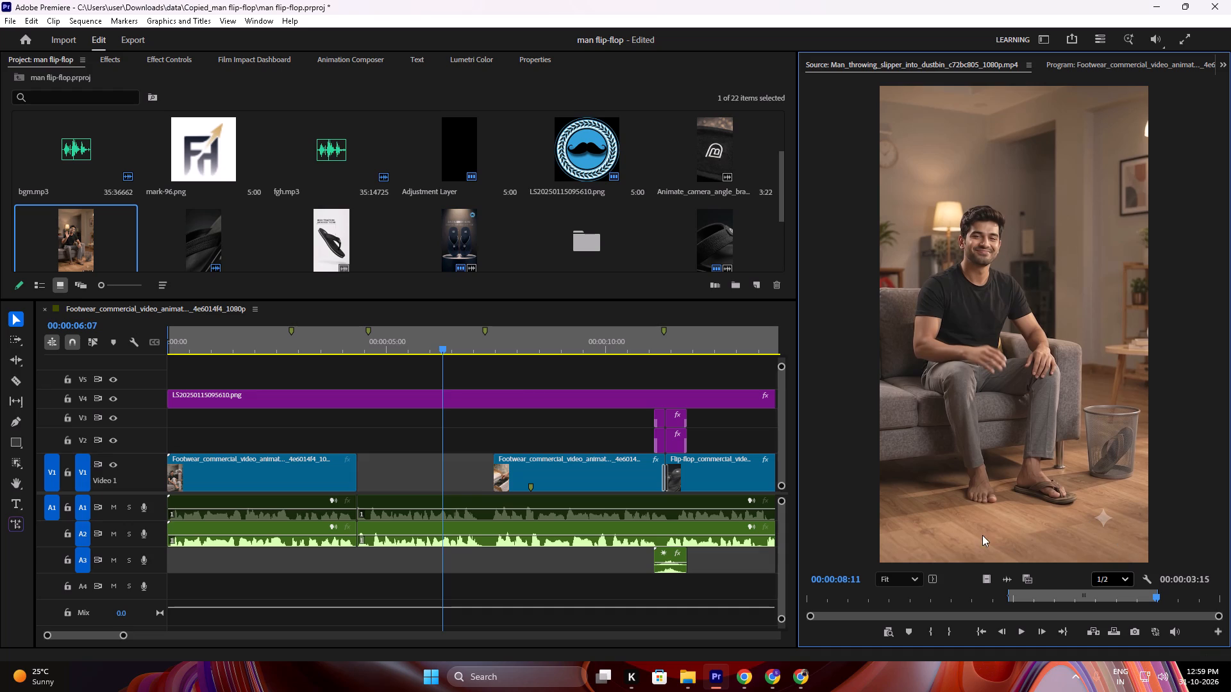
# Place only the marked range's video on V2 over the V1 gap, trim both ends to the gap, and move it to V1.
pyautogui.moveTo(986, 584); pyautogui.dragTo(358, 446)
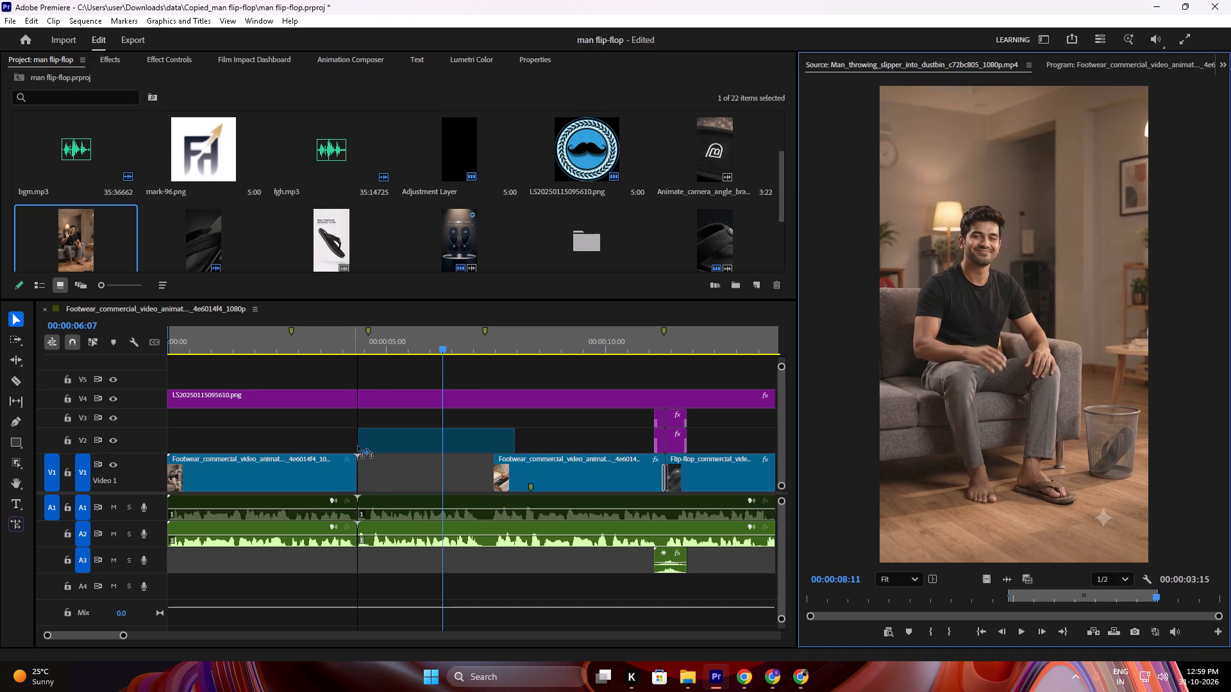
pyautogui.moveTo(358, 446); pyautogui.dragTo(361, 447)
pyautogui.moveTo(449, 447); pyautogui.dragTo(435, 447)
pyautogui.click(439, 436)
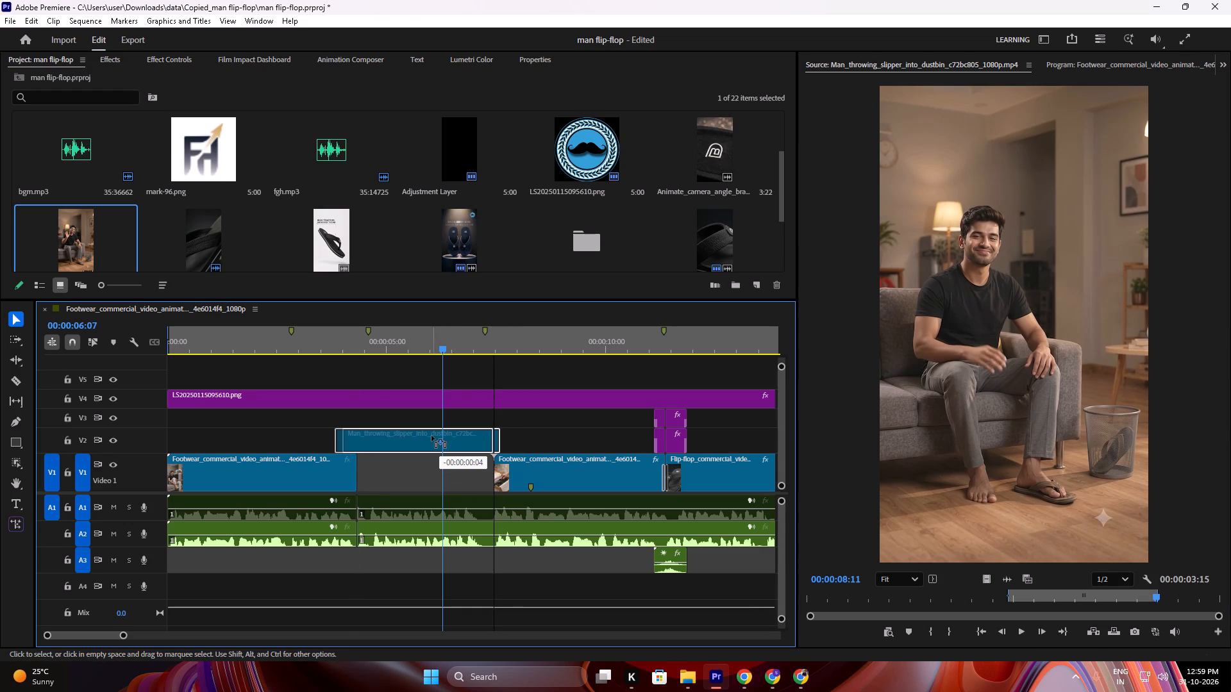
pyautogui.moveTo(503, 438); pyautogui.dragTo(495, 438)
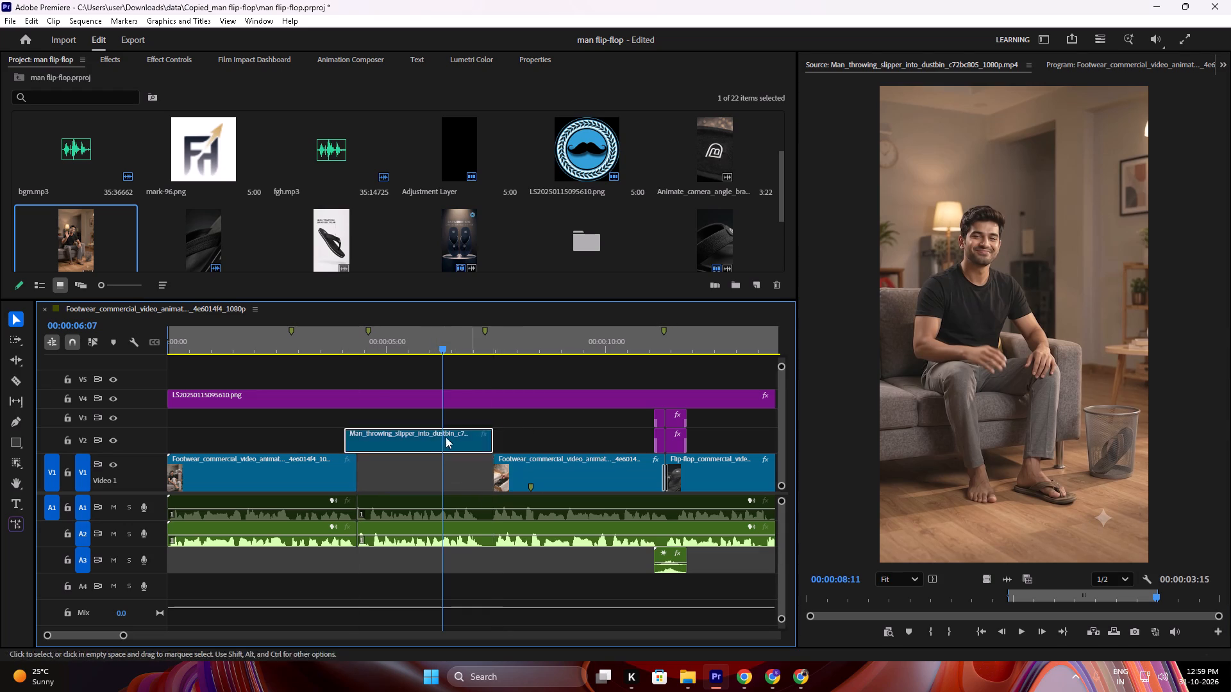
pyautogui.moveTo(349, 433); pyautogui.dragTo(360, 433)
pyautogui.moveTo(408, 447); pyautogui.dragTo(409, 468)
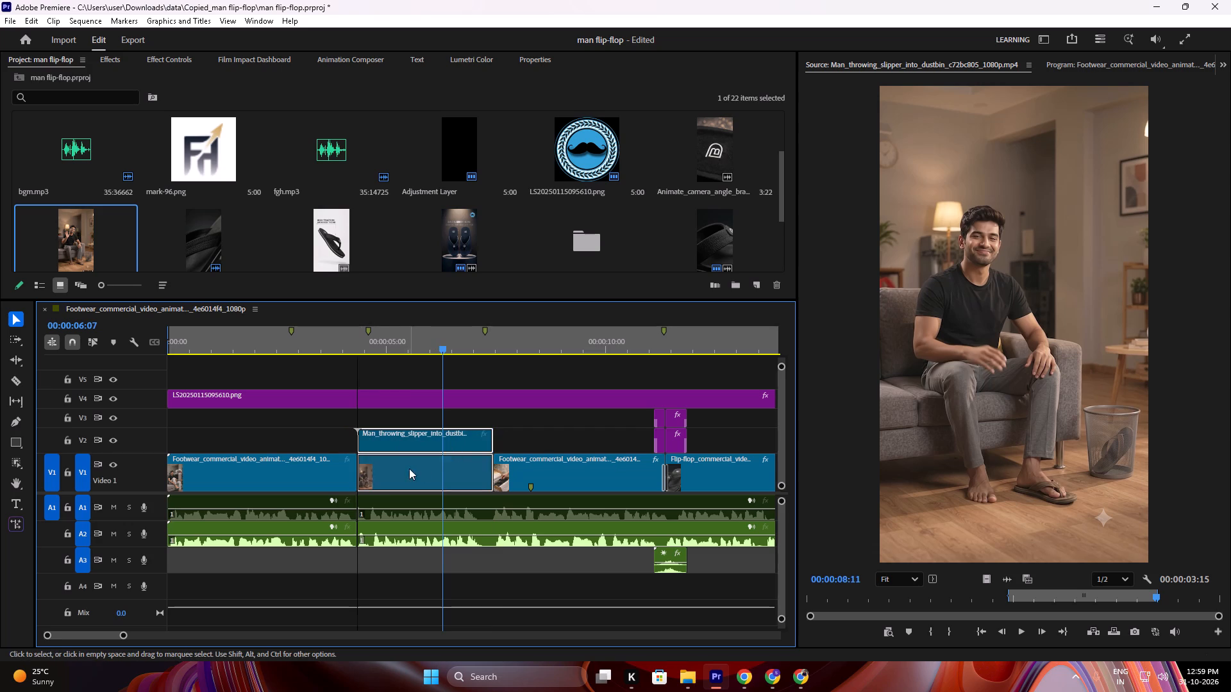
# Add fade transitions on both sides of the cuts at the start and end of the V1 Man_throwing_slipper clip.
pyautogui.moveTo(385, 343); pyautogui.dragTo(326, 345)
pyautogui.press('space')
pyautogui.press('space')
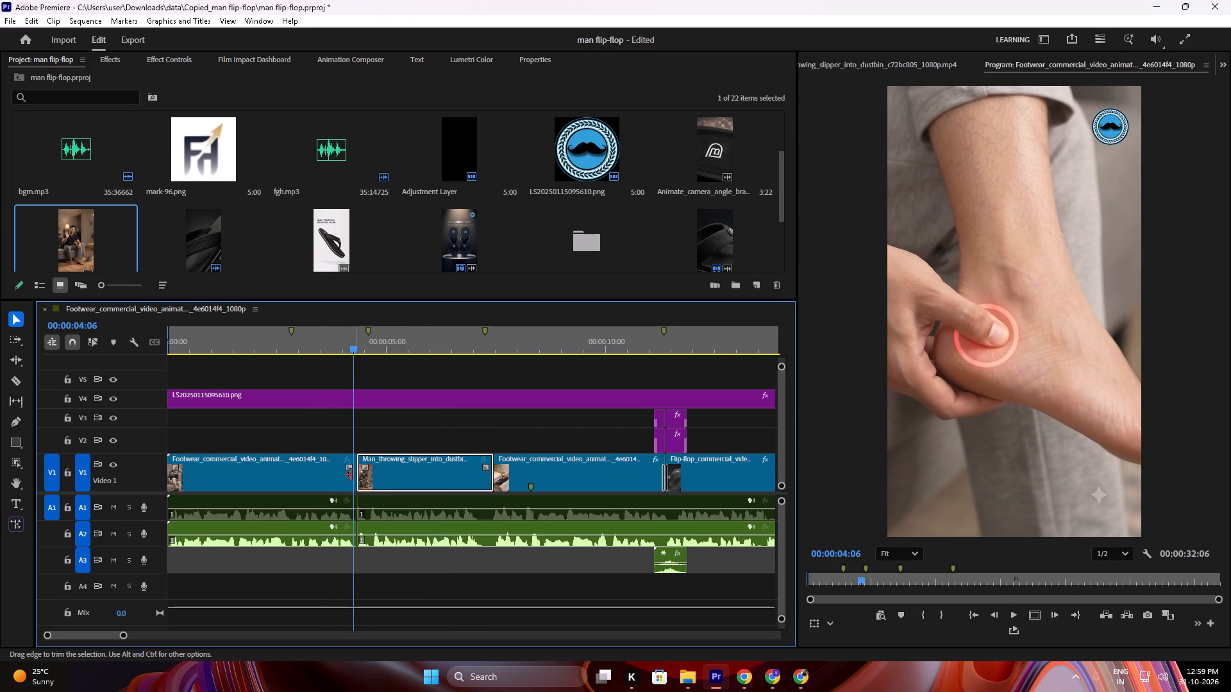
pyautogui.moveTo(349, 470); pyautogui.dragTo(336, 470)
pyautogui.moveTo(367, 470); pyautogui.dragTo(373, 470)
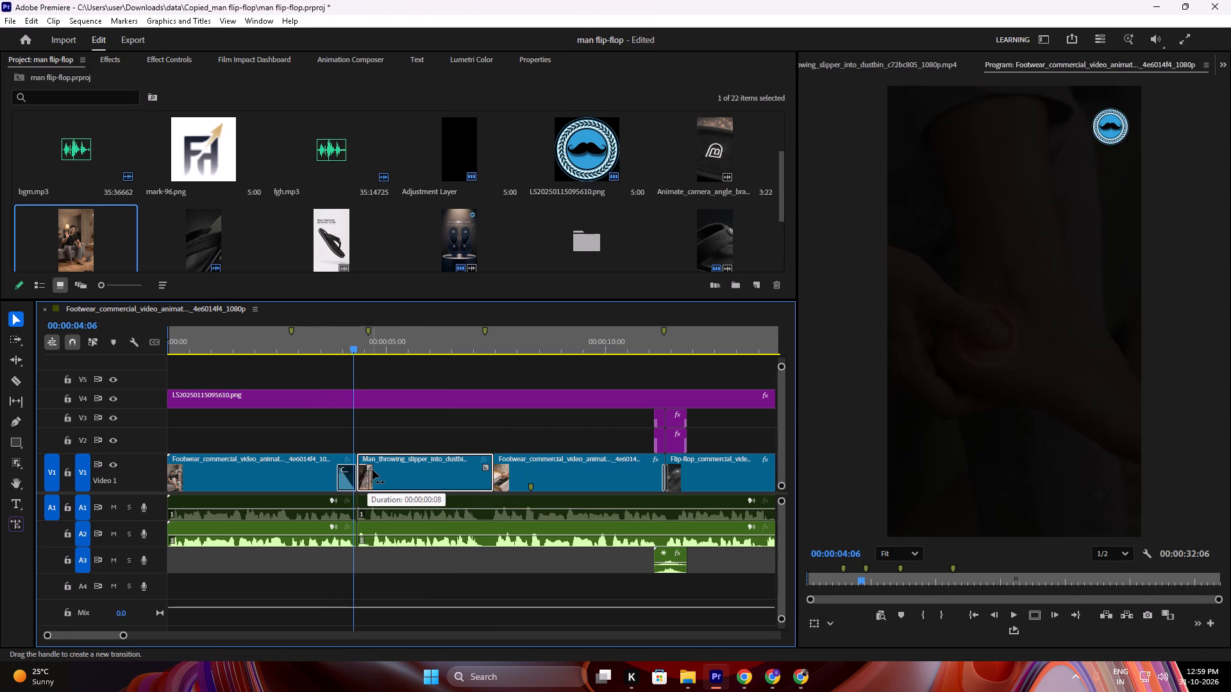
pyautogui.moveTo(373, 470); pyautogui.dragTo(377, 470)
pyautogui.moveTo(487, 468); pyautogui.dragTo(473, 467)
pyautogui.moveTo(505, 468); pyautogui.dragTo(515, 468)
# Preview the cut from the opening clip into the Man_throwing_slipper clip and shorten the fades on both sides of it.
pyautogui.click(340, 345)
pyautogui.press('space')
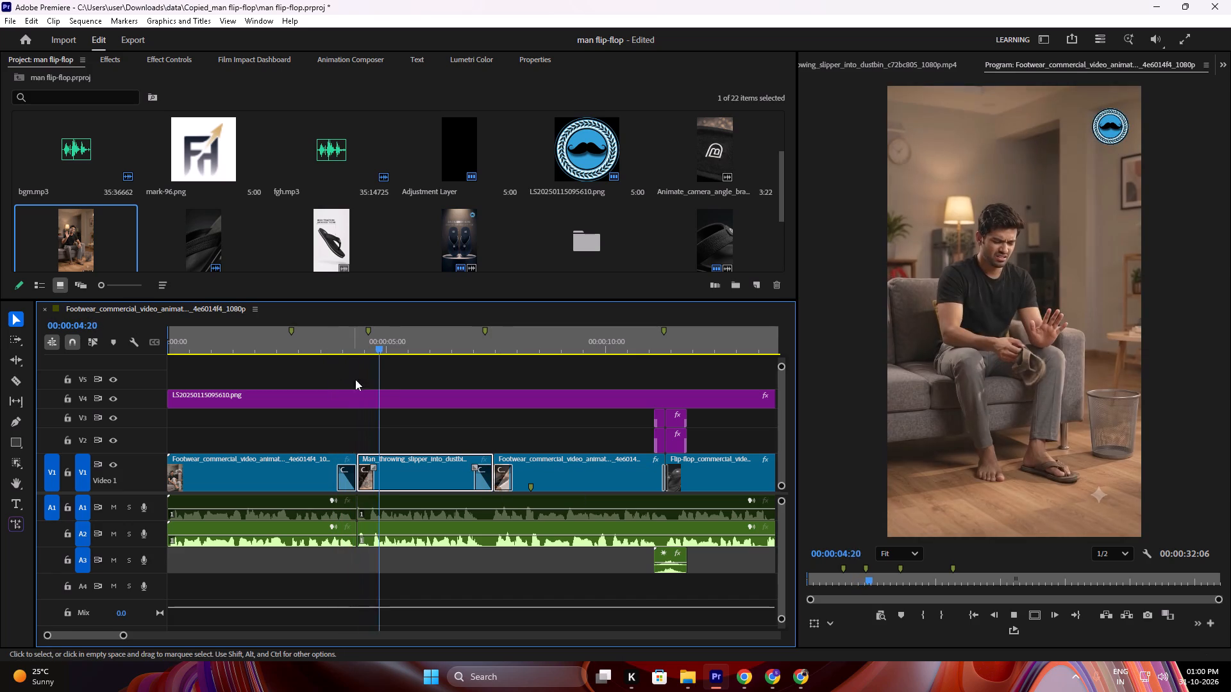
pyautogui.press('space')
pyautogui.moveTo(373, 467); pyautogui.dragTo(367, 467)
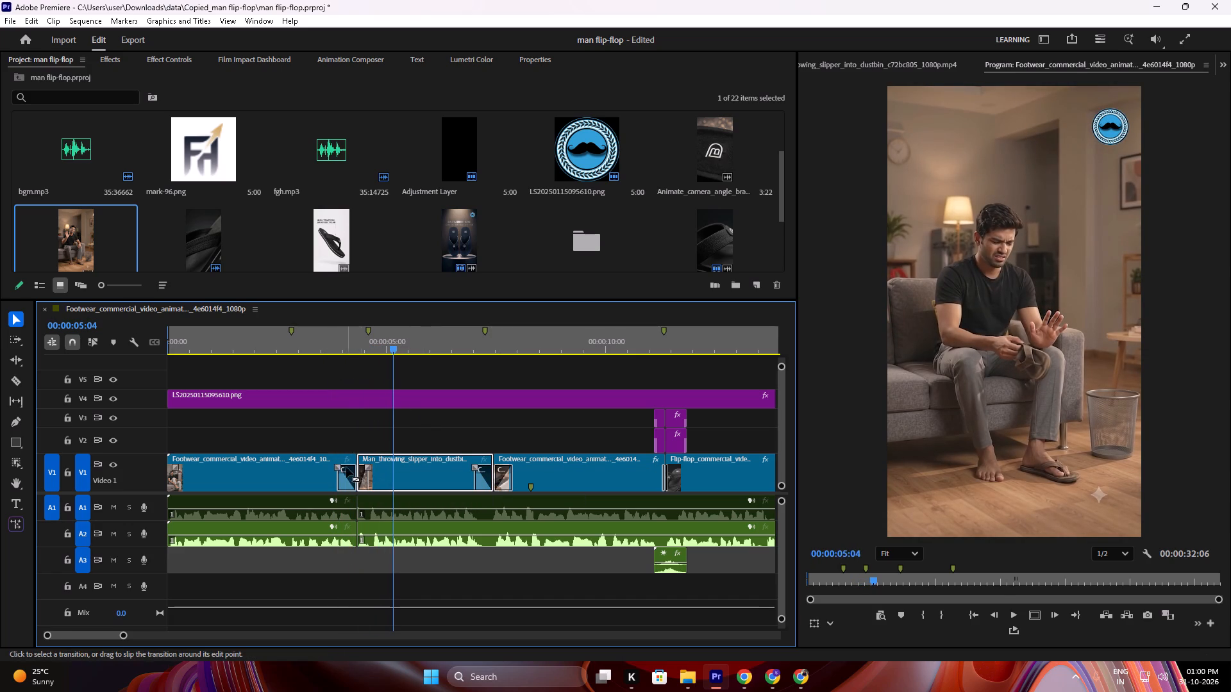
pyautogui.click(342, 467)
pyautogui.moveTo(338, 467); pyautogui.dragTo(348, 467)
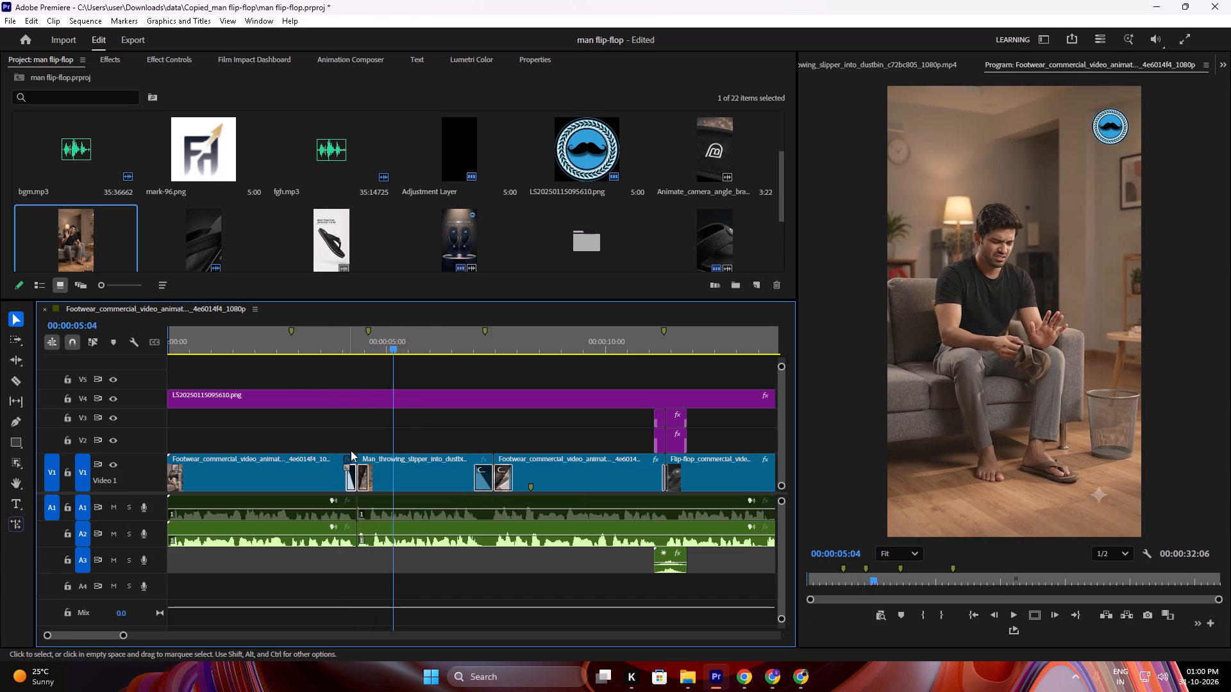
# Play the Man_throwing_slipper clip and shorten the fades on both sides of the cut at its end.
pyautogui.moveTo(343, 338); pyautogui.dragTo(335, 337)
pyautogui.press('space')
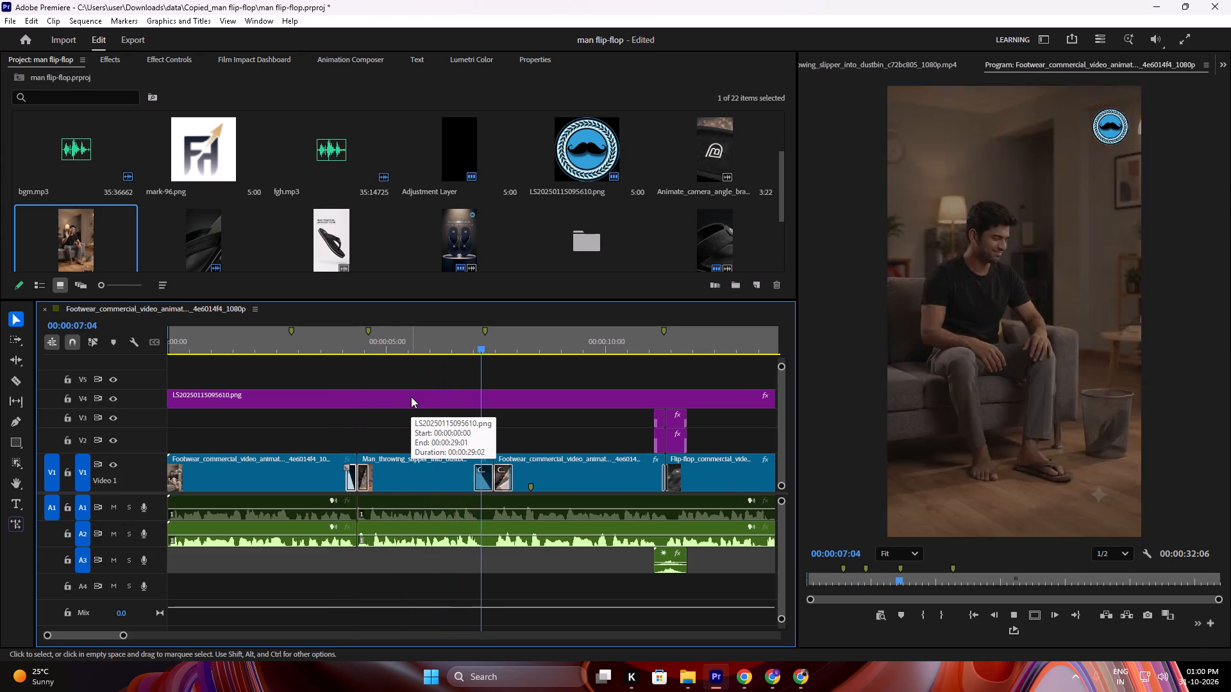
pyautogui.press('space')
pyautogui.click(476, 342)
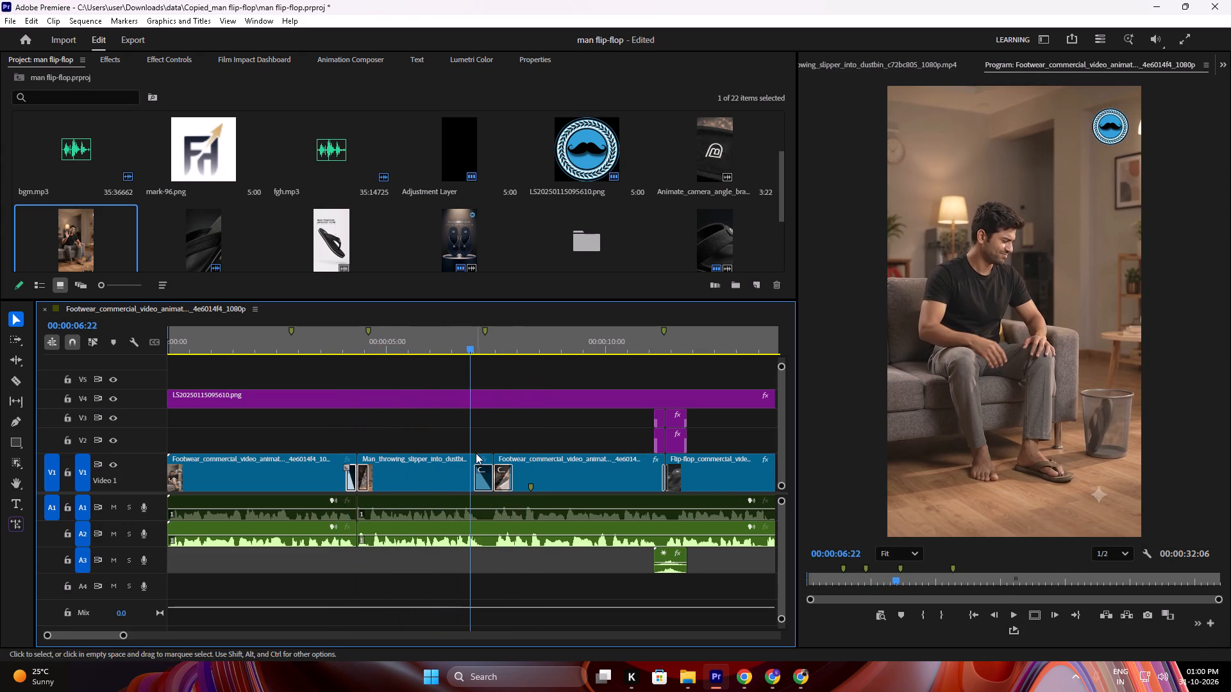
pyautogui.moveTo(477, 468); pyautogui.dragTo(485, 468)
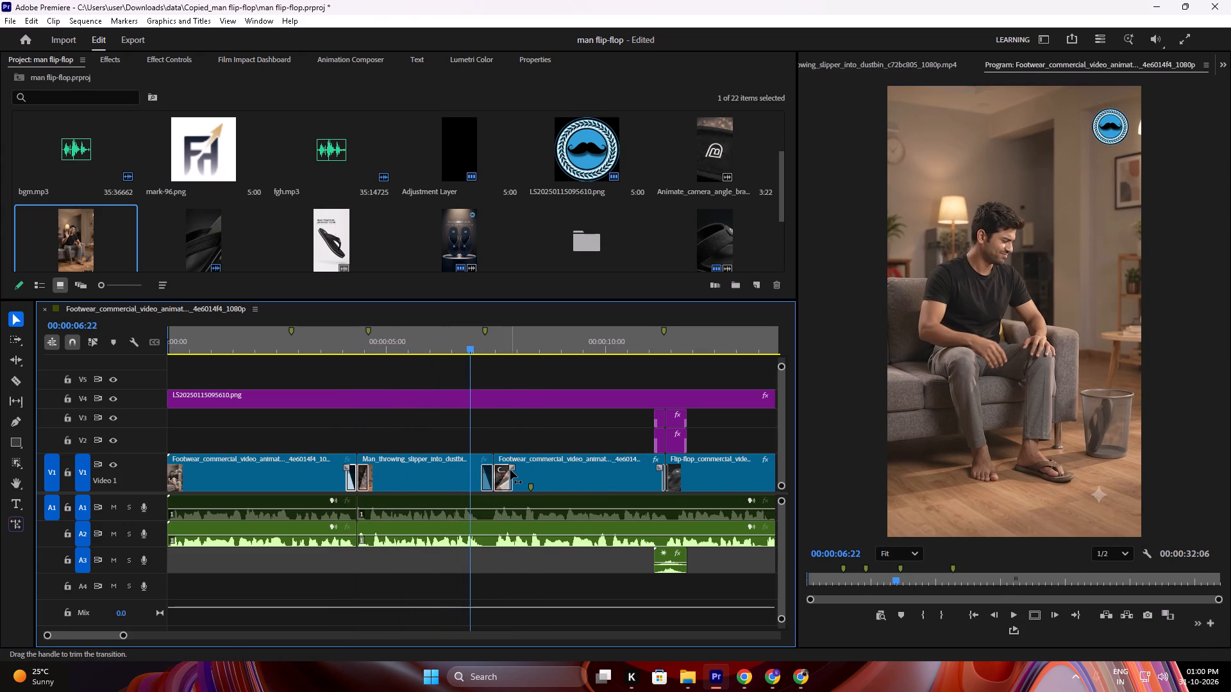
pyautogui.moveTo(510, 470); pyautogui.dragTo(501, 470)
pyautogui.click(516, 430)
pyautogui.press('space')
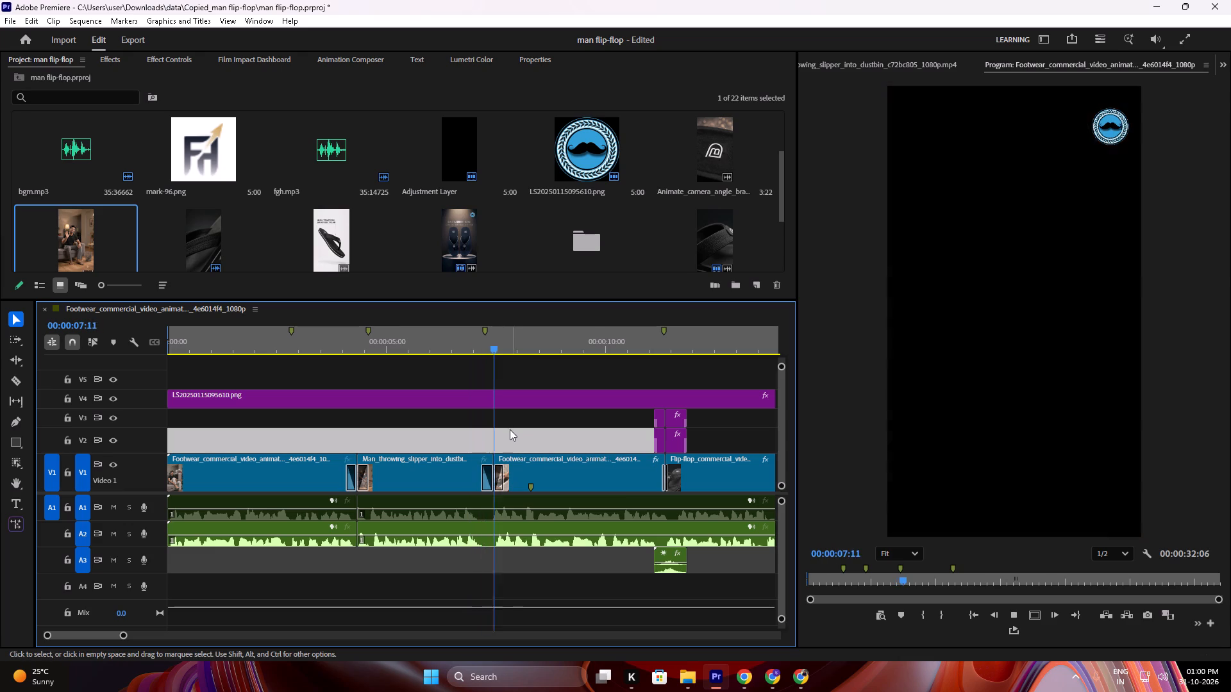
pyautogui.press('space')
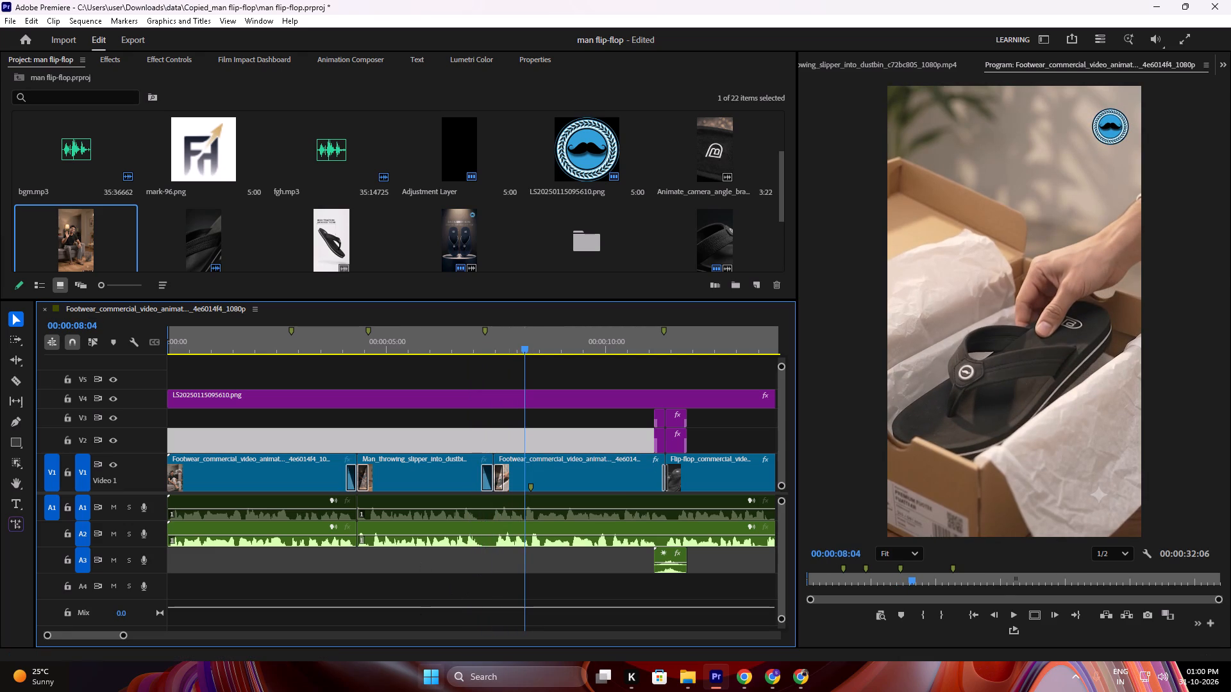
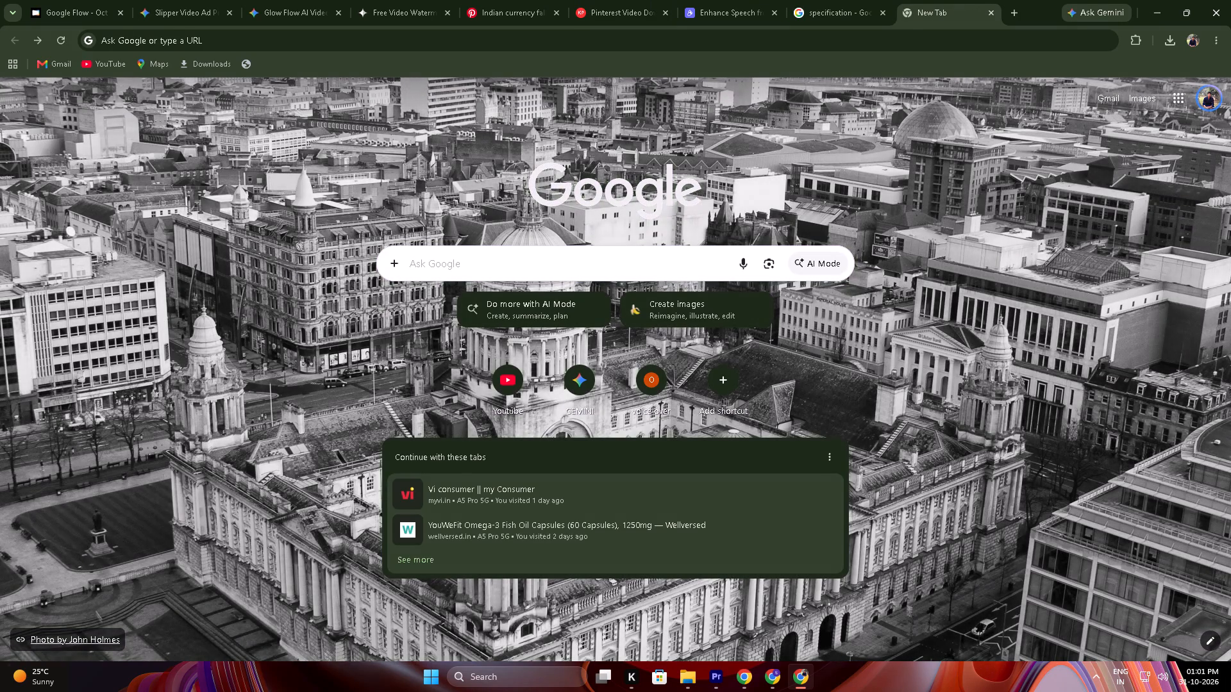
pyautogui.click(426, 267)
pyautogui.click(448, 287)
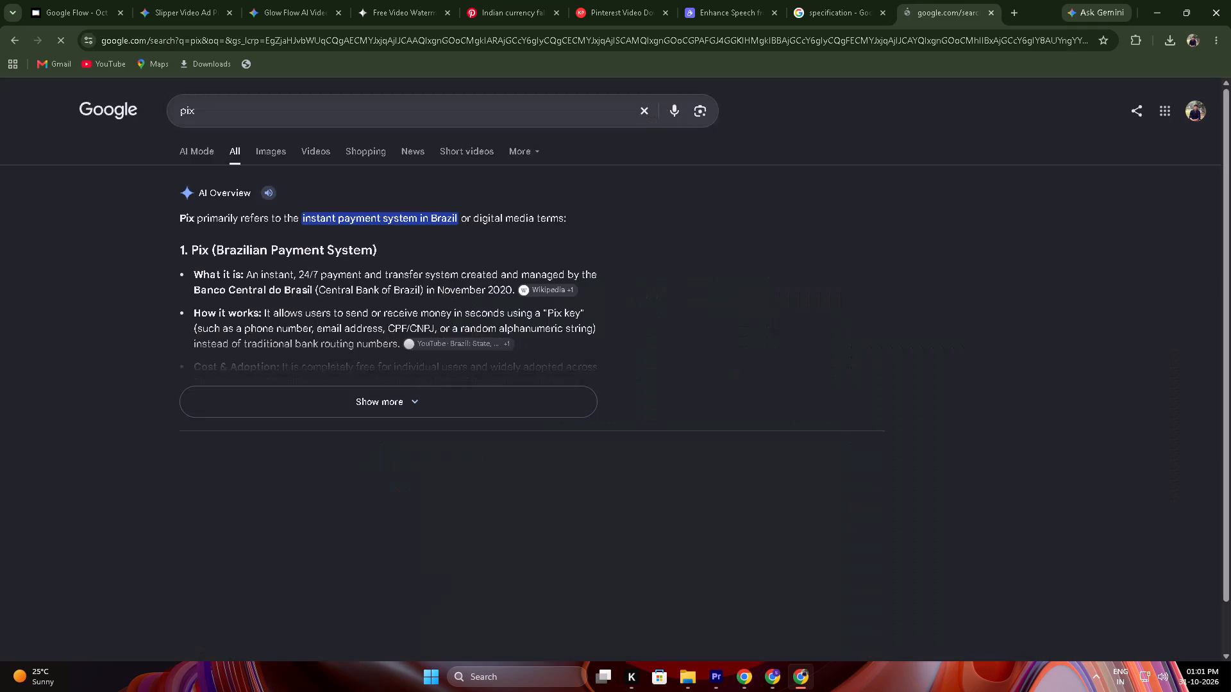
pyautogui.click(221, 111)
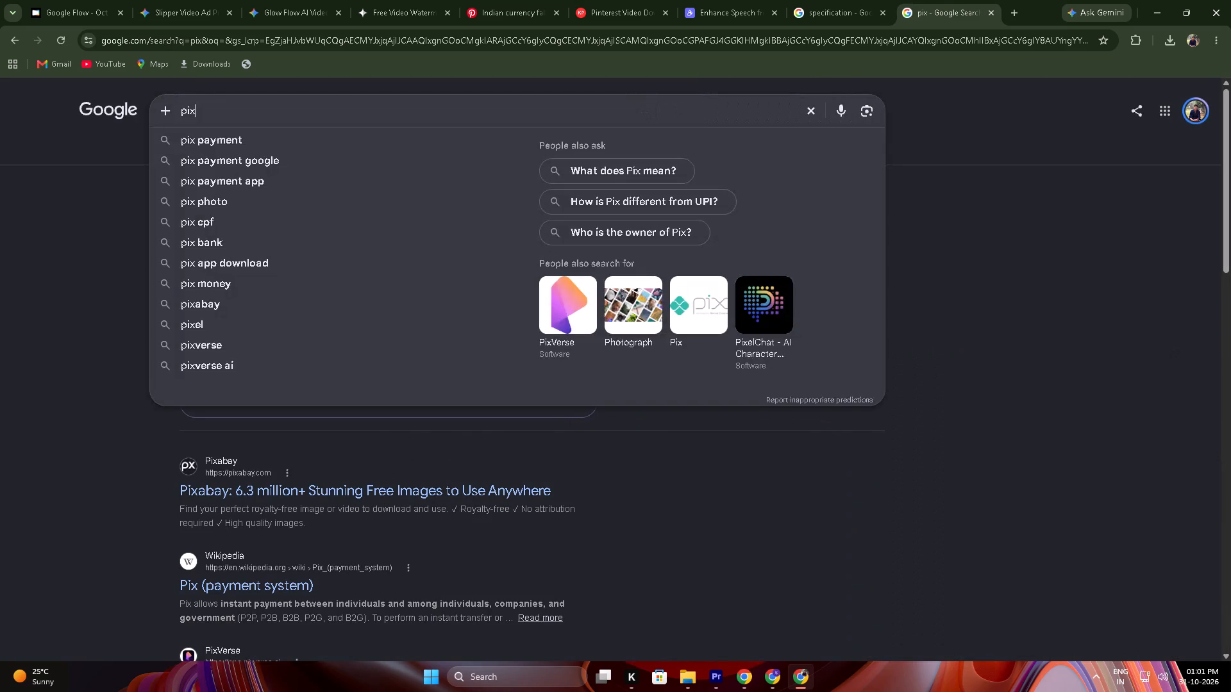
pyautogui.write('bay')
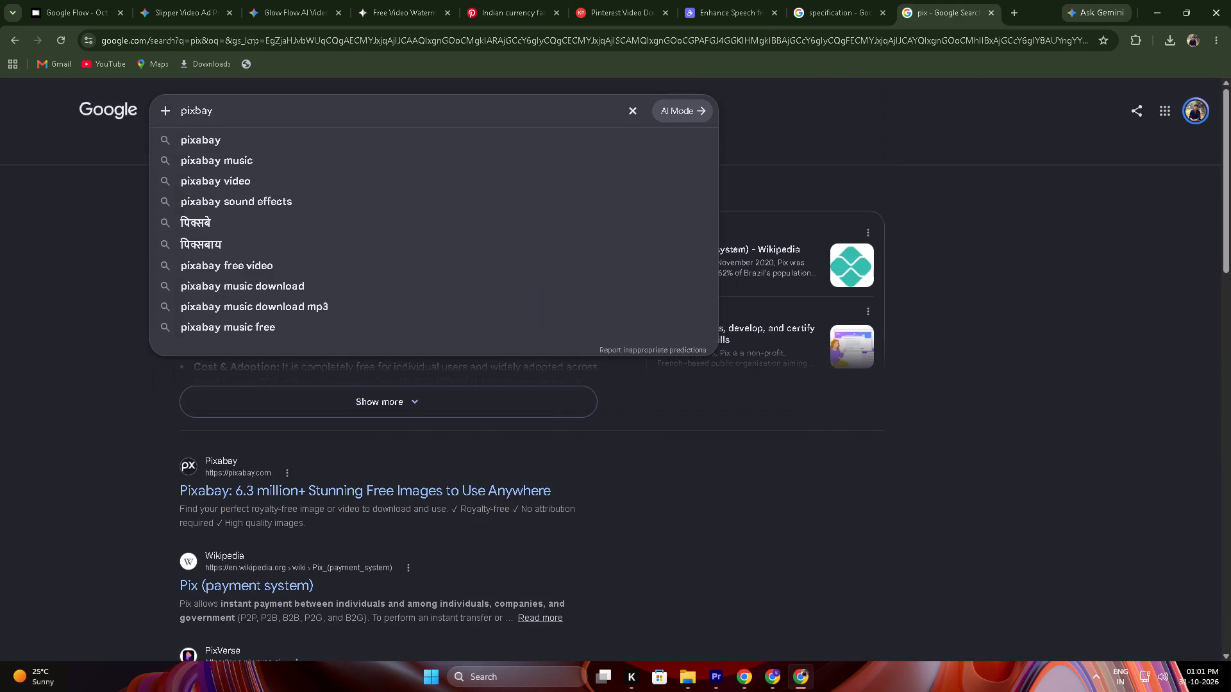
pyautogui.click(250, 160)
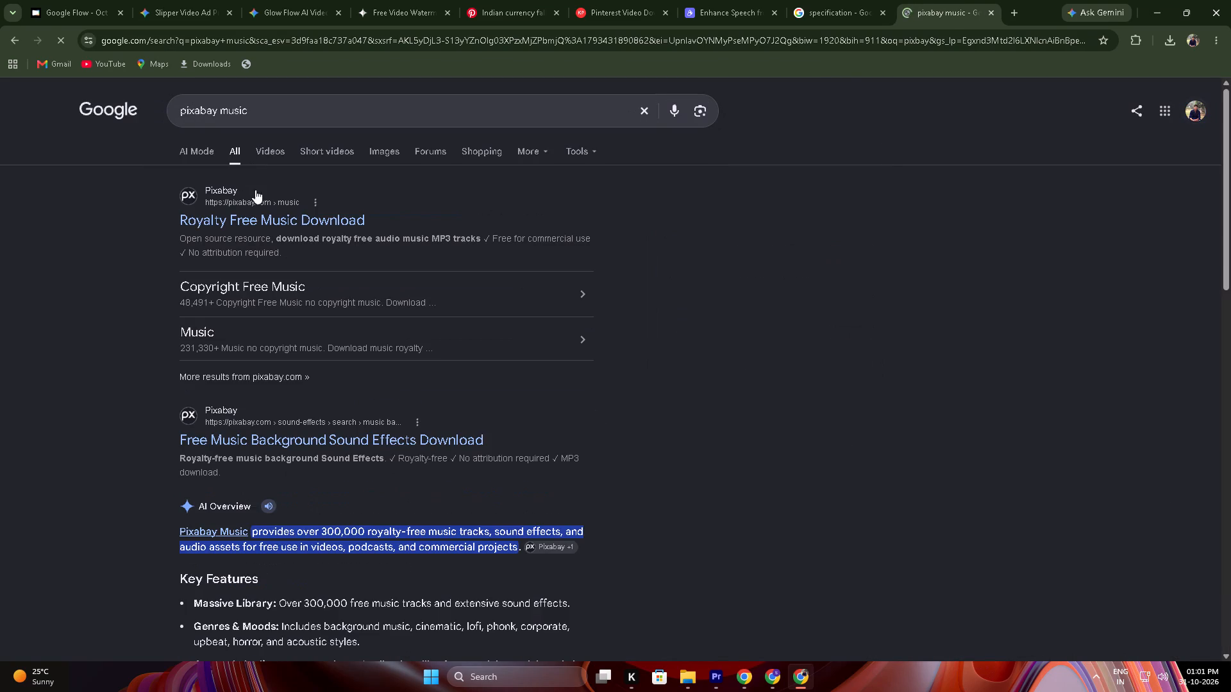
# Open Pixabay's Royalty Free Music Download page and switch to its Sound Effects section.
pyautogui.click(285, 234)
pyautogui.click(283, 215)
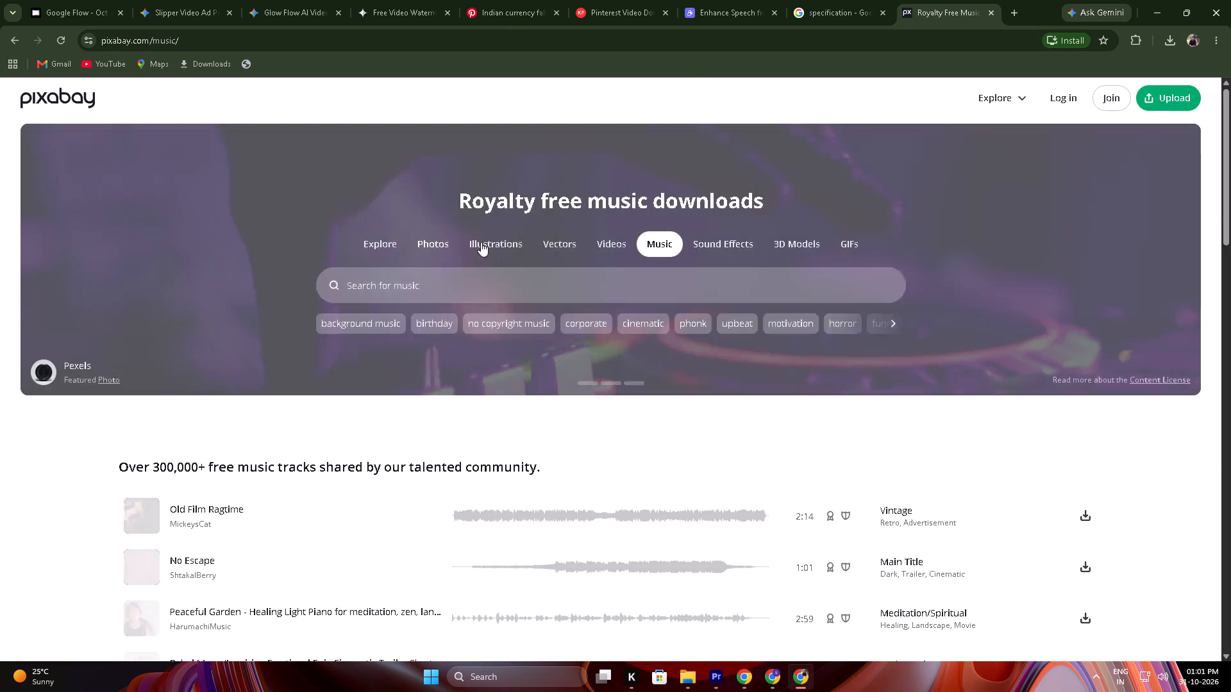
pyautogui.click(726, 246)
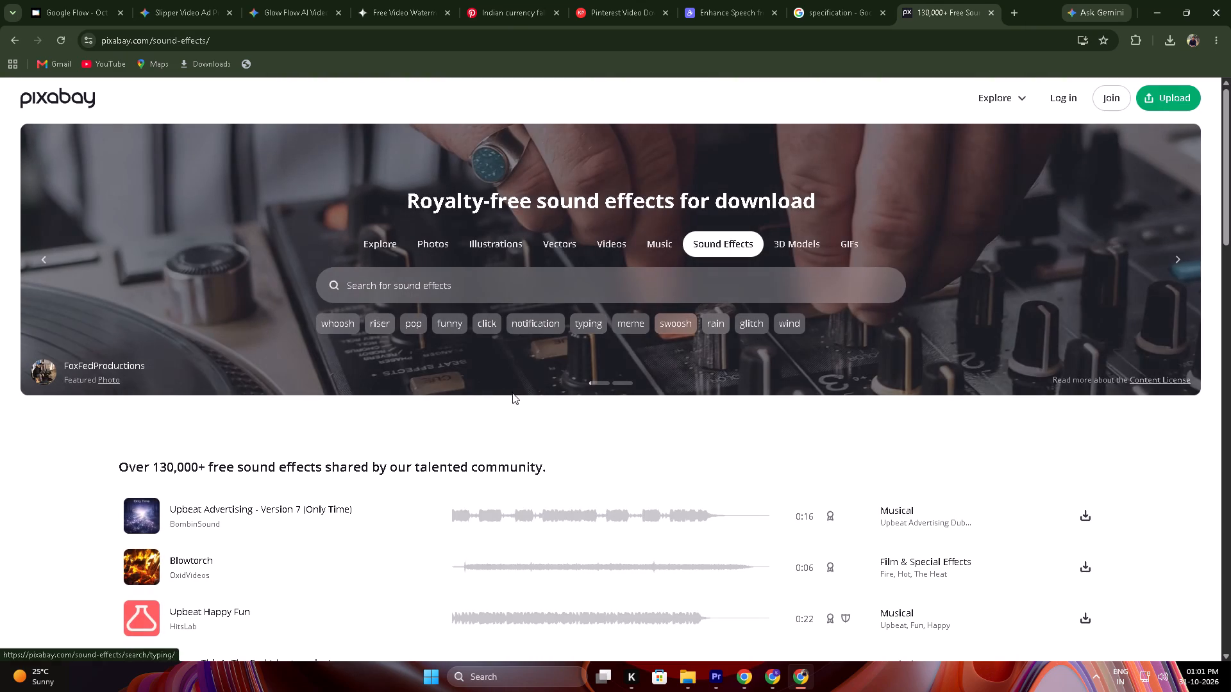
# Search Google by voice for "presenting" in the specification search tab and copy the word from the search box.
pyautogui.click(465, 284)
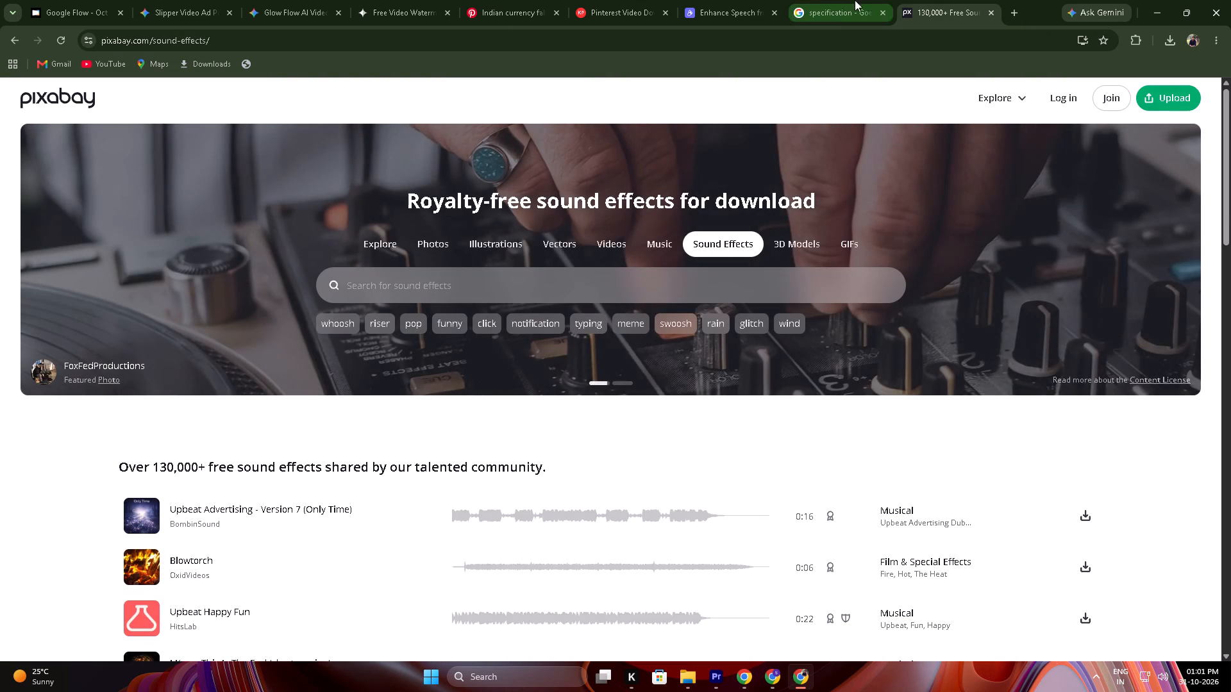
pyautogui.click(866, 0)
pyautogui.click(669, 114)
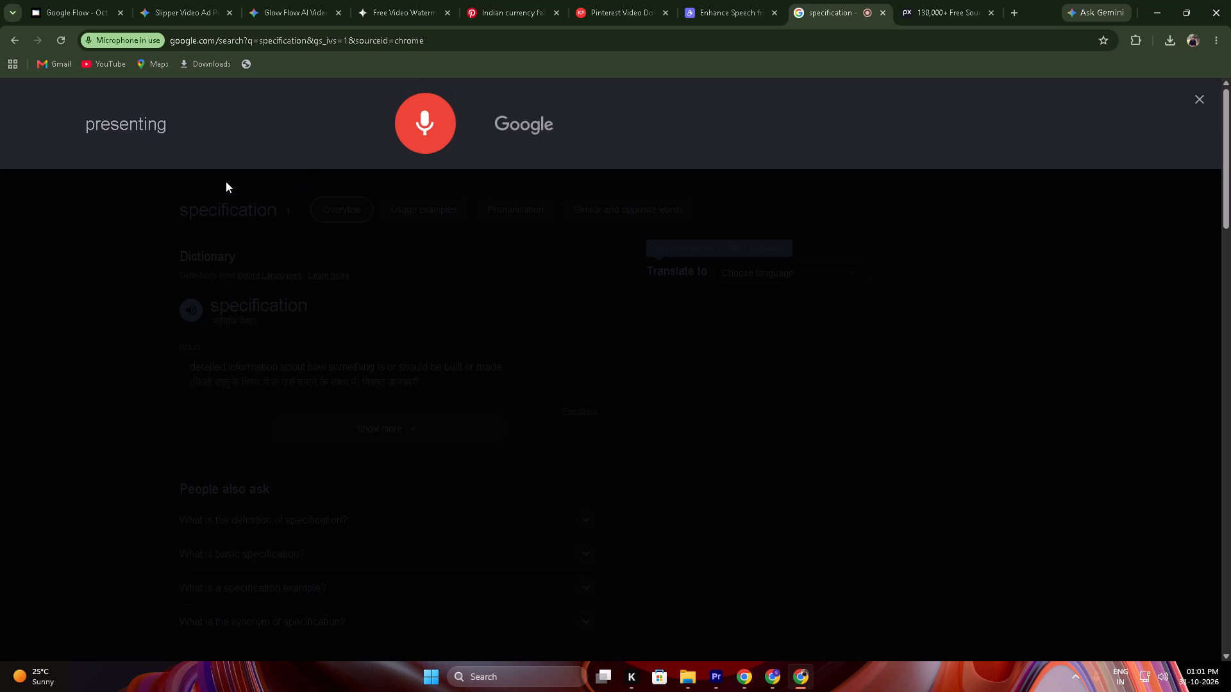
pyautogui.moveTo(235, 119); pyautogui.dragTo(177, 103)
pyautogui.rightClick(197, 115)
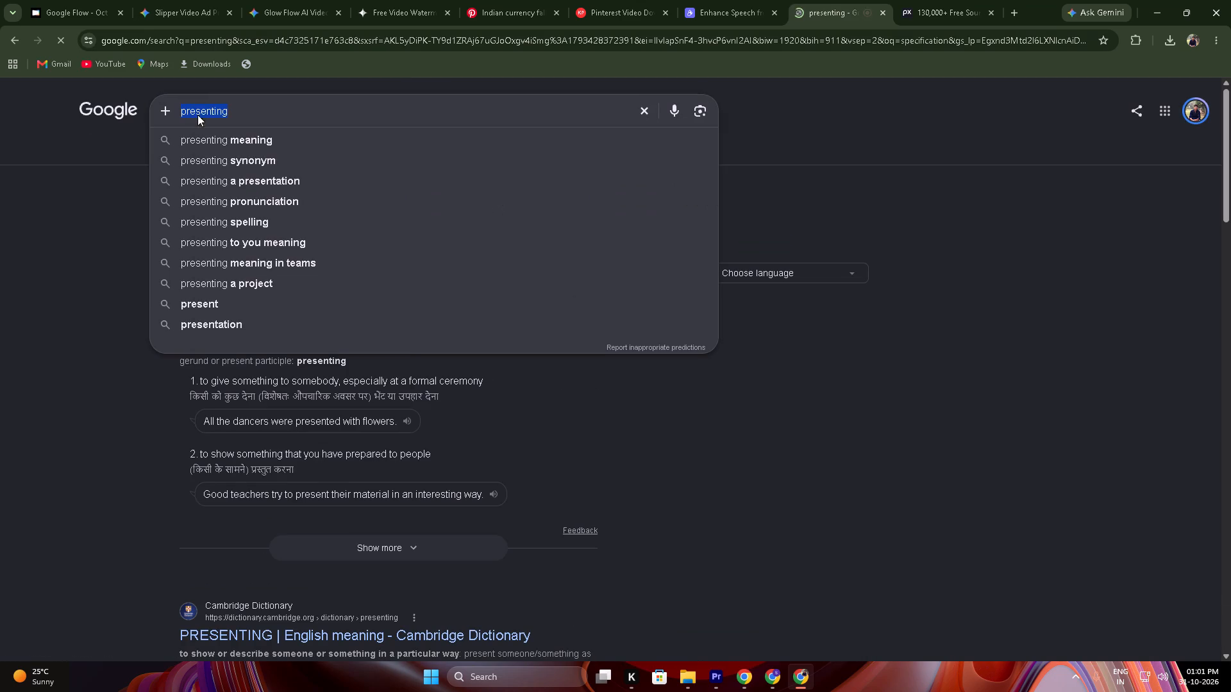
pyautogui.click(255, 190)
# Return to the Pixabay page and search its sound effects for the copied word "presenting".
pyautogui.click(762, 0)
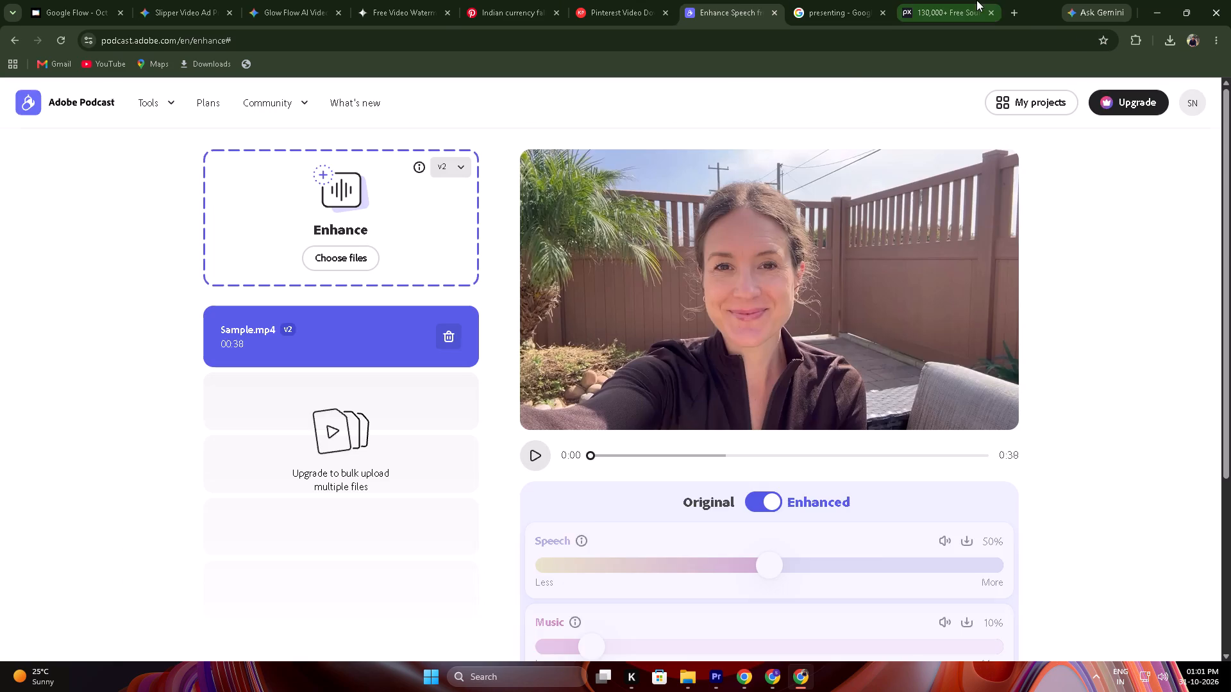
pyautogui.click(976, 0)
pyautogui.click(377, 290)
pyautogui.rightClick(377, 290)
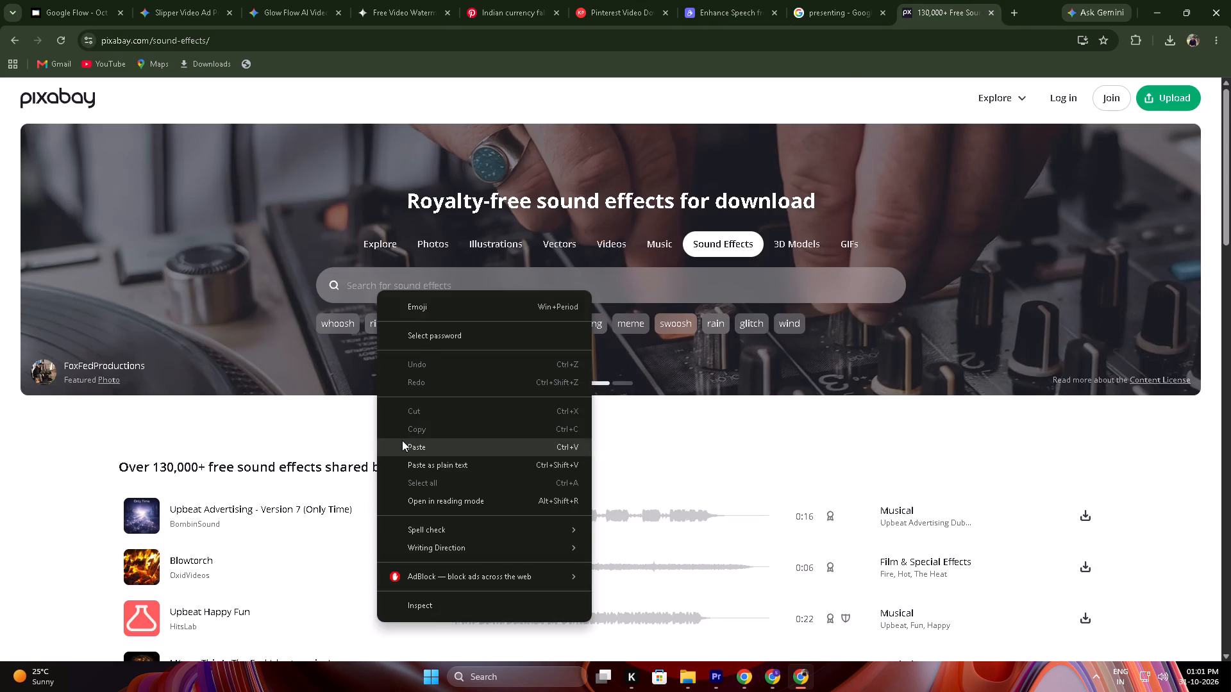
pyautogui.click(402, 440)
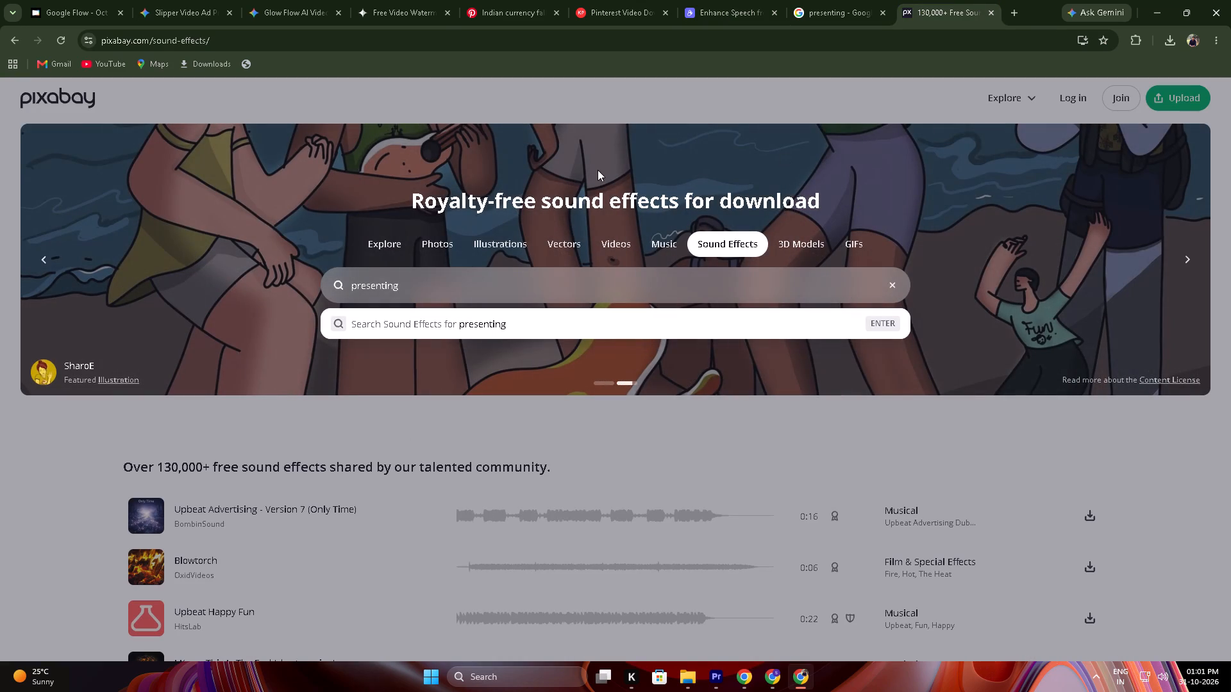
pyautogui.press('Return')
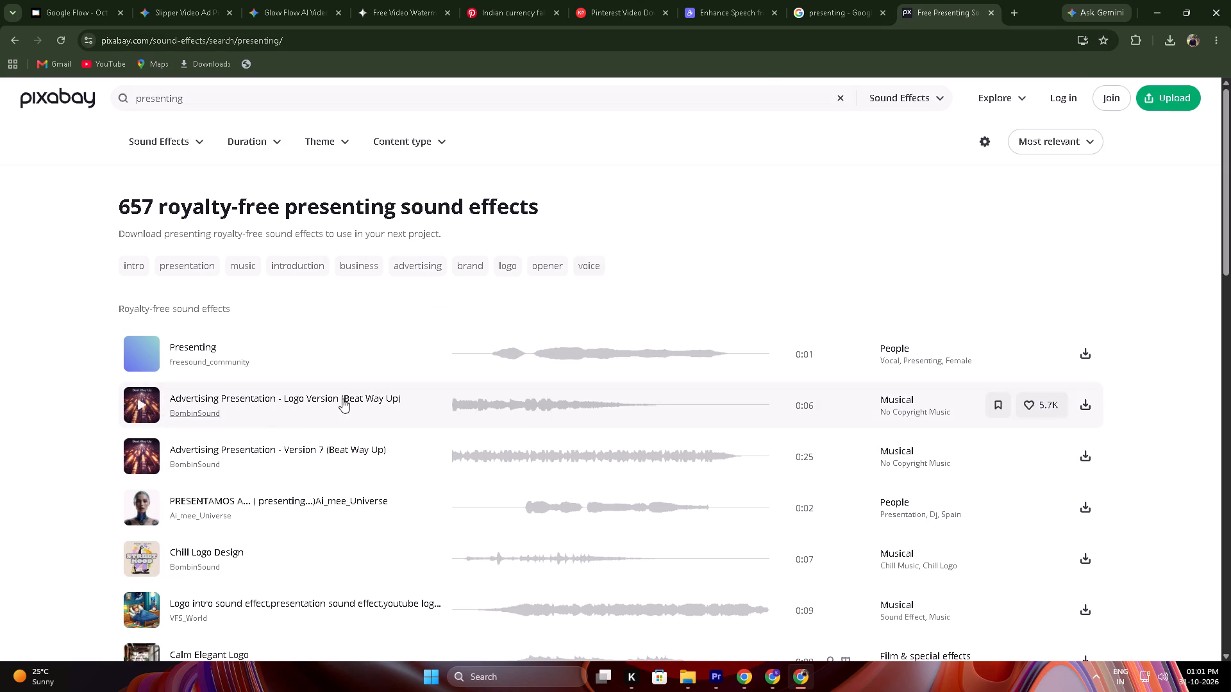
# Audition the top results for "presenting", from Presenting through the VFS_World Logo intro sound effect.
pyautogui.moveTo(484, 342); pyautogui.dragTo(496, 350)
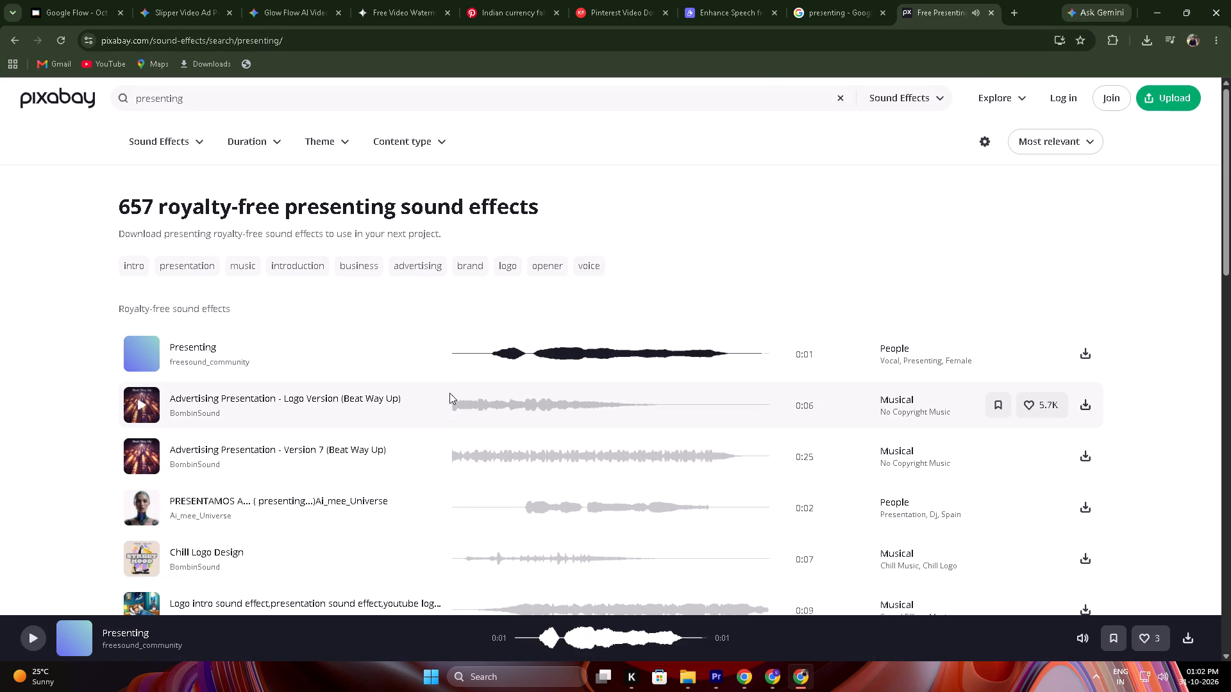
pyautogui.moveTo(453, 391); pyautogui.dragTo(460, 393)
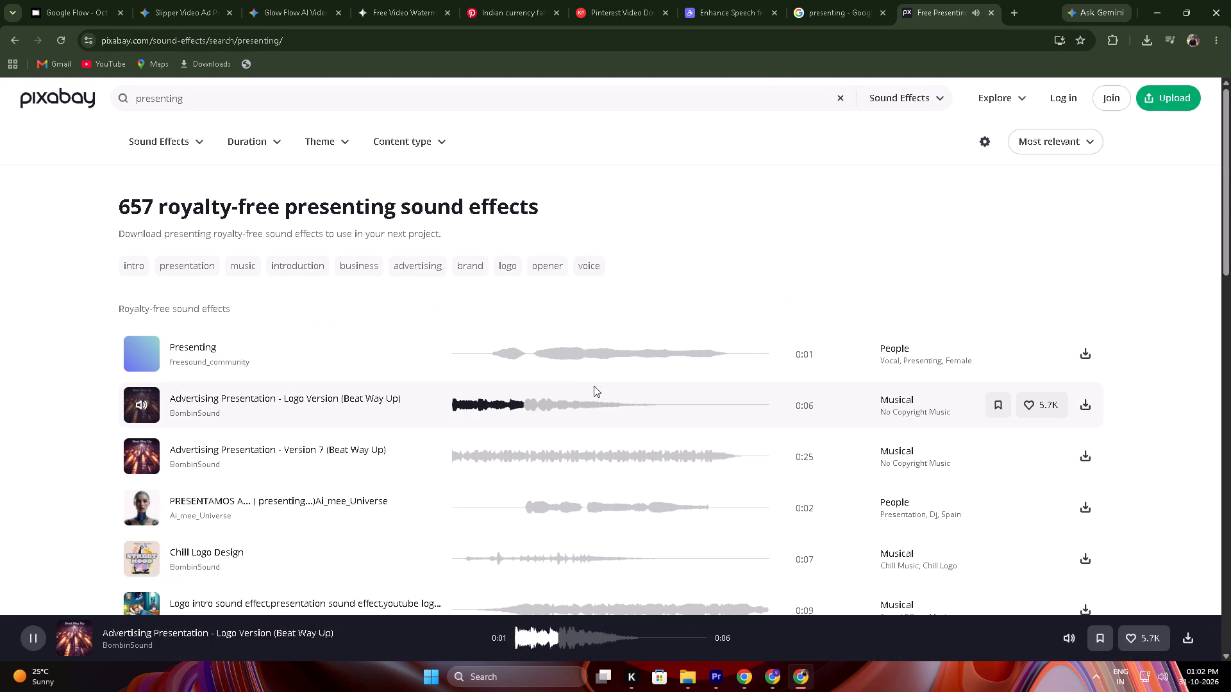
pyautogui.moveTo(514, 476); pyautogui.dragTo(535, 485)
pyautogui.moveTo(514, 505); pyautogui.dragTo(531, 505)
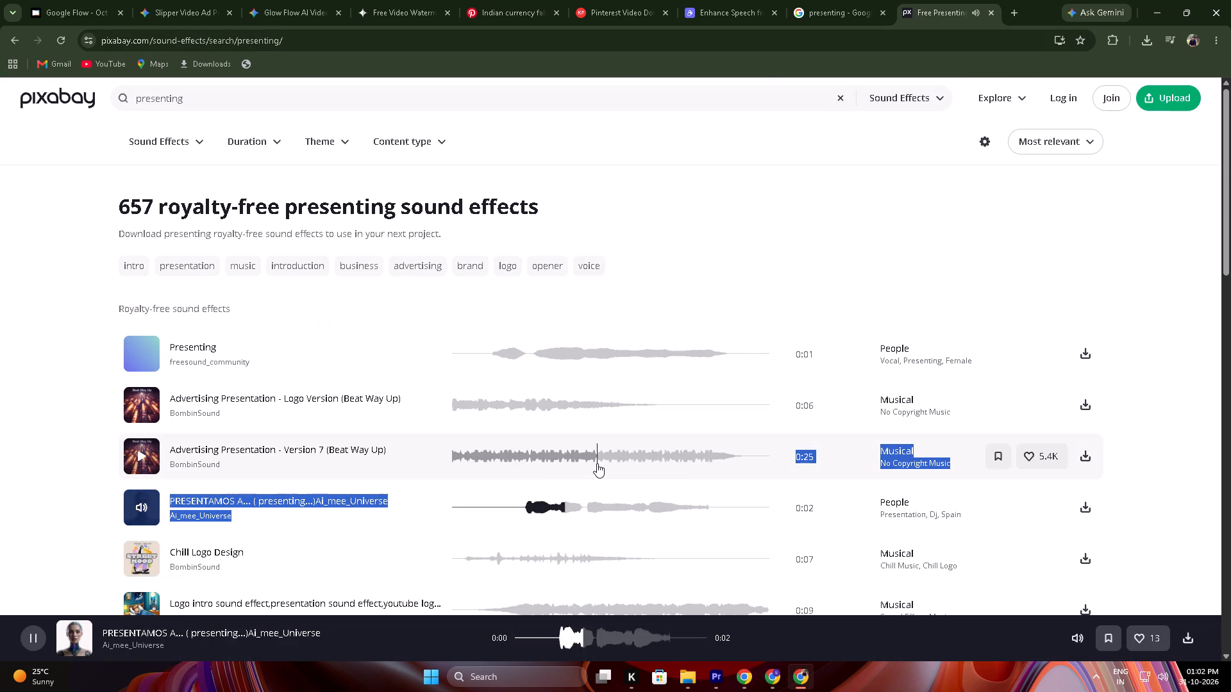
pyautogui.moveTo(470, 554); pyautogui.dragTo(486, 555)
pyautogui.scroll(-2, 549, 518)
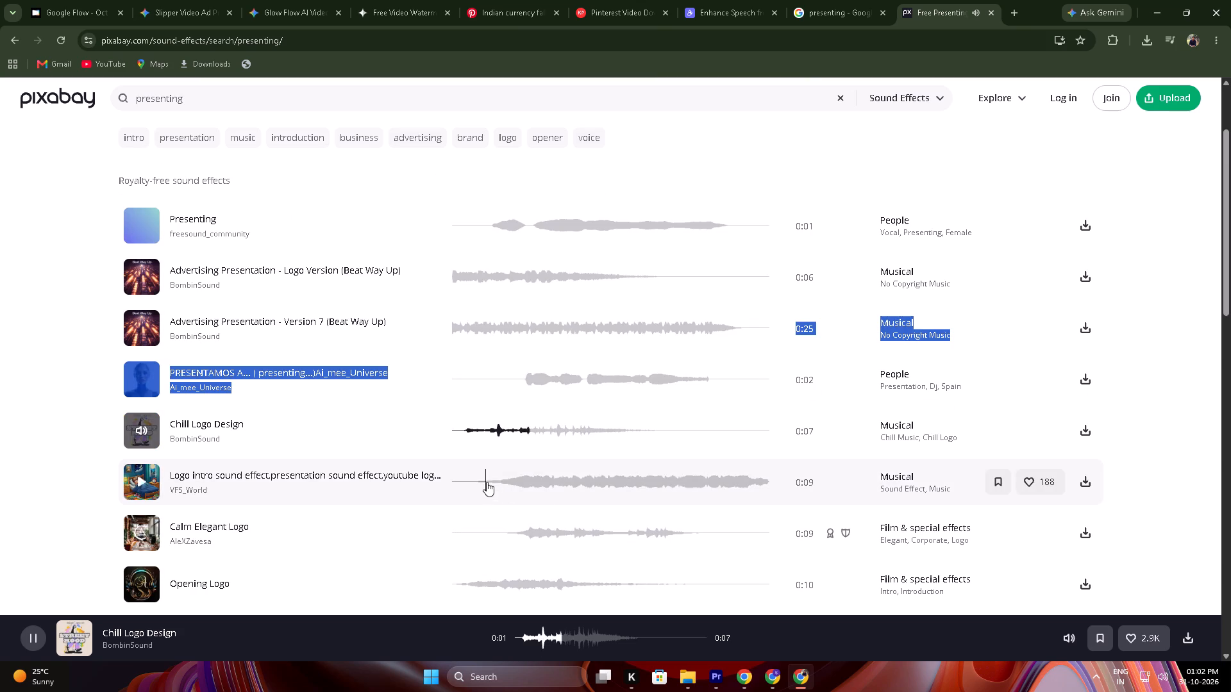
pyautogui.click(485, 482)
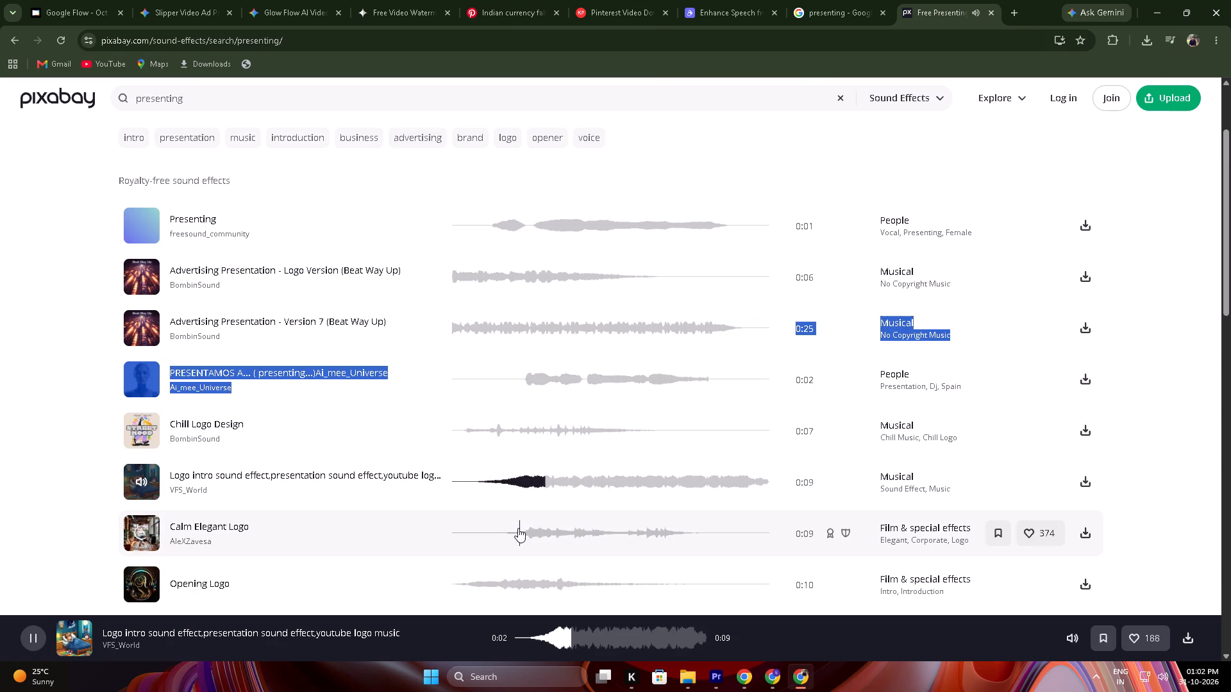
pyautogui.click(517, 528)
pyautogui.moveTo(480, 472); pyautogui.dragTo(492, 477)
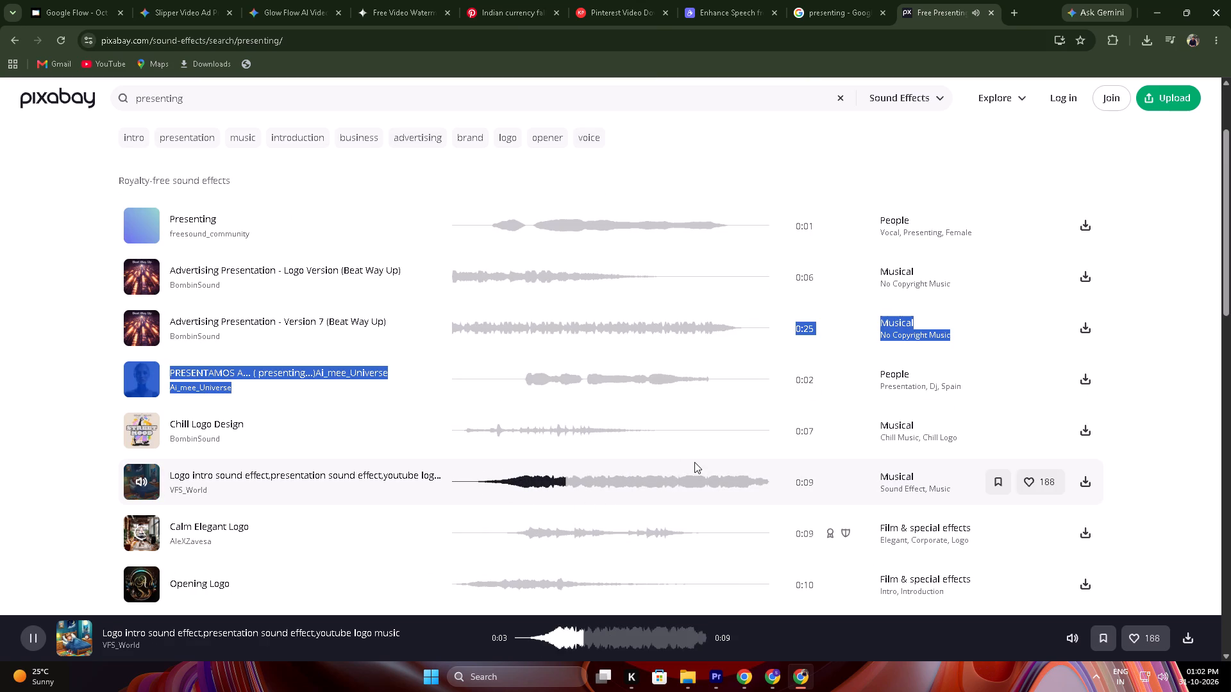
# Audition more sound effects further down the results, from Opening Logo through Branding Logo.
pyautogui.moveTo(448, 588); pyautogui.dragTo(454, 591)
pyautogui.scroll(-1, 571, 534)
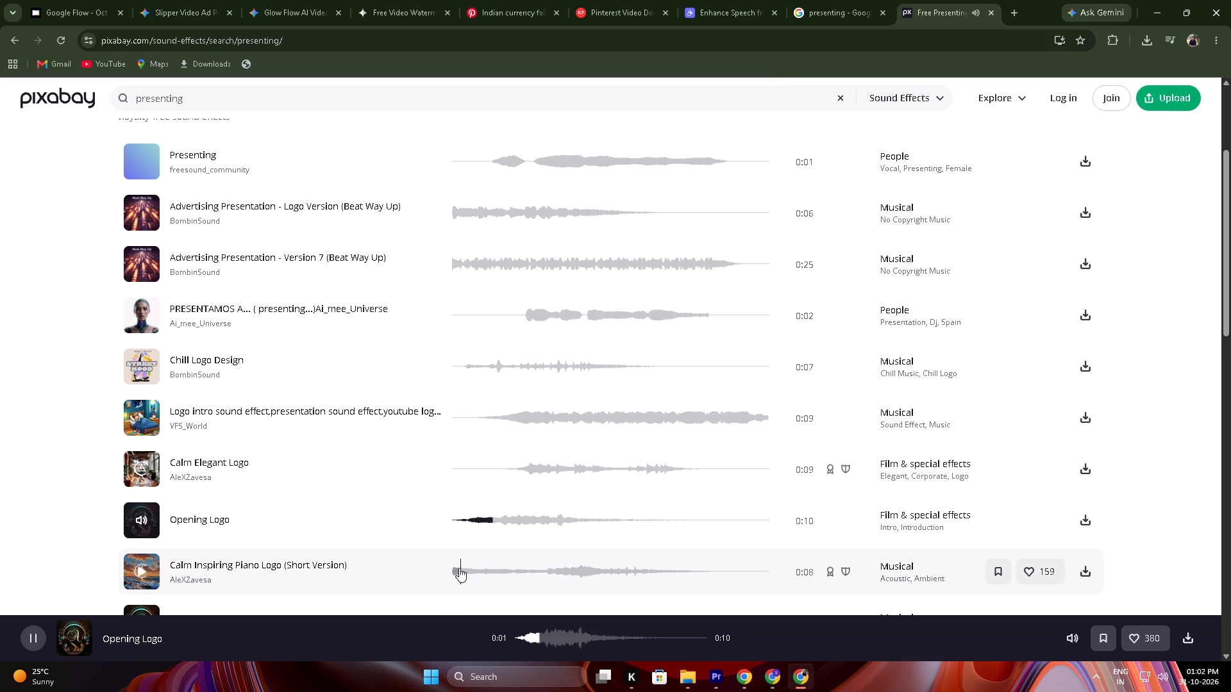
pyautogui.click(459, 568)
pyautogui.scroll(-2, 557, 529)
pyautogui.click(473, 484)
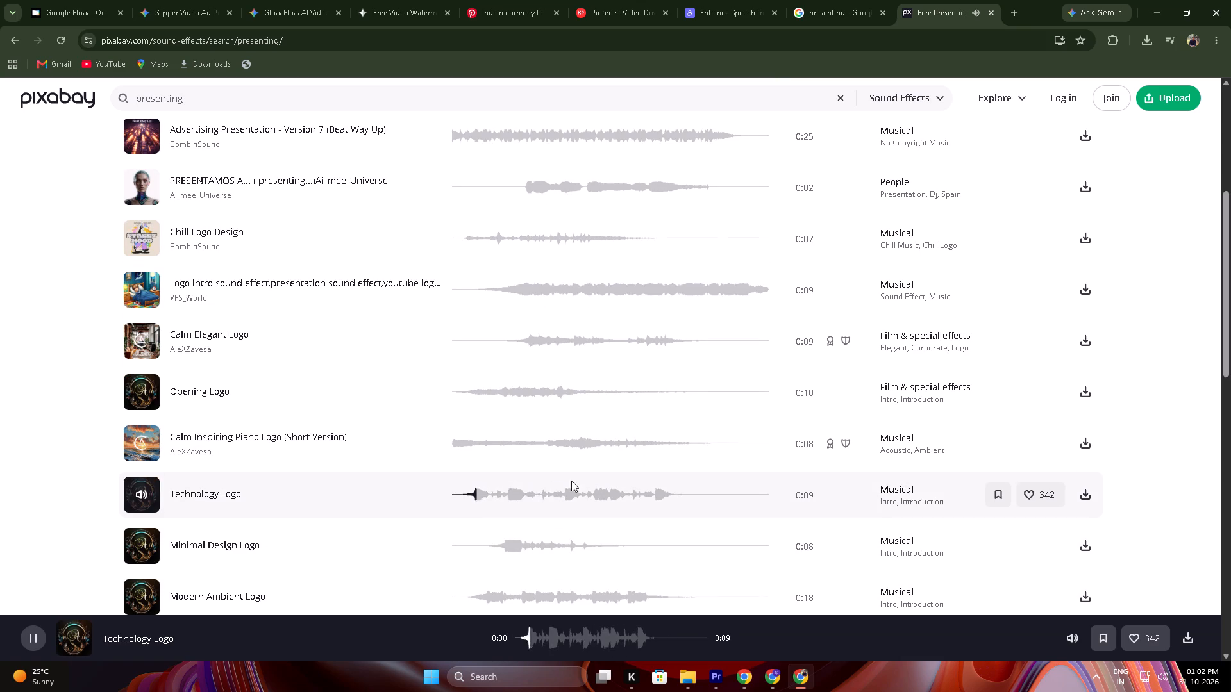
pyautogui.click(473, 541)
pyautogui.scroll(-2, 597, 498)
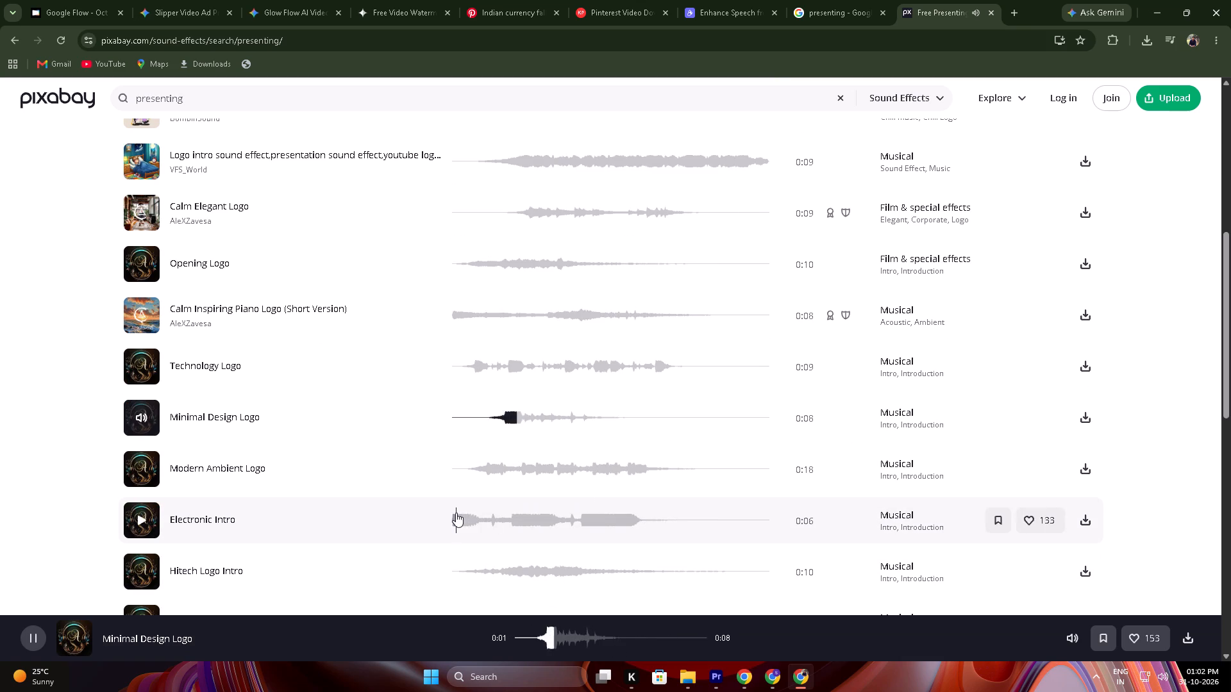
pyautogui.click(456, 513)
pyautogui.scroll(-1, 547, 501)
pyautogui.click(475, 508)
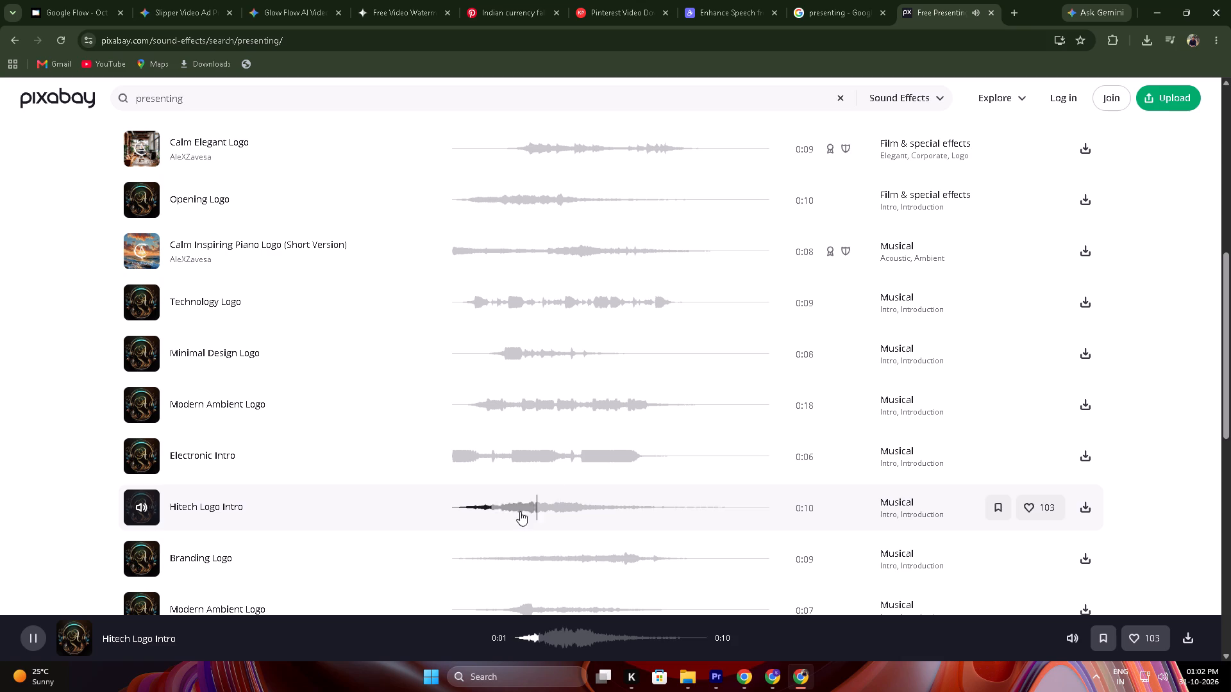
pyautogui.moveTo(461, 549); pyautogui.dragTo(469, 550)
pyautogui.scroll(3, 576, 522)
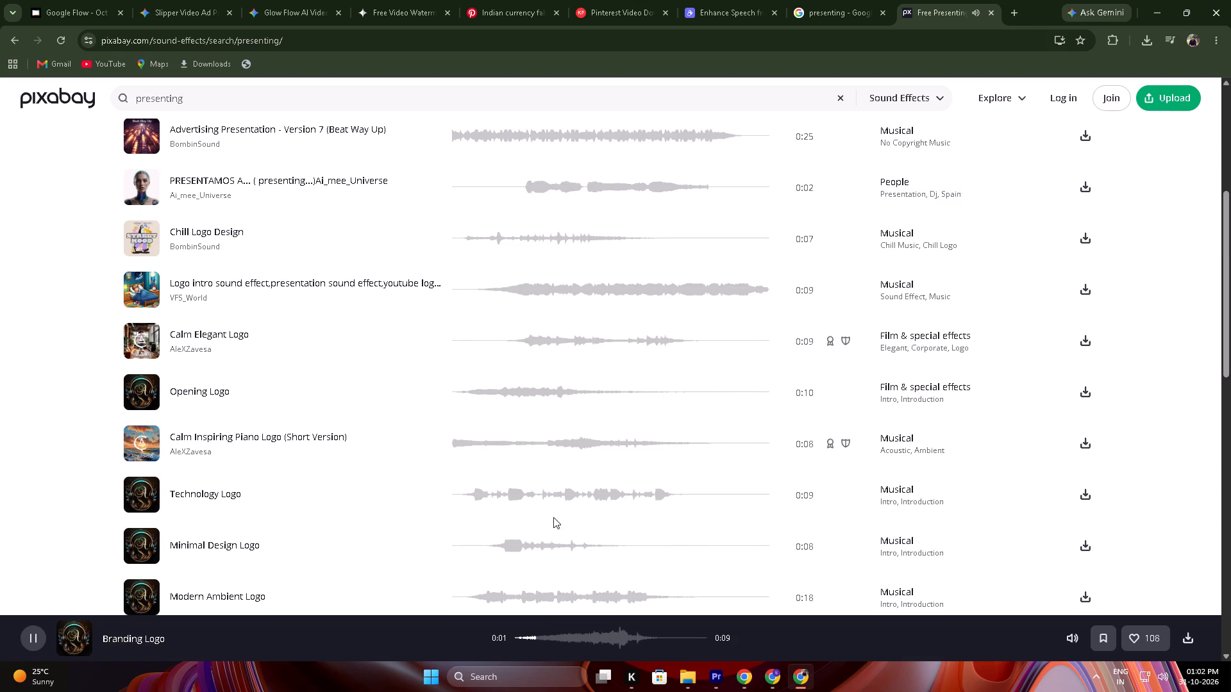
# Replay the VFS_World Logo intro sound effect, download it and pause its playback.
pyautogui.click(477, 276)
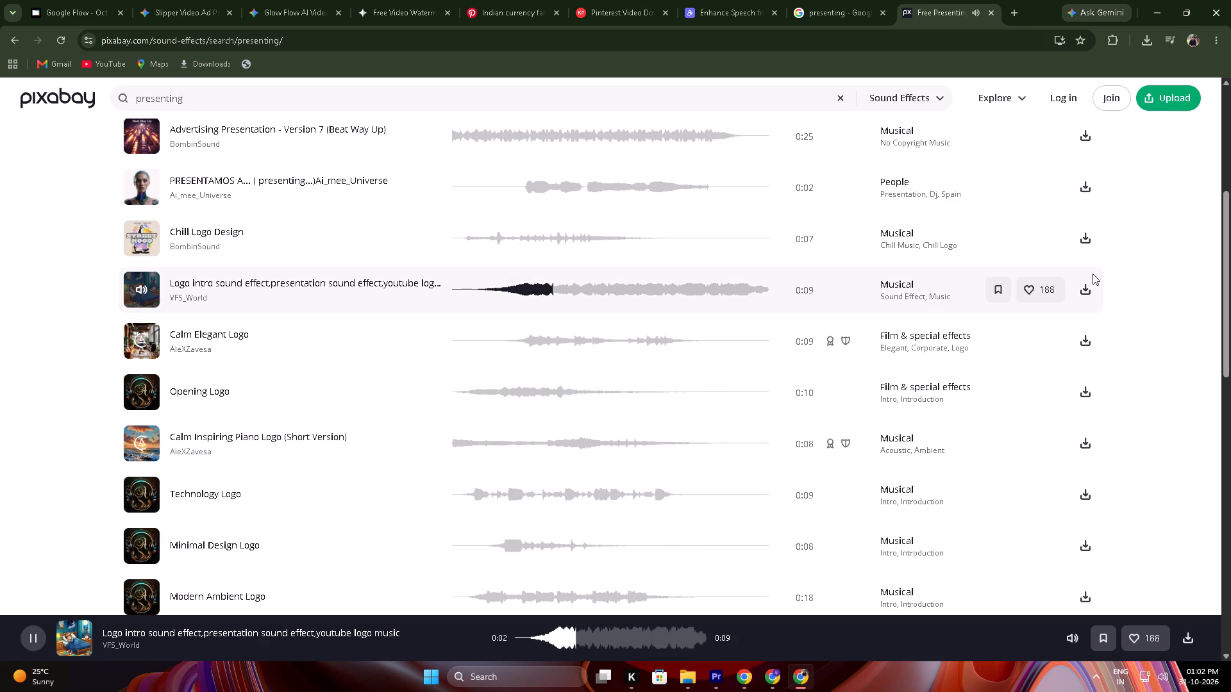
pyautogui.click(1084, 290)
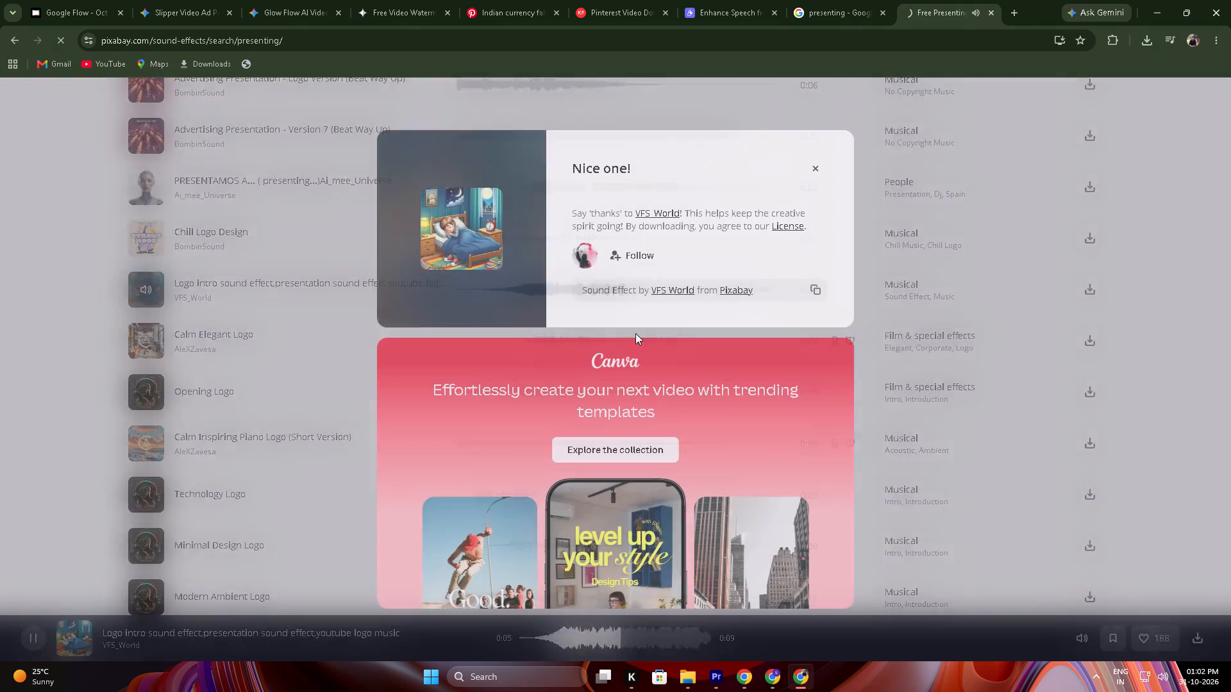
pyautogui.click(817, 176)
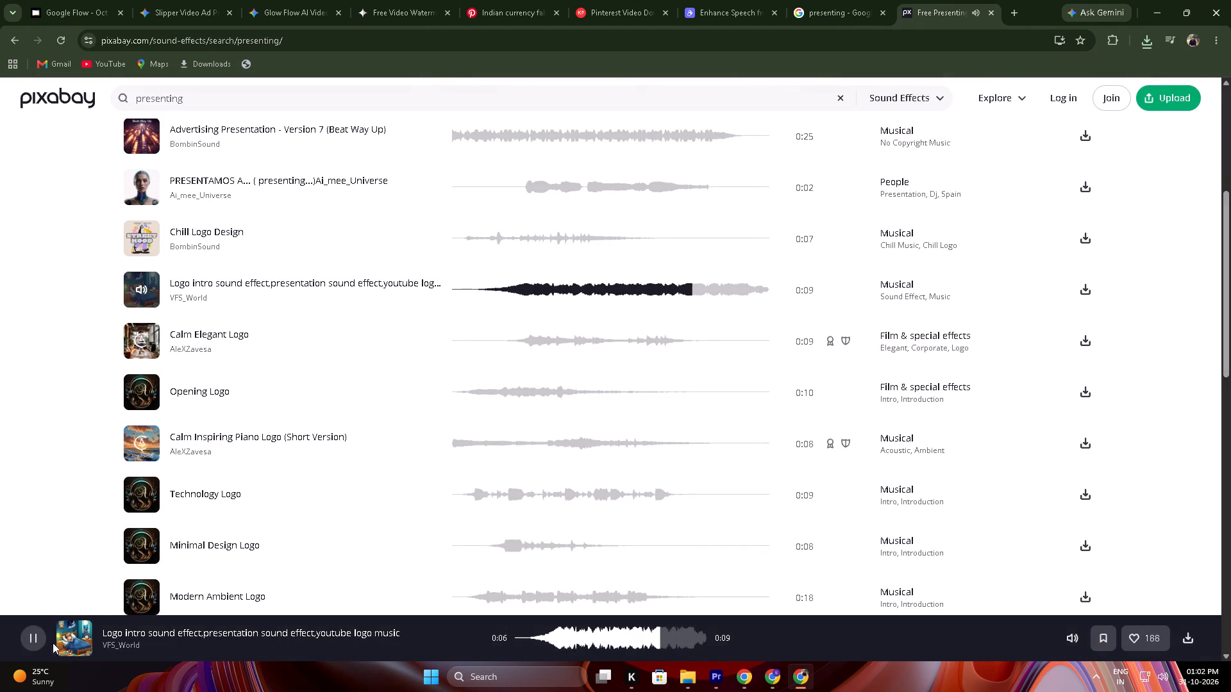
pyautogui.click(31, 636)
# Bring the downloaded vfs_world-logo-intro MP3 into the Adobe Premiere sequence, placing it on track A4 at about 00:00:10.
pyautogui.click(1153, 42)
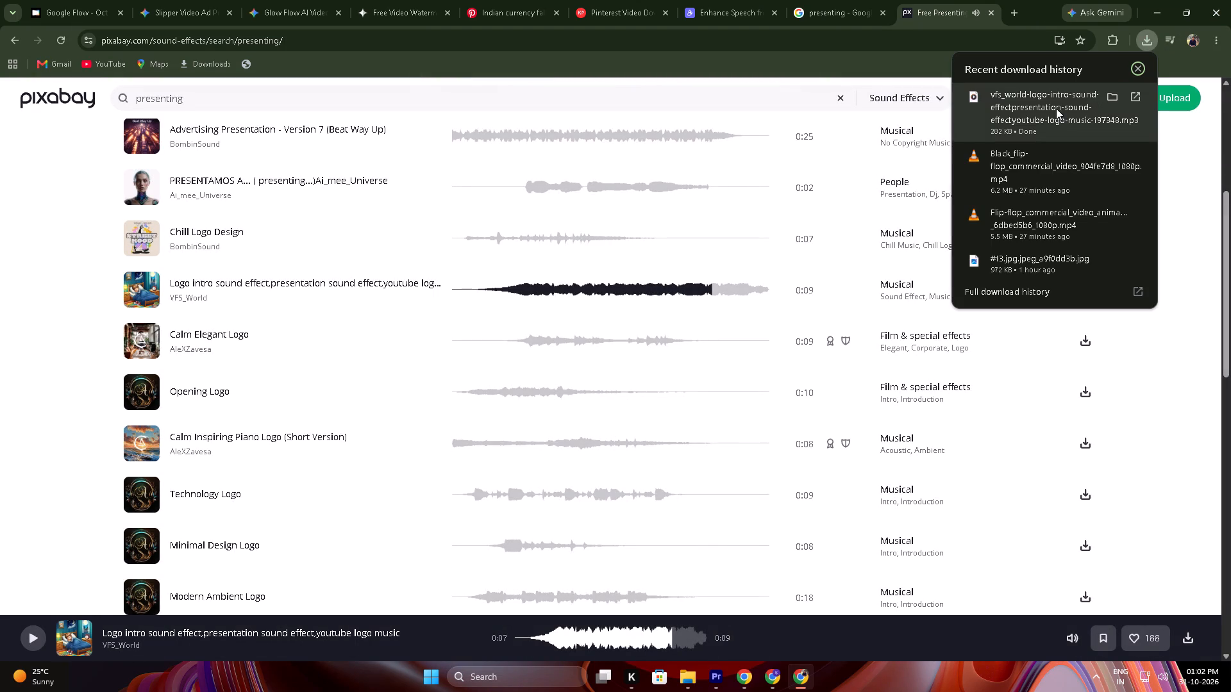
pyautogui.moveTo(1056, 108); pyautogui.dragTo(533, 589)
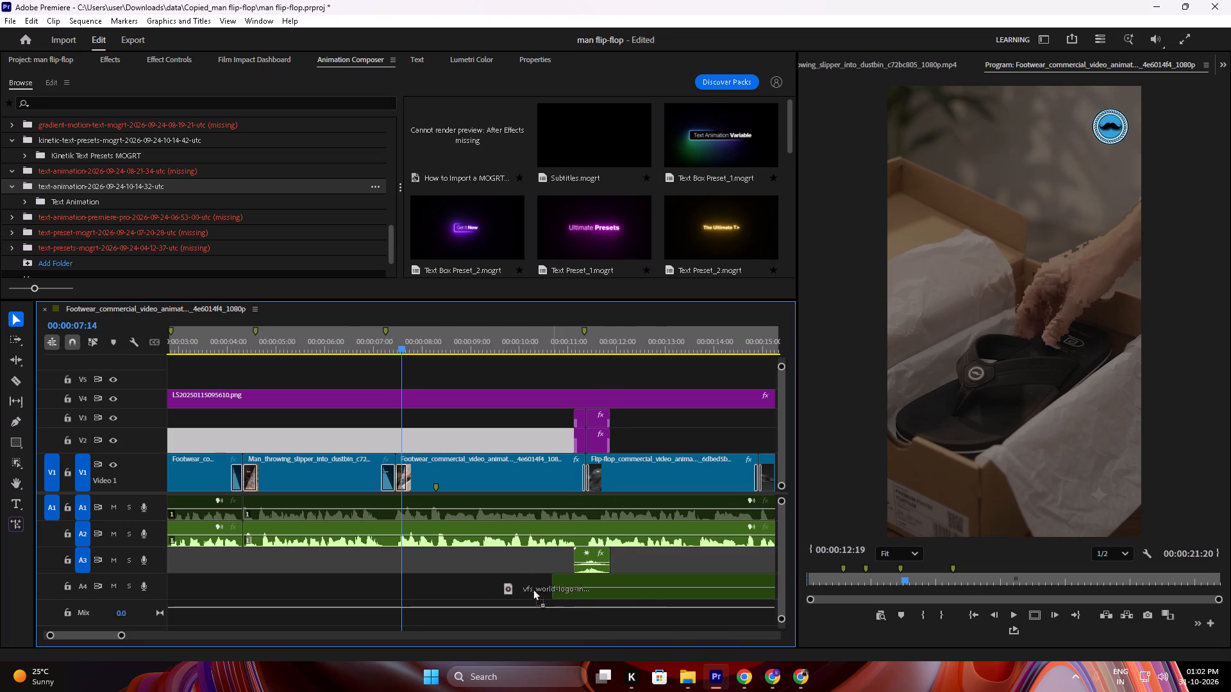
# Drop the VFS_World logo intro sound on track A4 and shift it earlier so it starts at 00:00:06:15.
pyautogui.moveTo(533, 589); pyautogui.dragTo(396, 576)
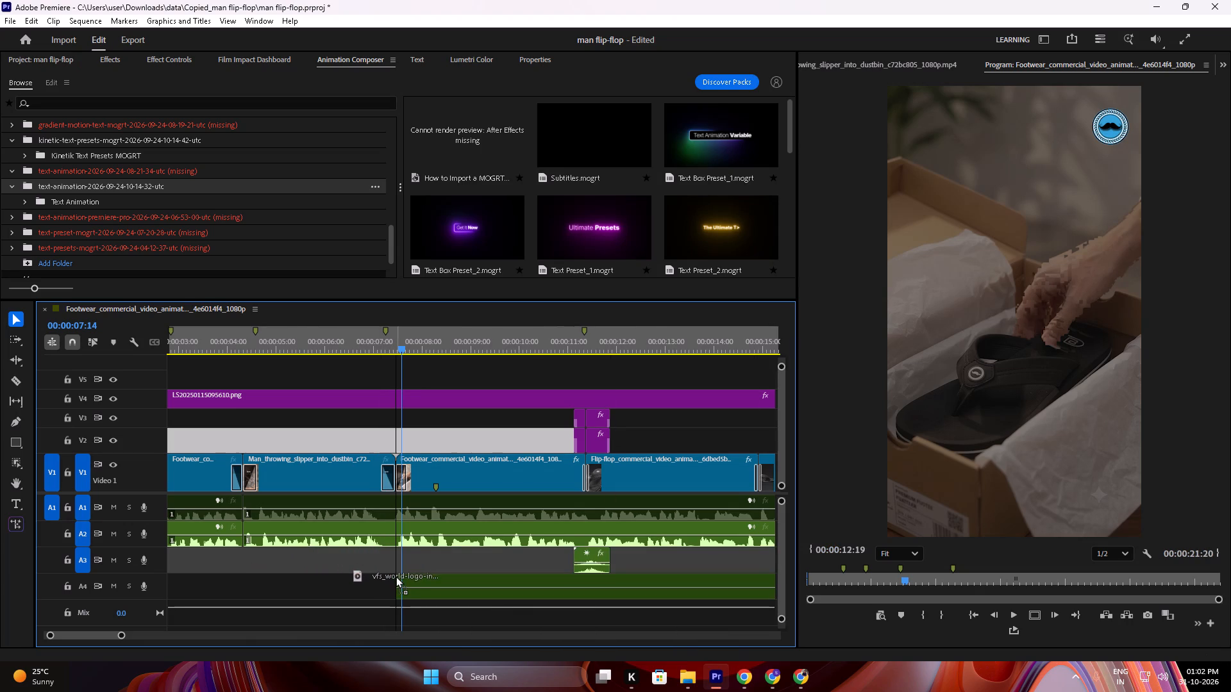
pyautogui.moveTo(396, 576); pyautogui.dragTo(402, 578)
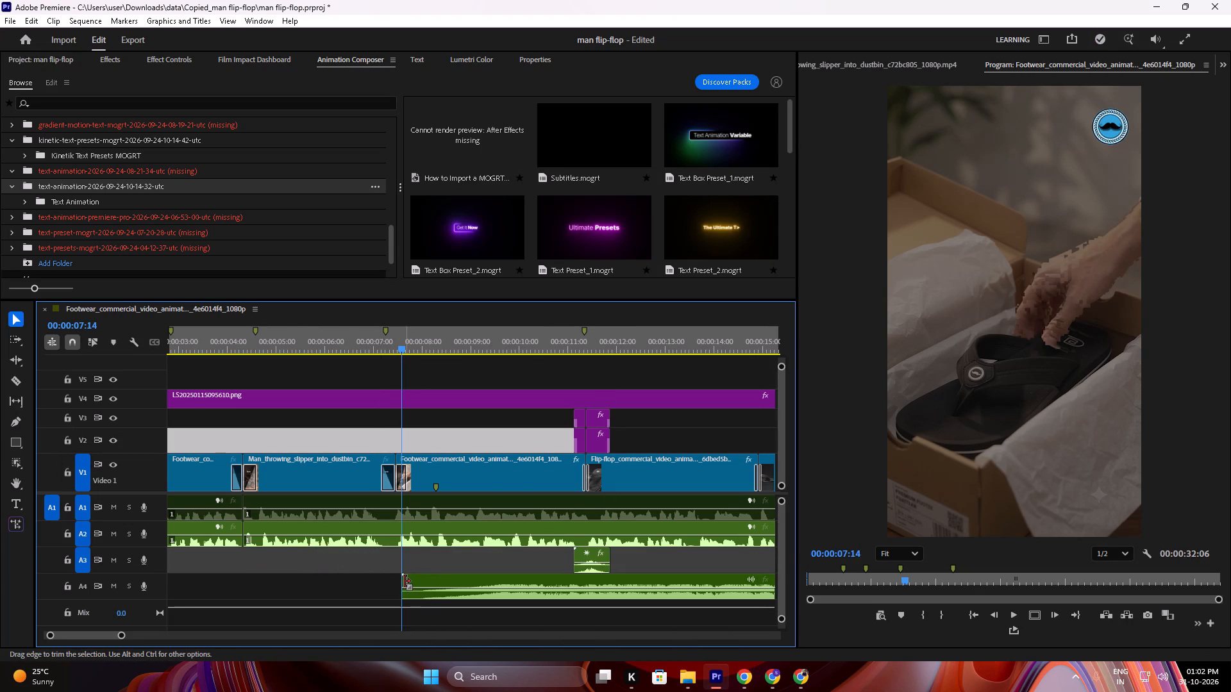
pyautogui.moveTo(419, 580); pyautogui.dragTo(381, 578)
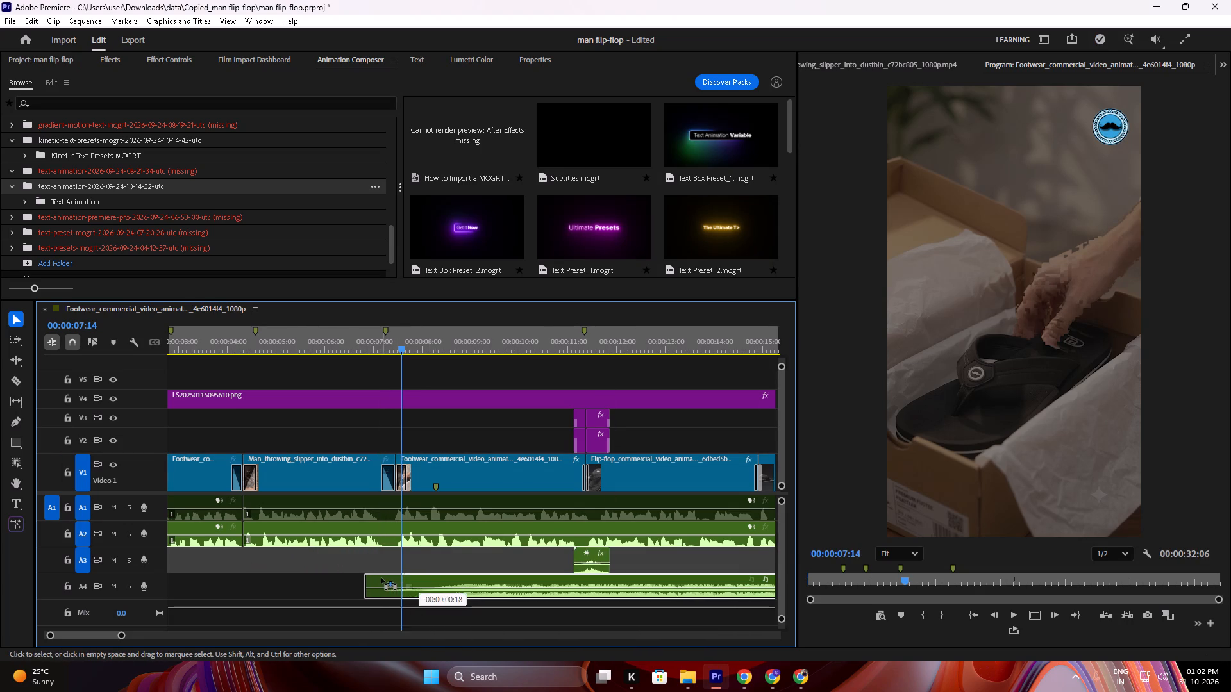
pyautogui.moveTo(381, 578); pyautogui.dragTo(373, 576)
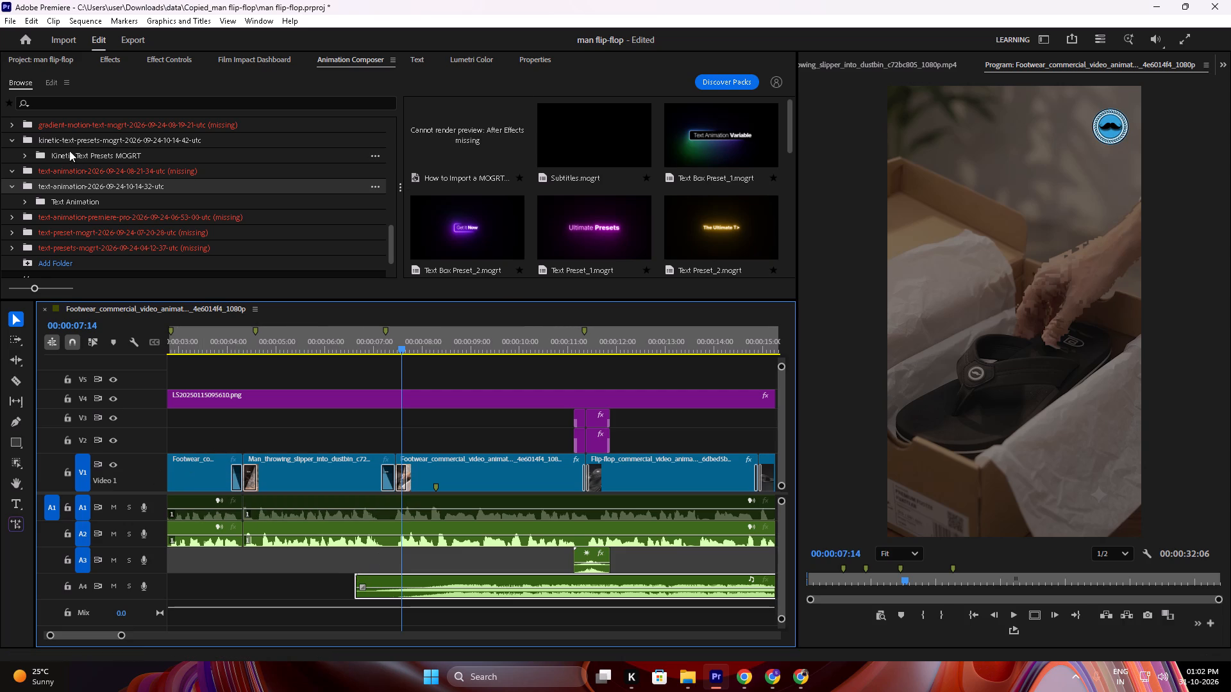
# Play the sequence from just before the A4 logo intro sound, and lower that clip's volume by five increments.
pyautogui.scroll(11, 81, 151)
pyautogui.moveTo(398, 352); pyautogui.dragTo(346, 343)
pyautogui.press('space')
pyautogui.click(410, 363)
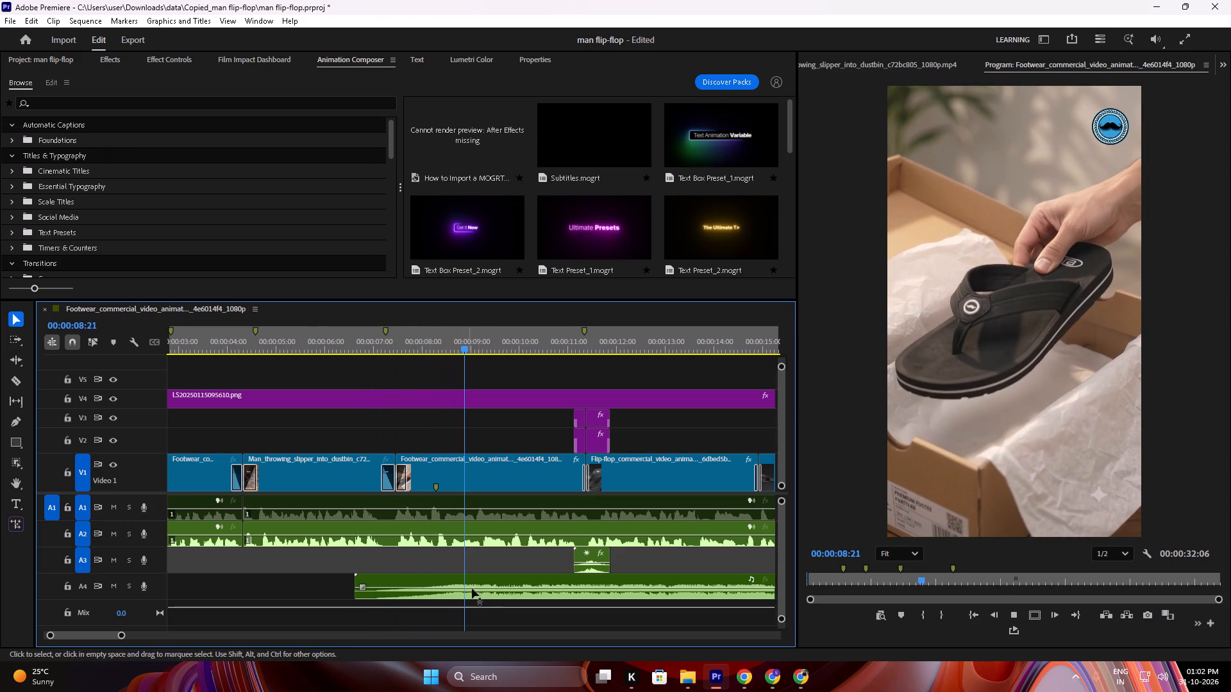
pyautogui.press('space')
pyautogui.click(481, 585)
pyautogui.write('[[[[[')
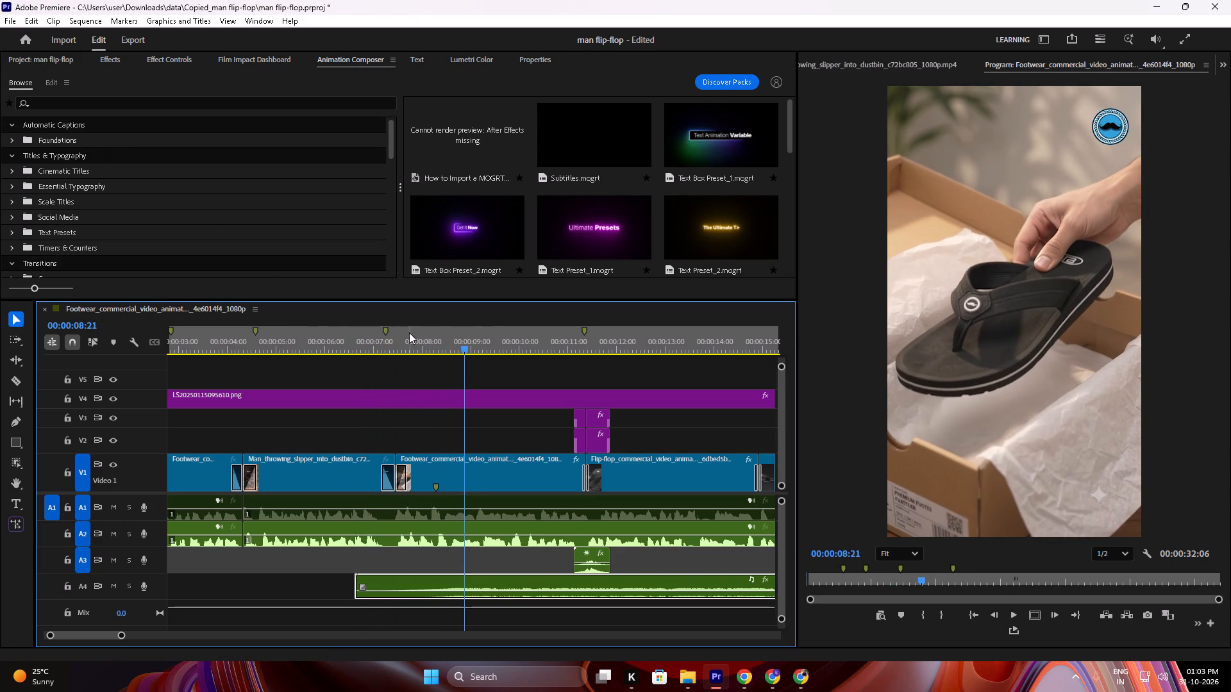
# Replay the section from about 00:00:06 to 00:00:11:04 and lower the A4 logo intro clip's volume by four more increments.
pyautogui.moveTo(408, 333); pyautogui.dragTo(324, 355)
pyautogui.press('space')
pyautogui.keyDown('alt'); pyautogui.click(441, 416); pyautogui.keyUp('alt')
pyautogui.keyDown('alt'); pyautogui.scroll(-9, 430, 431); pyautogui.keyUp('alt')
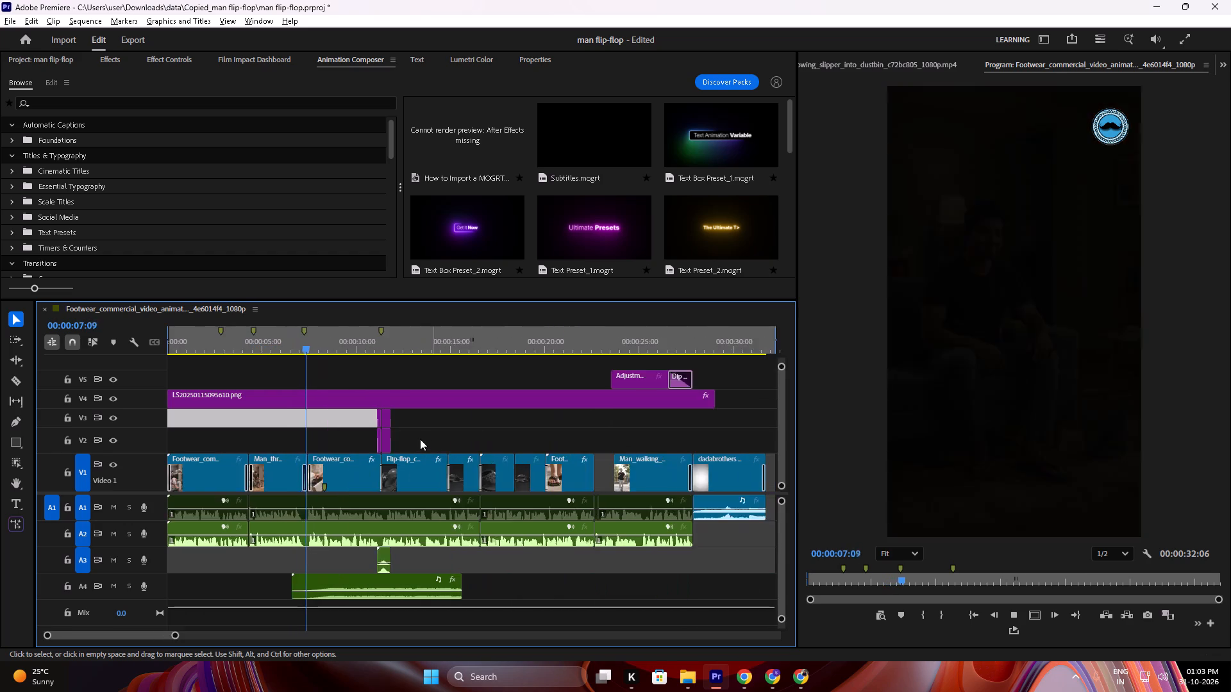
pyautogui.keyDown('alt'); pyautogui.scroll(6, 417, 439); pyautogui.keyUp('alt')
pyautogui.keyDown('alt'); pyautogui.scroll(3, 335, 446); pyautogui.keyUp('alt')
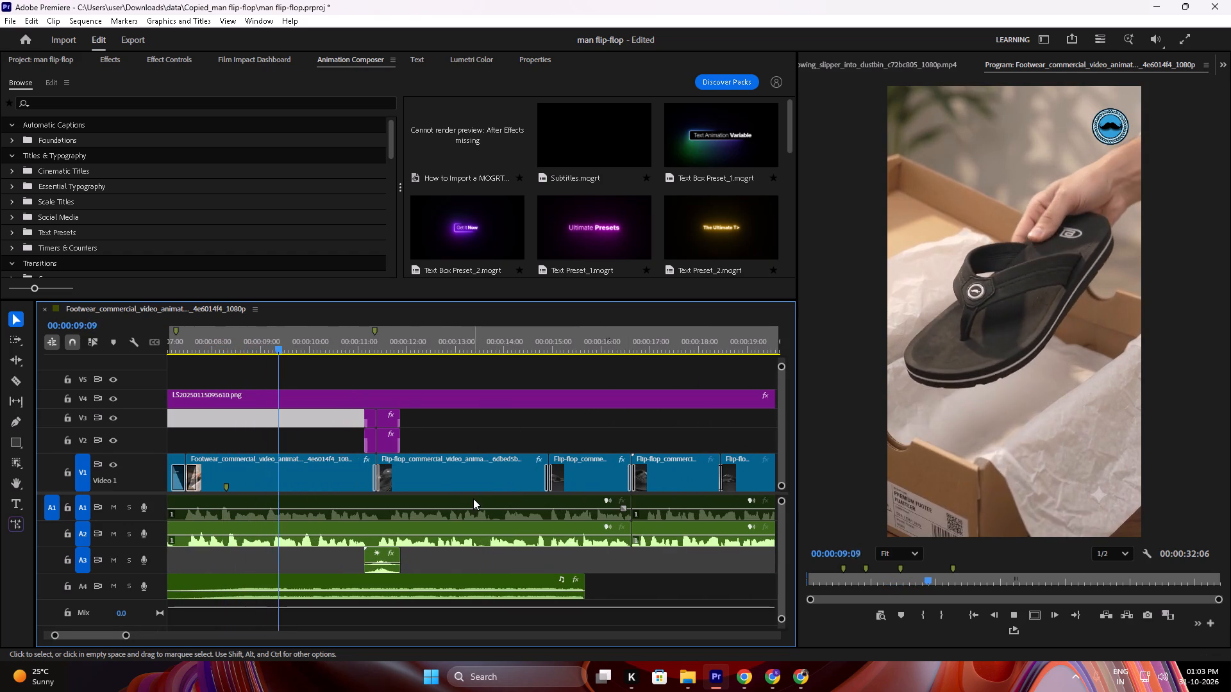
pyautogui.press('space')
pyautogui.click(451, 595)
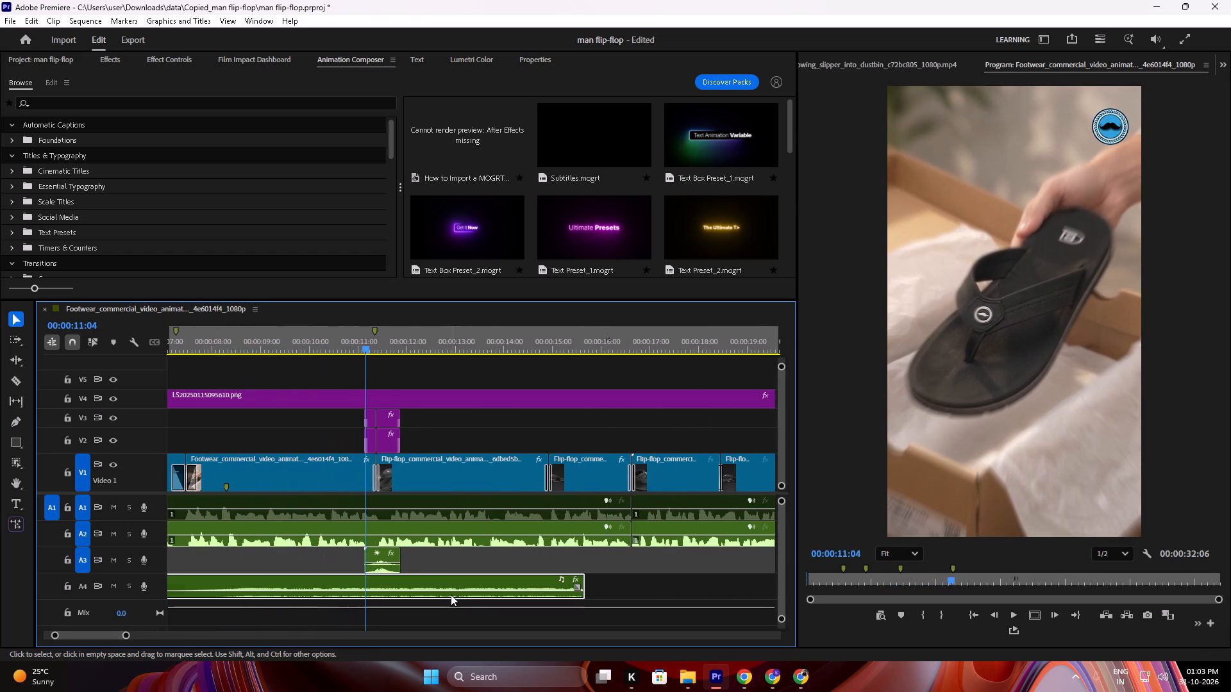
pyautogui.write('[[[[')
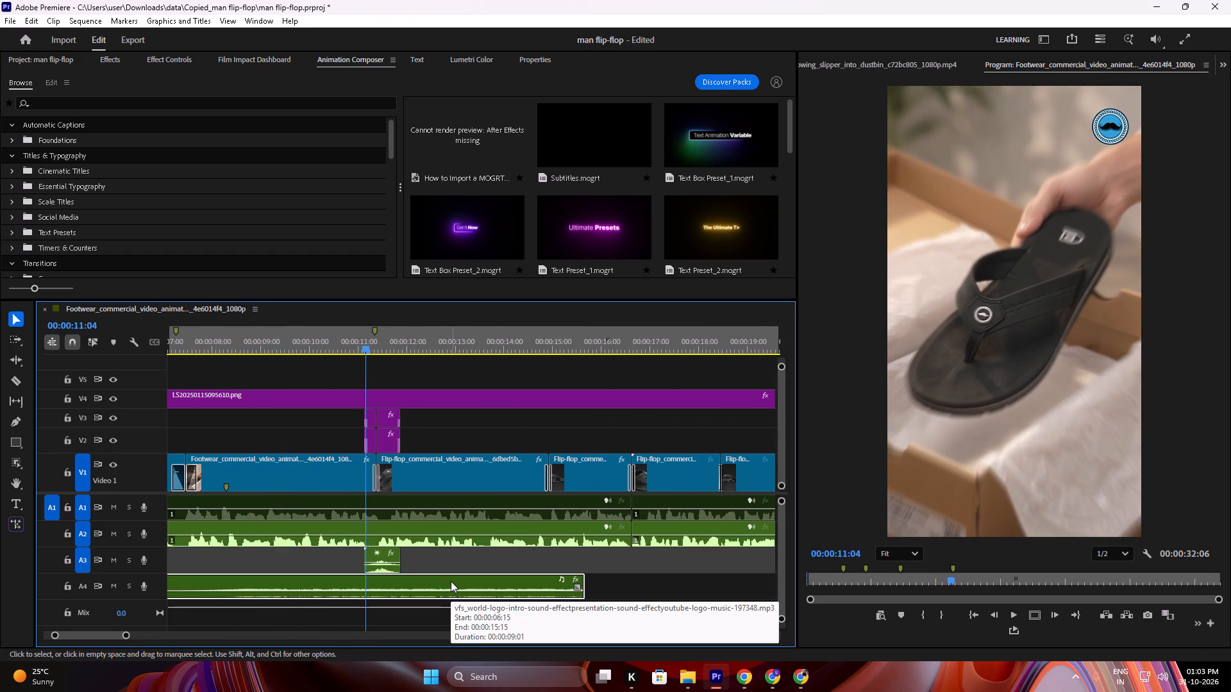
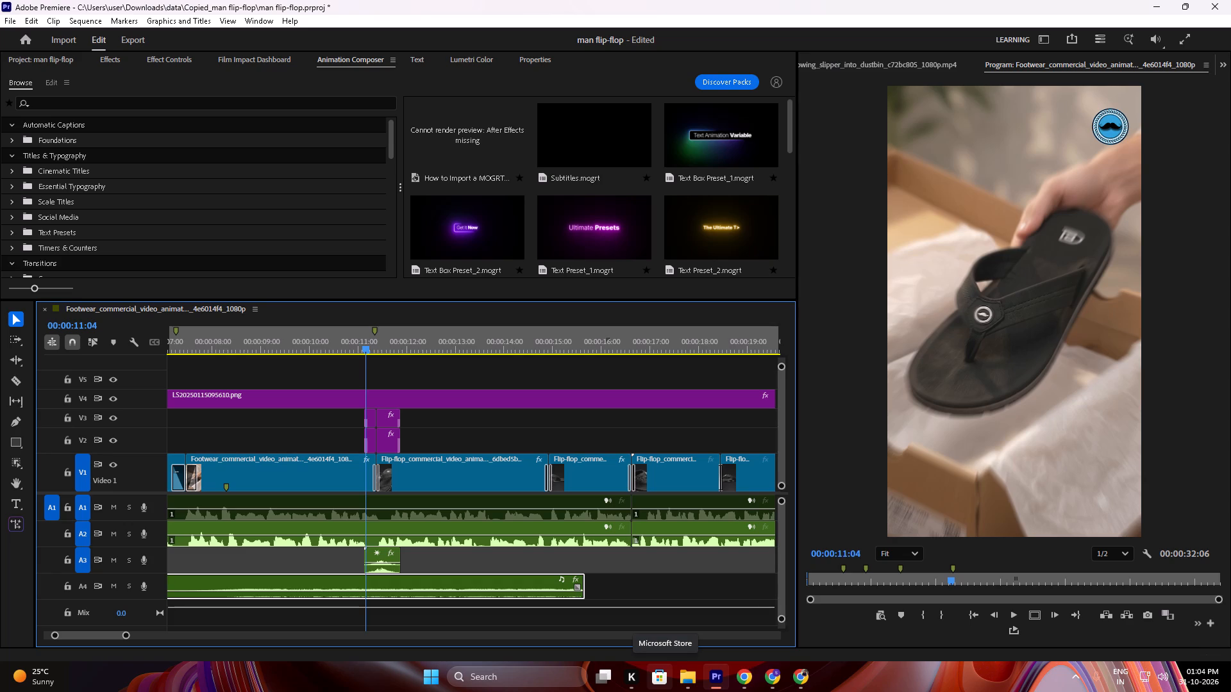
# Replay the sequence from the start of the A4 logo intro sound to check its level against the other audio.
pyautogui.scroll(1, 670, 691)
pyautogui.keyDown('alt'); pyautogui.scroll(-7, 448, 448); pyautogui.keyUp('alt')
pyautogui.scroll(4, 413, 463)
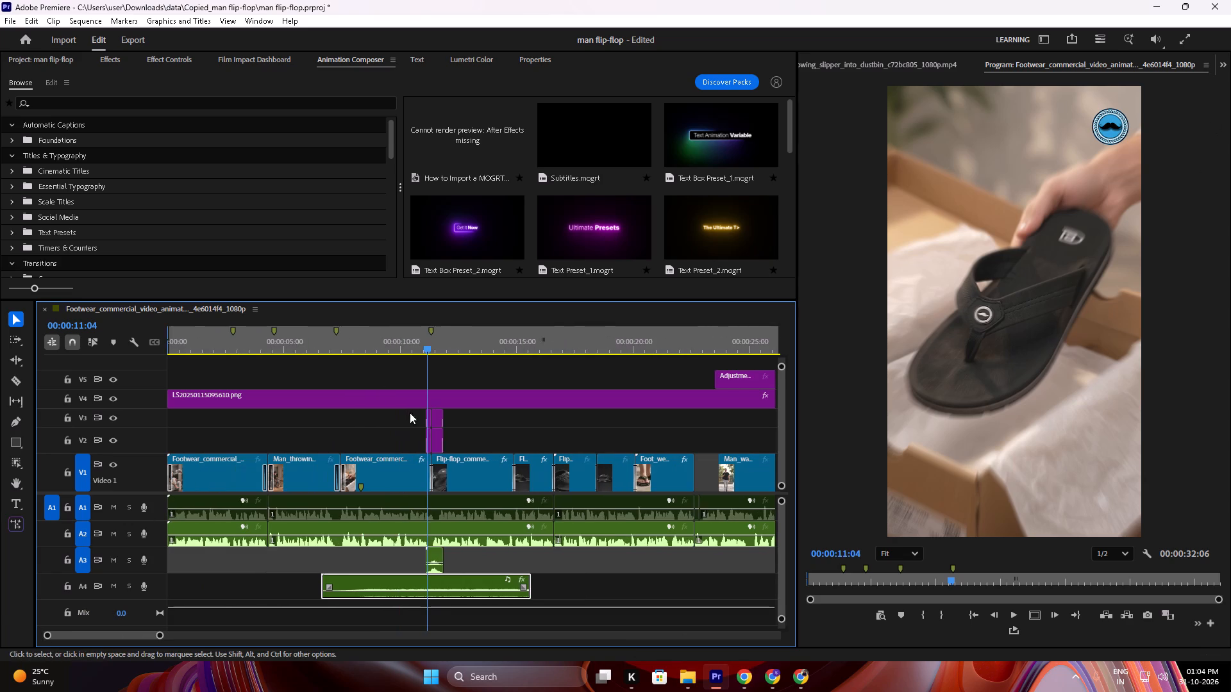
pyautogui.moveTo(399, 336); pyautogui.dragTo(319, 356)
pyautogui.press('space')
pyautogui.click(367, 359)
pyautogui.keyDown('alt'); pyautogui.scroll(-5, 346, 386); pyautogui.keyUp('alt')
pyautogui.keyDown('alt'); pyautogui.scroll(6, 312, 397); pyautogui.keyUp('alt')
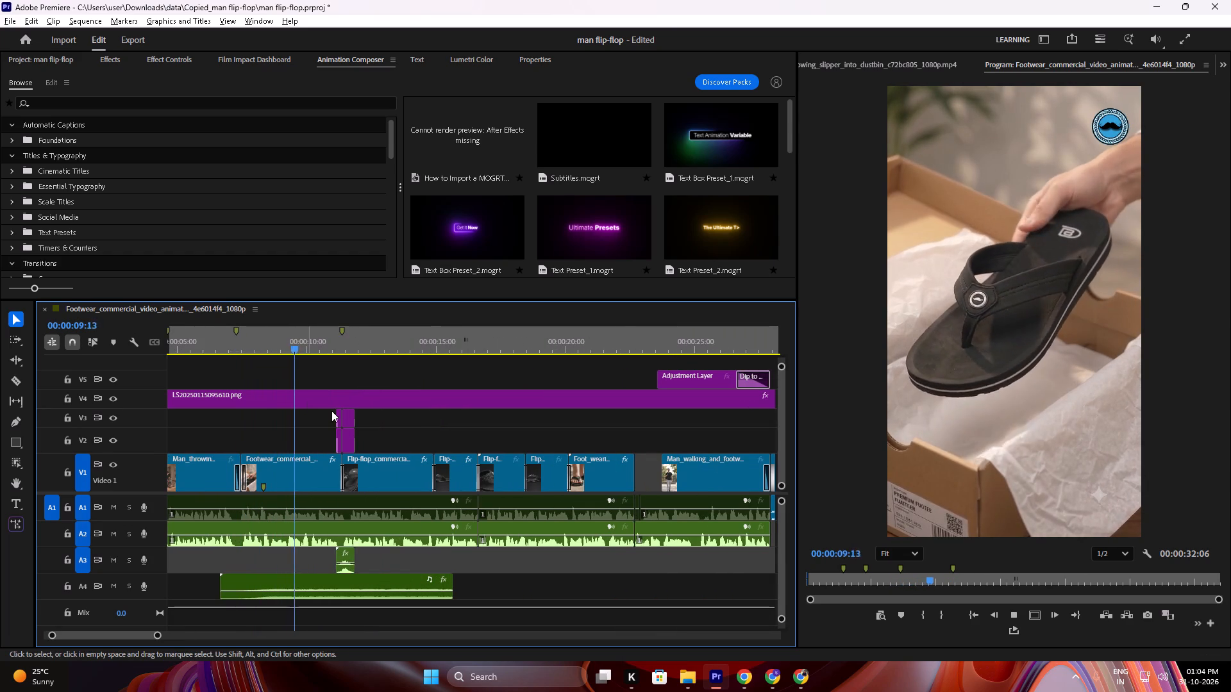
pyautogui.press('space')
# Switch to the Chrome browser window.
pyautogui.click(785, 679)
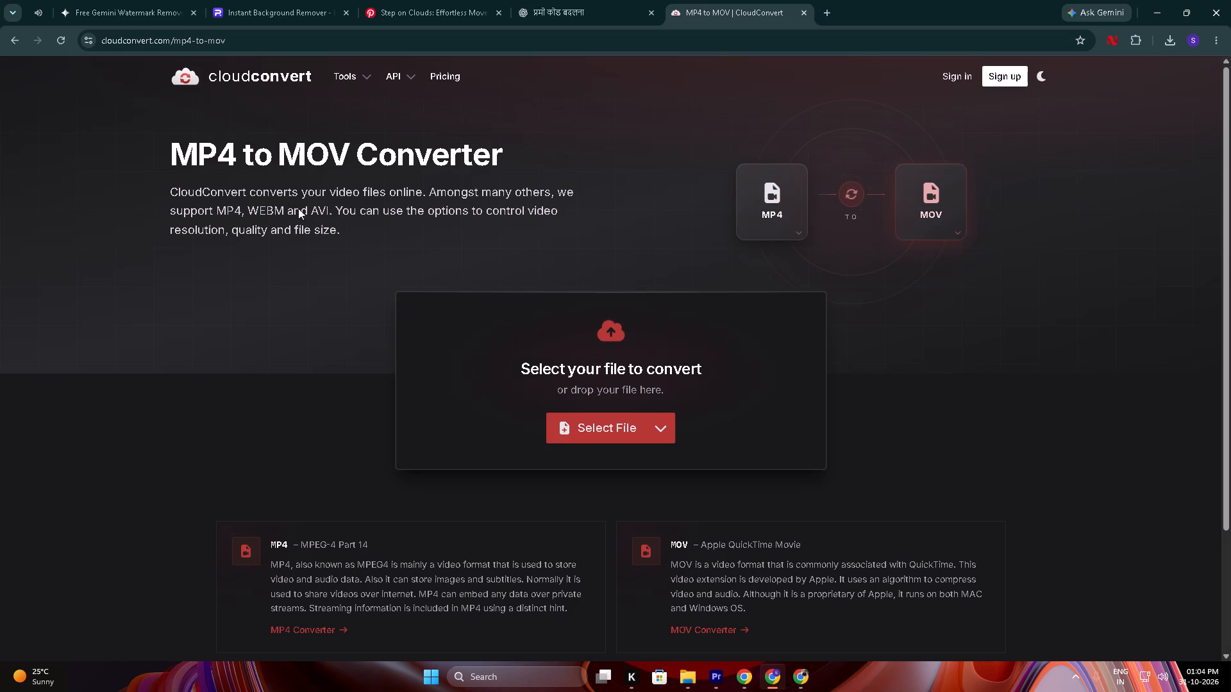
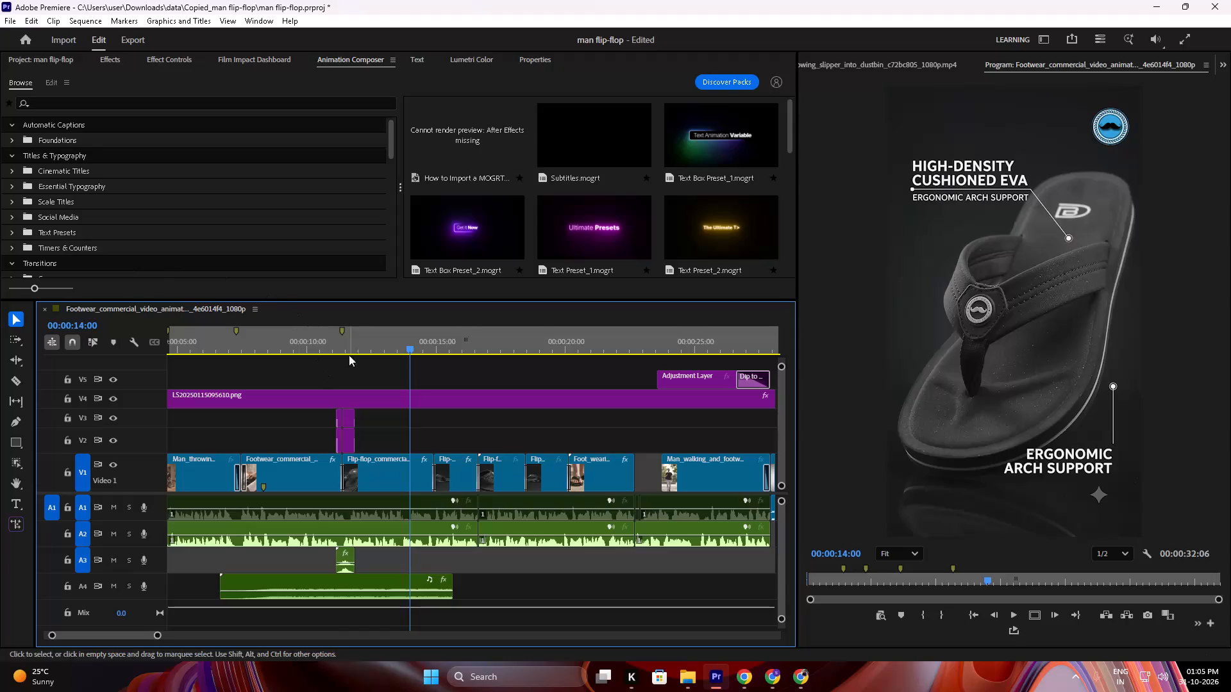
# Replay the sequence from about 7 seconds through the grooved-tread shot to check how the A4 logo intro sound fits.
pyautogui.moveTo(347, 334); pyautogui.dragTo(224, 338)
pyautogui.press('space')
pyautogui.click(262, 354)
pyautogui.keyDown('alt'); pyautogui.scroll(10, 262, 372); pyautogui.keyUp('alt')
pyautogui.keyDown('alt'); pyautogui.scroll(-3, 323, 373); pyautogui.keyUp('alt')
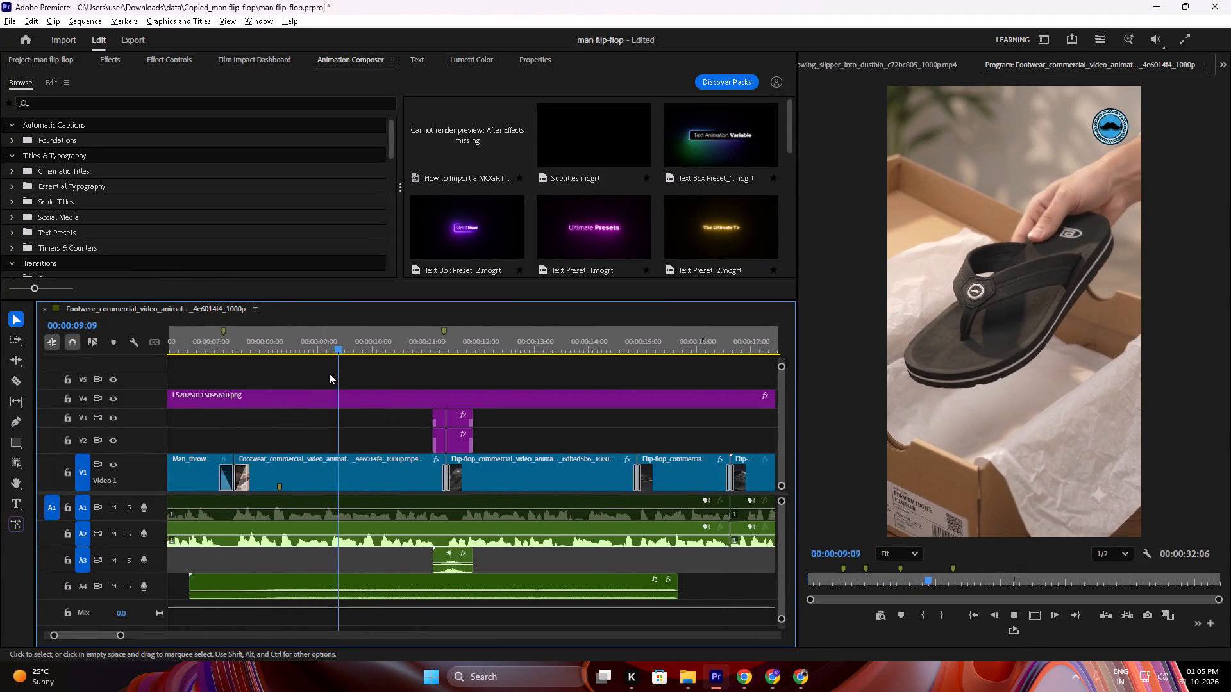
pyautogui.keyDown('alt'); pyautogui.scroll(-3, 329, 373); pyautogui.keyUp('alt')
pyautogui.keyDown('alt'); pyautogui.scroll(3, 353, 374); pyautogui.keyUp('alt')
pyautogui.keyDown('alt'); pyautogui.scroll(-7, 436, 399); pyautogui.keyUp('alt')
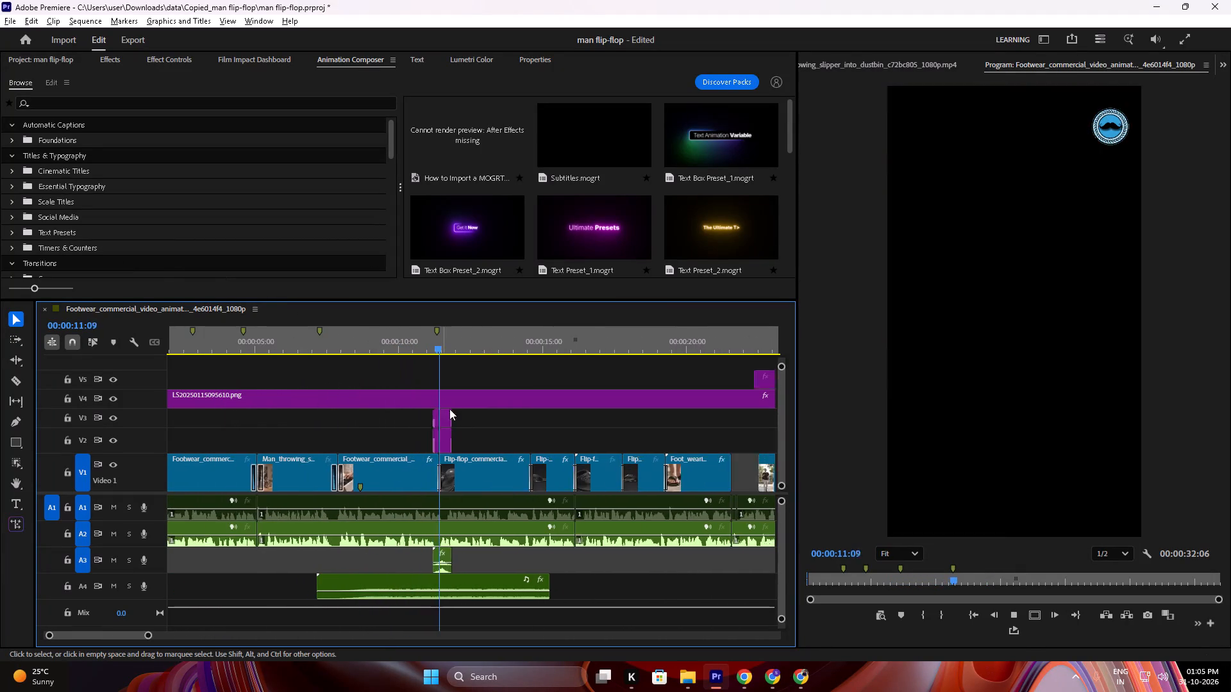
pyautogui.keyDown('alt'); pyautogui.scroll(-2, 449, 409); pyautogui.keyUp('alt')
pyautogui.keyDown('alt'); pyautogui.scroll(5, 483, 417); pyautogui.keyUp('alt')
pyautogui.keyDown('alt'); pyautogui.scroll(-2, 469, 425); pyautogui.keyUp('alt')
pyautogui.keyDown('alt'); pyautogui.scroll(5, 469, 427); pyautogui.keyUp('alt')
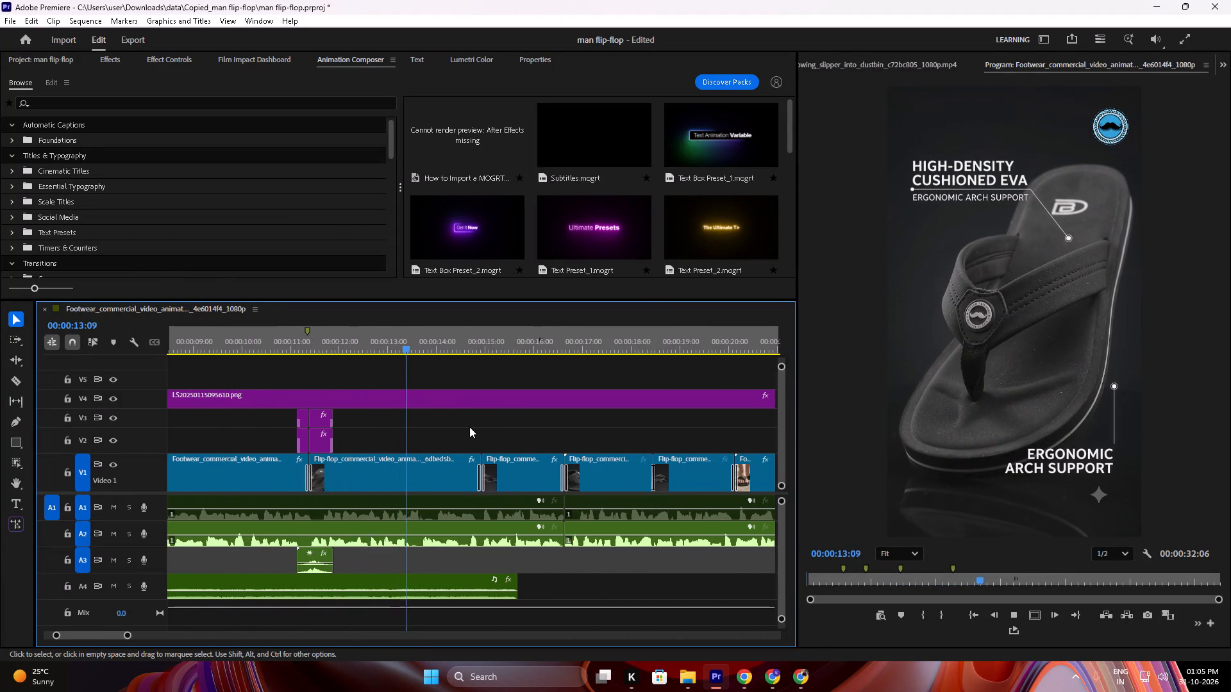
pyautogui.scroll(-3, 469, 427)
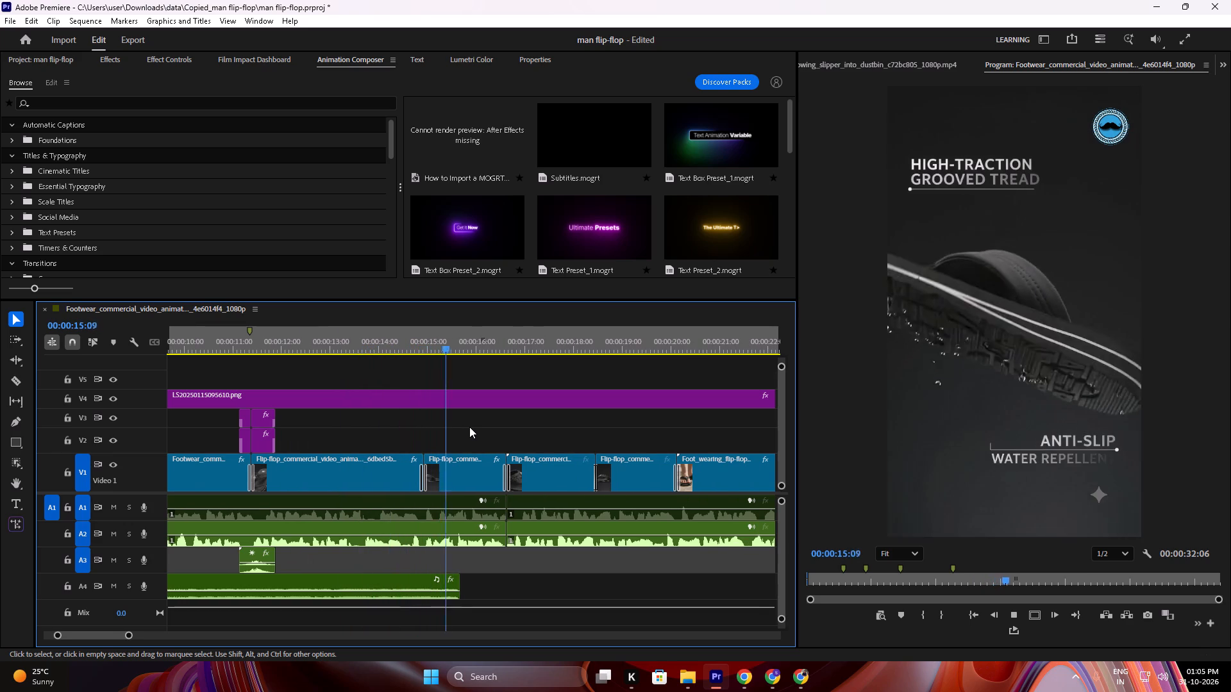
pyautogui.press('space')
pyautogui.moveTo(471, 339); pyautogui.dragTo(419, 340)
pyautogui.press('space')
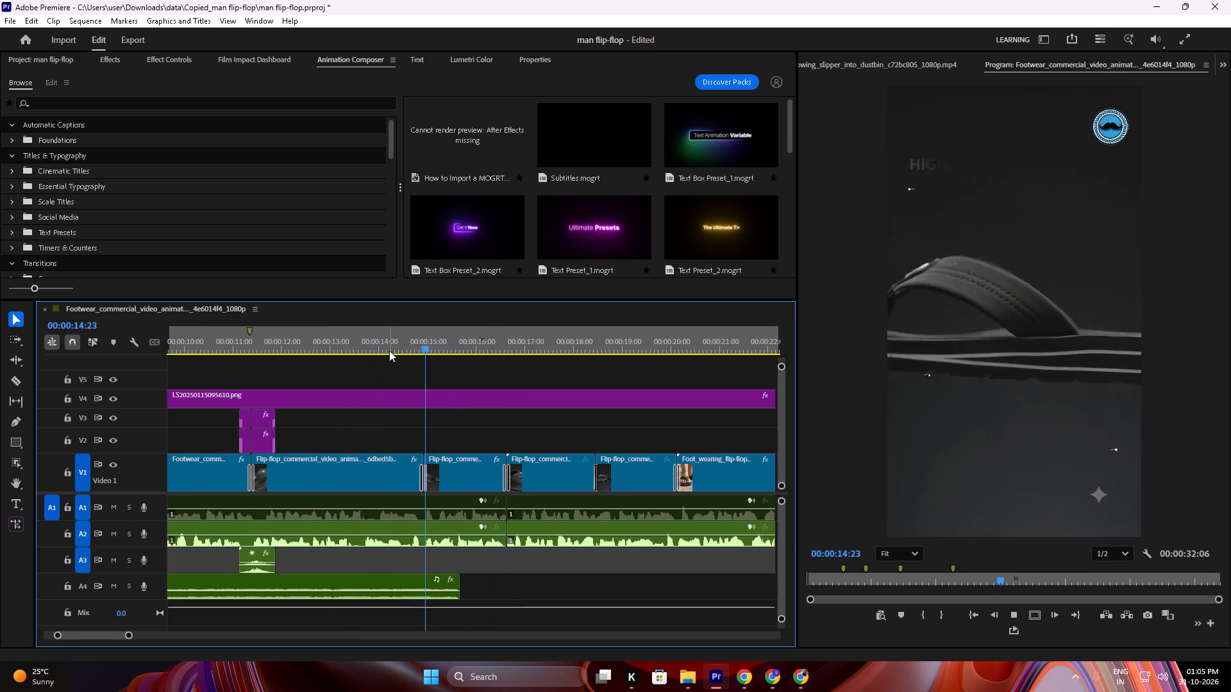
pyautogui.press('space')
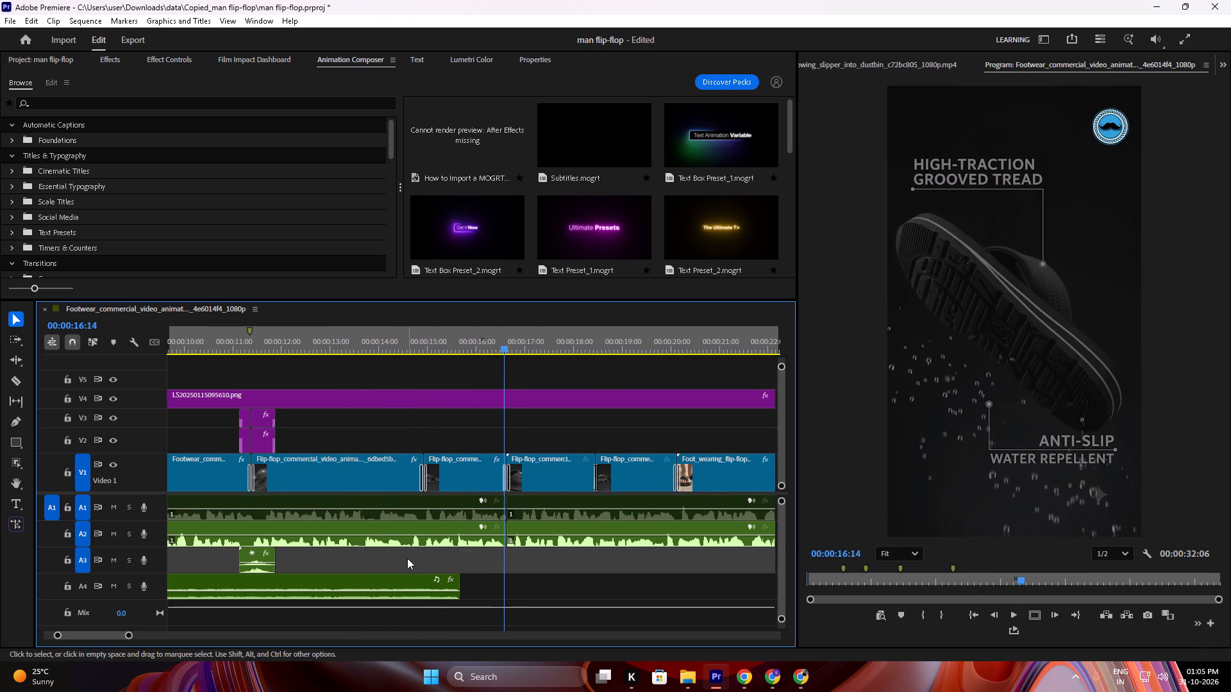
# Slow down the A4 logo intro sound with Speed/Duration, lengthening its duration to about 12 seconds.
pyautogui.click(406, 578)
pyautogui.rightClick(406, 578)
pyautogui.click(465, 441)
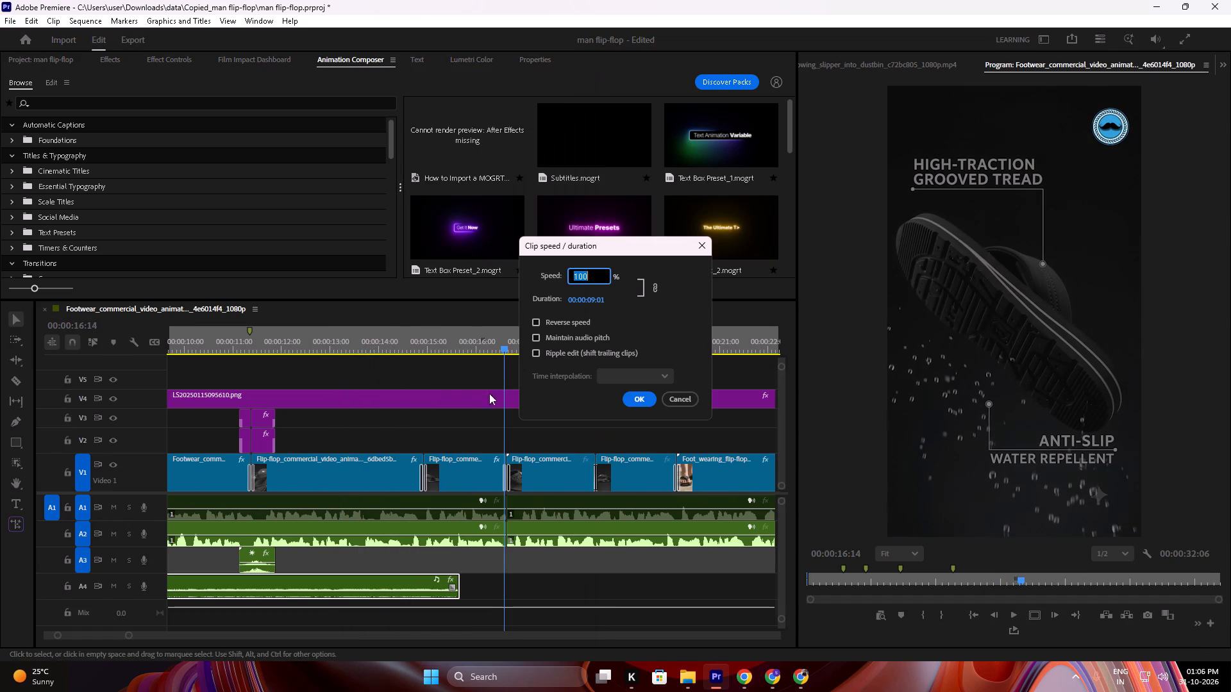
pyautogui.moveTo(578, 299); pyautogui.dragTo(612, 304)
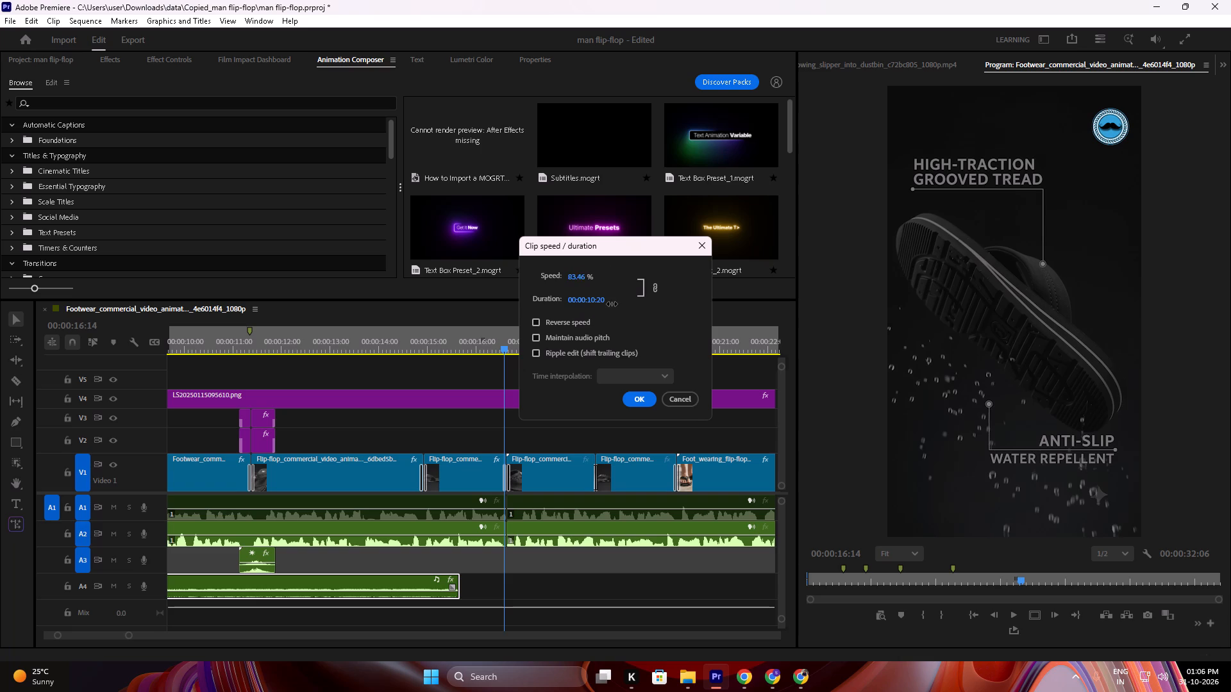
pyautogui.moveTo(612, 304); pyautogui.dragTo(637, 308)
pyautogui.click(642, 398)
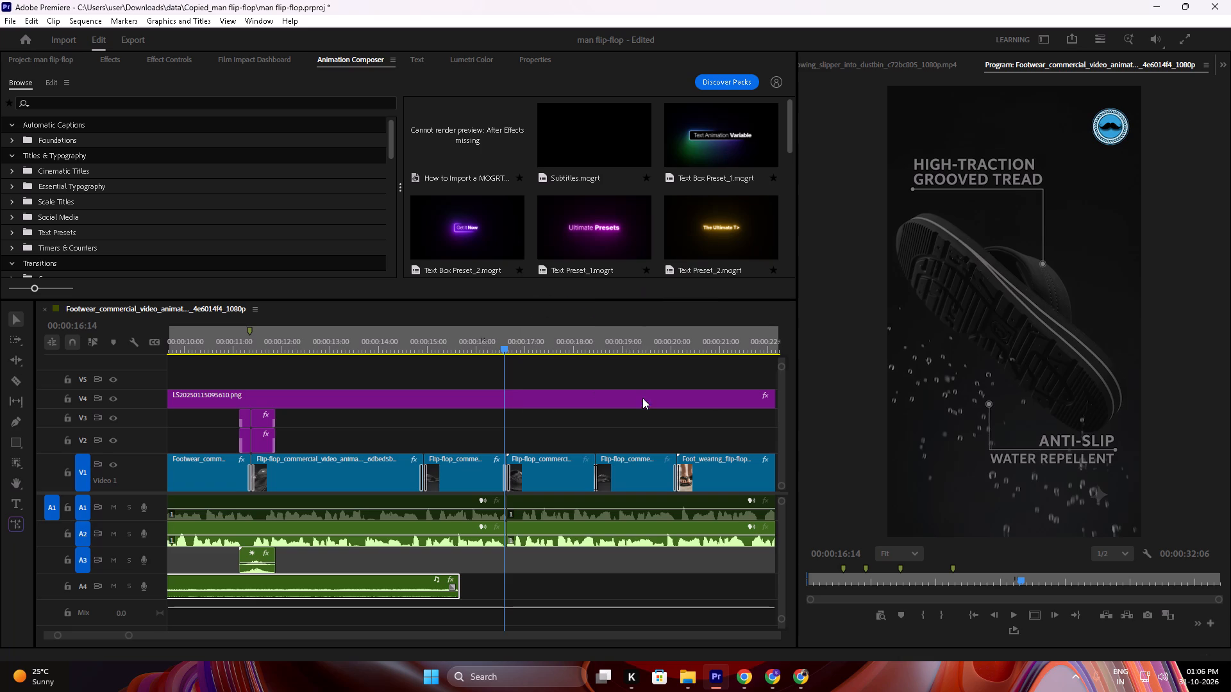
# Replay the sequence through the product feature shots to check the lengthened A4 sound against the picture.
pyautogui.keyDown('alt'); pyautogui.scroll(-7, 598, 433); pyautogui.keyUp('alt')
pyautogui.scroll(6, 577, 450)
pyautogui.moveTo(383, 336); pyautogui.dragTo(321, 356)
pyautogui.press('space')
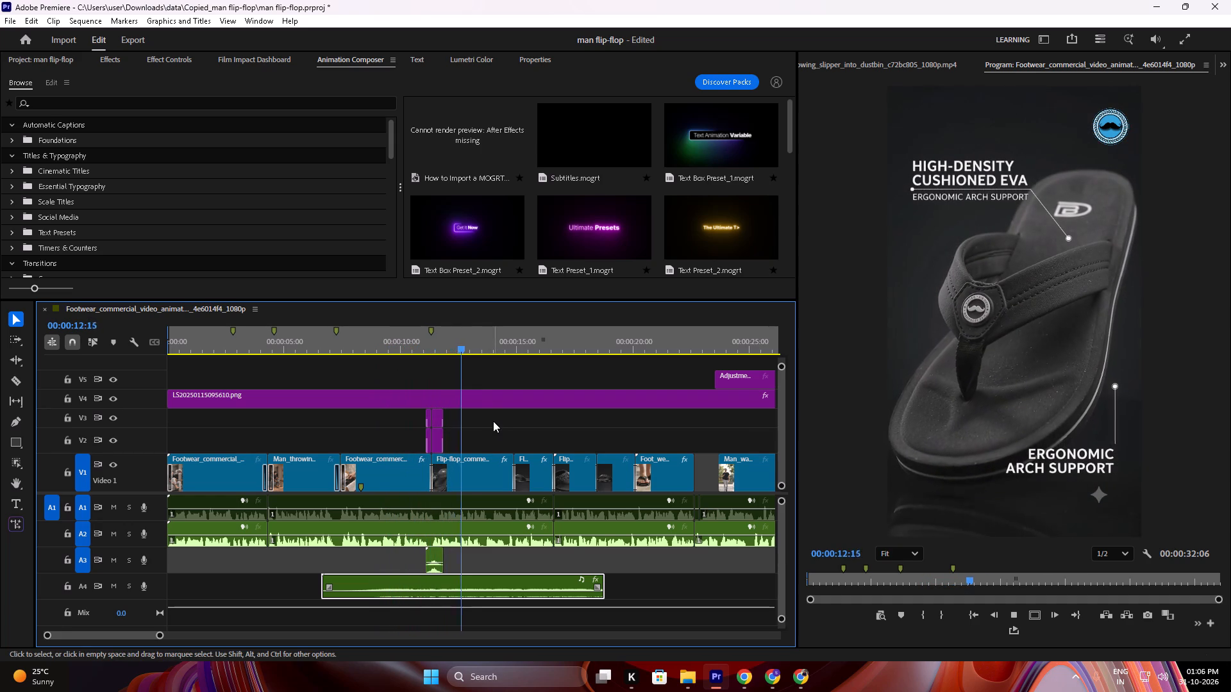
pyautogui.scroll(-3, 493, 441)
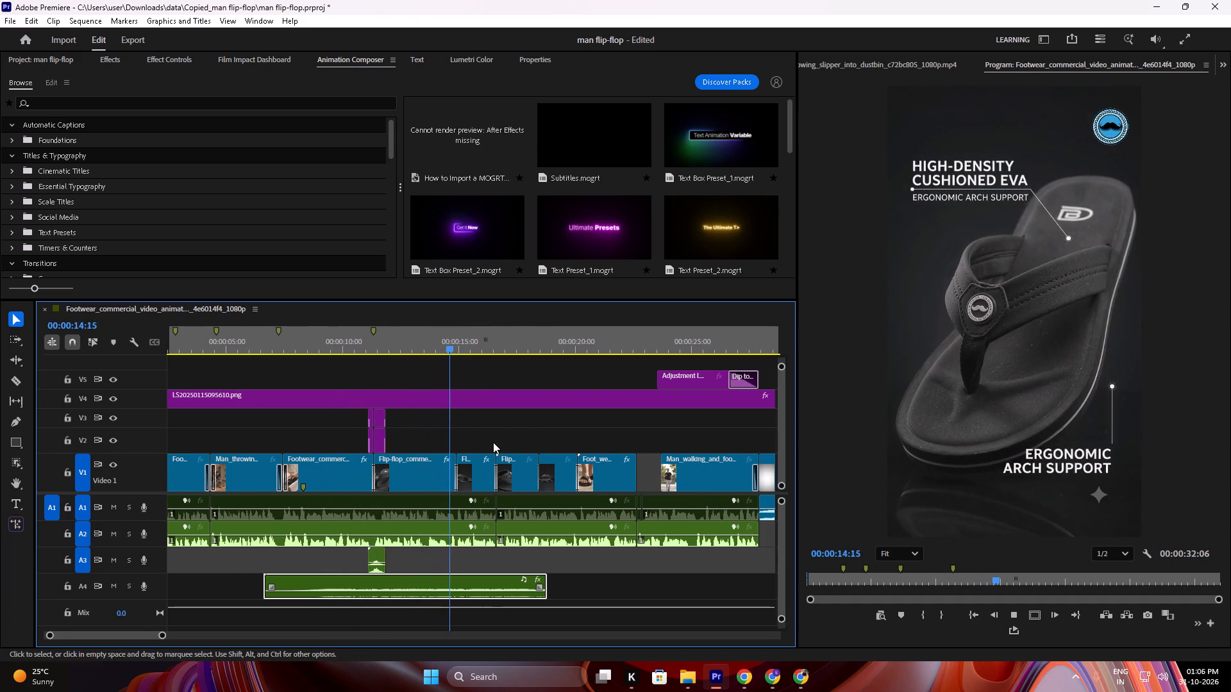
pyautogui.scroll(-2, 493, 442)
pyautogui.press('space')
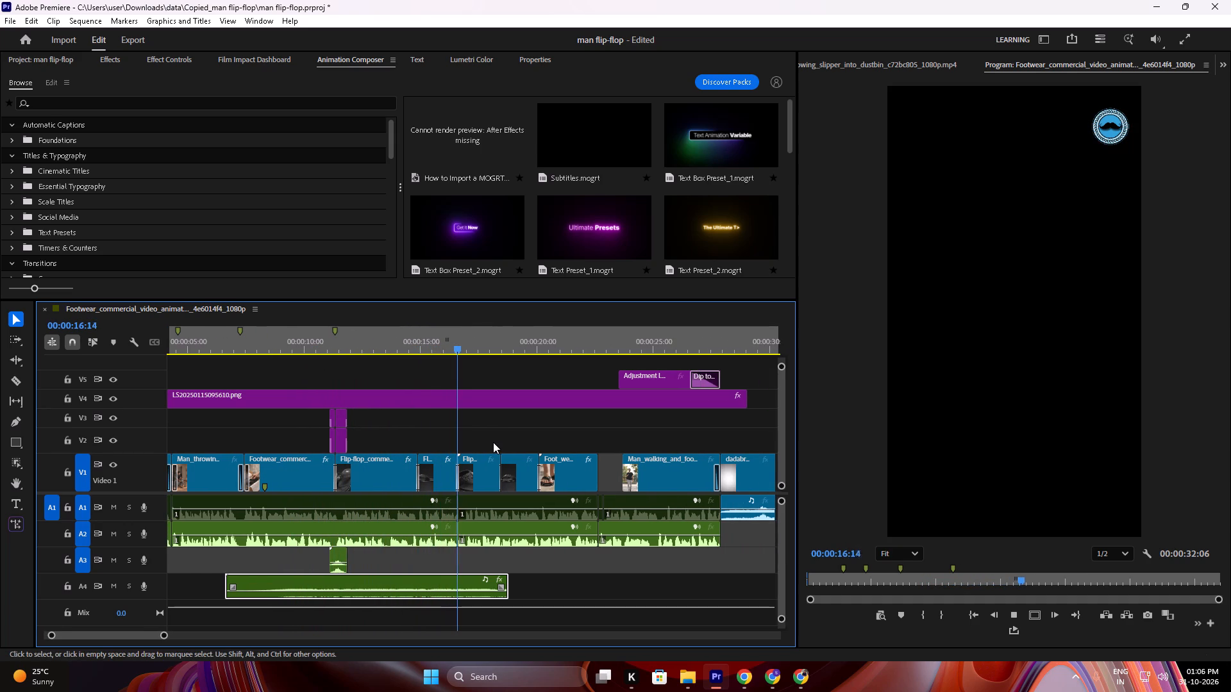
pyautogui.press('space')
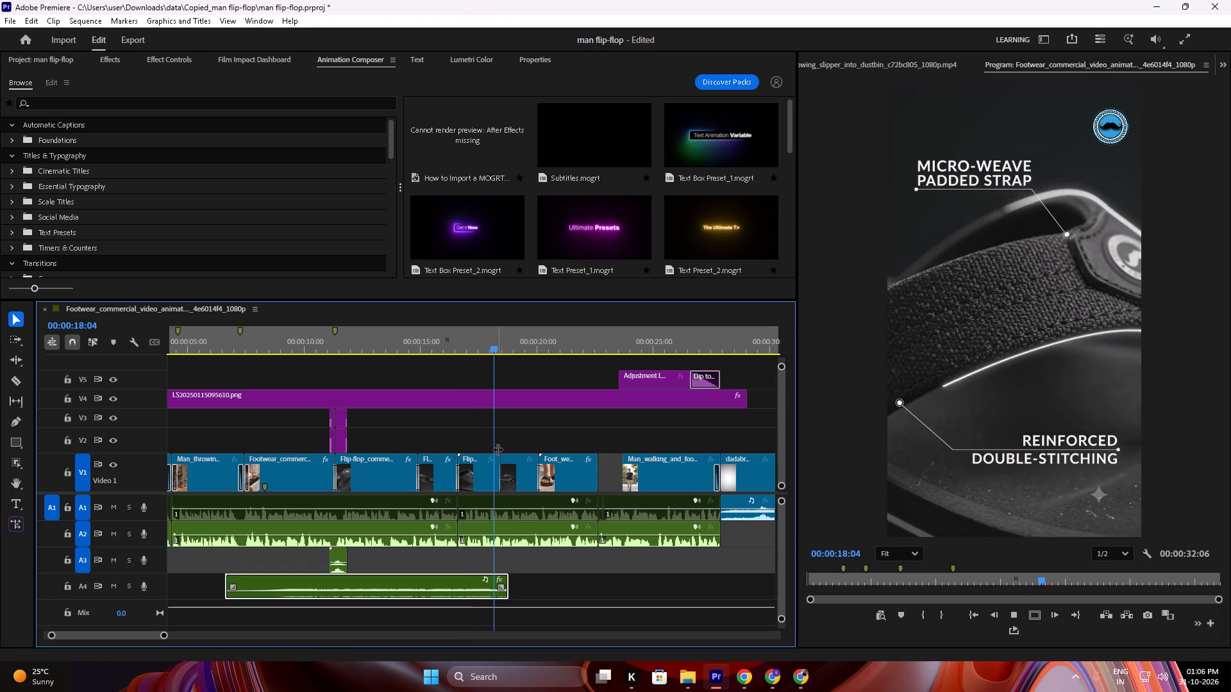
pyautogui.press('space')
pyautogui.press('space')
pyautogui.press('space')
pyautogui.moveTo(451, 347); pyautogui.dragTo(376, 370)
# Move the lengthened logo intro sound from A4 onto A3, overwriting the short effect there, with its start at about 6 seconds.
pyautogui.moveTo(337, 581); pyautogui.dragTo(357, 581)
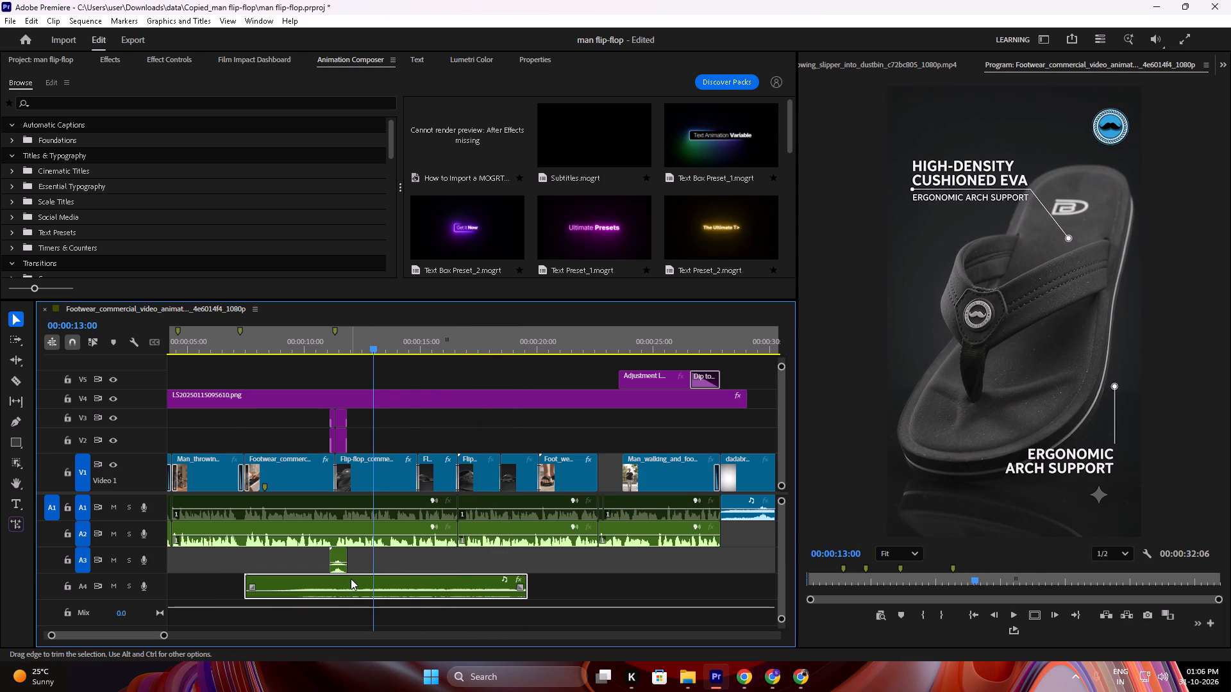
pyautogui.moveTo(351, 579); pyautogui.dragTo(349, 558)
pyautogui.moveTo(250, 349); pyautogui.dragTo(227, 349)
pyautogui.press('space')
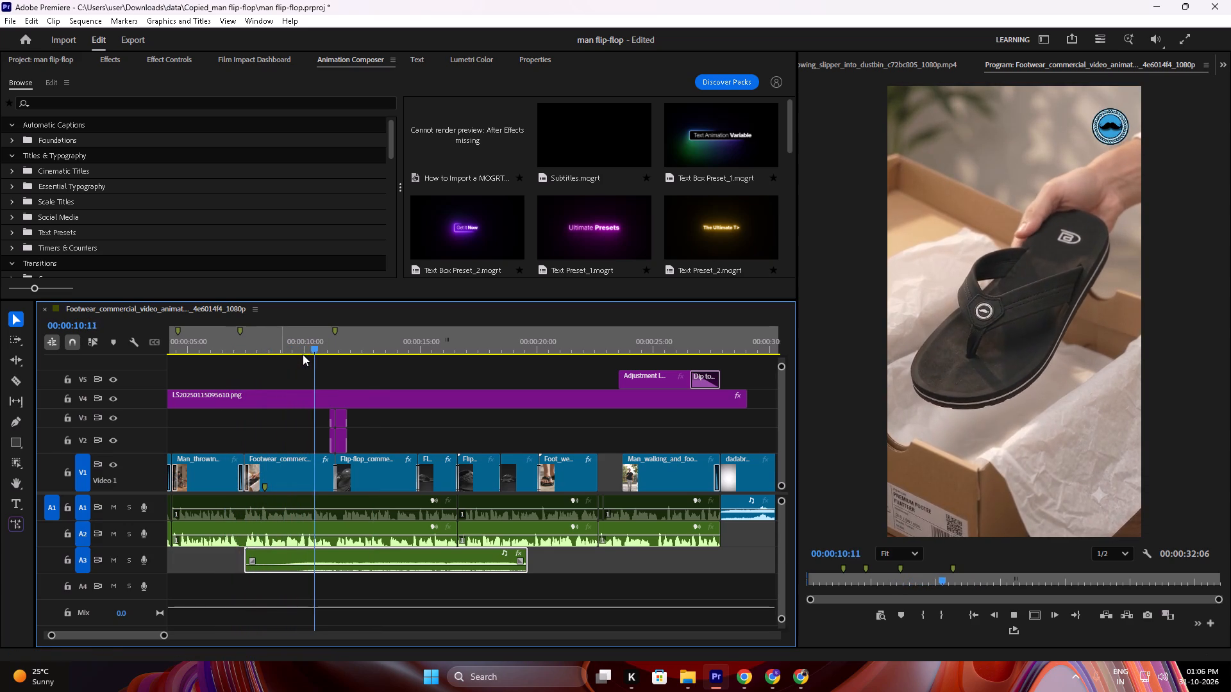
pyautogui.press('space')
pyautogui.moveTo(330, 552); pyautogui.dragTo(306, 552)
# Replay the sequence from about 7 seconds through the padded-strap shot to check the sound's new A3 placement.
pyautogui.moveTo(244, 350); pyautogui.dragTo(228, 350)
pyautogui.press('space')
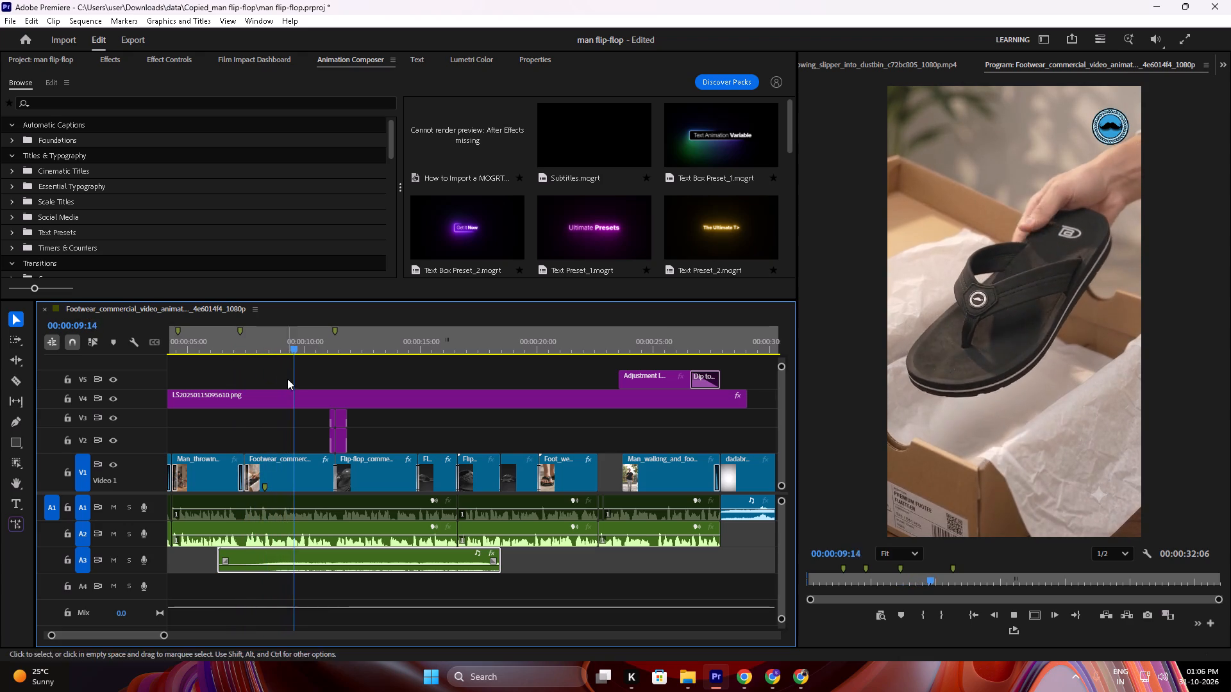
pyautogui.click(421, 421)
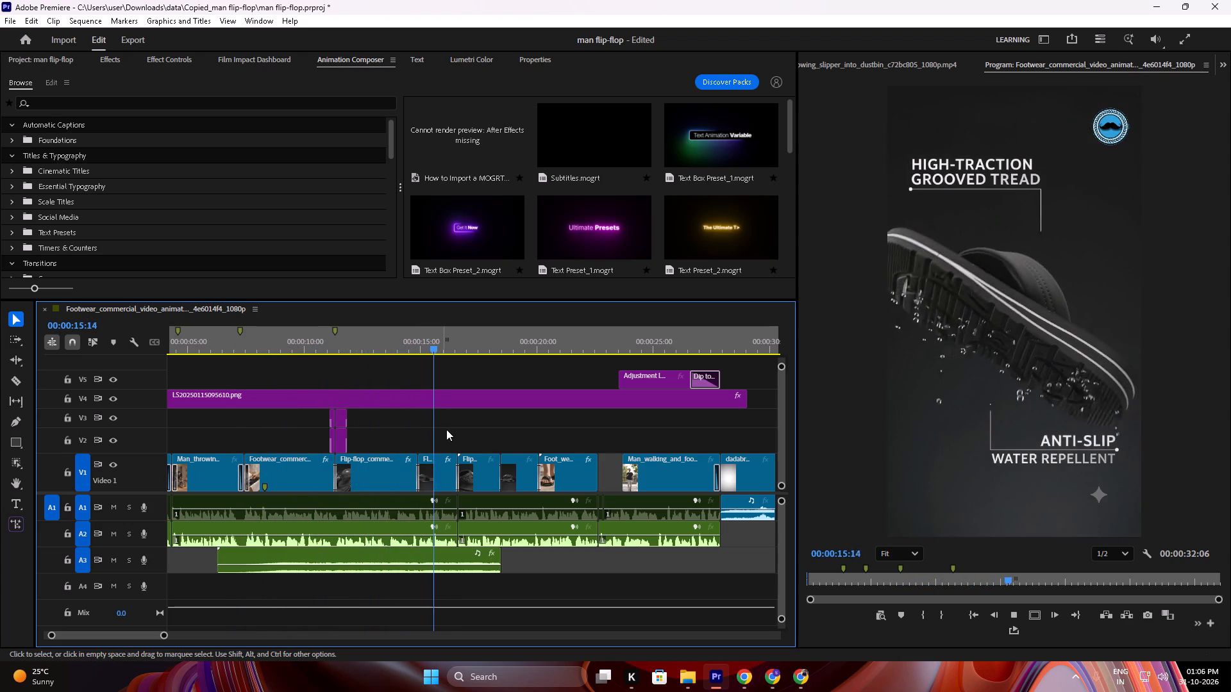
pyautogui.keyDown('alt'); pyautogui.scroll(12, 455, 439); pyautogui.keyUp('alt')
pyautogui.scroll(-3, 442, 451)
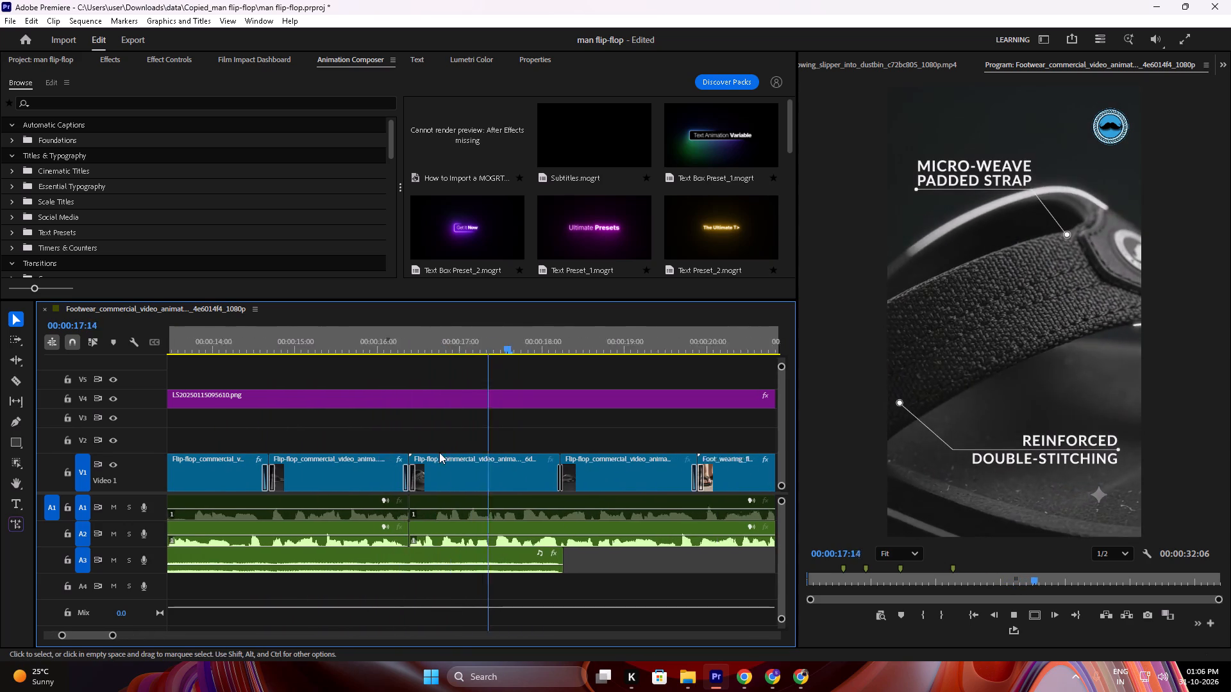
pyautogui.scroll(-3, 439, 452)
pyautogui.press('space')
# Split the A3 sound at 00:00:14:22 and place a copy of its second part directly after it.
pyautogui.moveTo(471, 342); pyautogui.dragTo(367, 380)
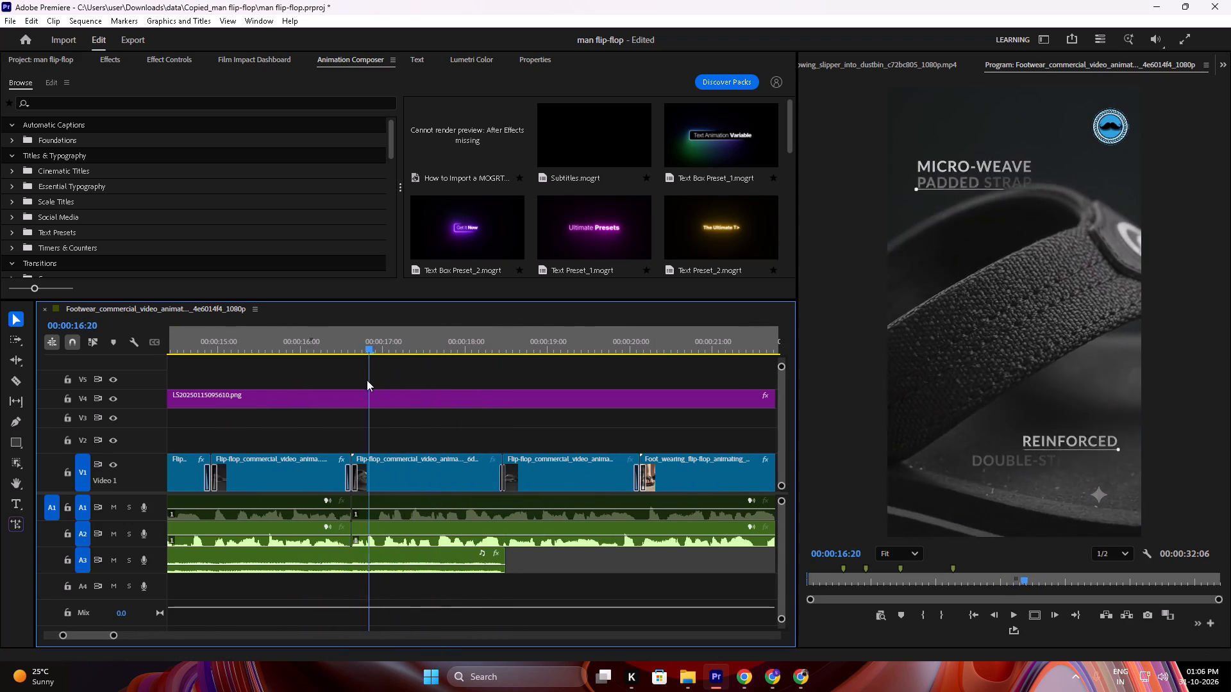
pyautogui.moveTo(367, 380); pyautogui.dragTo(212, 447)
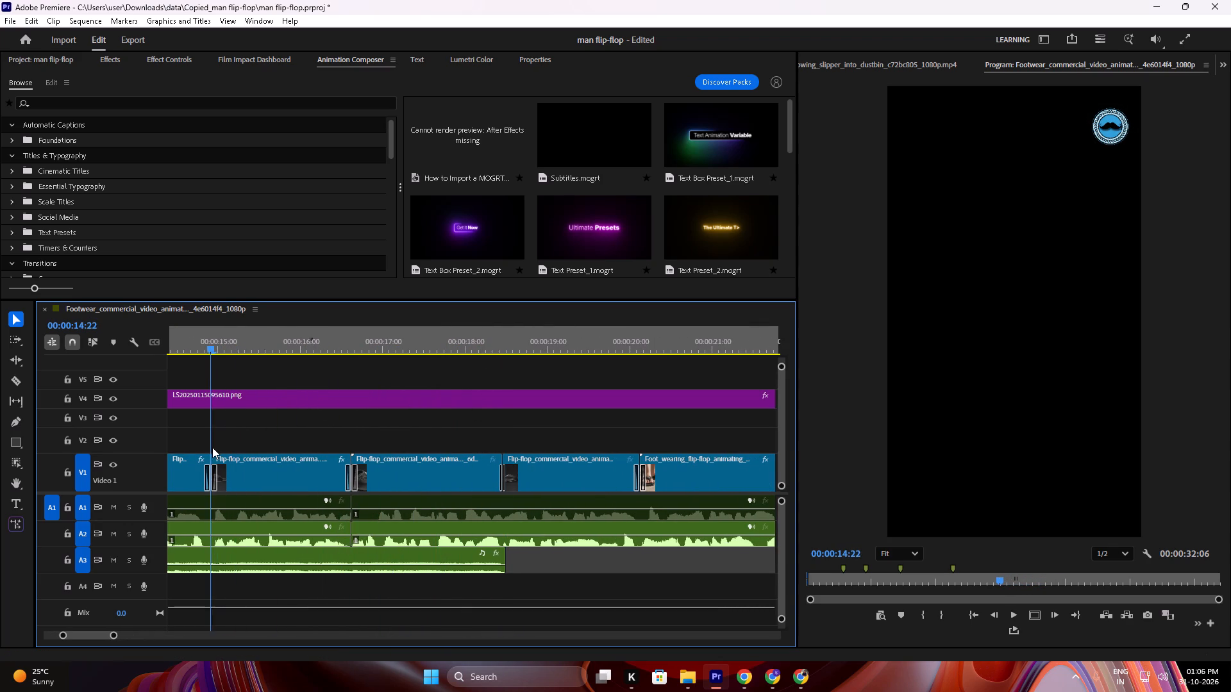
pyautogui.moveTo(212, 447); pyautogui.dragTo(214, 449)
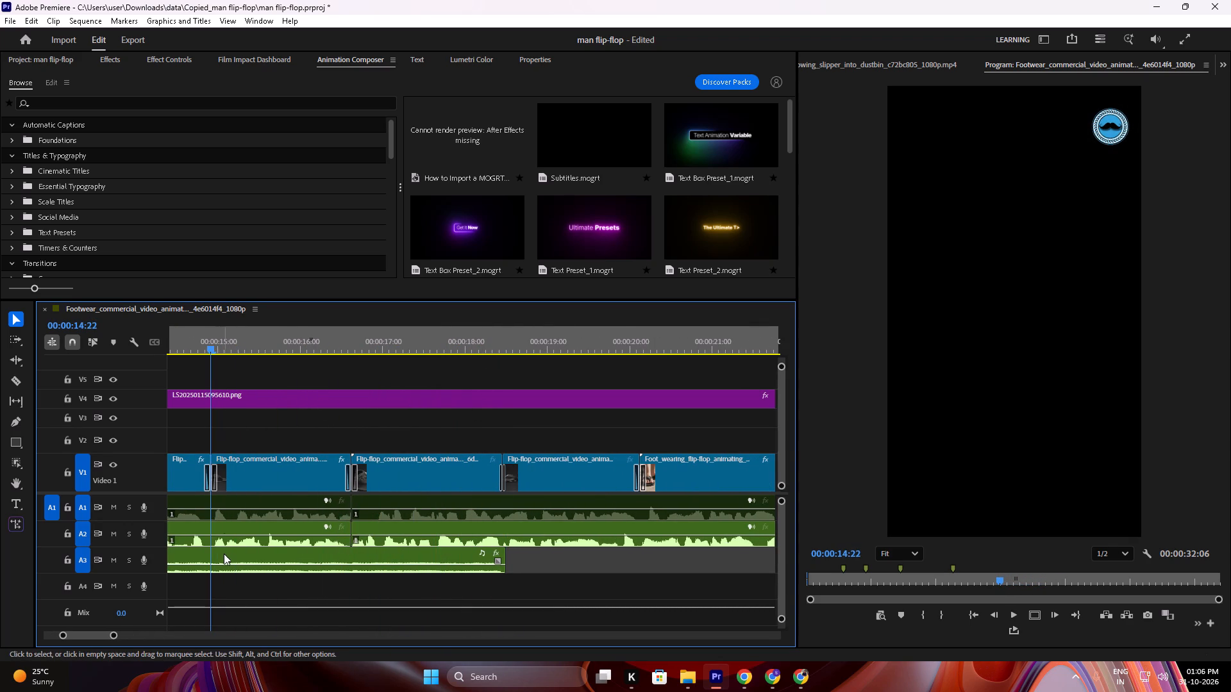
pyautogui.click(224, 554)
pyautogui.press('a')
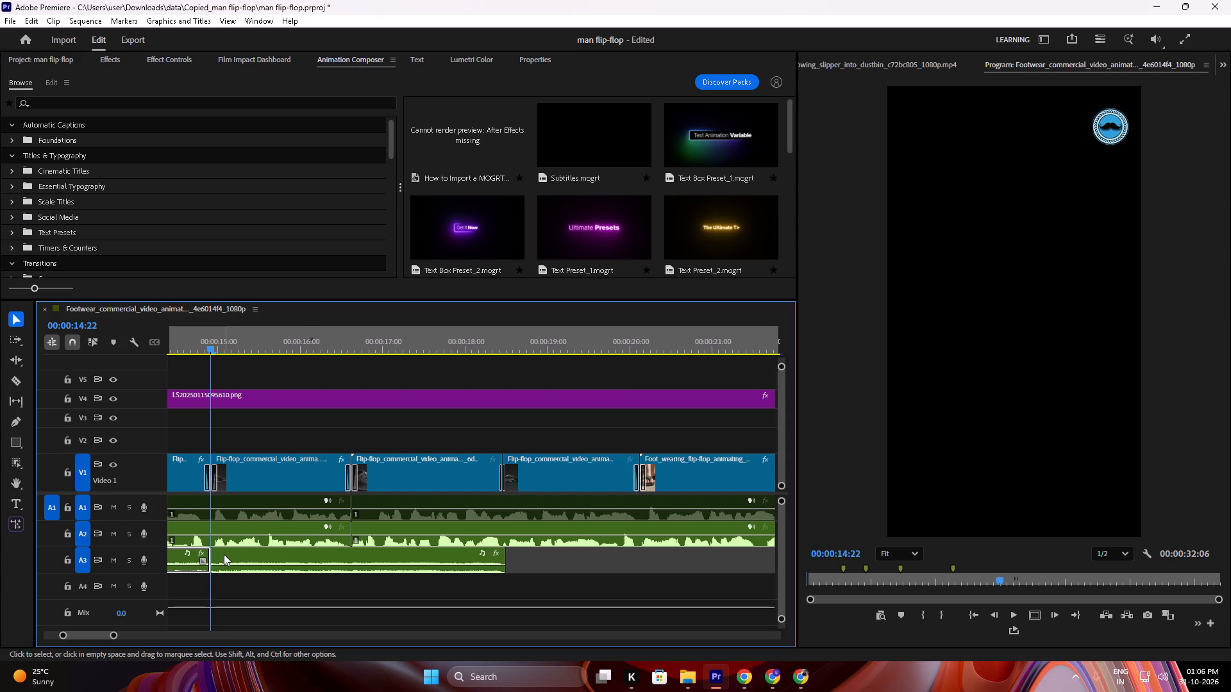
pyautogui.moveTo(224, 554); pyautogui.dragTo(516, 563)
# Replay the sequence from 00:00:14:22 to the end of the foot-wearing clip to check the repeated A3 sound.
pyautogui.press('space')
pyautogui.click(470, 432)
pyautogui.keyDown('alt'); pyautogui.scroll(-5, 451, 442); pyautogui.keyUp('alt')
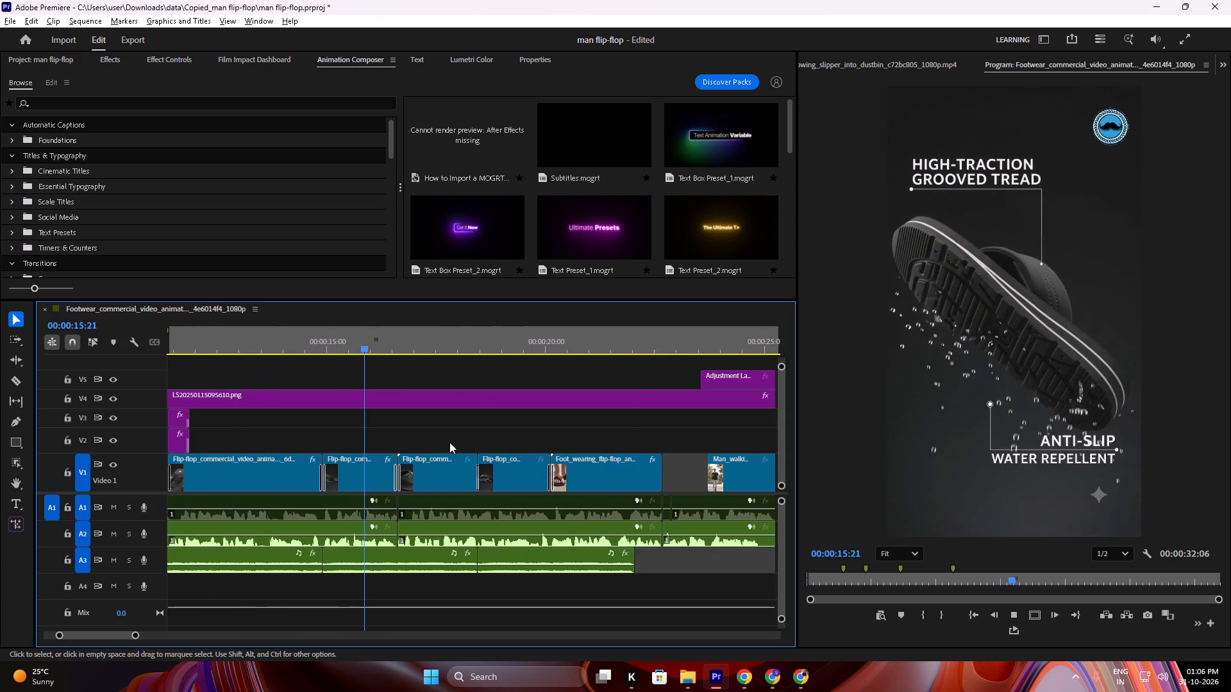
pyautogui.keyDown('alt'); pyautogui.scroll(-5, 449, 442); pyautogui.keyUp('alt')
pyautogui.keyDown('alt'); pyautogui.scroll(11, 445, 432); pyautogui.keyUp('alt')
pyautogui.keyDown('alt'); pyautogui.scroll(-11, 429, 434); pyautogui.keyUp('alt')
pyautogui.keyDown('alt'); pyautogui.scroll(12, 428, 438); pyautogui.keyUp('alt')
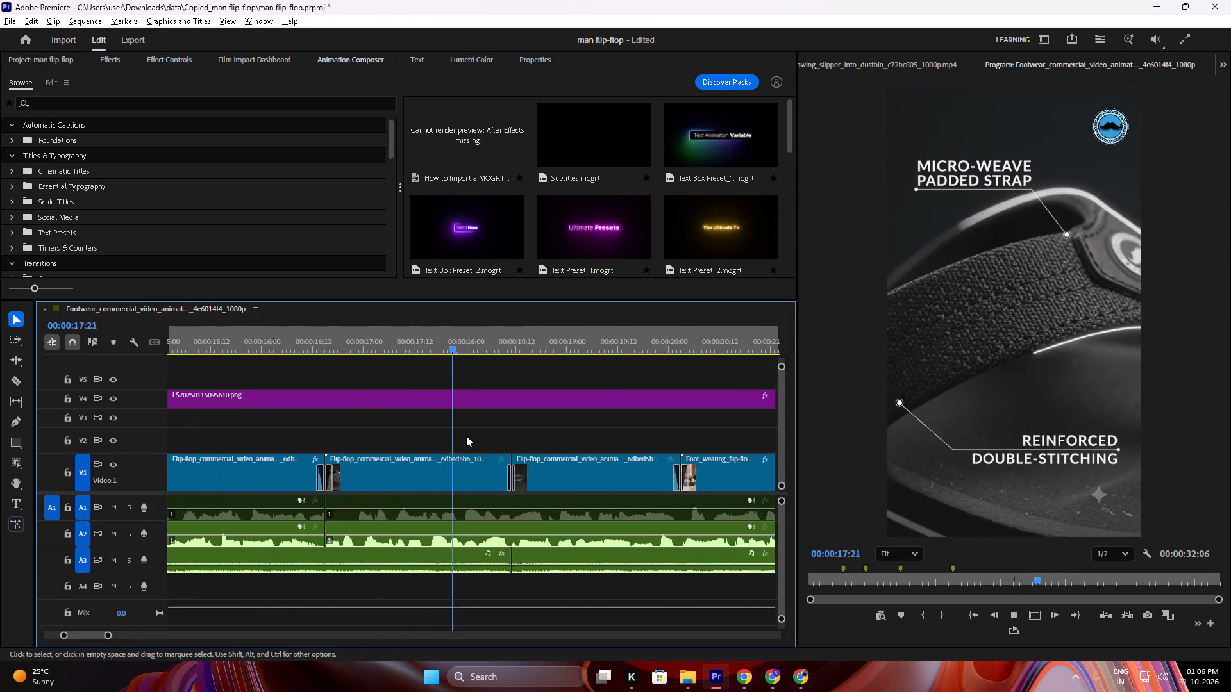
pyautogui.keyDown('alt'); pyautogui.scroll(-10, 466, 436); pyautogui.keyUp('alt')
pyautogui.keyDown('alt'); pyautogui.scroll(7, 503, 435); pyautogui.keyUp('alt')
pyautogui.scroll(-10, 496, 435)
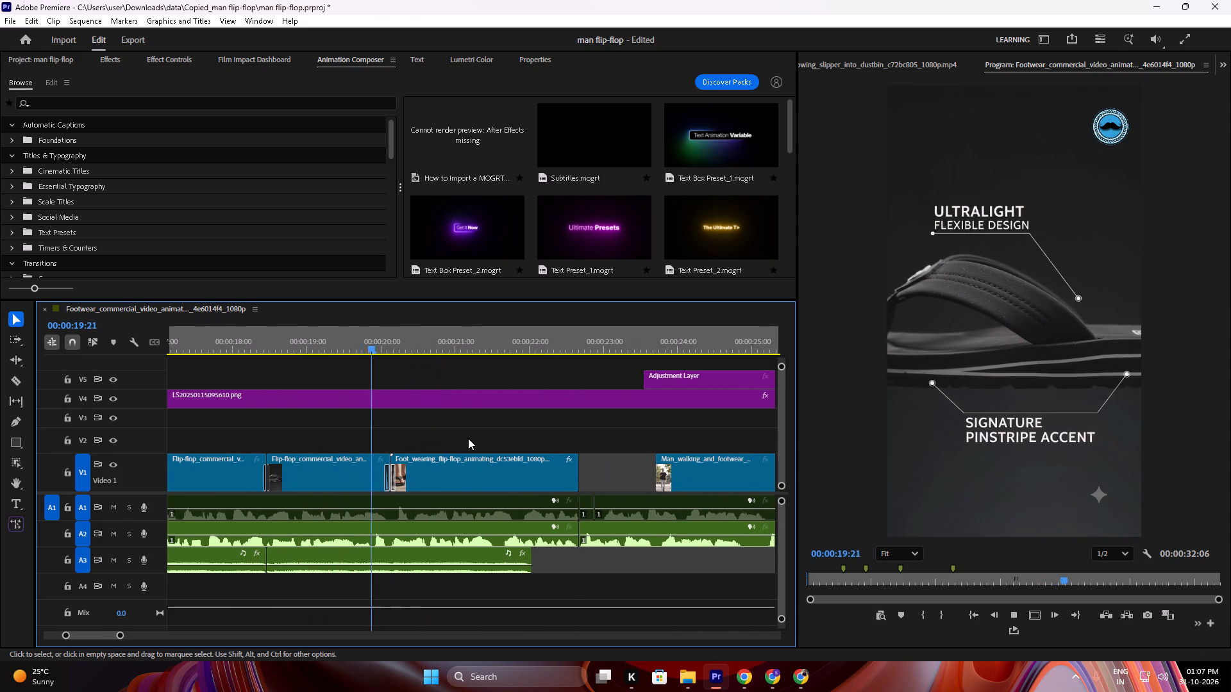
pyautogui.scroll(-4, 468, 438)
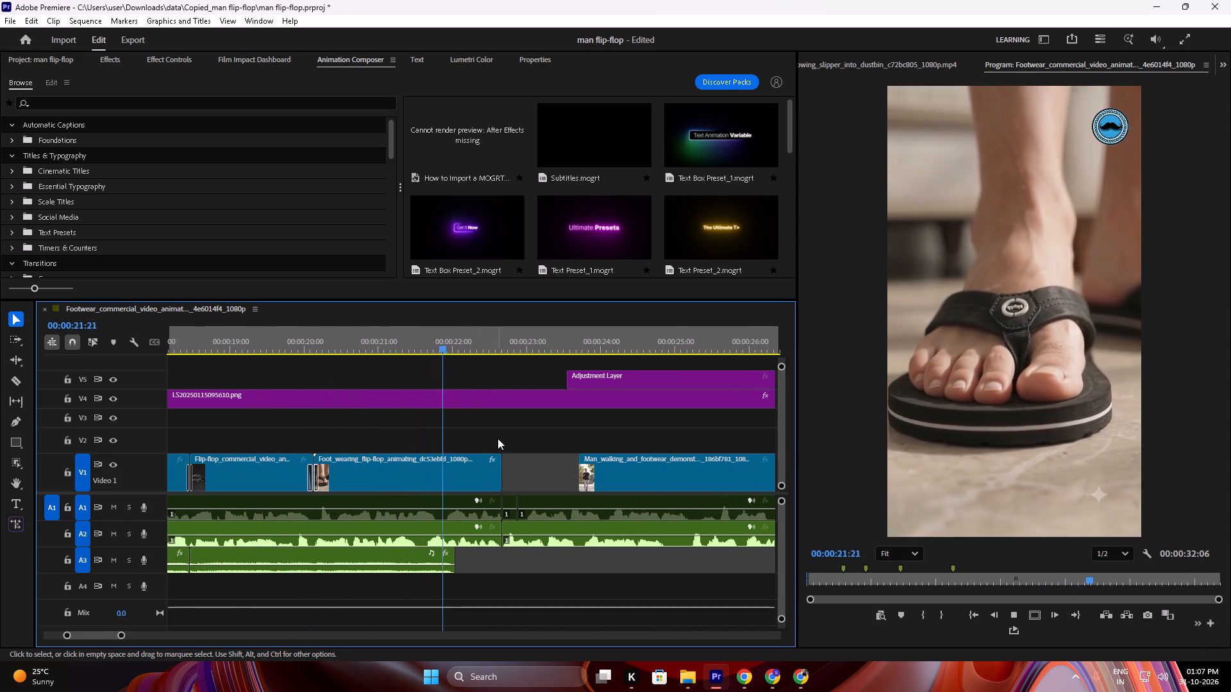
pyautogui.press('space')
# Shift the copied A3 sound to end with the foot-wearing clip and extend its start back to the preceding sound.
pyautogui.moveTo(454, 556); pyautogui.dragTo(505, 561)
pyautogui.moveTo(430, 553); pyautogui.dragTo(476, 554)
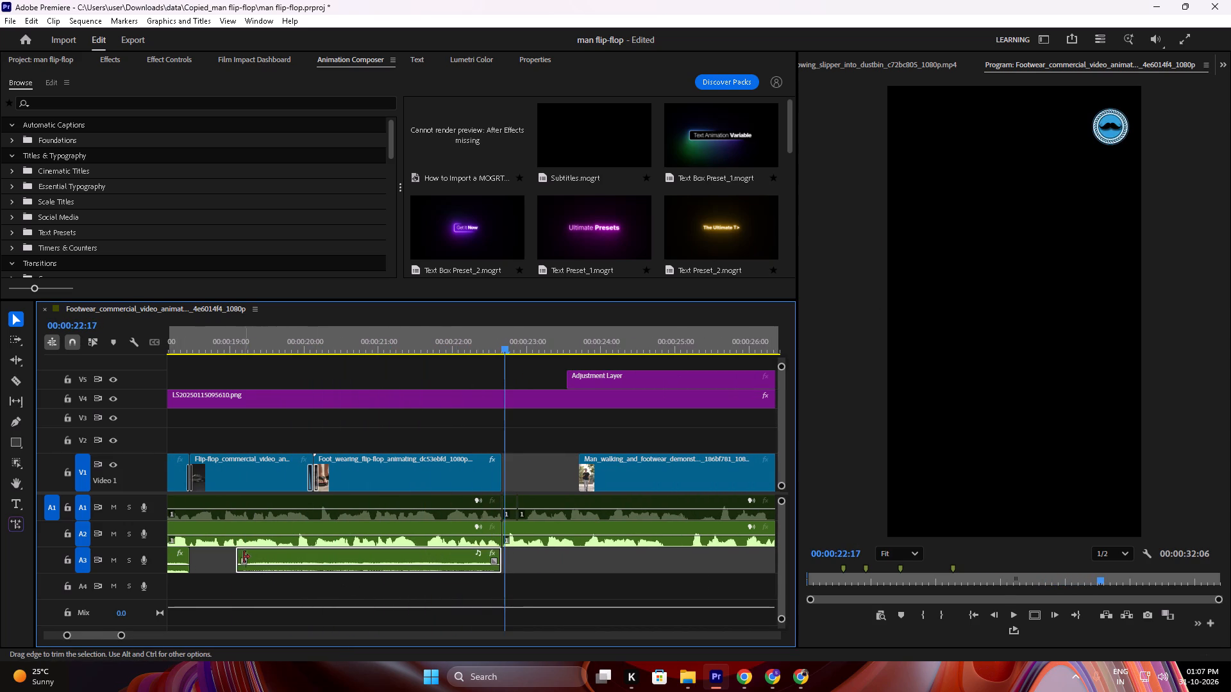
pyautogui.moveTo(240, 556); pyautogui.dragTo(186, 560)
# Replay the sequence from about 19 seconds to the end of the foot-wearing clip to check the extended A3 sound.
pyautogui.keyDown('alt'); pyautogui.scroll(-6, 312, 546); pyautogui.keyUp('alt')
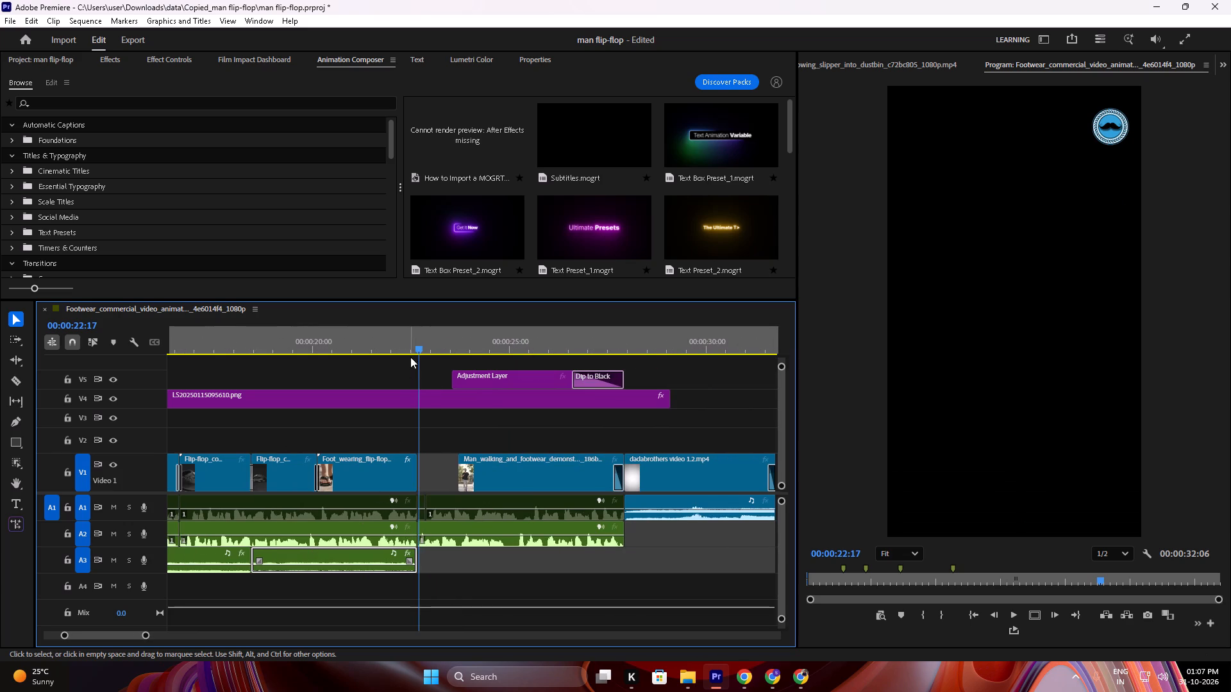
pyautogui.moveTo(386, 344); pyautogui.dragTo(269, 382)
pyautogui.press('space')
pyautogui.click(331, 418)
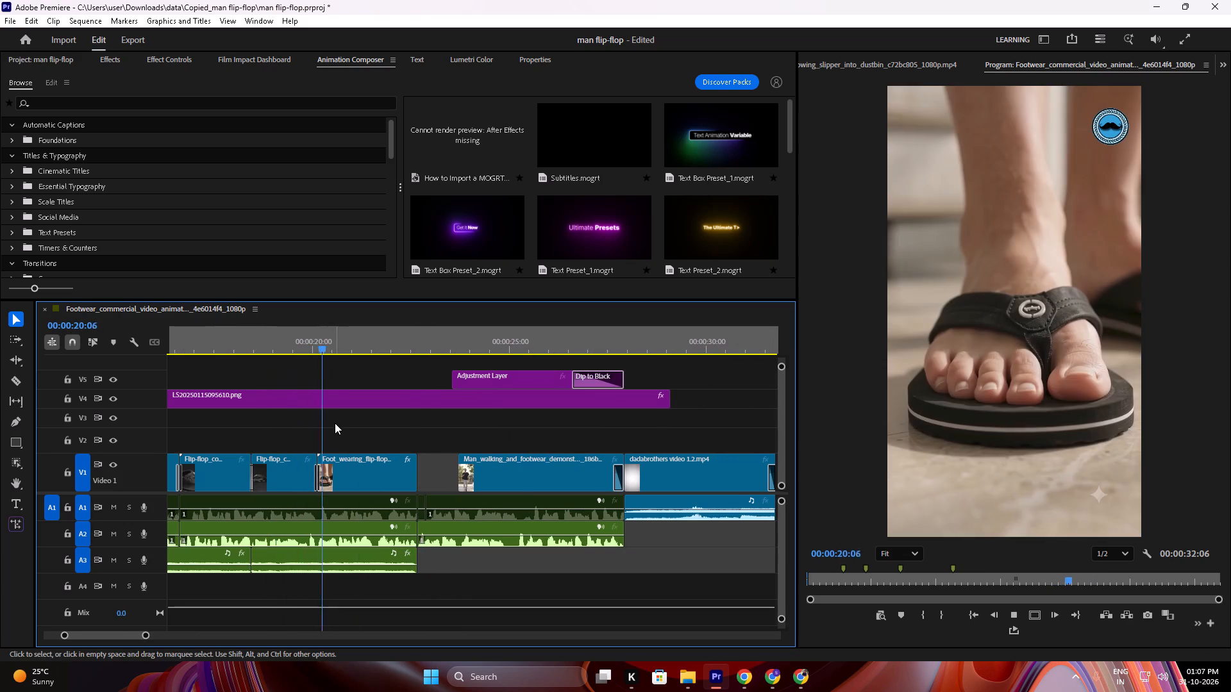
pyautogui.scroll(-3, 338, 439)
pyautogui.keyDown('alt'); pyautogui.scroll(-7, 369, 438); pyautogui.keyUp('alt')
pyautogui.scroll(5, 369, 440)
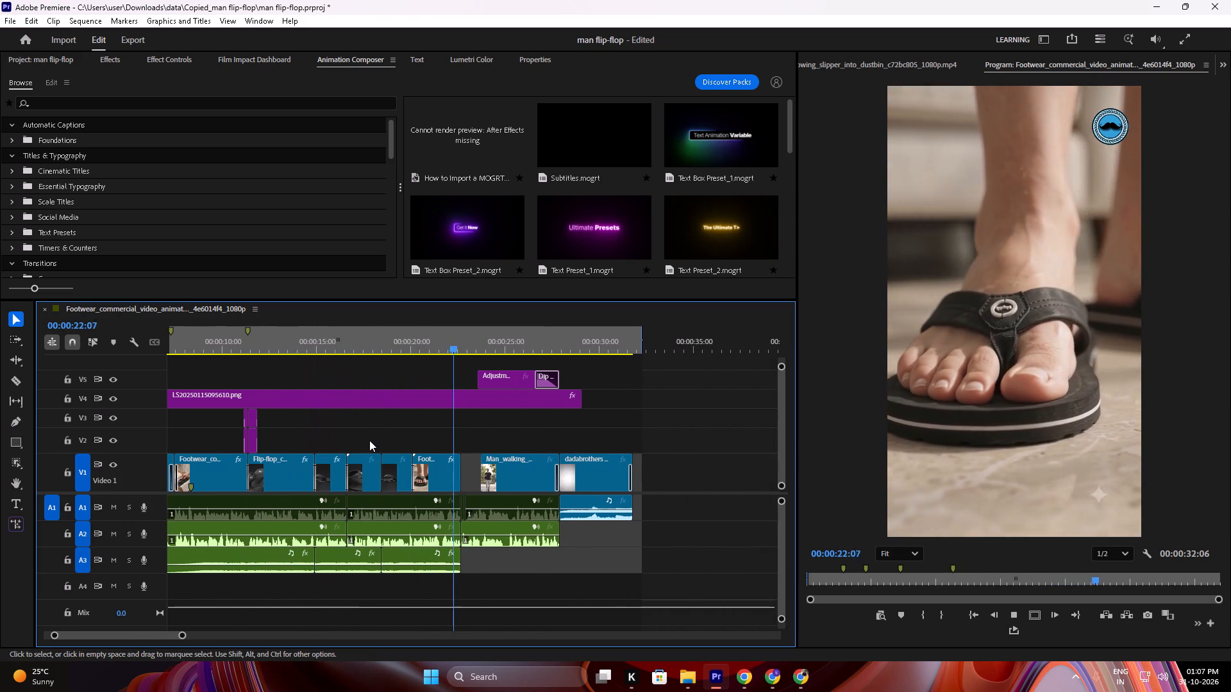
pyautogui.press('space')
# Duplicate the last two A3 sound segments together and place the copies directly after them, starting at 00:00:22:15.
pyautogui.moveTo(408, 584); pyautogui.dragTo(397, 583)
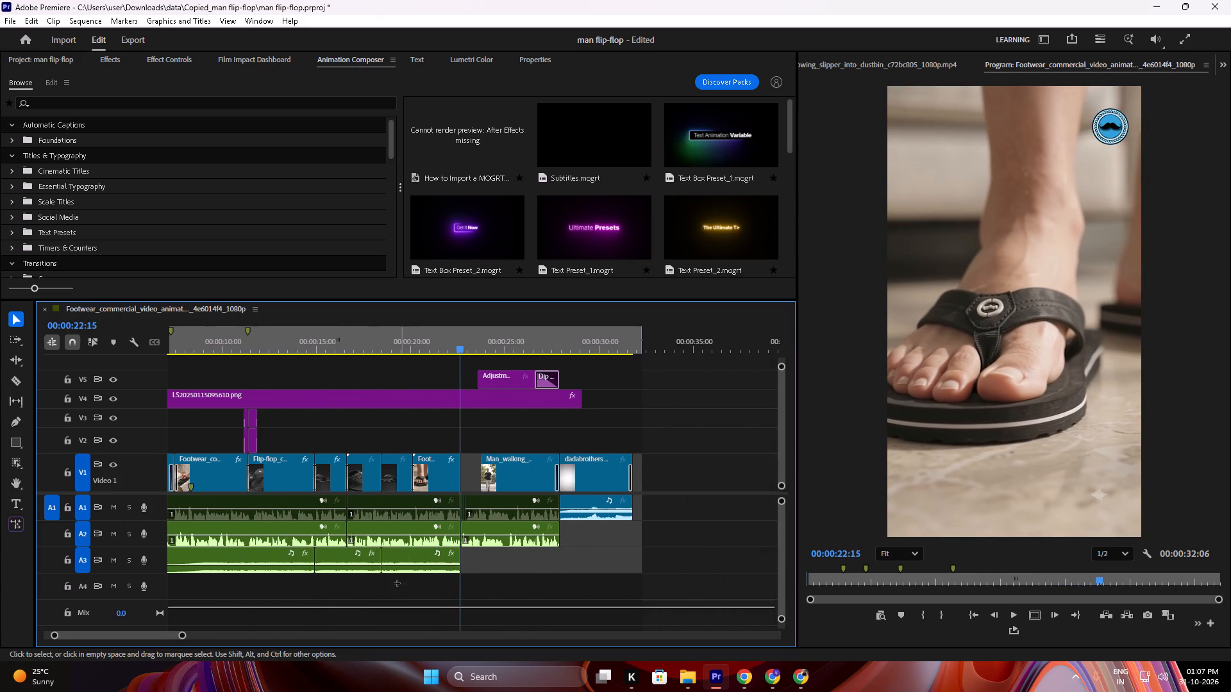
pyautogui.moveTo(397, 583); pyautogui.dragTo(373, 572)
pyautogui.click(376, 616)
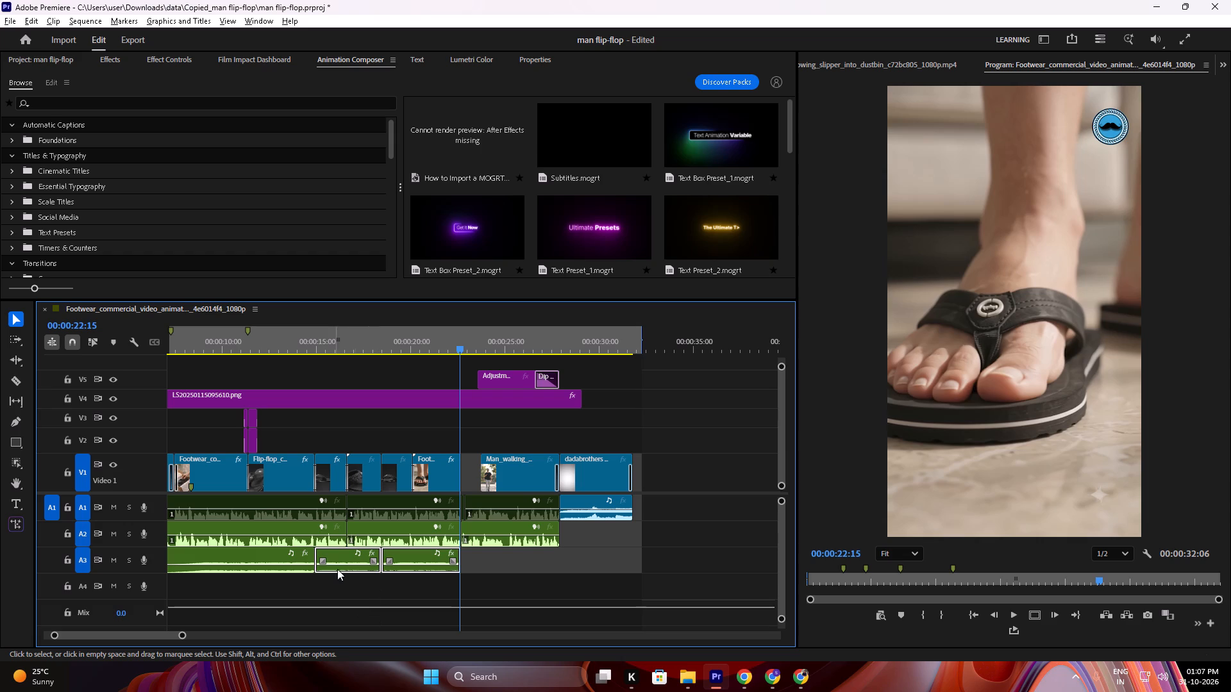
pyautogui.keyDown('alt'); pyautogui.click(383, 597); pyautogui.keyUp('alt')
pyautogui.keyDown('alt'); pyautogui.moveTo(388, 582); pyautogui.dragTo(365, 570); pyautogui.keyUp('alt')
pyautogui.keyDown('alt'); pyautogui.moveTo(348, 559); pyautogui.dragTo(397, 564); pyautogui.keyUp('alt')
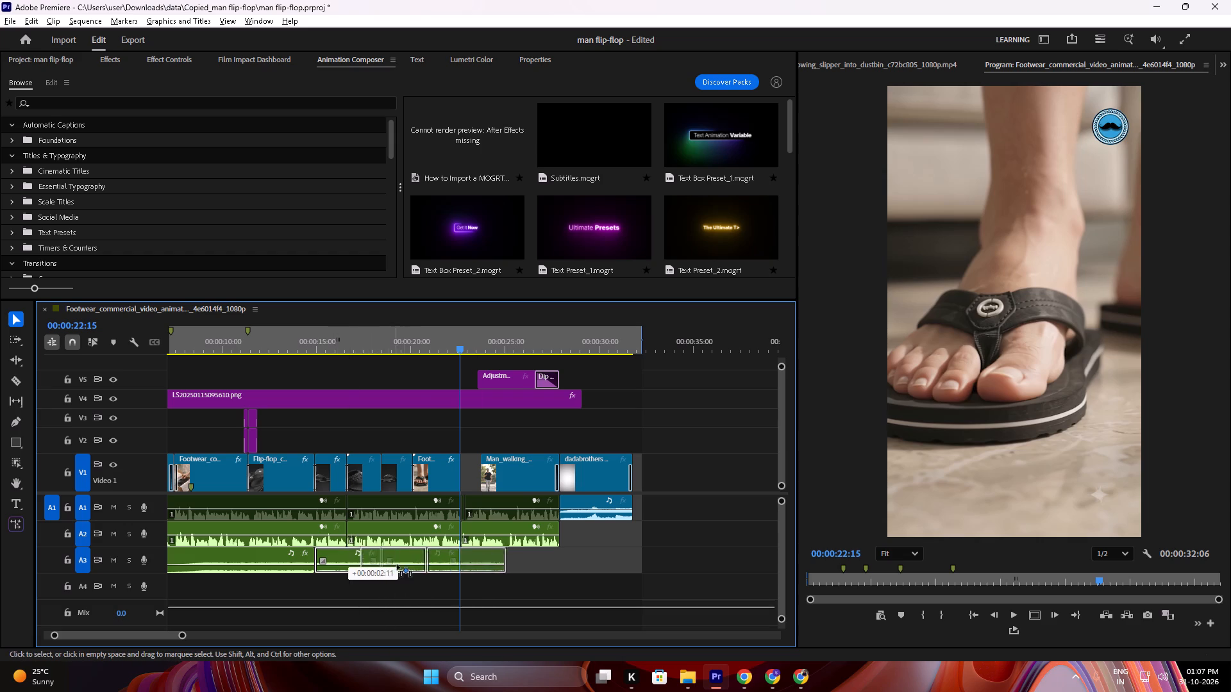
pyautogui.keyDown('alt'); pyautogui.moveTo(397, 564); pyautogui.dragTo(490, 567); pyautogui.keyUp('alt')
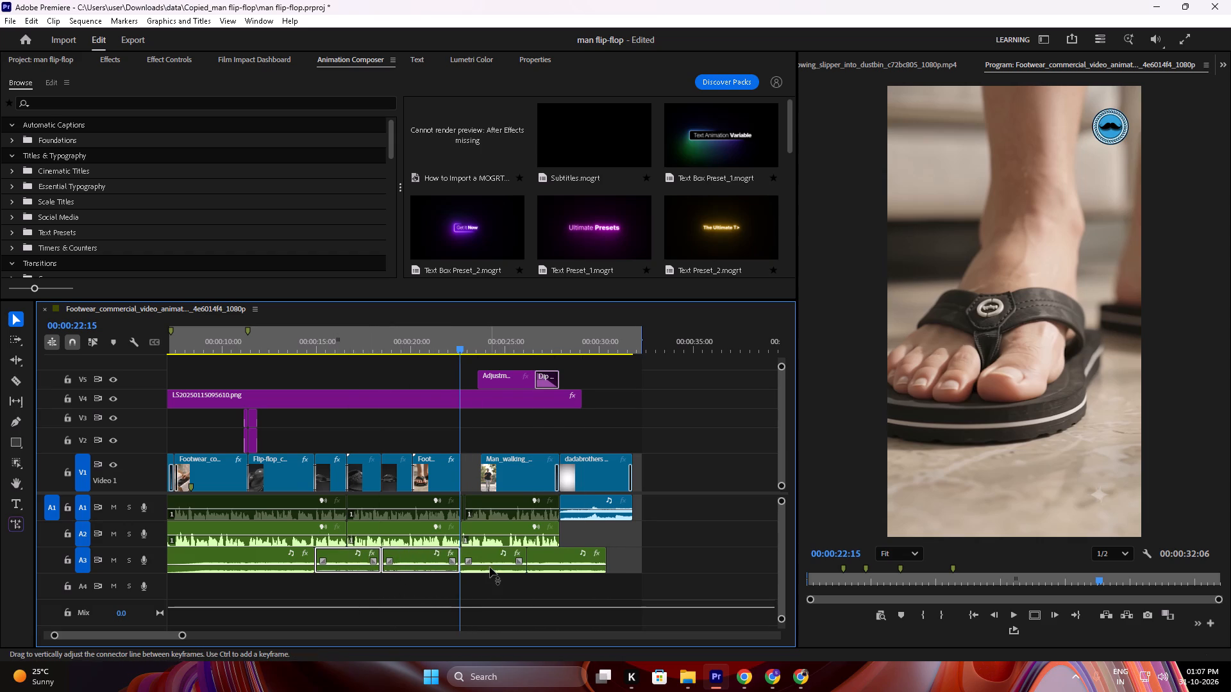
pyautogui.scroll(-5, 490, 567)
pyautogui.keyDown('alt'); pyautogui.scroll(5, 545, 531); pyautogui.keyUp('alt')
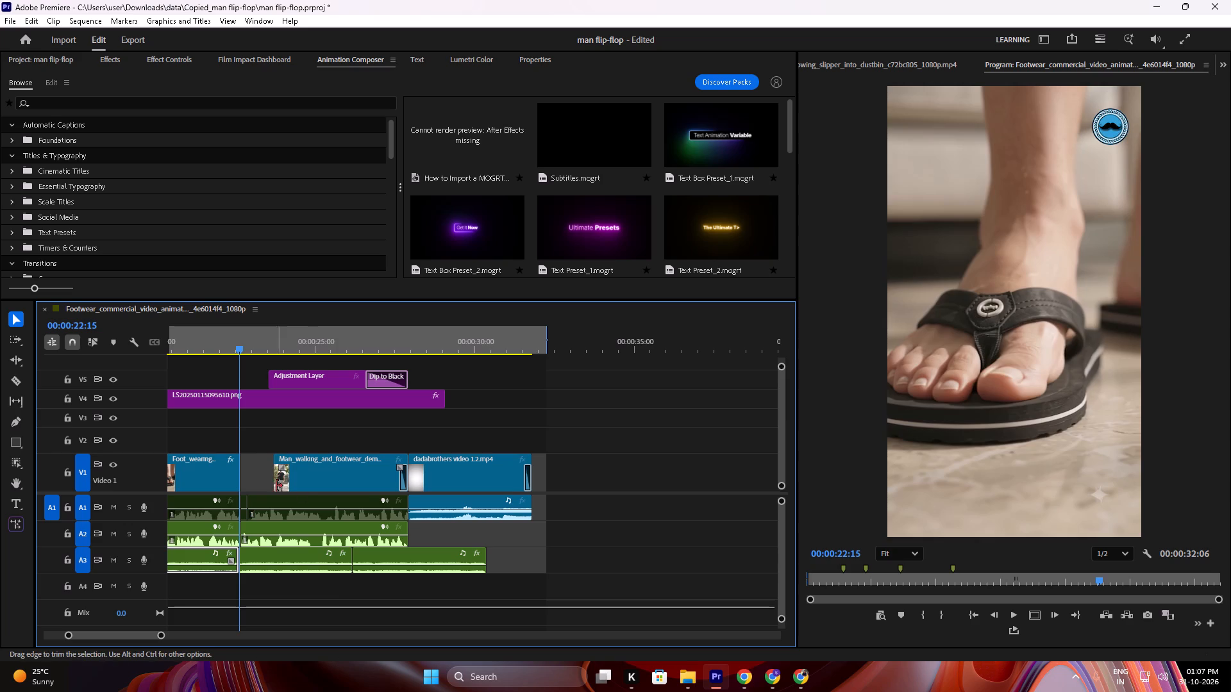
# Play the sequence from 00:00:22:15 to check the duplicated A3 sounds.
pyautogui.press('space')
pyautogui.click(290, 429)
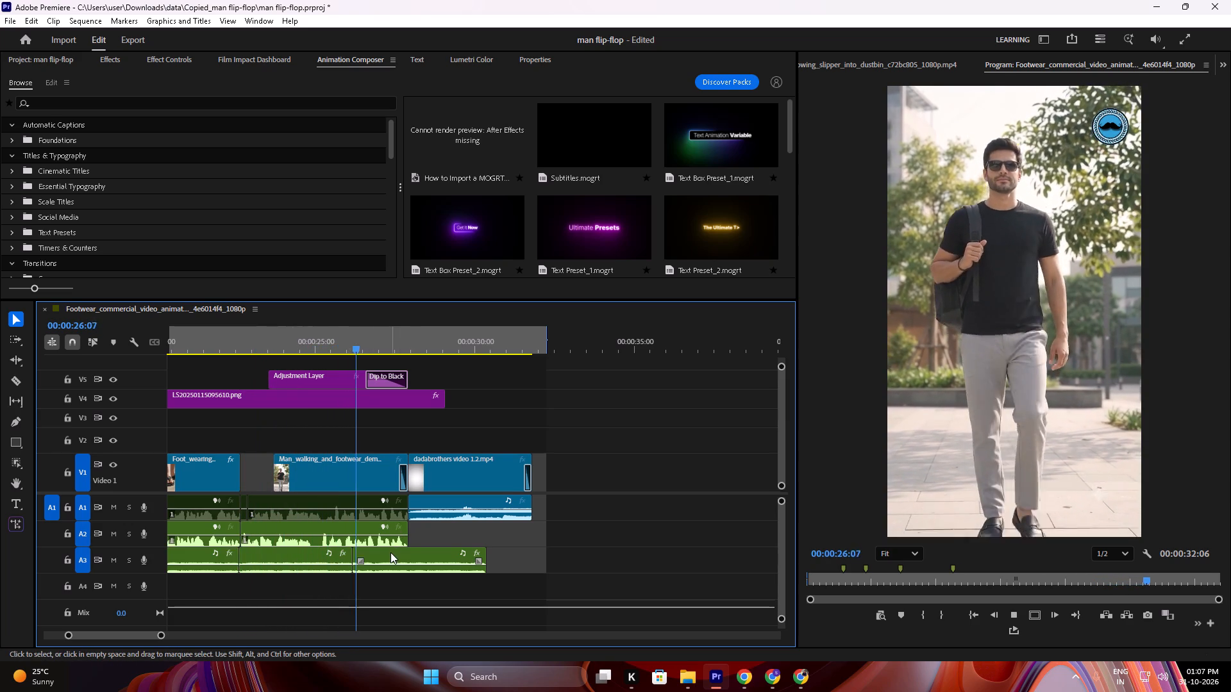
# Delete the first of the two duplicated A3 sounds, directly after the foot-wearing clip.
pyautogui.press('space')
pyautogui.click(328, 559)
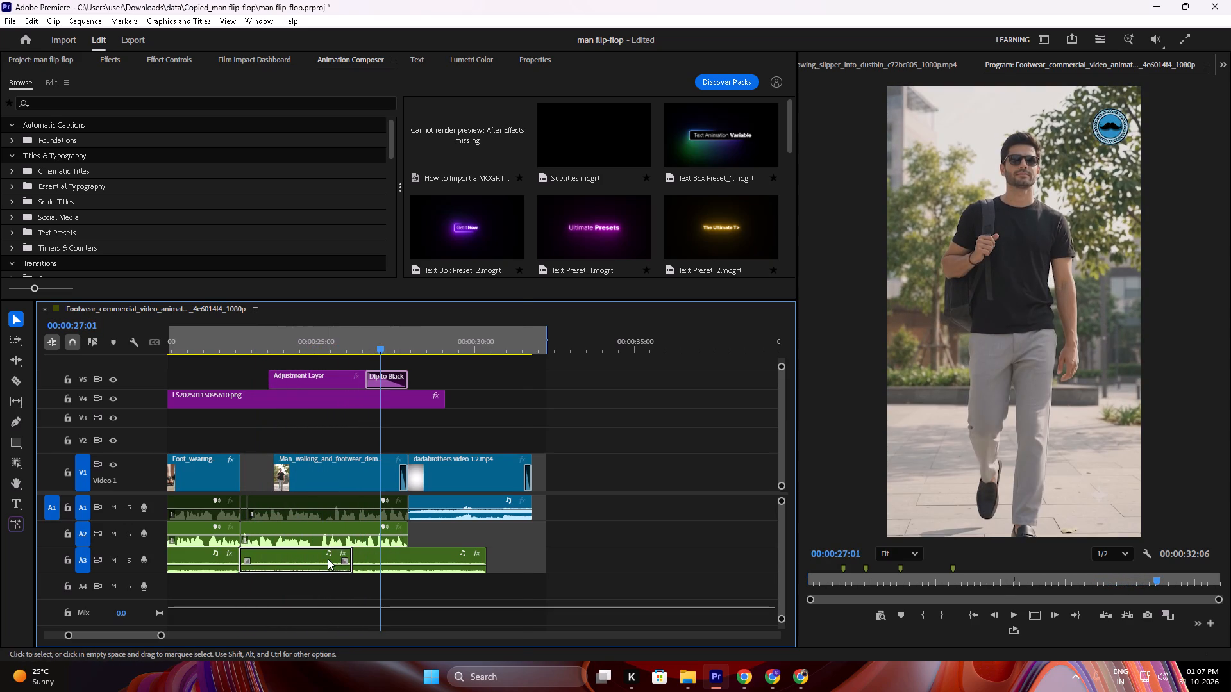
pyautogui.rightClick(328, 559)
pyautogui.click(367, 124)
# Move the remaining A3 copy to end where the brand card starts and extend its start back to the preceding A3 sound.
pyautogui.moveTo(413, 553); pyautogui.dragTo(366, 554)
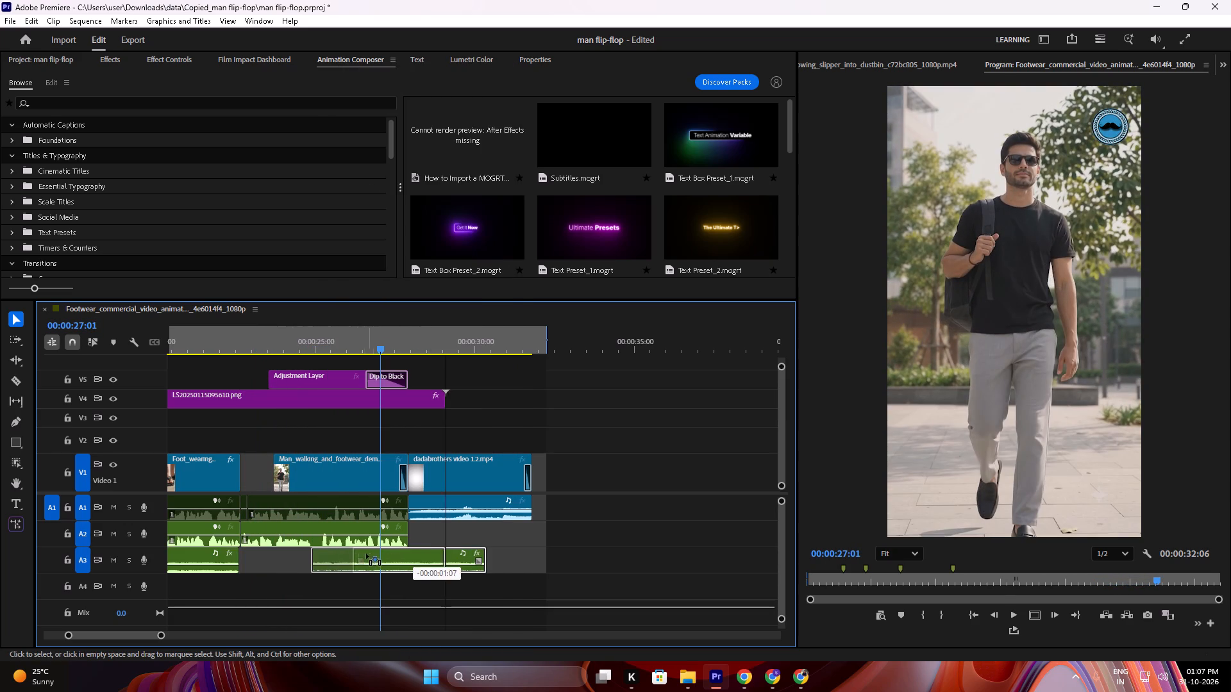
pyautogui.moveTo(366, 554); pyautogui.dragTo(335, 554)
pyautogui.moveTo(276, 561); pyautogui.dragTo(240, 563)
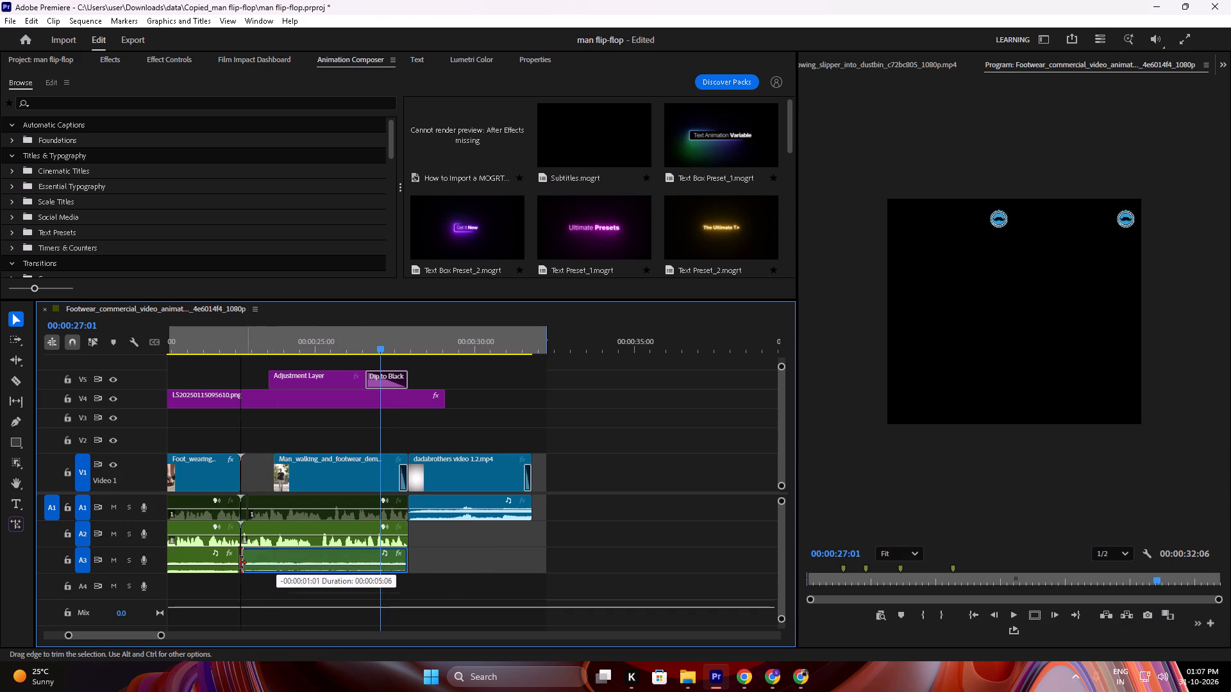
pyautogui.moveTo(240, 563); pyautogui.dragTo(228, 563)
# Play the sequence from about 21 seconds into the brand card to check the adjusted A3 sound.
pyautogui.moveTo(257, 334); pyautogui.dragTo(194, 370)
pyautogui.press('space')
pyautogui.scroll(-6, 451, 456)
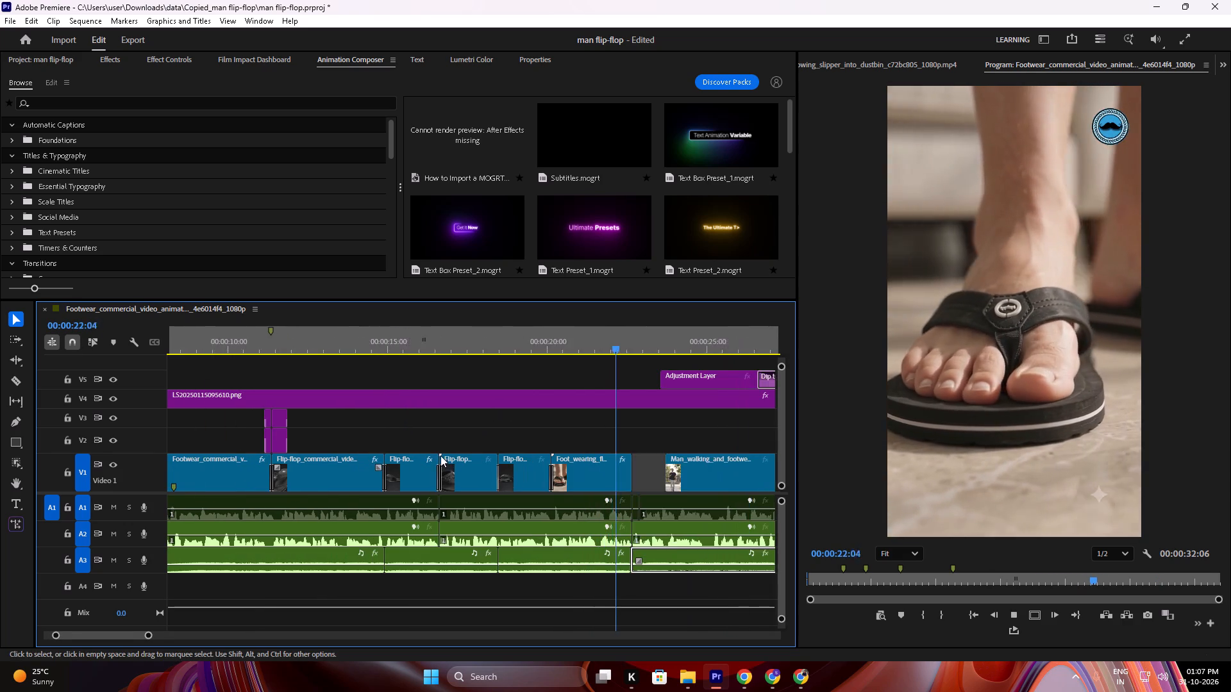
pyautogui.scroll(-10, 440, 456)
pyautogui.click(700, 395)
pyautogui.scroll(-4, 572, 445)
pyautogui.scroll(3, 434, 464)
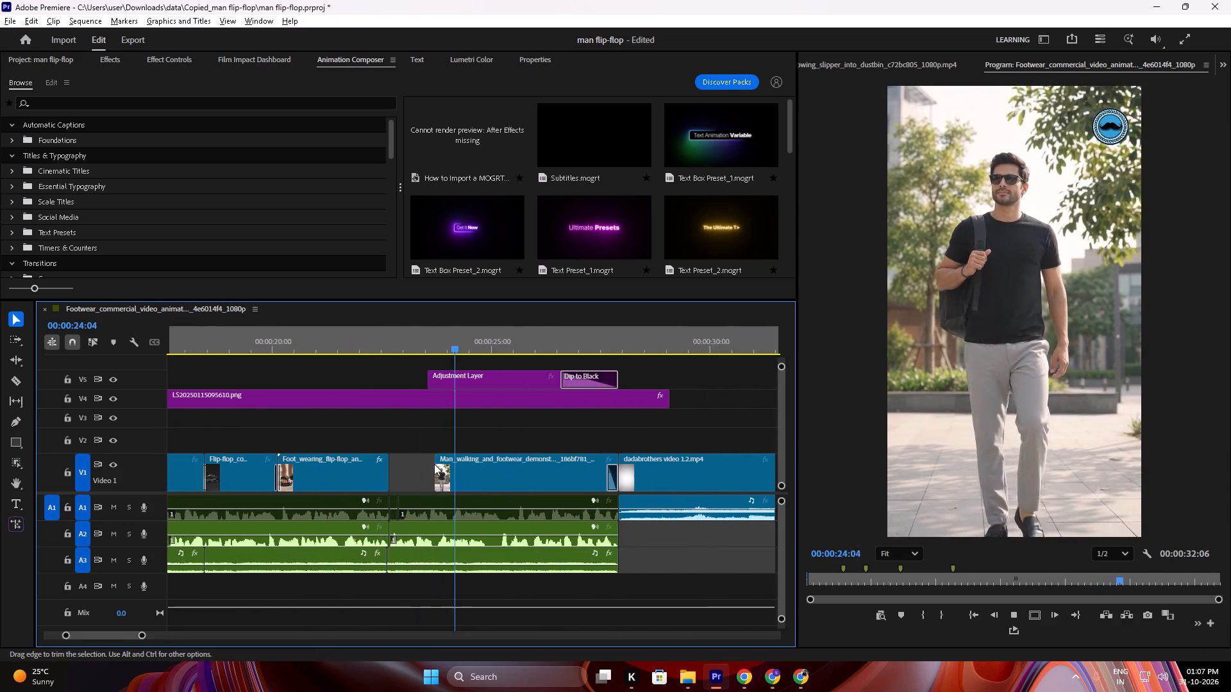
pyautogui.scroll(6, 434, 464)
pyautogui.scroll(-6, 430, 464)
pyautogui.keyDown('alt'); pyautogui.scroll(-14, 400, 453); pyautogui.keyUp('alt')
pyautogui.keyDown('alt'); pyautogui.scroll(5, 413, 424); pyautogui.keyUp('alt')
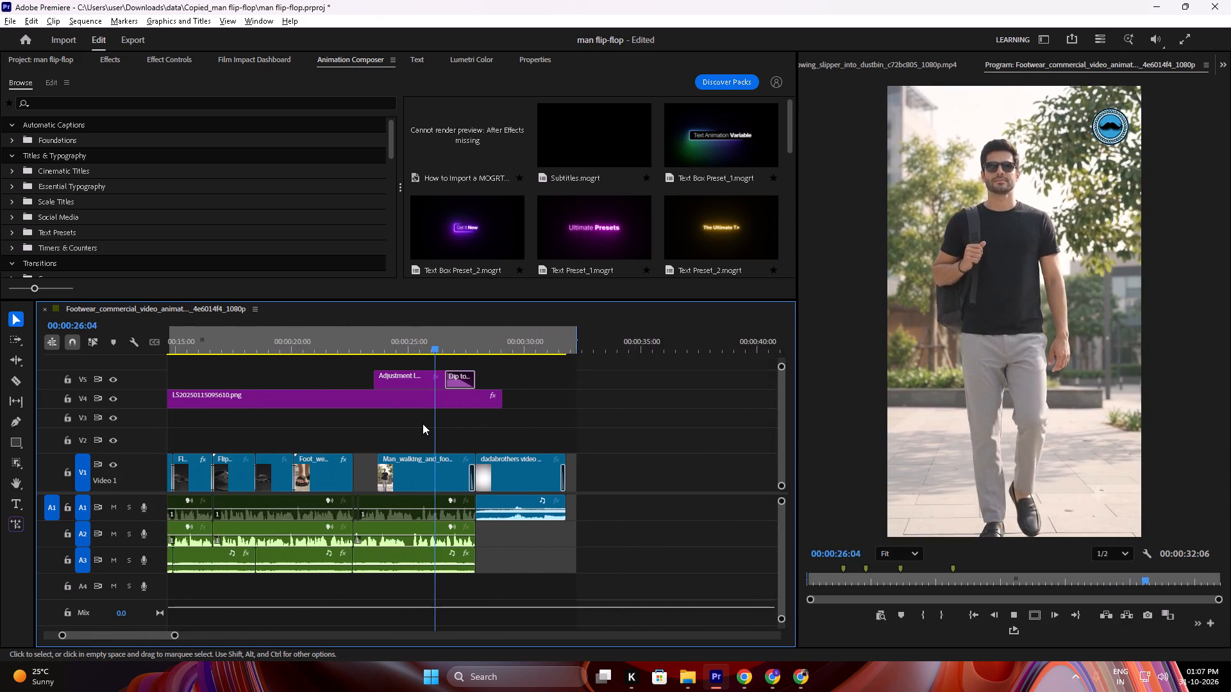
pyautogui.keyDown('alt'); pyautogui.scroll(12, 423, 424); pyautogui.keyUp('alt')
pyautogui.scroll(-7, 452, 422)
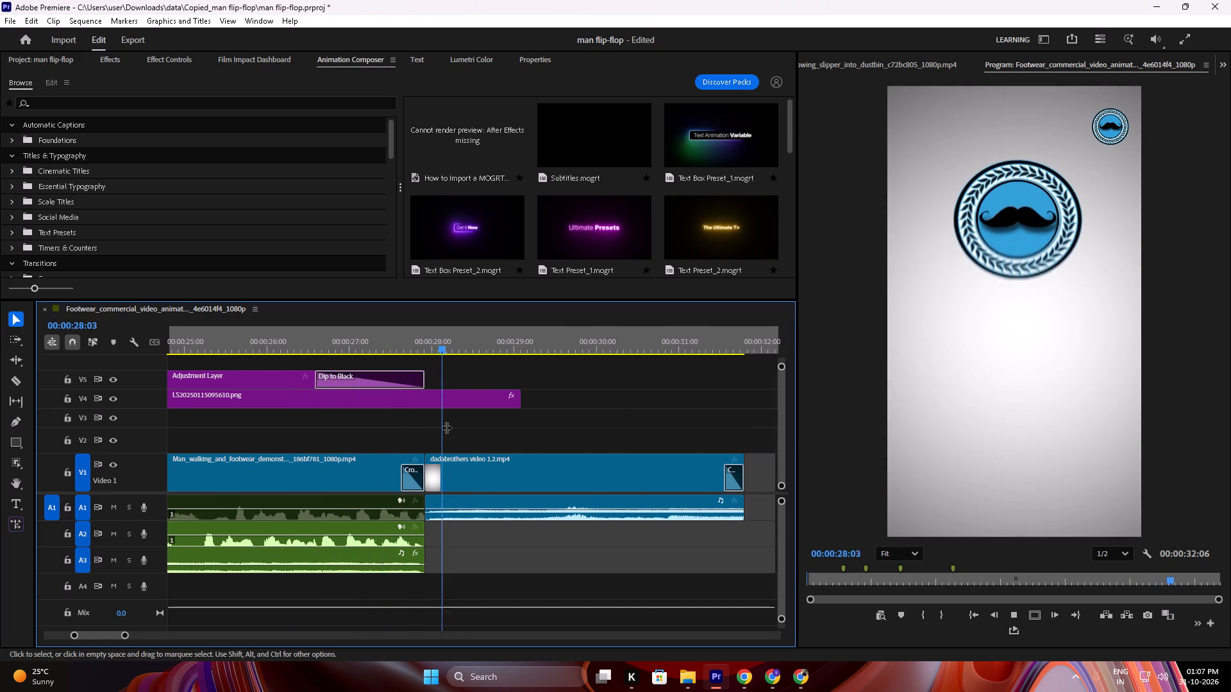
pyautogui.scroll(-10, 446, 427)
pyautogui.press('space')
# Select all four voiceover clips on A2 and raise their volume by three increments.
pyautogui.click(351, 532)
pyautogui.keyDown('alt'); pyautogui.scroll(-3, 351, 532); pyautogui.keyUp('alt')
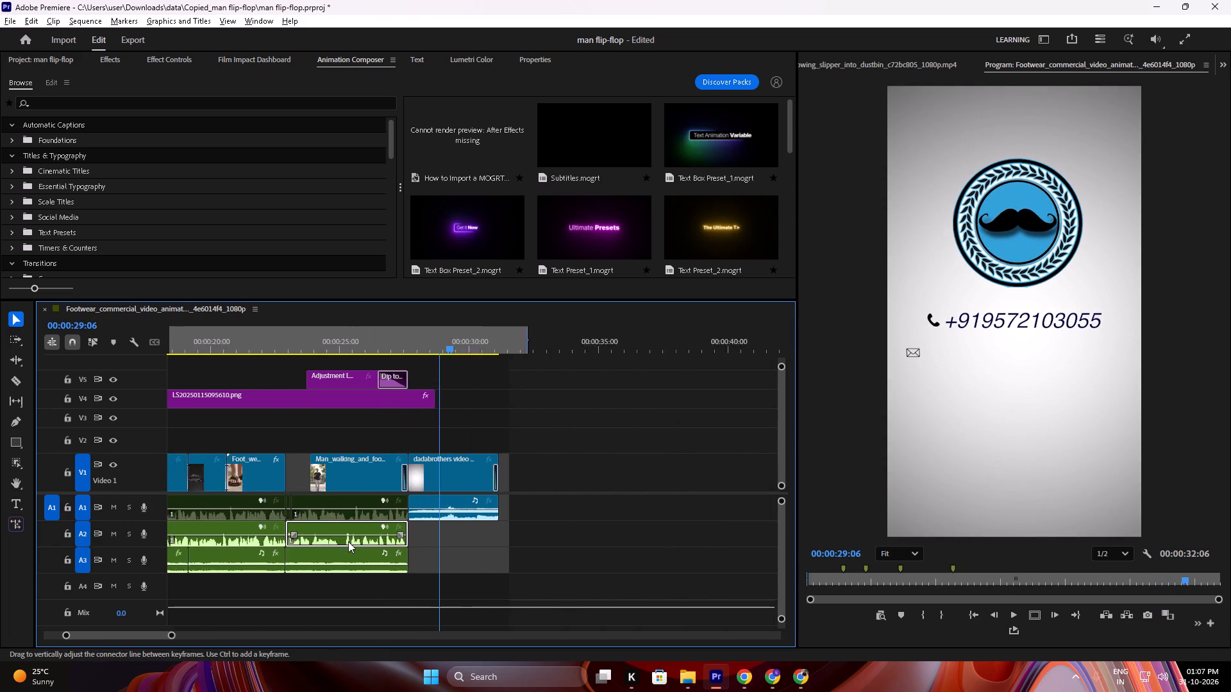
pyautogui.keyDown('alt'); pyautogui.scroll(-3, 348, 541); pyautogui.keyUp('alt')
pyautogui.scroll(7, 348, 541)
pyautogui.keyDown('alt'); pyautogui.scroll(-5, 348, 541); pyautogui.keyUp('alt')
pyautogui.scroll(1, 348, 541)
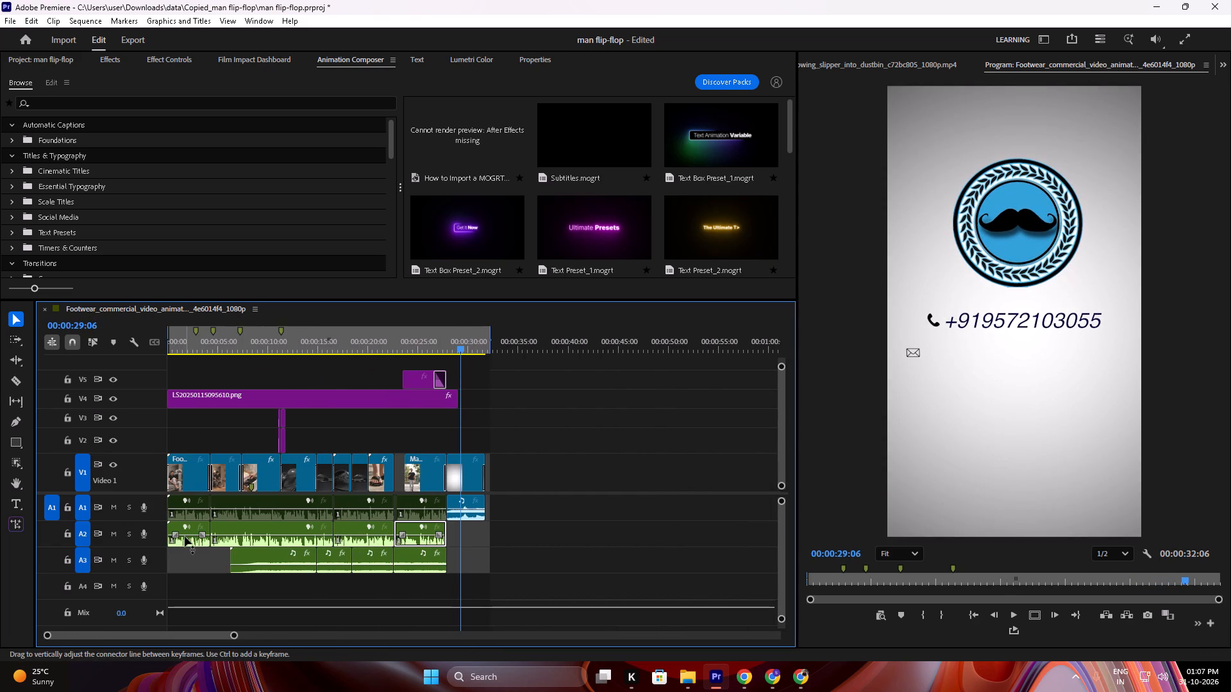
pyautogui.click(185, 536)
pyautogui.keyDown('shift'); pyautogui.click(230, 527); pyautogui.keyUp('shift')
pyautogui.keyDown('shift'); pyautogui.click(351, 526); pyautogui.keyUp('shift')
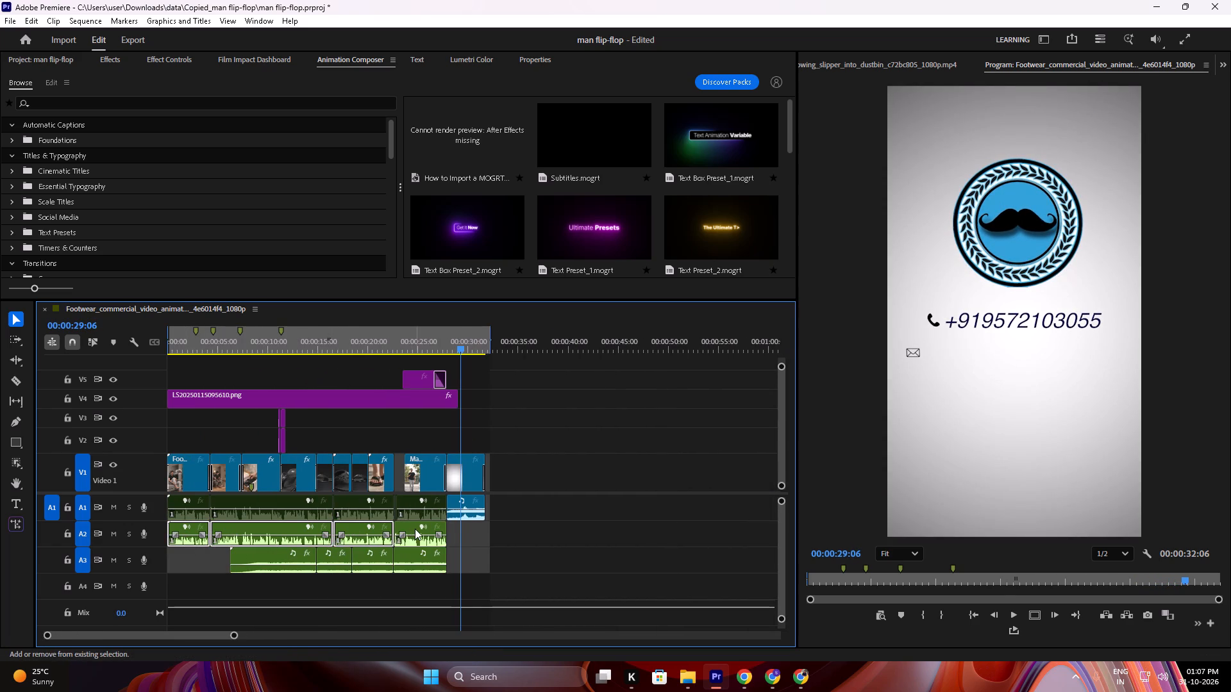
pyautogui.keyDown('shift'); pyautogui.click(415, 529); pyautogui.keyUp('shift')
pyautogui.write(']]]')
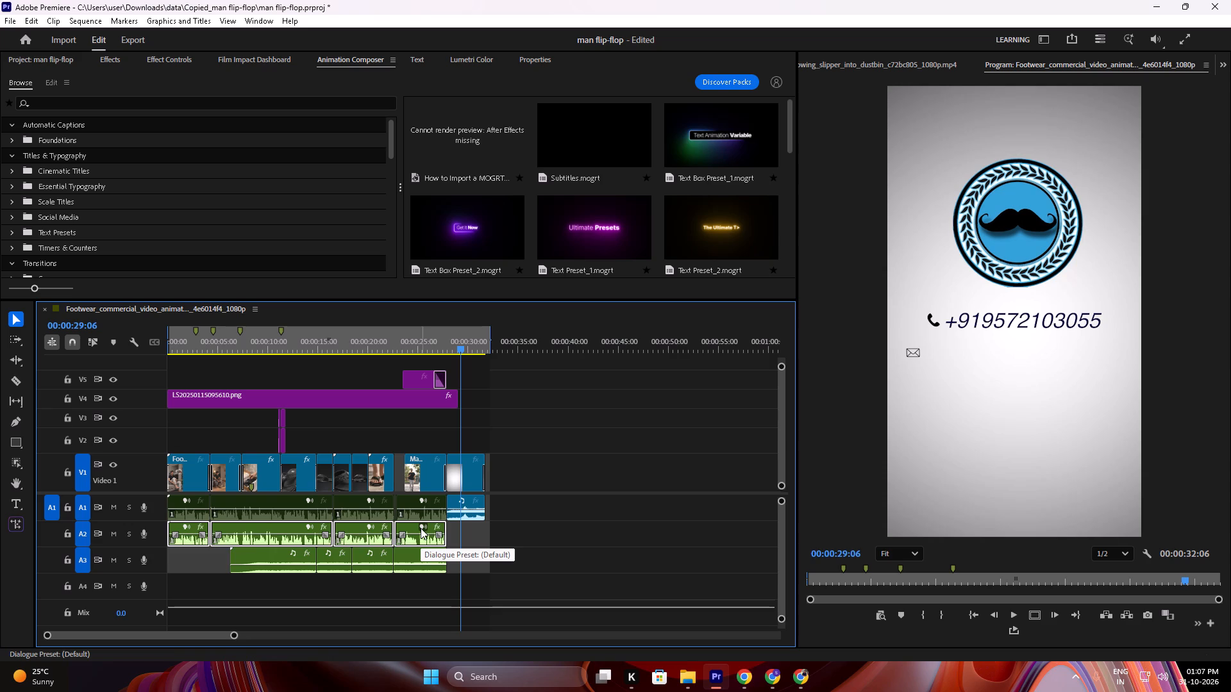
pyautogui.click(580, 541)
# Play the sequence's opening and the section from around 22 seconds to check the voiceover level against the A3 sound.
pyautogui.moveTo(454, 354); pyautogui.dragTo(53, 397)
pyautogui.moveTo(222, 350); pyautogui.dragTo(119, 361)
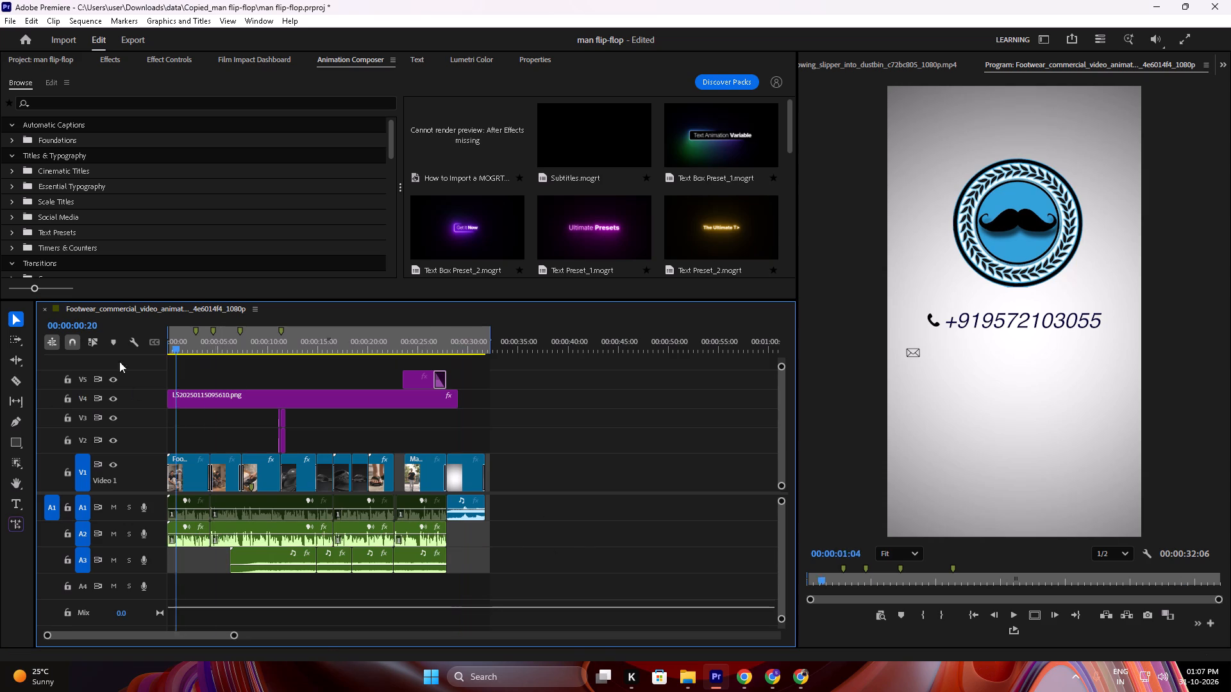
pyautogui.moveTo(119, 361); pyautogui.dragTo(8, 387)
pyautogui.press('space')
pyautogui.click(233, 377)
pyautogui.keyDown('alt'); pyautogui.scroll(9, 172, 399); pyautogui.keyUp('alt')
pyautogui.keyDown('alt'); pyautogui.scroll(-5, 243, 413); pyautogui.keyUp('alt')
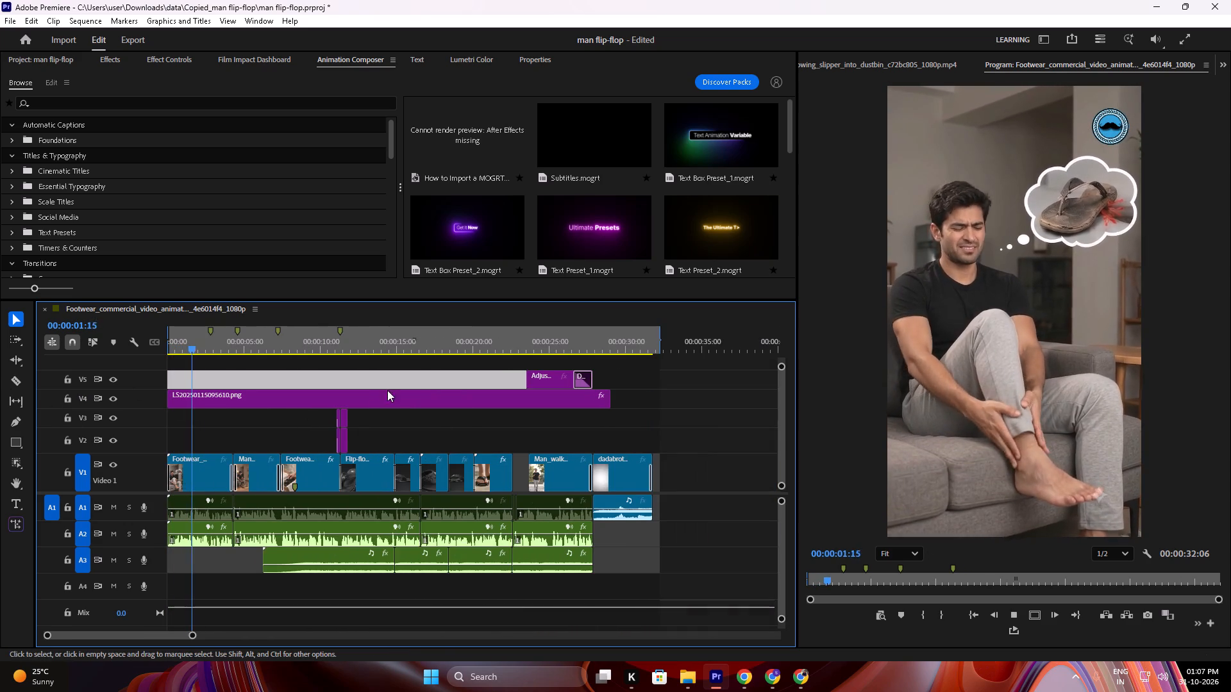
pyautogui.moveTo(496, 351); pyautogui.dragTo(510, 354)
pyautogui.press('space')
pyautogui.scroll(-4, 484, 370)
pyautogui.keyDown('alt'); pyautogui.scroll(11, 419, 428); pyautogui.keyUp('alt')
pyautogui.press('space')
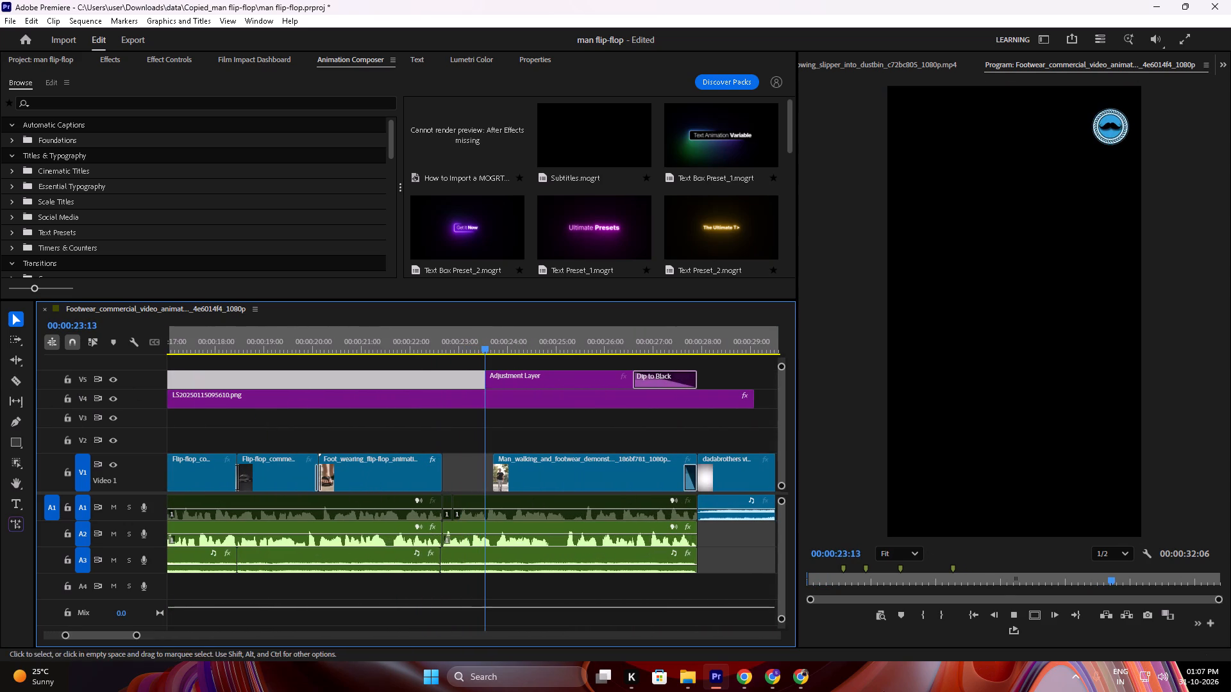
# Switch to the Chrome browser.
pyautogui.click(769, 688)
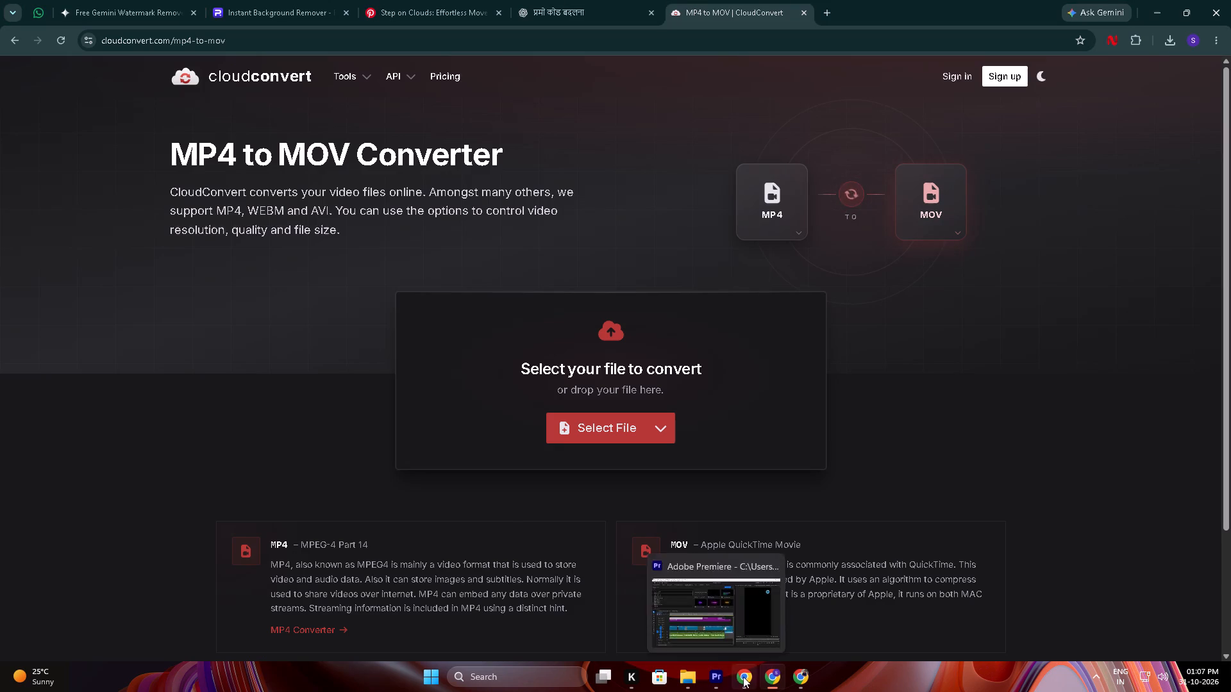
pyautogui.click(744, 677)
pyautogui.click(785, 665)
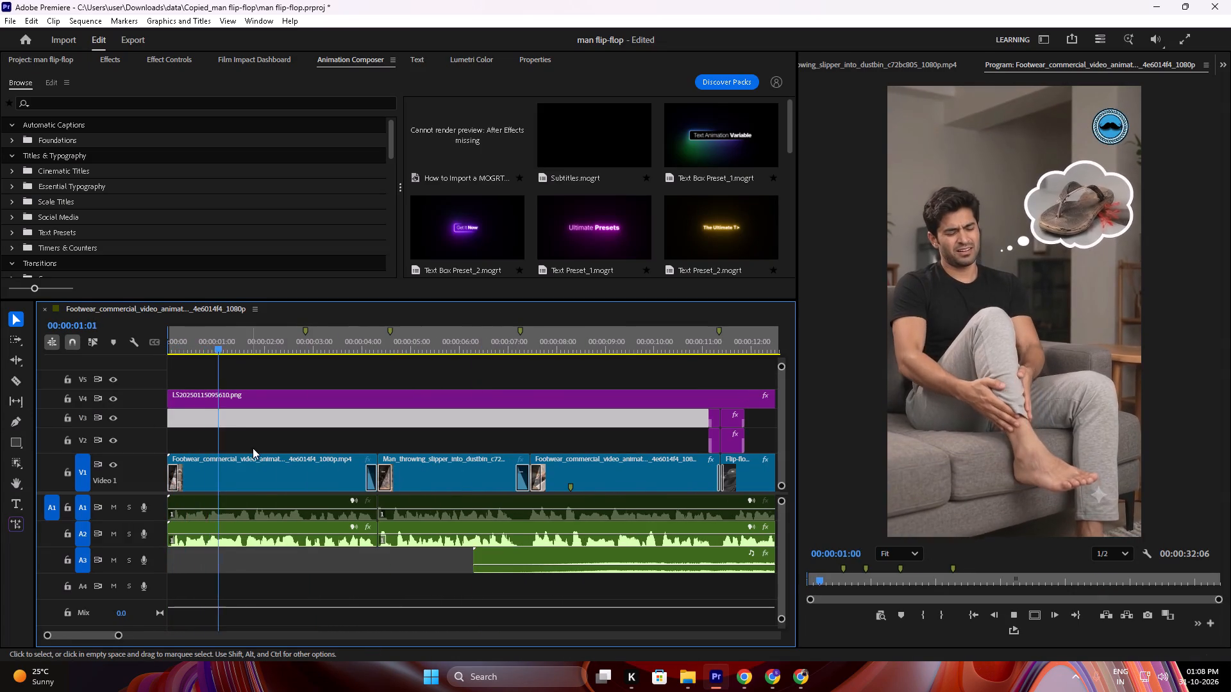
pyautogui.keyDown('alt'); pyautogui.scroll(-4, 253, 448); pyautogui.keyUp('alt')
pyautogui.keyDown('alt'); pyautogui.scroll(6, 255, 447); pyautogui.keyUp('alt')
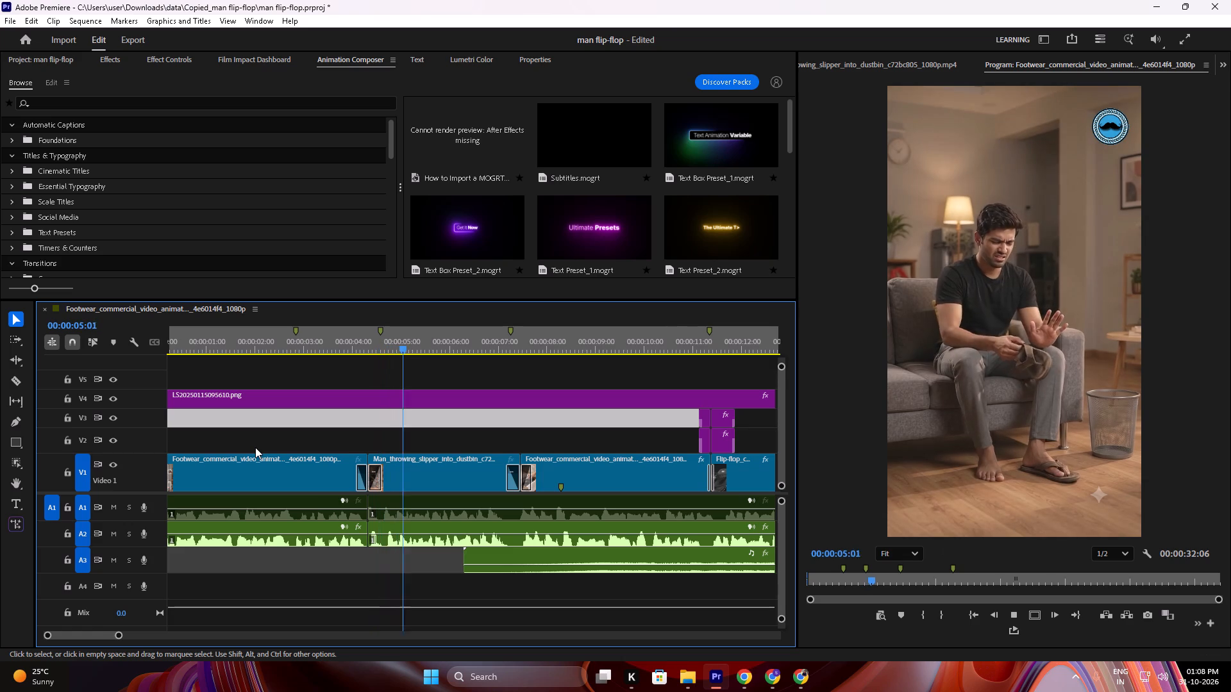
pyautogui.keyDown('alt'); pyautogui.scroll(-4, 262, 447); pyautogui.keyUp('alt')
pyautogui.keyDown('alt'); pyautogui.scroll(9, 351, 423); pyautogui.keyUp('alt')
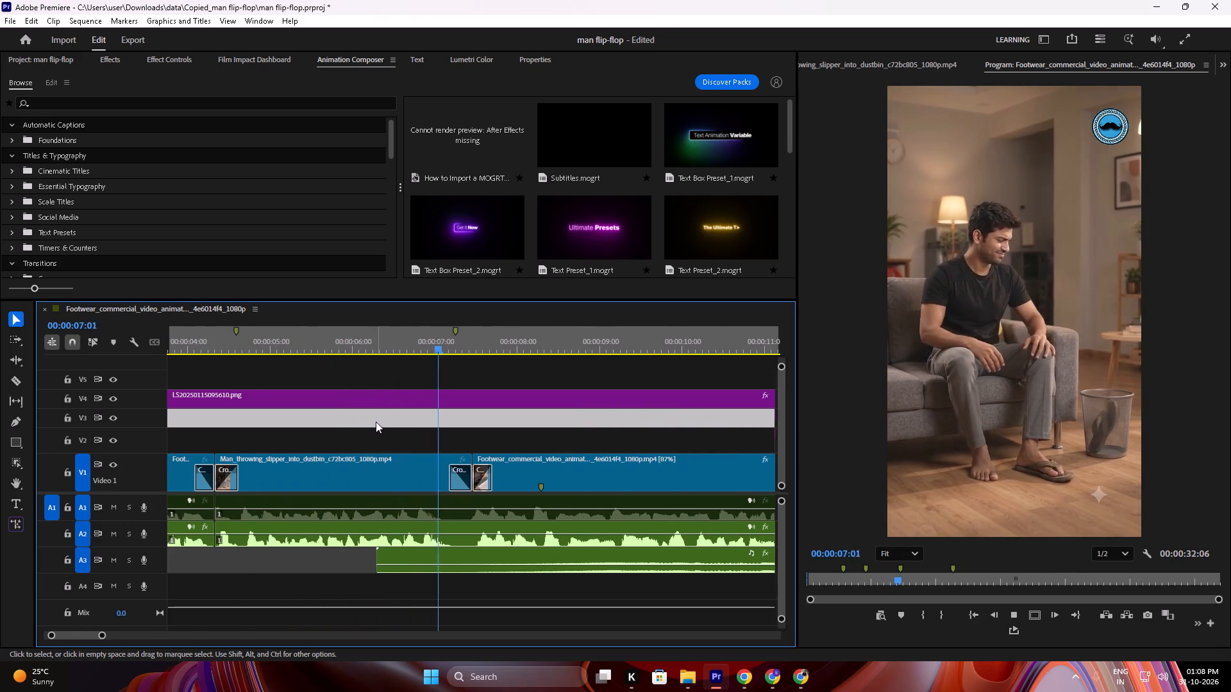
pyautogui.keyDown('alt'); pyautogui.scroll(-13, 370, 424); pyautogui.keyUp('alt')
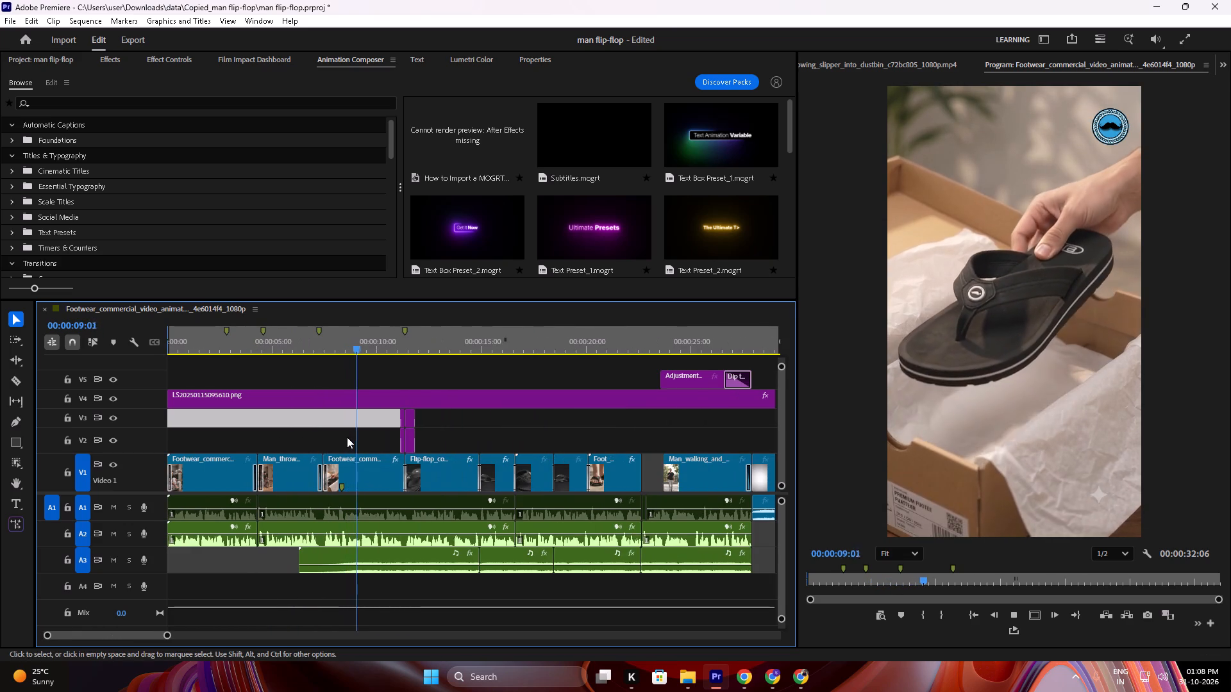
pyautogui.keyDown('alt'); pyautogui.scroll(-3, 347, 437); pyautogui.keyUp('alt')
pyautogui.keyDown('alt'); pyautogui.scroll(4, 347, 437); pyautogui.keyUp('alt')
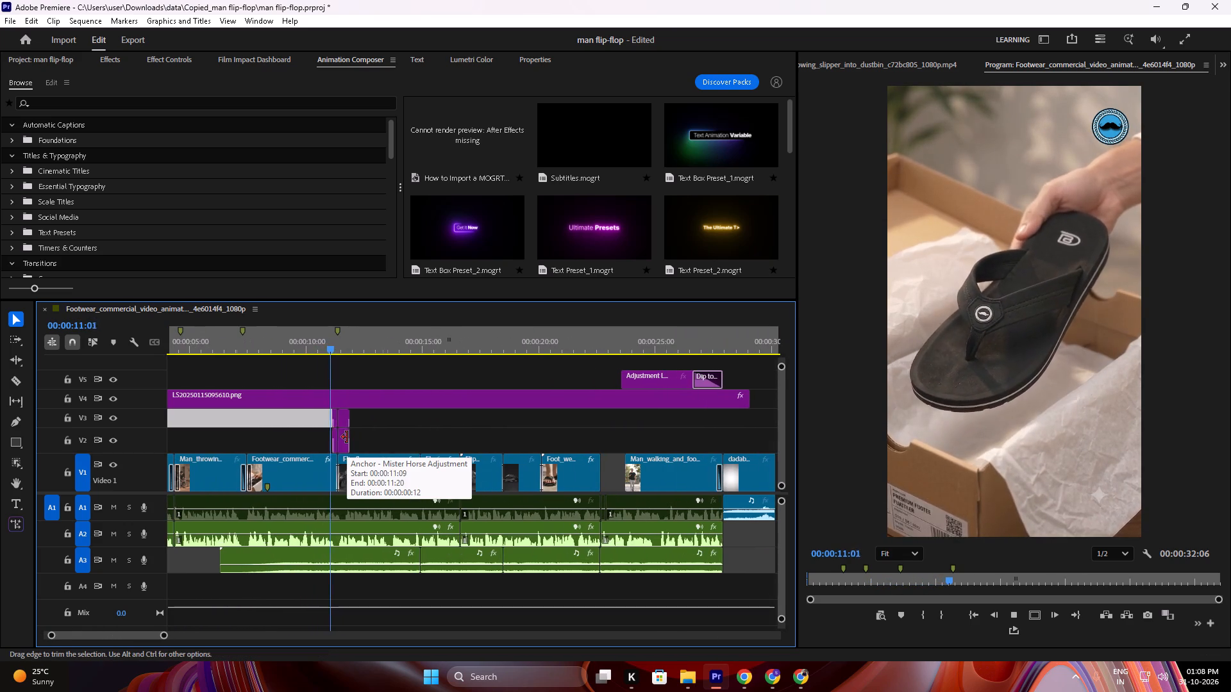
pyautogui.keyDown('alt'); pyautogui.scroll(-2, 347, 437); pyautogui.keyUp('alt')
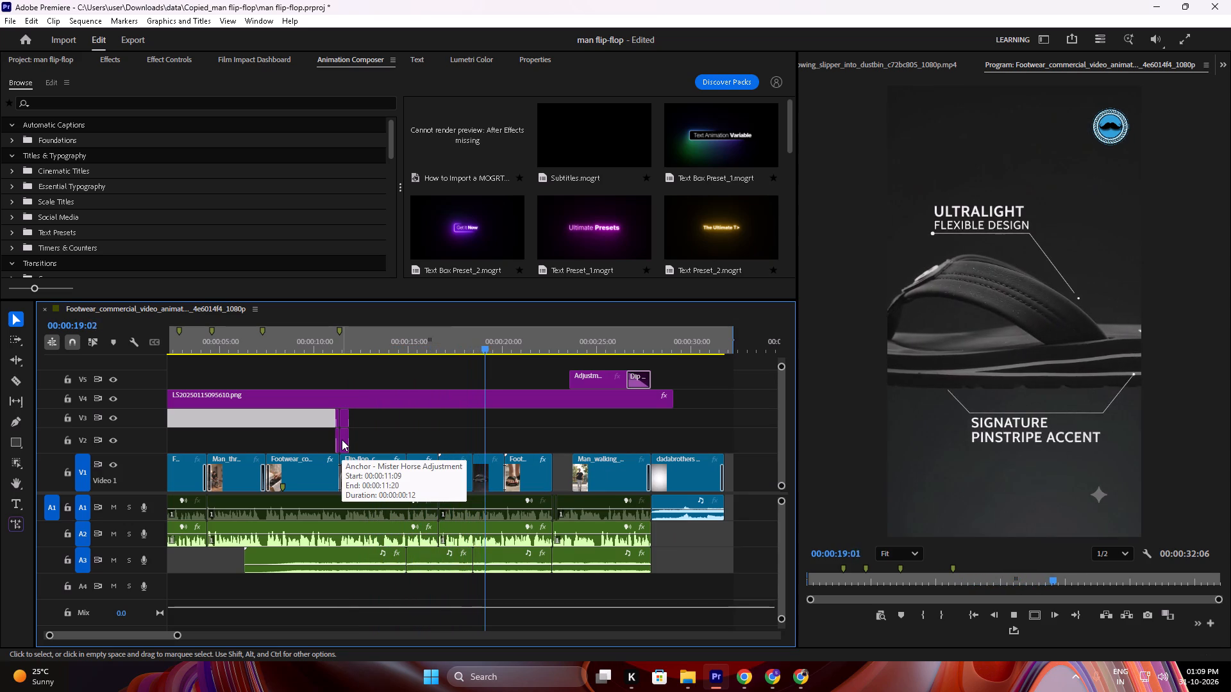
pyautogui.keyDown('alt'); pyautogui.scroll(-3, 342, 440); pyautogui.keyUp('alt')
pyautogui.keyDown('alt'); pyautogui.click(507, 429); pyautogui.keyUp('alt')
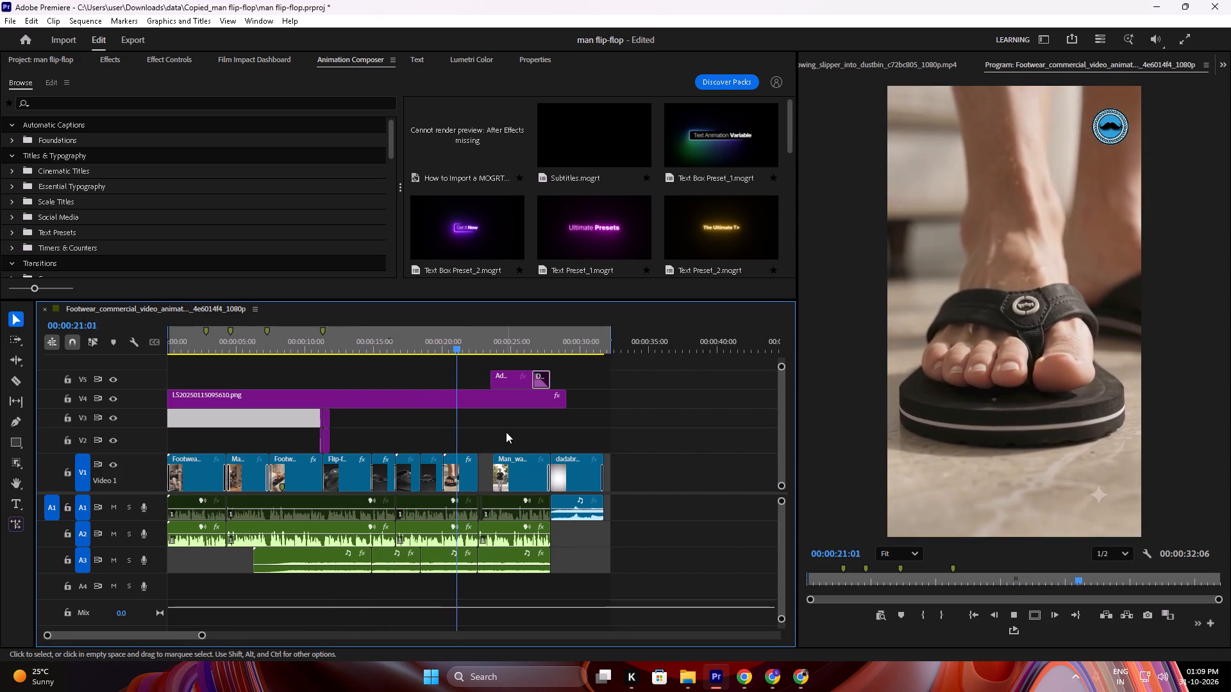
pyautogui.keyDown('alt'); pyautogui.scroll(10, 464, 436); pyautogui.keyUp('alt')
pyautogui.scroll(-5, 456, 447)
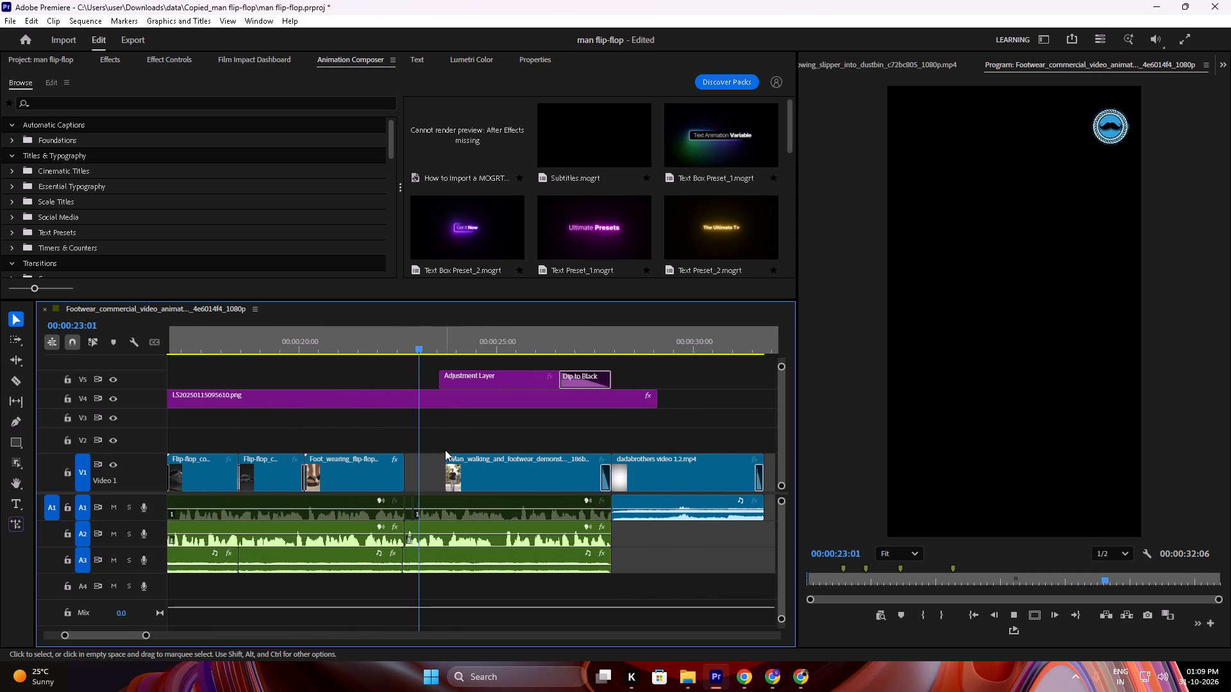
pyautogui.press('space')
# Replay the foot-wearing clip from about 20 seconds into the gap before the man-walking-and-footwear clip on V1.
pyautogui.moveTo(371, 332); pyautogui.dragTo(315, 349)
pyautogui.press('space')
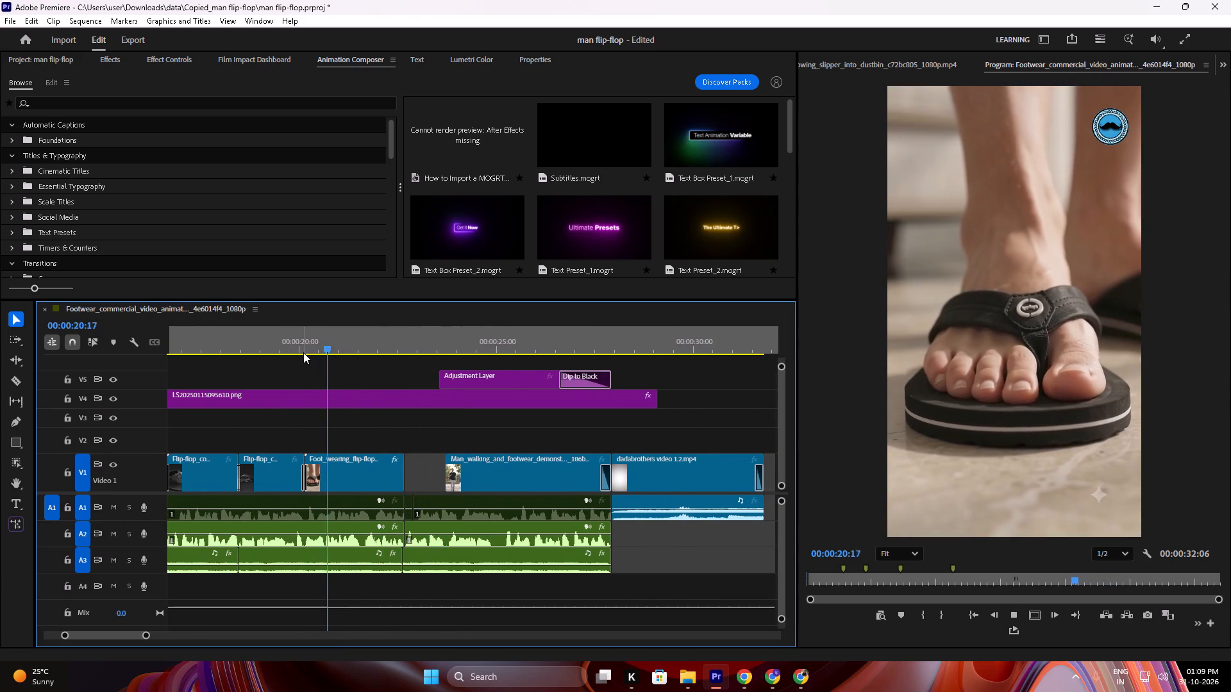
pyautogui.press('space')
pyautogui.press('space')
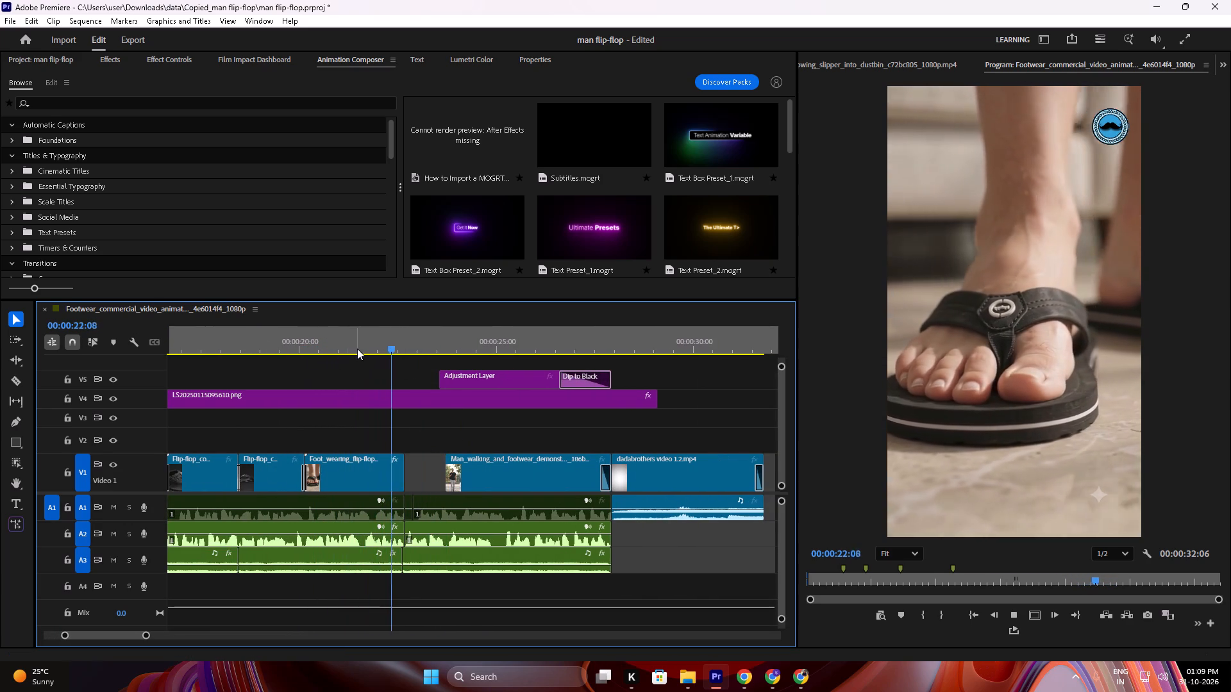
pyautogui.press('space')
pyautogui.press('space')
pyautogui.press('space')
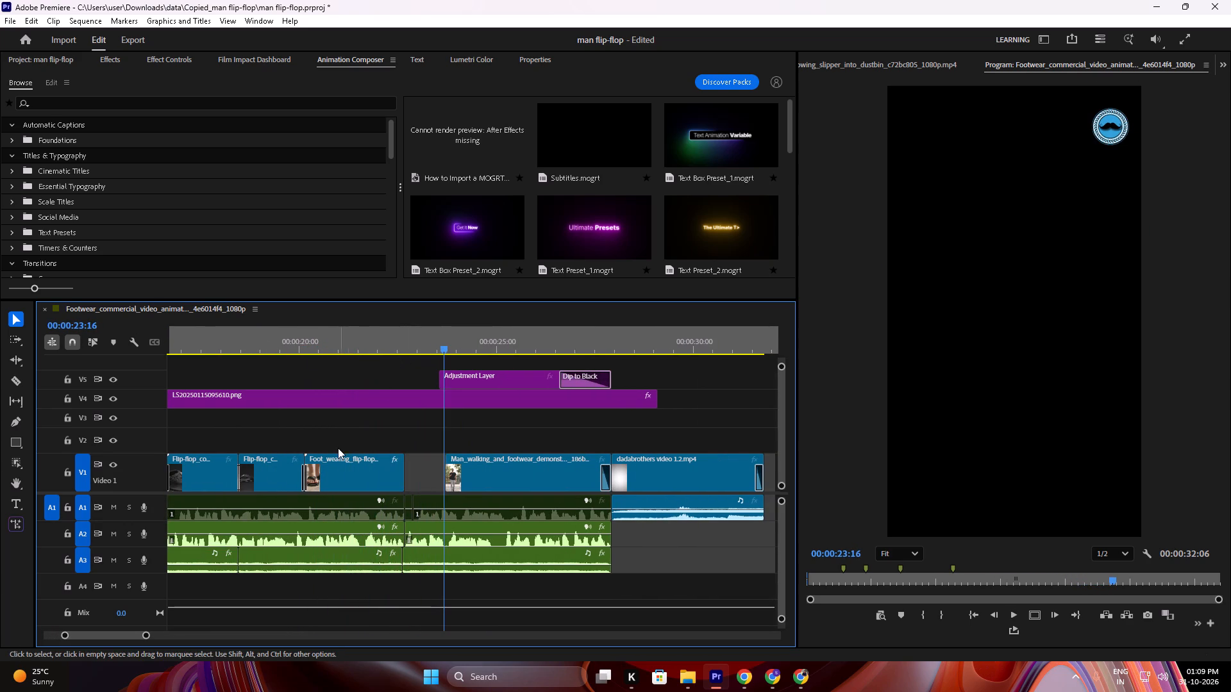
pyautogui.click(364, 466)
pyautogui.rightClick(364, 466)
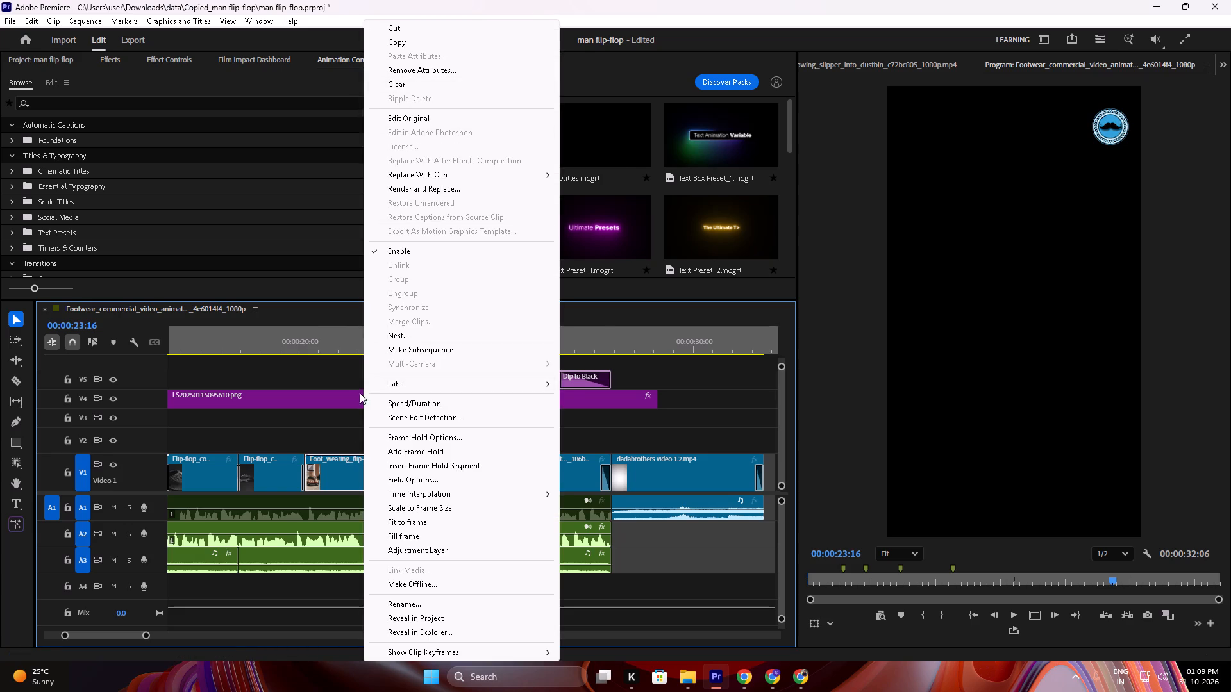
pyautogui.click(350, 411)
# Replay the sequence from about 19 seconds through the V1 gap to the start of the adjustment layer.
pyautogui.moveTo(346, 335); pyautogui.dragTo(278, 360)
pyautogui.press('space')
pyautogui.click(327, 415)
pyautogui.keyDown('alt'); pyautogui.scroll(4, 319, 432); pyautogui.keyUp('alt')
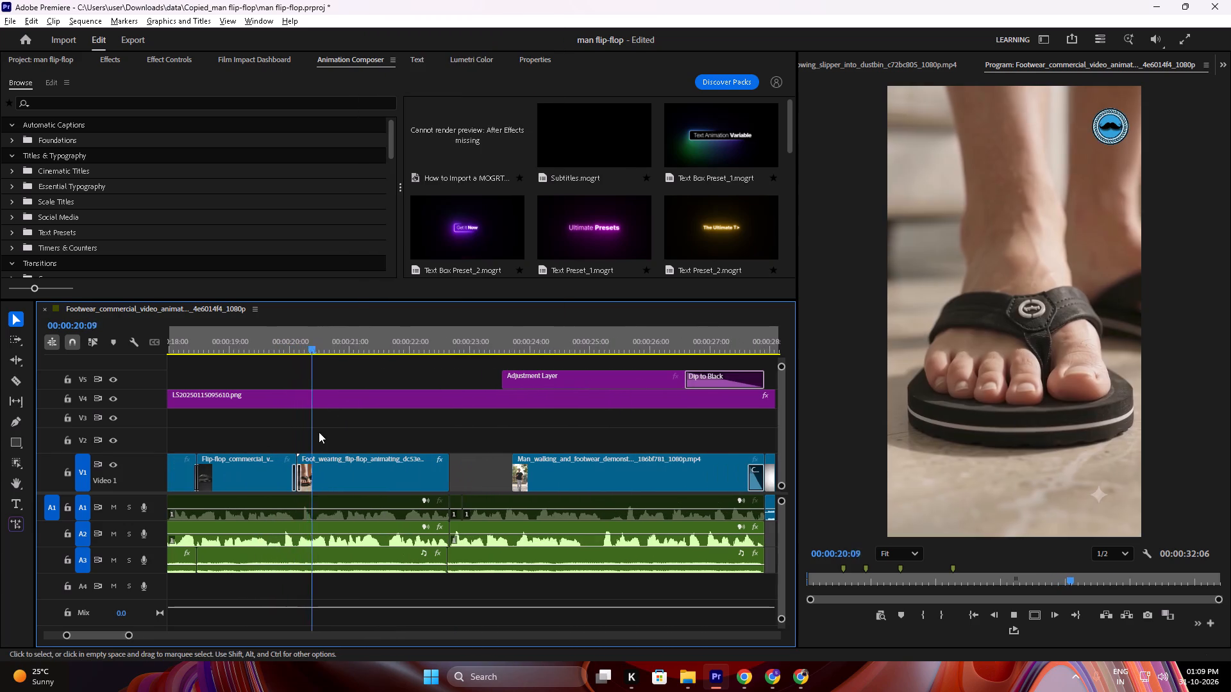
pyautogui.scroll(-3, 319, 432)
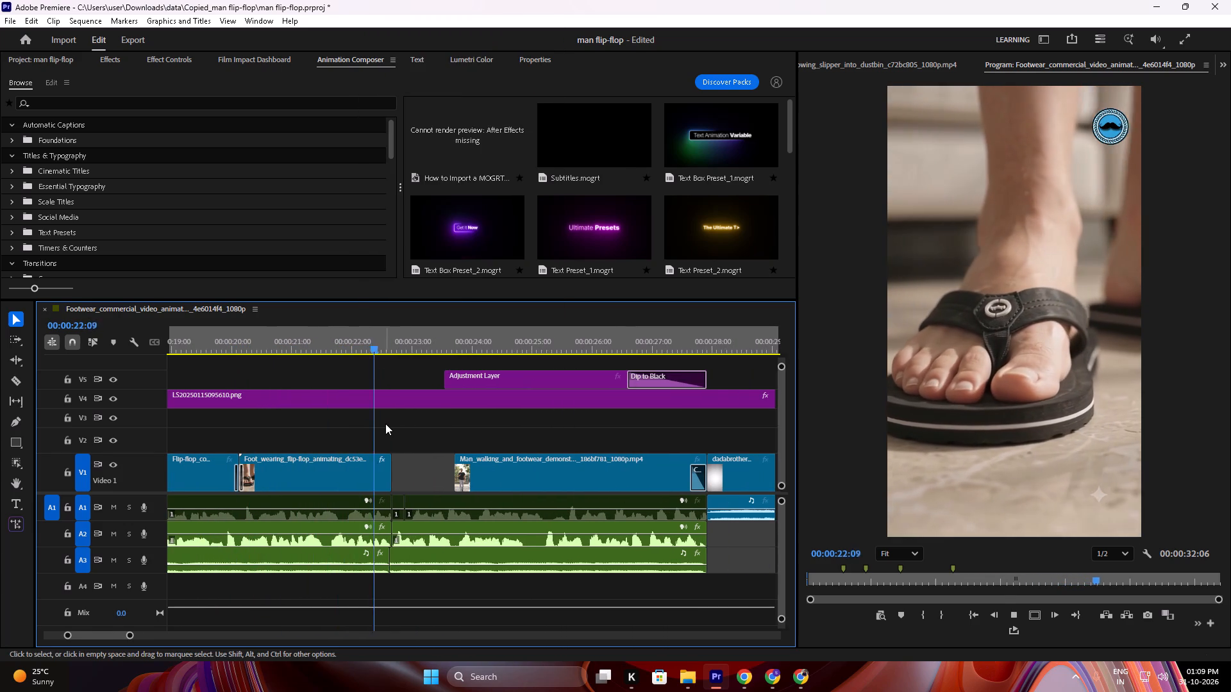
pyautogui.press('space')
pyautogui.press('space')
pyautogui.scroll(-4, 388, 431)
pyautogui.press('space')
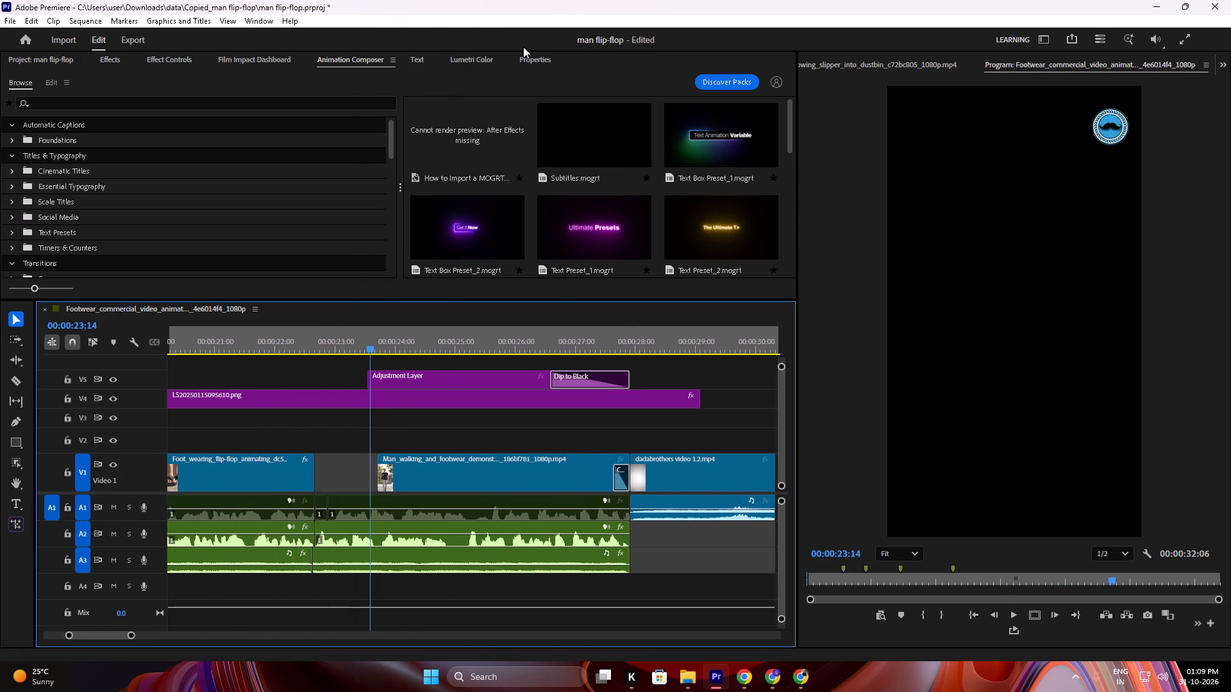
# Import the downloaded Man_walking_in_home 1080p video into the project.
pyautogui.click(528, 50)
pyautogui.click(8, 51)
pyautogui.click(33, 58)
pyautogui.scroll(-6, 356, 209)
pyautogui.doubleClick(698, 226)
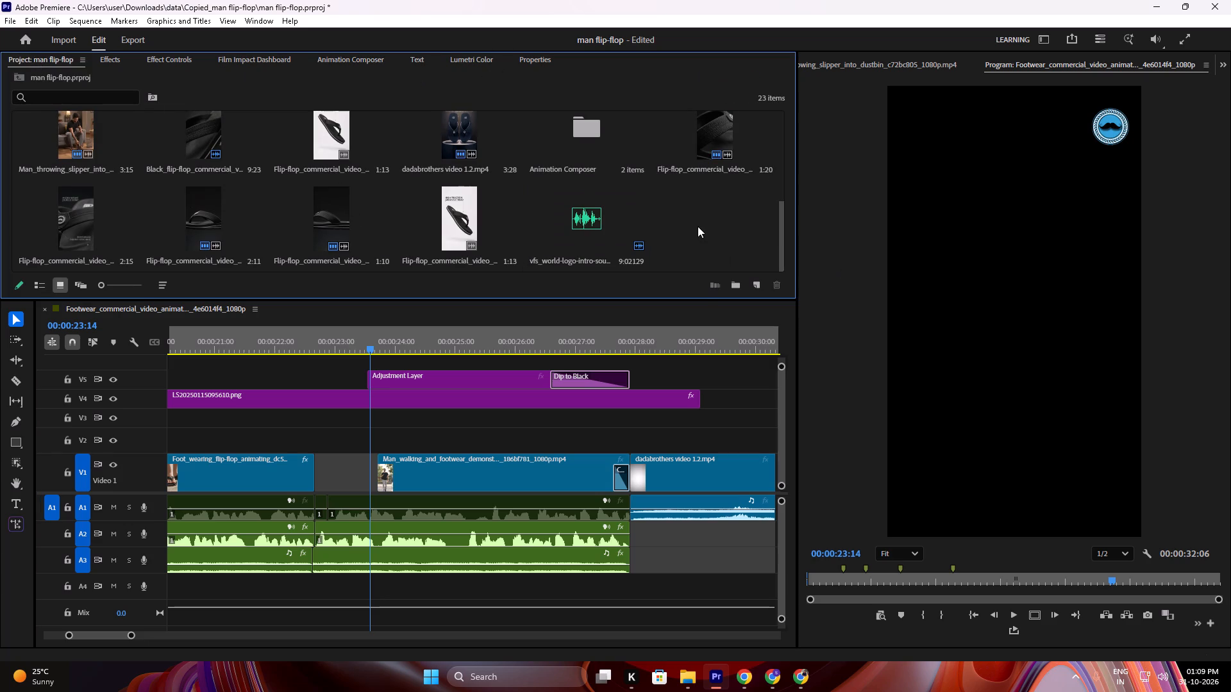
pyautogui.click(176, 162)
pyautogui.click(412, 348)
pyautogui.click(395, 327)
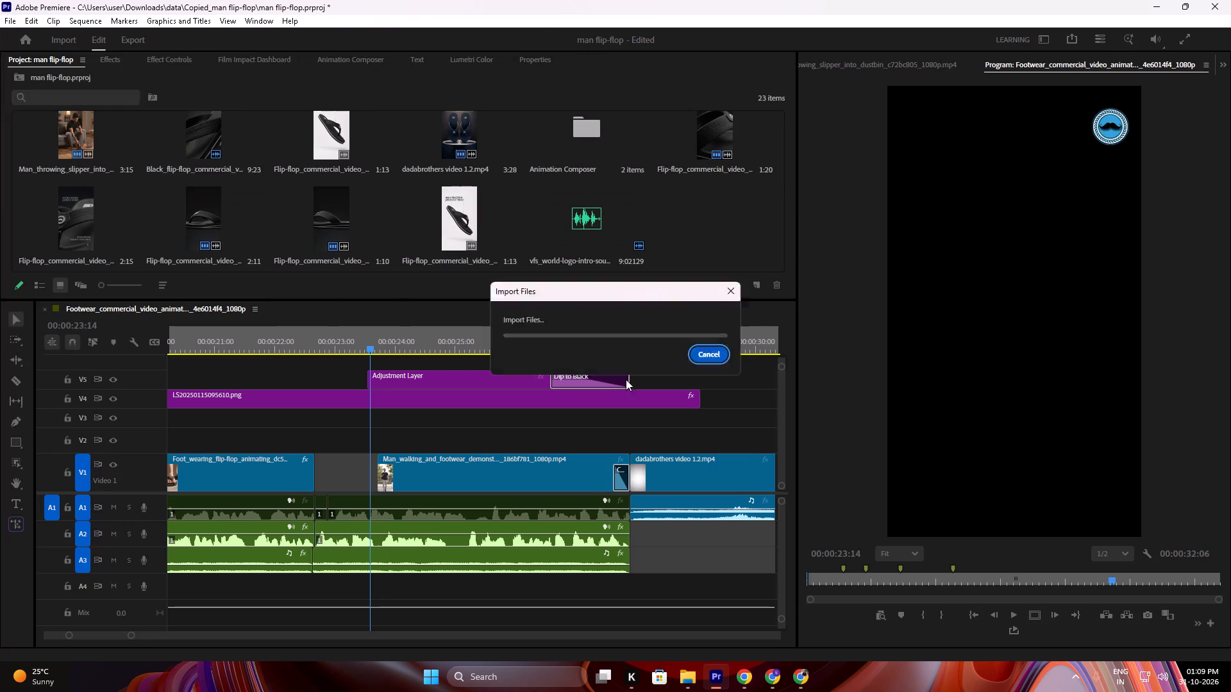
# Open the imported Man_walking_in_home clip in the Source monitor, preview it, and mark its In point at about 3 seconds.
pyautogui.moveTo(919, 578); pyautogui.dragTo(826, 584)
pyautogui.scroll(-6, 261, 266)
pyautogui.scroll(-4, 341, 198)
pyautogui.scroll(6, 501, 177)
pyautogui.scroll(-5, 554, 191)
pyautogui.scroll(2, 555, 192)
pyautogui.scroll(-2, 603, 211)
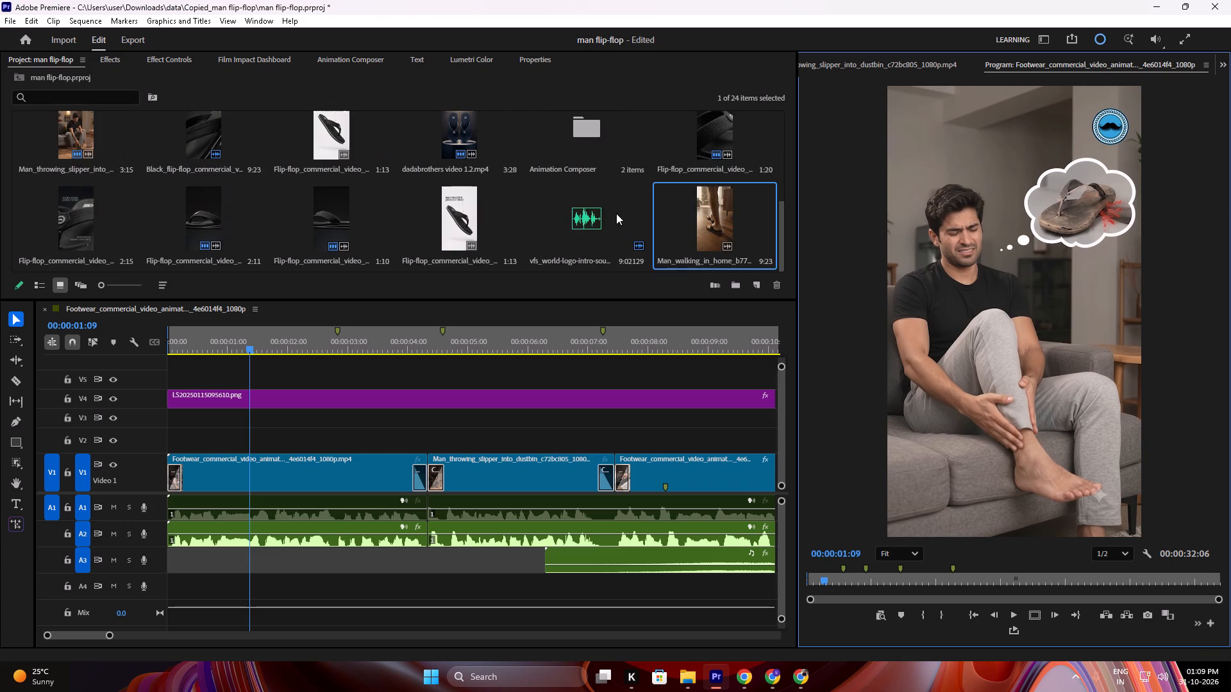
pyautogui.doubleClick(687, 204)
pyautogui.press('space')
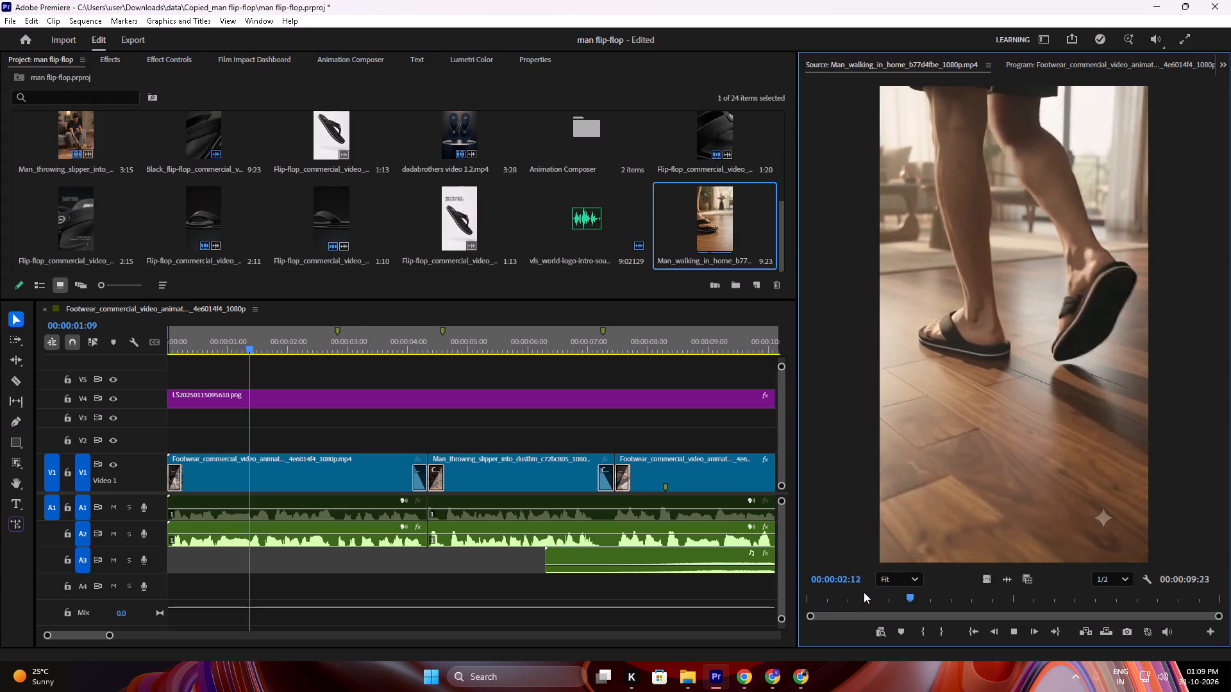
pyautogui.press('space')
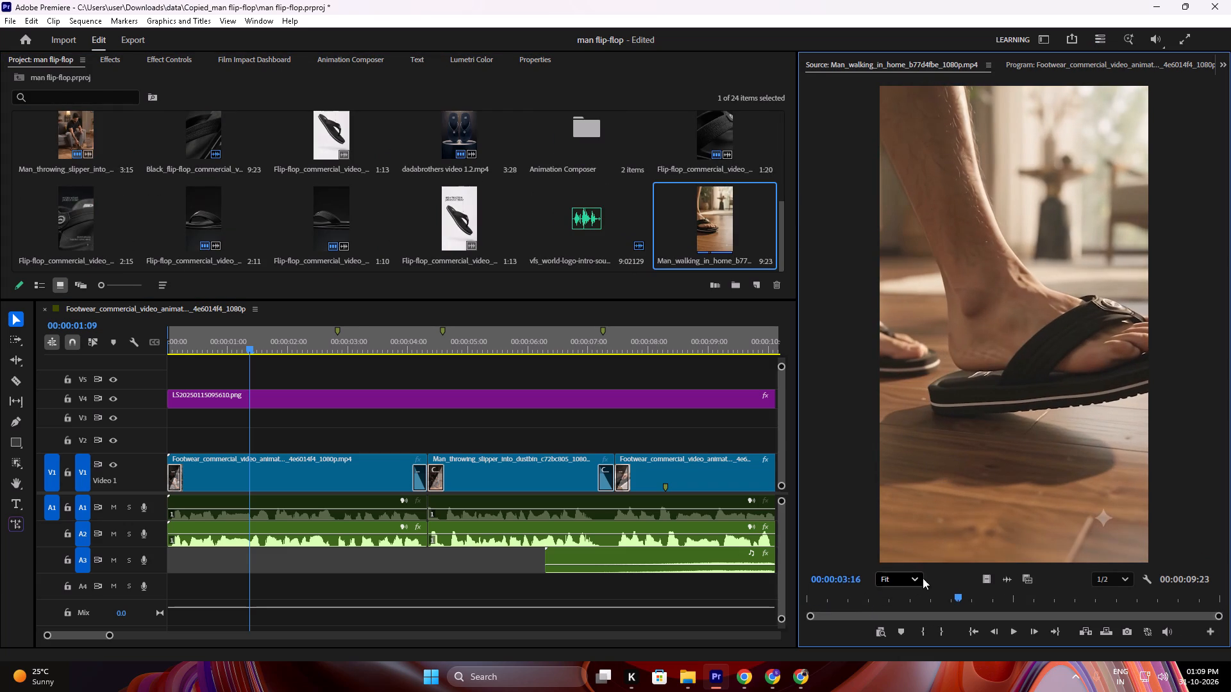
pyautogui.moveTo(947, 586); pyautogui.dragTo(926, 591)
pyautogui.moveTo(963, 598); pyautogui.dragTo(935, 601)
pyautogui.write('i')
# Preview Man_walking_in_home from about 3 seconds in the Source monitor and mark its Out point at about 6 seconds.
pyautogui.press('space')
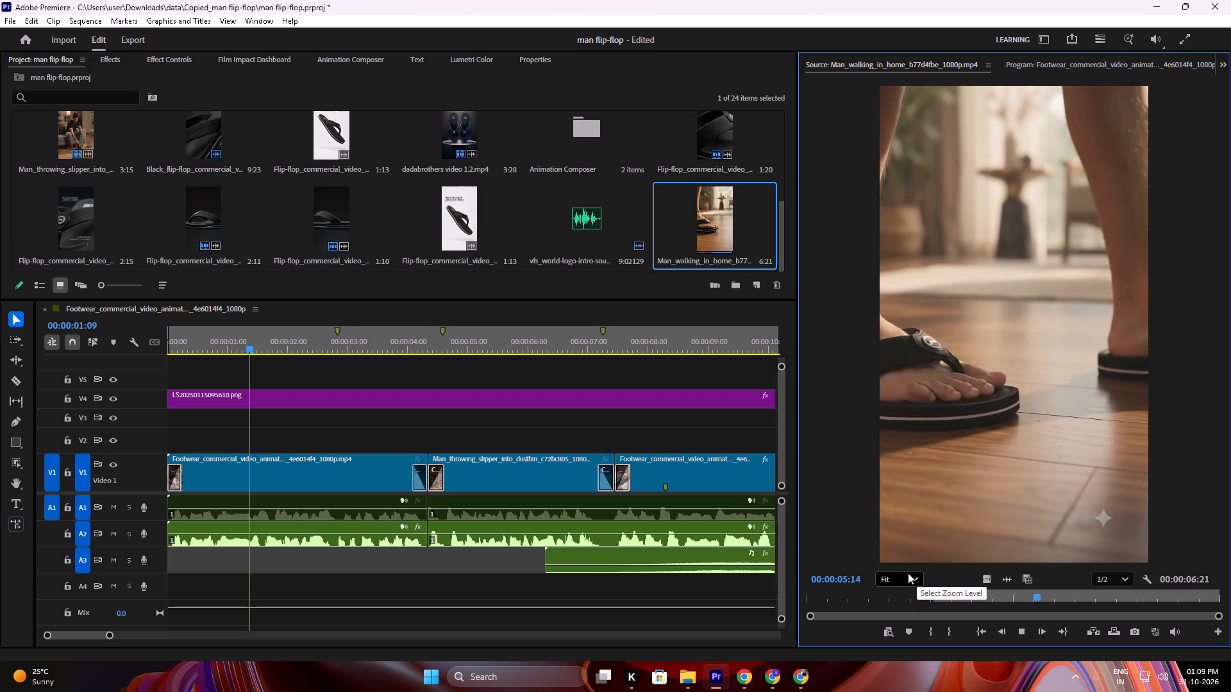
pyautogui.press('space')
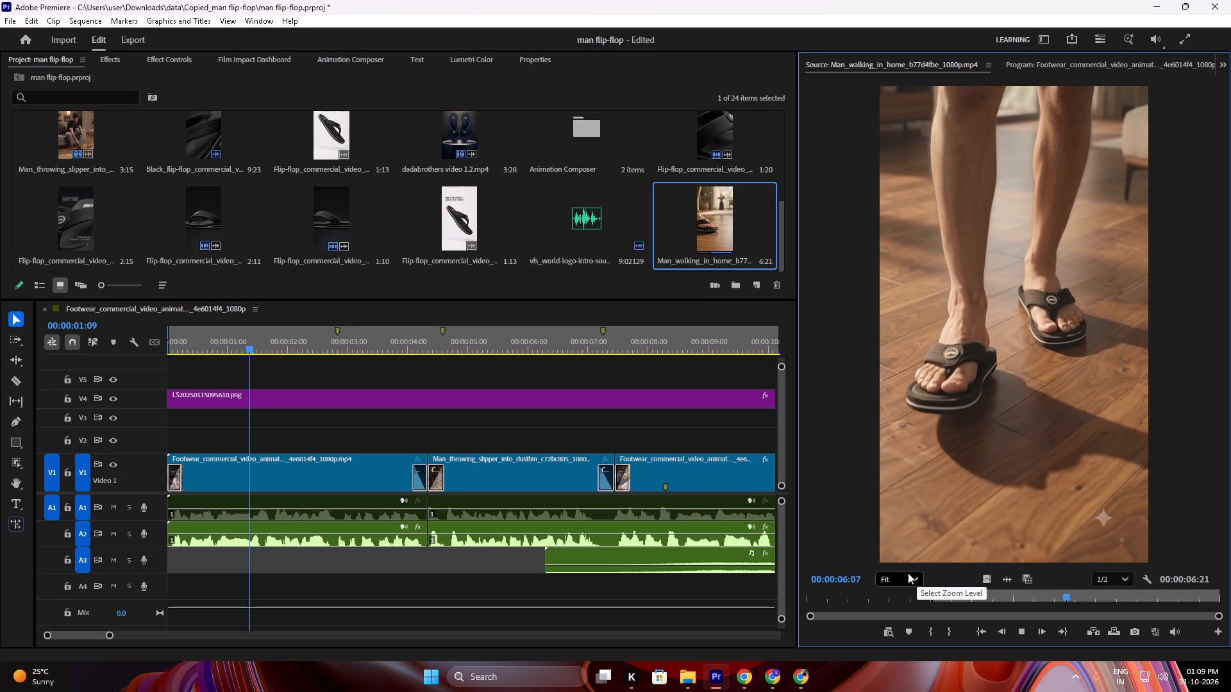
pyautogui.press('o')
# Add only the video of the marked Man_walking_in_home range, trimmed to fill the V1 gap before the man-walking-and-footwear clip.
pyautogui.moveTo(1045, 392); pyautogui.dragTo(955, 395)
pyautogui.scroll(-13, 608, 523)
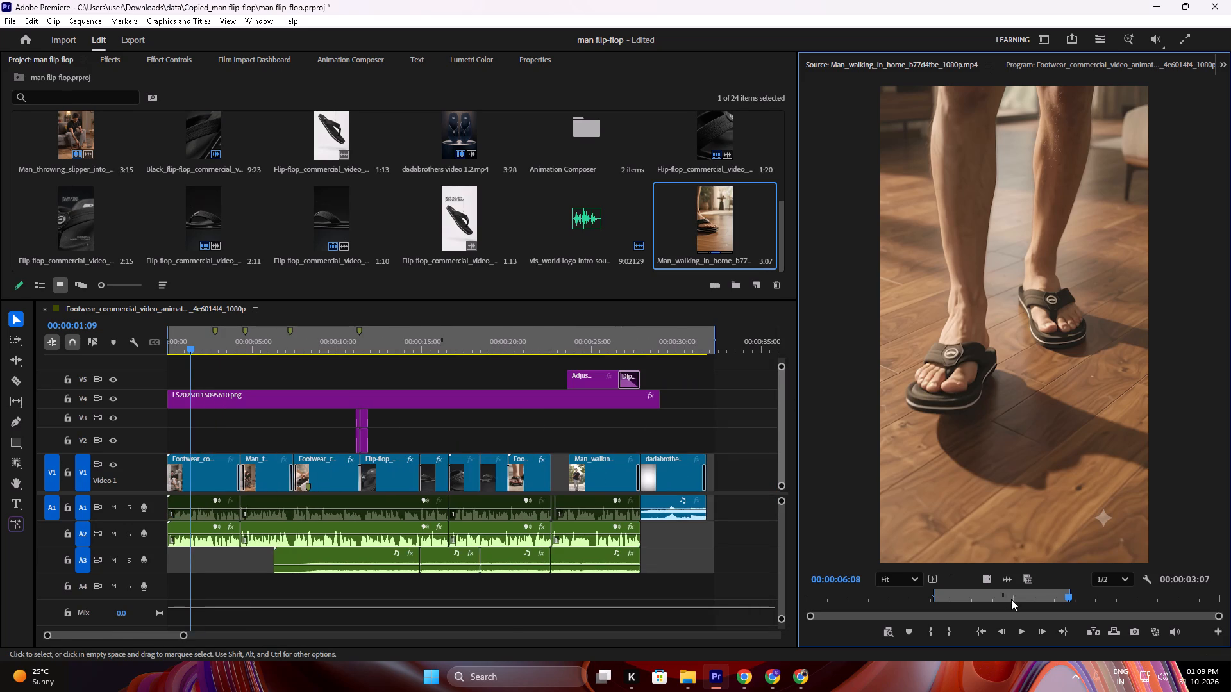
pyautogui.moveTo(989, 584); pyautogui.dragTo(550, 450)
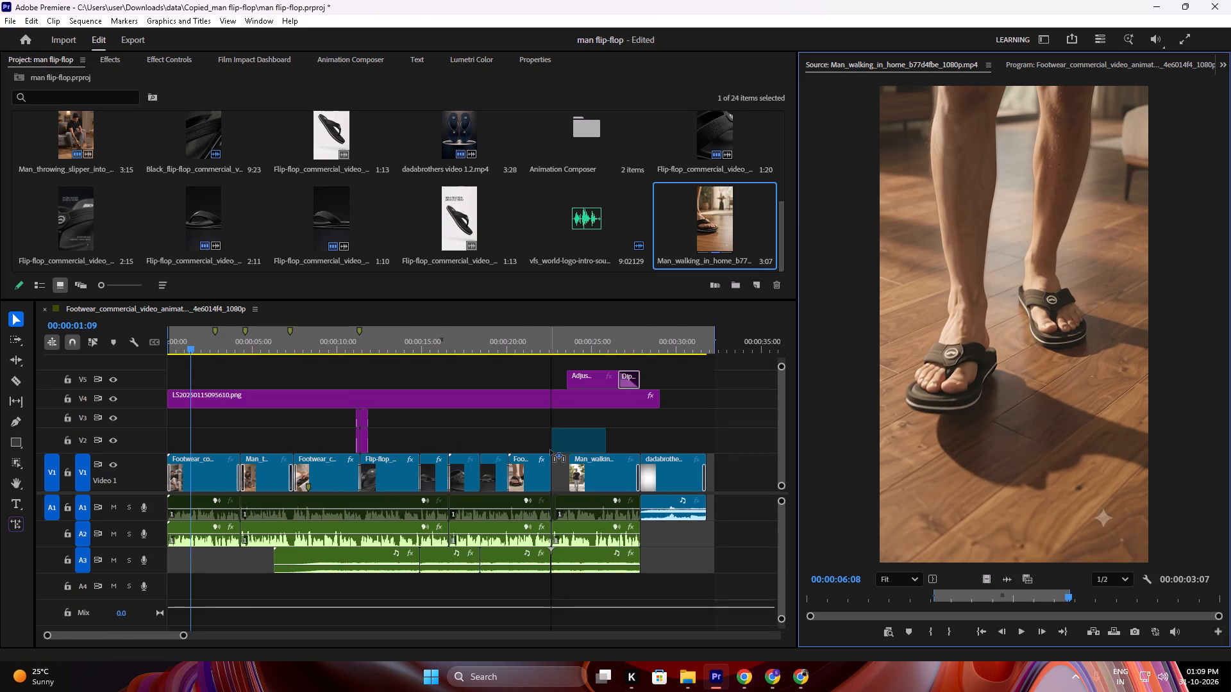
pyautogui.moveTo(550, 450); pyautogui.dragTo(537, 450)
pyautogui.moveTo(536, 450); pyautogui.dragTo(549, 450)
pyautogui.moveTo(594, 442); pyautogui.dragTo(574, 442)
pyautogui.keyDown('alt'); pyautogui.scroll(11, 575, 444); pyautogui.keyUp('alt')
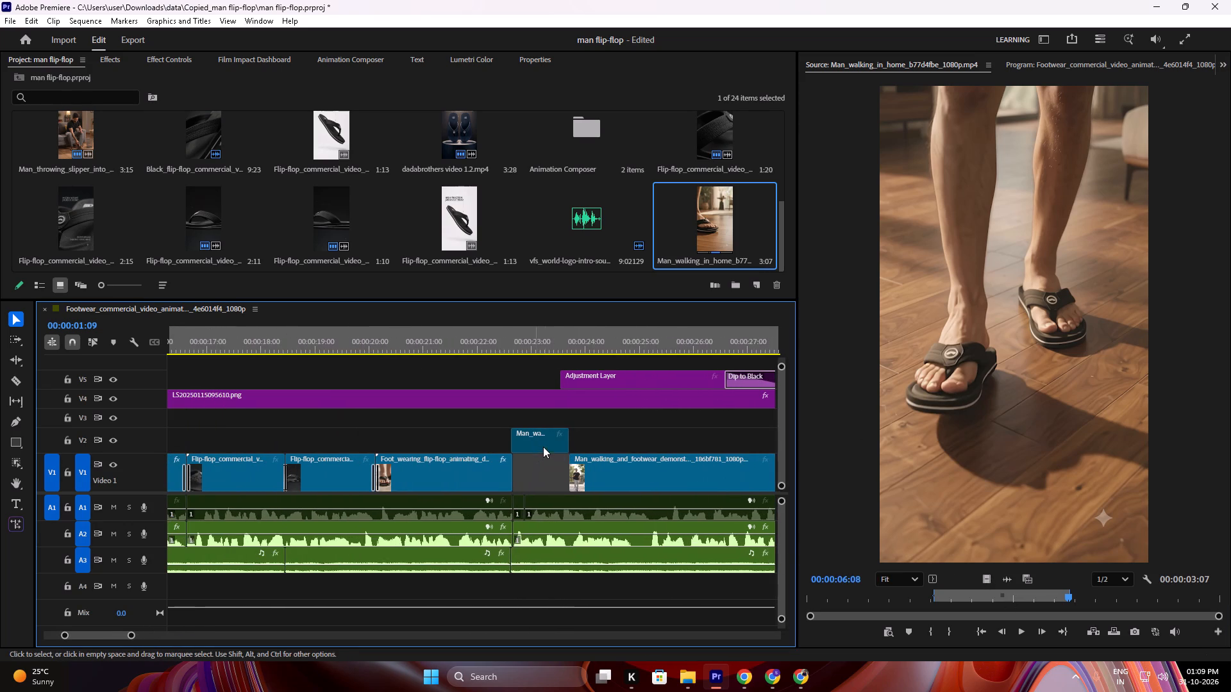
pyautogui.moveTo(543, 447); pyautogui.dragTo(541, 474)
# Replay the sequence across the cut from the foot-wearing clip into the Man_walking_in_home clip.
pyautogui.click(496, 338)
pyautogui.press('space')
pyautogui.scroll(-4, 425, 387)
pyautogui.keyDown('alt'); pyautogui.scroll(5, 424, 396); pyautogui.keyUp('alt')
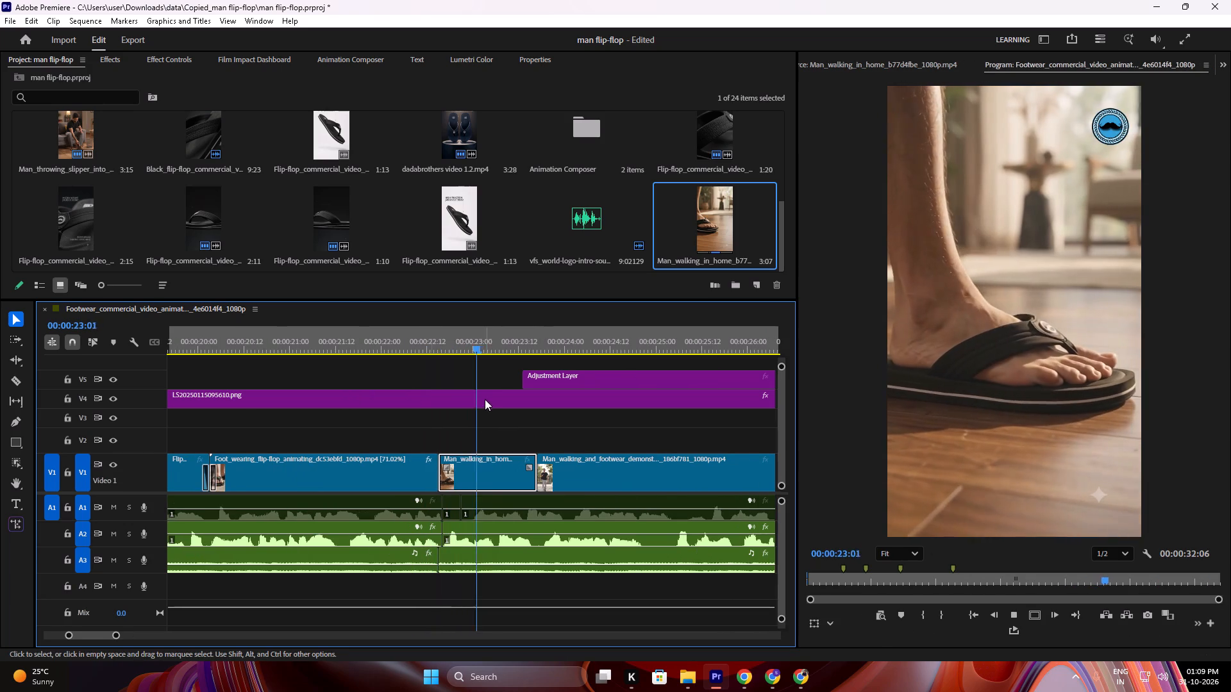
pyautogui.press('space')
pyautogui.moveTo(445, 349); pyautogui.dragTo(365, 358)
pyautogui.press('space')
pyautogui.press('space')
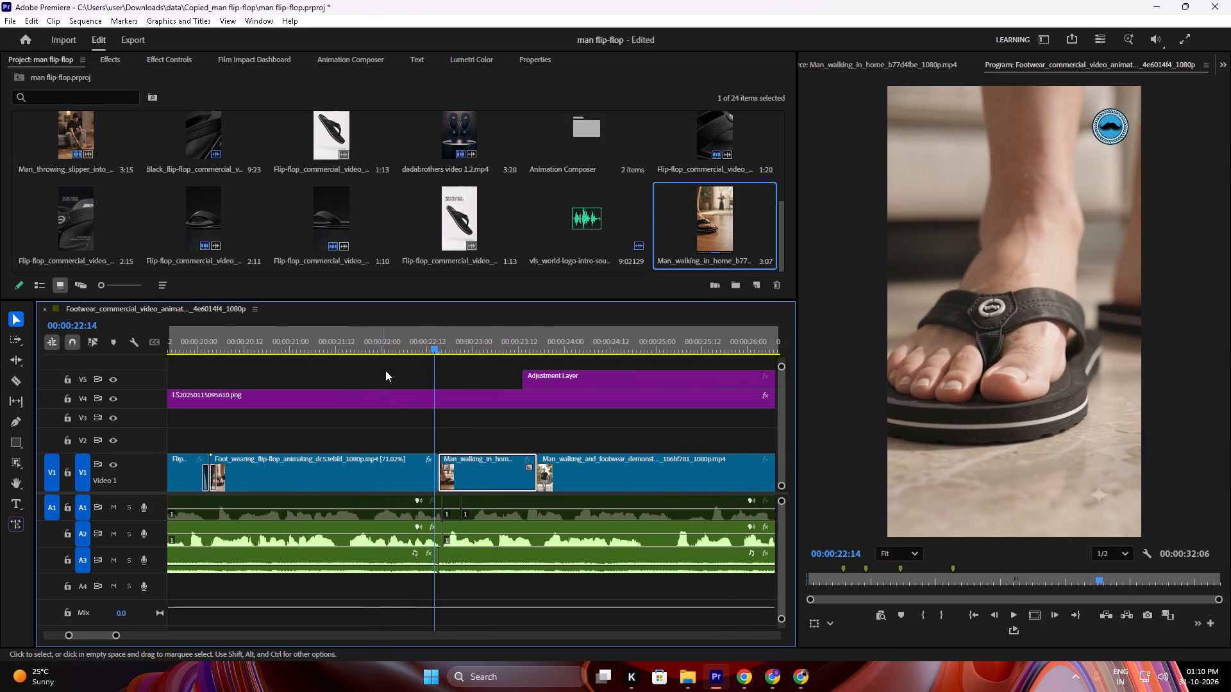
# Fade out the end of the foot-wearing clip briefly and fade in the start of the Man_walking_in_home clip on V1.
pyautogui.moveTo(453, 444); pyautogui.dragTo(439, 463)
pyautogui.click(465, 437)
pyautogui.moveTo(449, 469); pyautogui.dragTo(456, 469)
pyautogui.moveTo(428, 470); pyautogui.dragTo(419, 470)
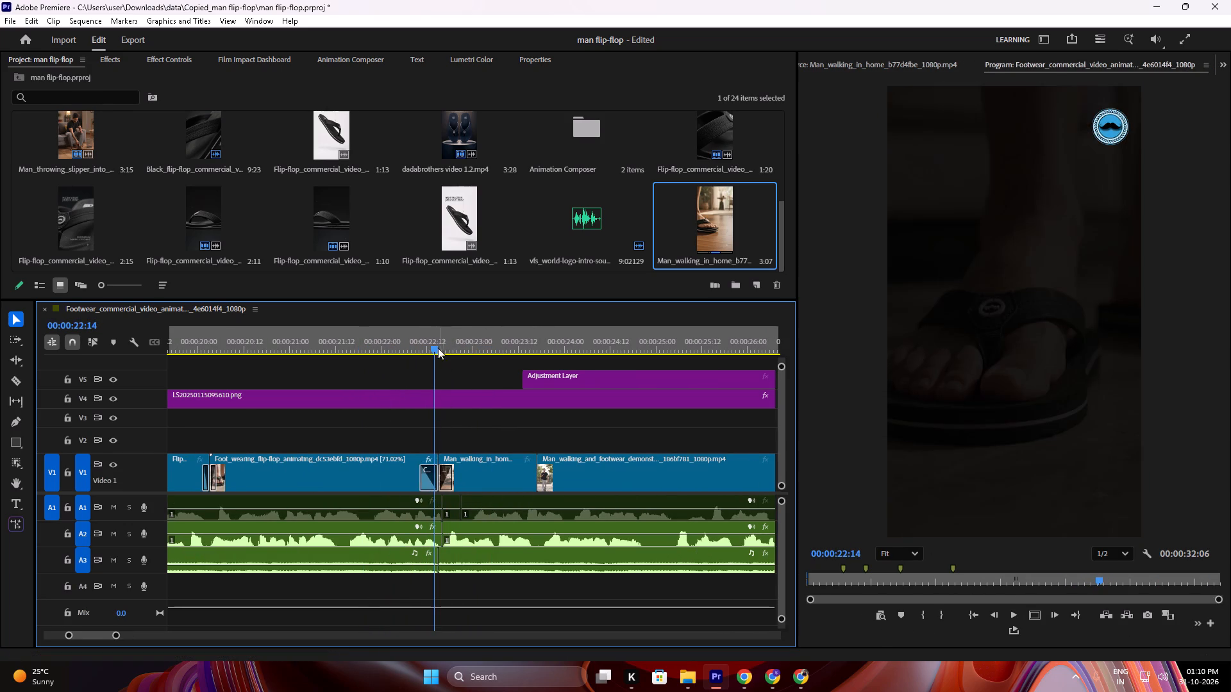
pyautogui.moveTo(428, 341); pyautogui.dragTo(398, 342)
pyautogui.press('space')
pyautogui.press('space')
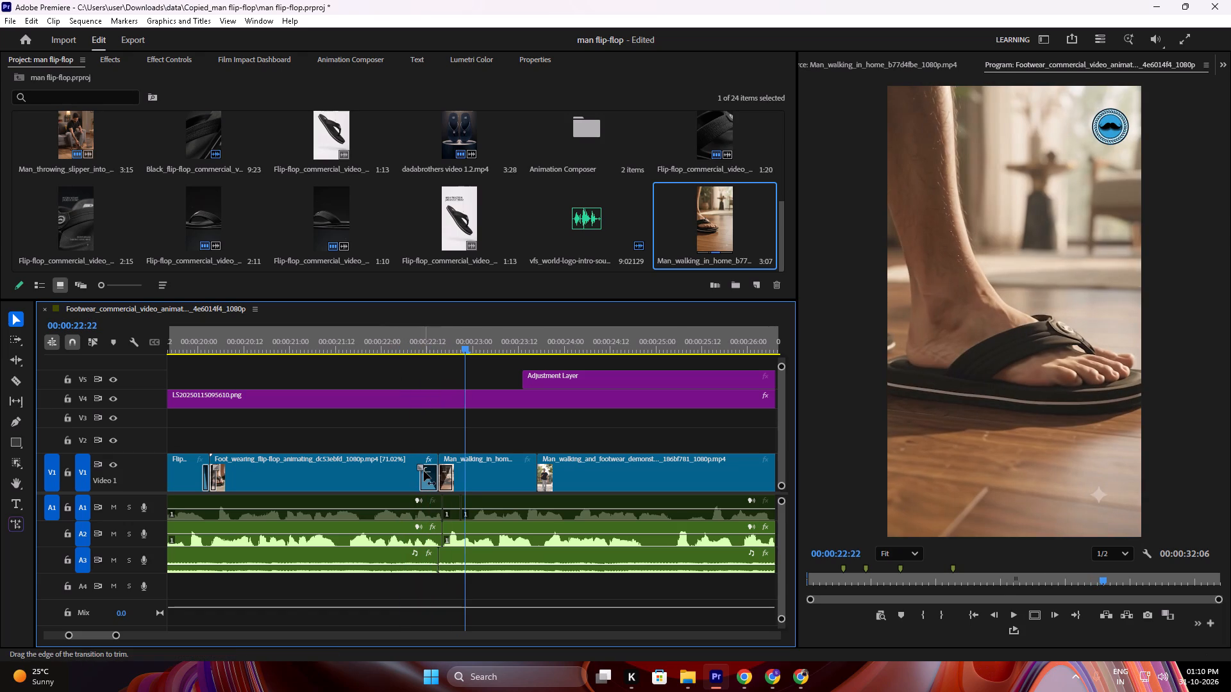
pyautogui.moveTo(423, 468); pyautogui.dragTo(430, 468)
# Replay the new fades and the cut from Man_walking_in_home into the man-walking-and-footwear clip.
pyautogui.moveTo(437, 342); pyautogui.dragTo(431, 342)
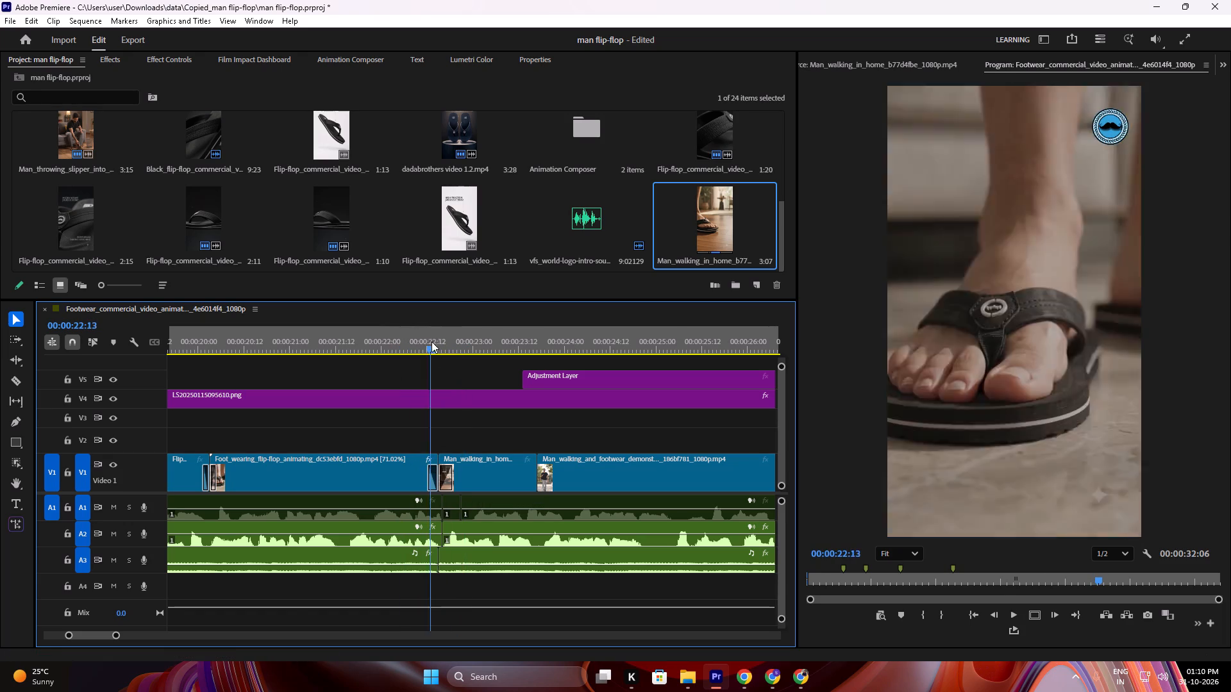
pyautogui.moveTo(431, 342); pyautogui.dragTo(412, 349)
pyautogui.press('space')
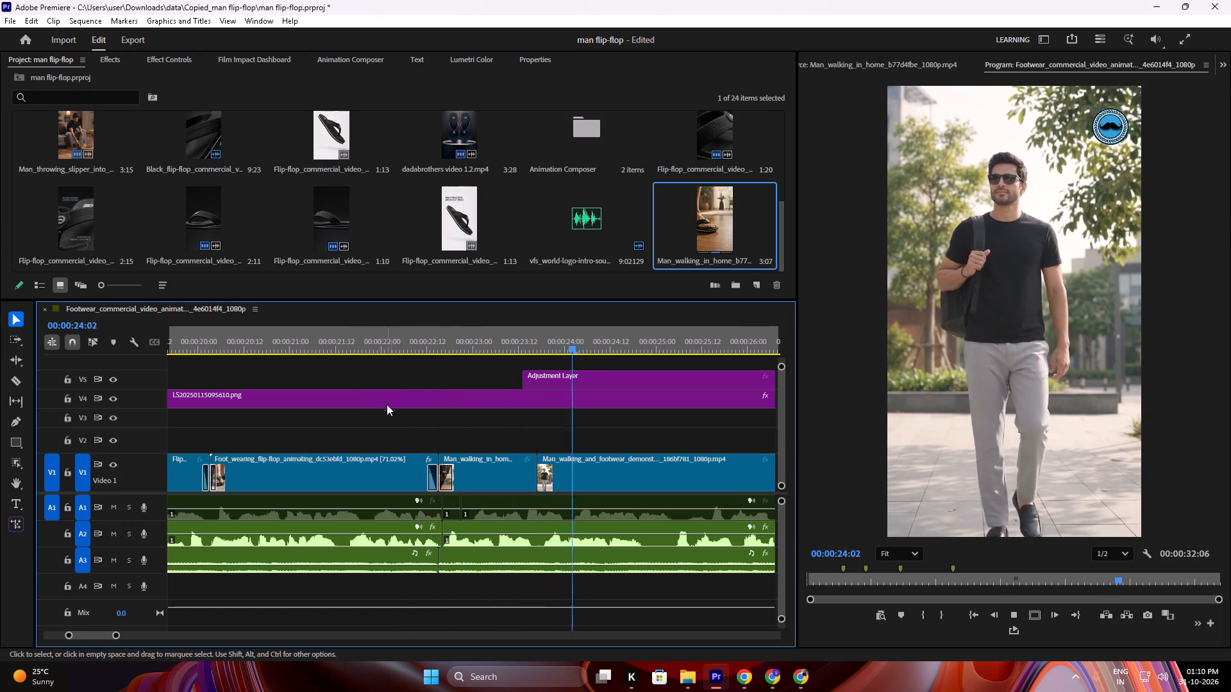
pyautogui.press('space')
pyautogui.moveTo(557, 333); pyautogui.dragTo(503, 338)
pyautogui.press('space')
pyautogui.scroll(-3, 423, 391)
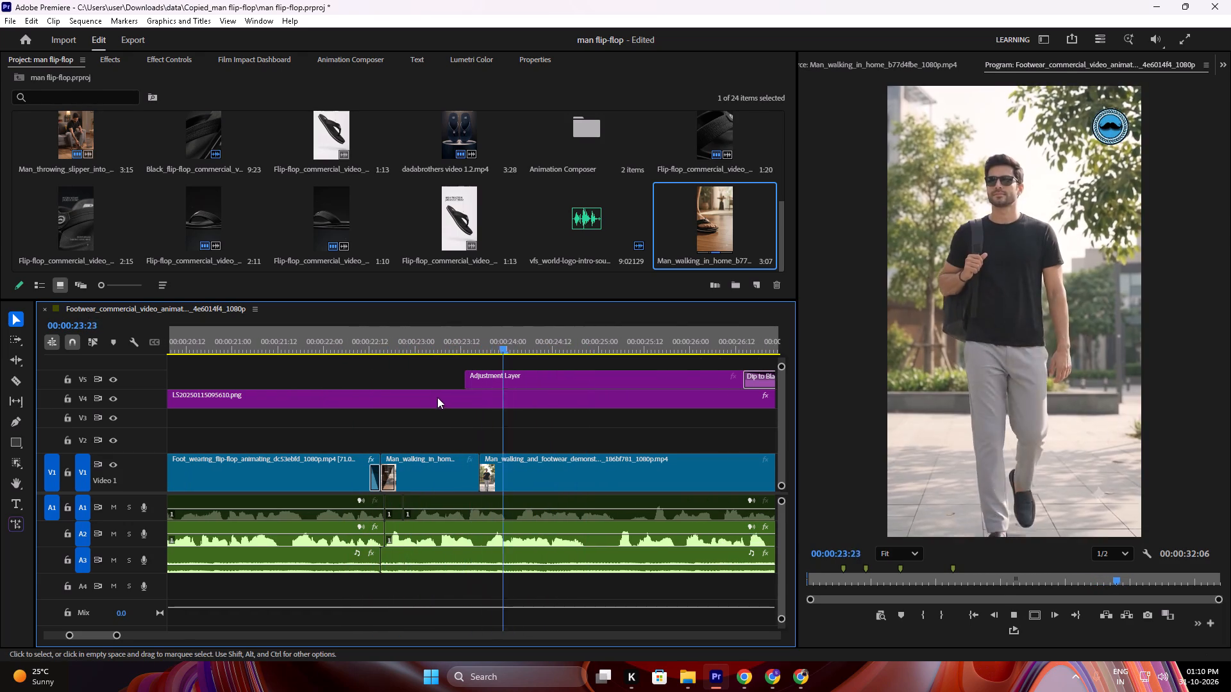
pyautogui.press('space')
# Fade in the start of the man-walking-and-footwear clip and fade out the end of the Man_walking_in_home clip.
pyautogui.click(492, 468)
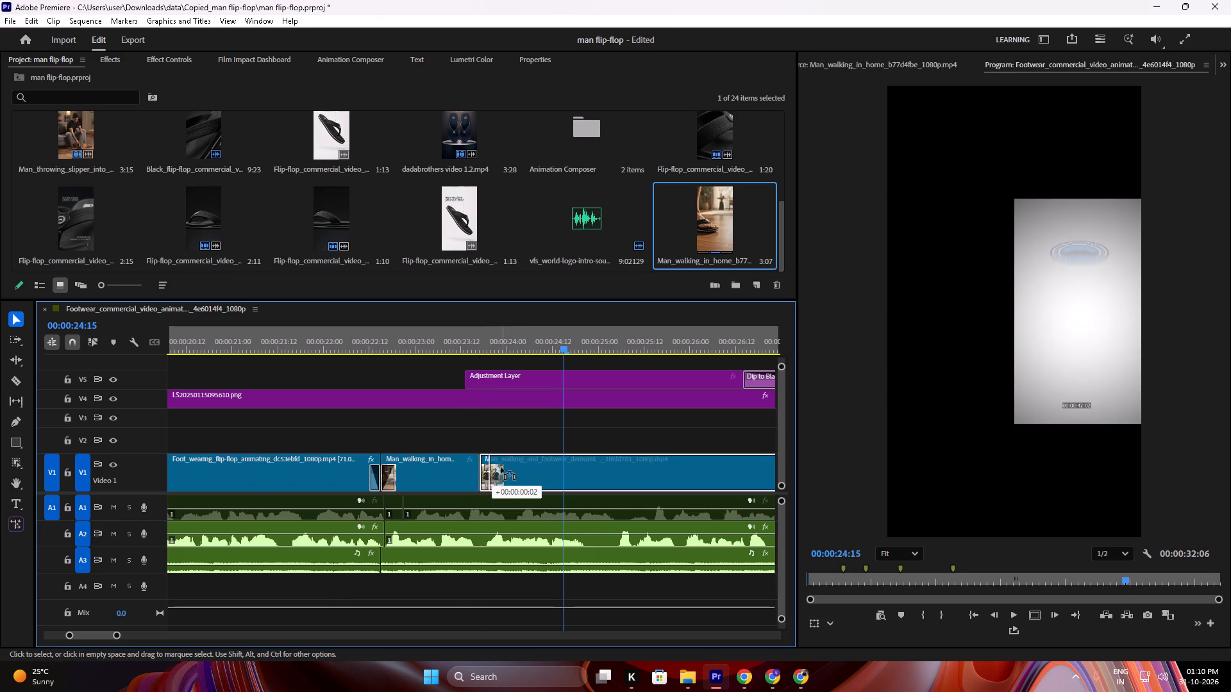
pyautogui.moveTo(490, 468); pyautogui.dragTo(498, 468)
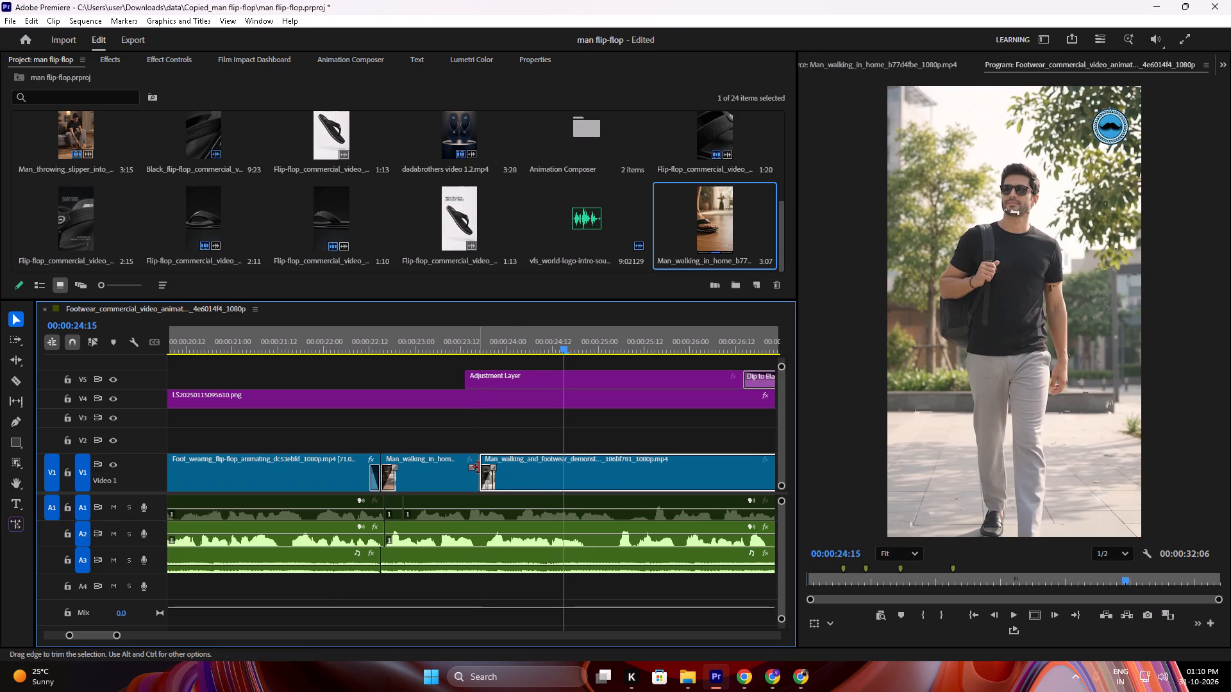
pyautogui.moveTo(474, 467); pyautogui.dragTo(464, 467)
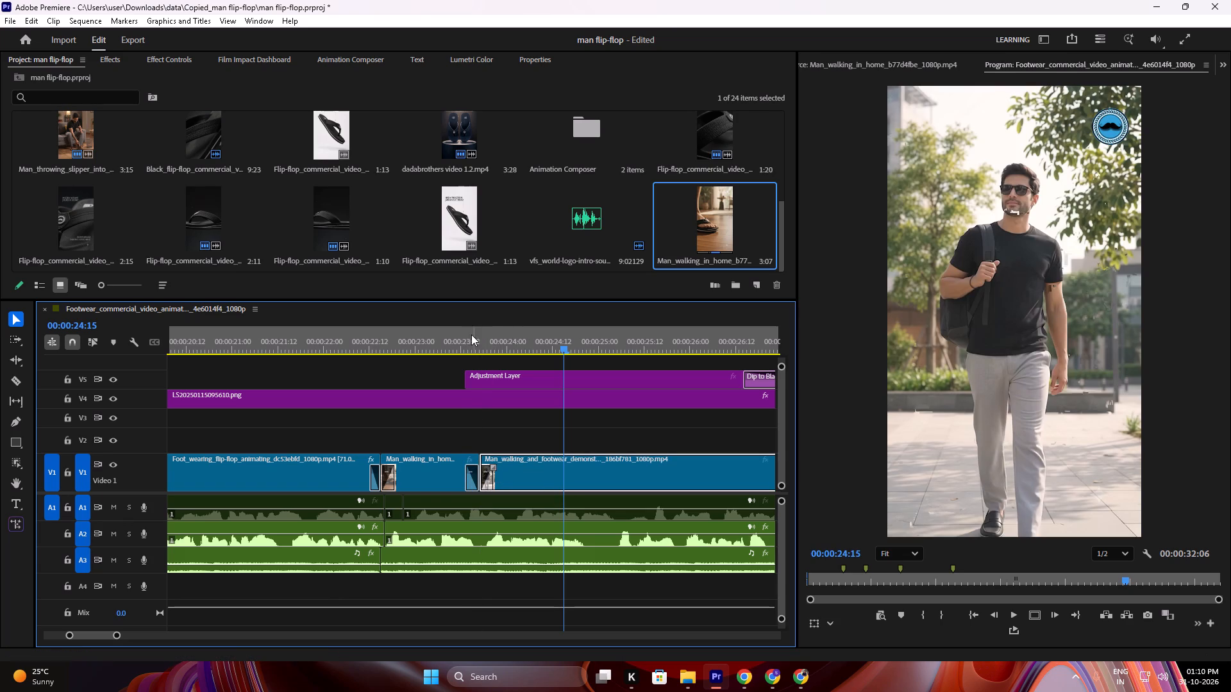
# Replay the sequence from the foot-wearing clip through the faded cuts to the dadabrothers end card.
pyautogui.moveTo(467, 333); pyautogui.dragTo(355, 377)
pyautogui.press('space')
pyautogui.press('space')
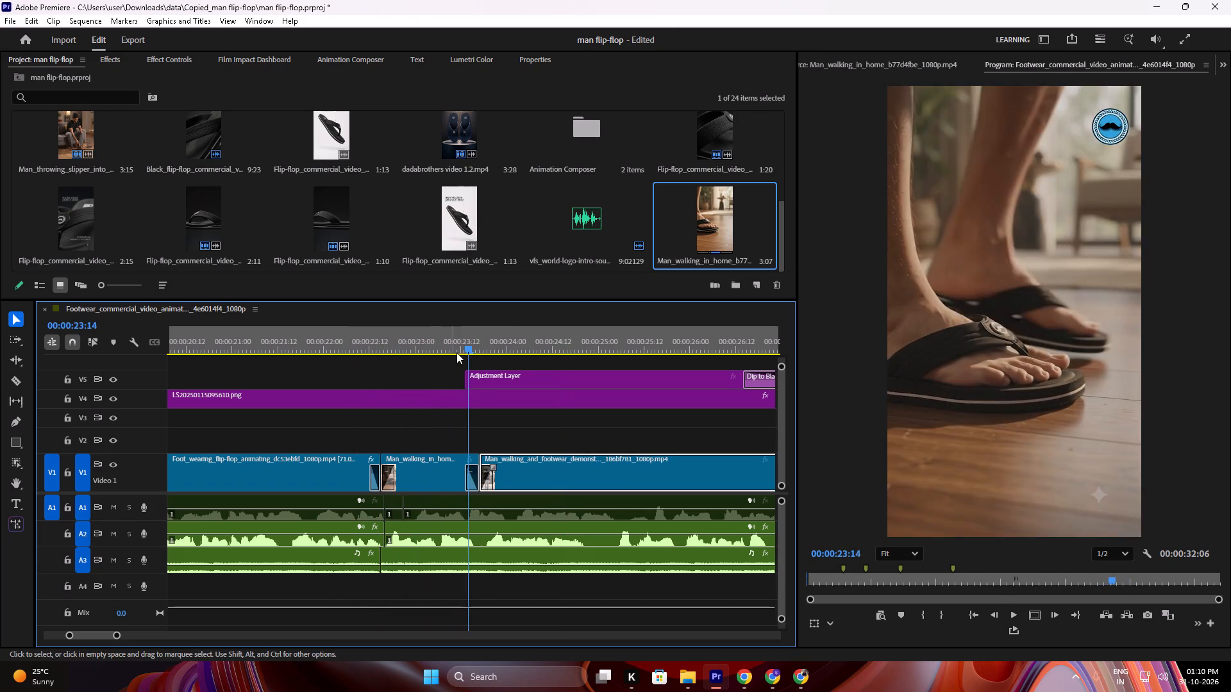
pyautogui.moveTo(442, 349); pyautogui.dragTo(242, 395)
pyautogui.keyDown('alt'); pyautogui.scroll(-7, 308, 420); pyautogui.keyUp('alt')
pyautogui.press('space')
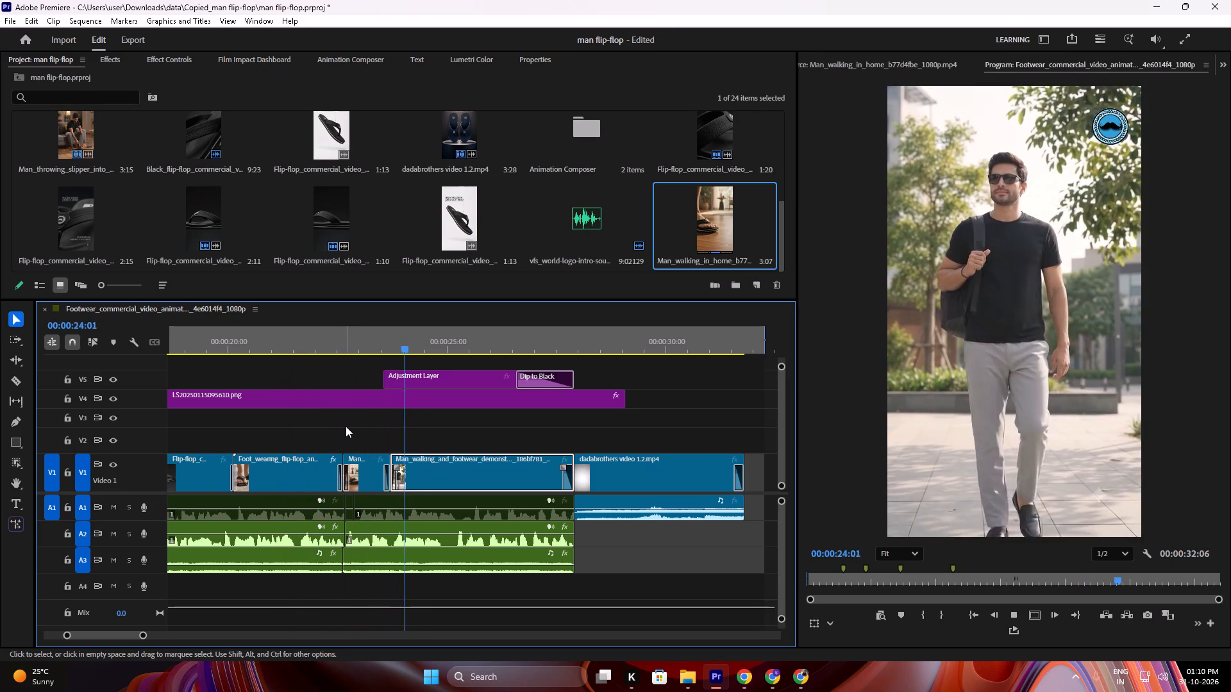
pyautogui.keyDown('alt'); pyautogui.click(654, 438); pyautogui.keyUp('alt')
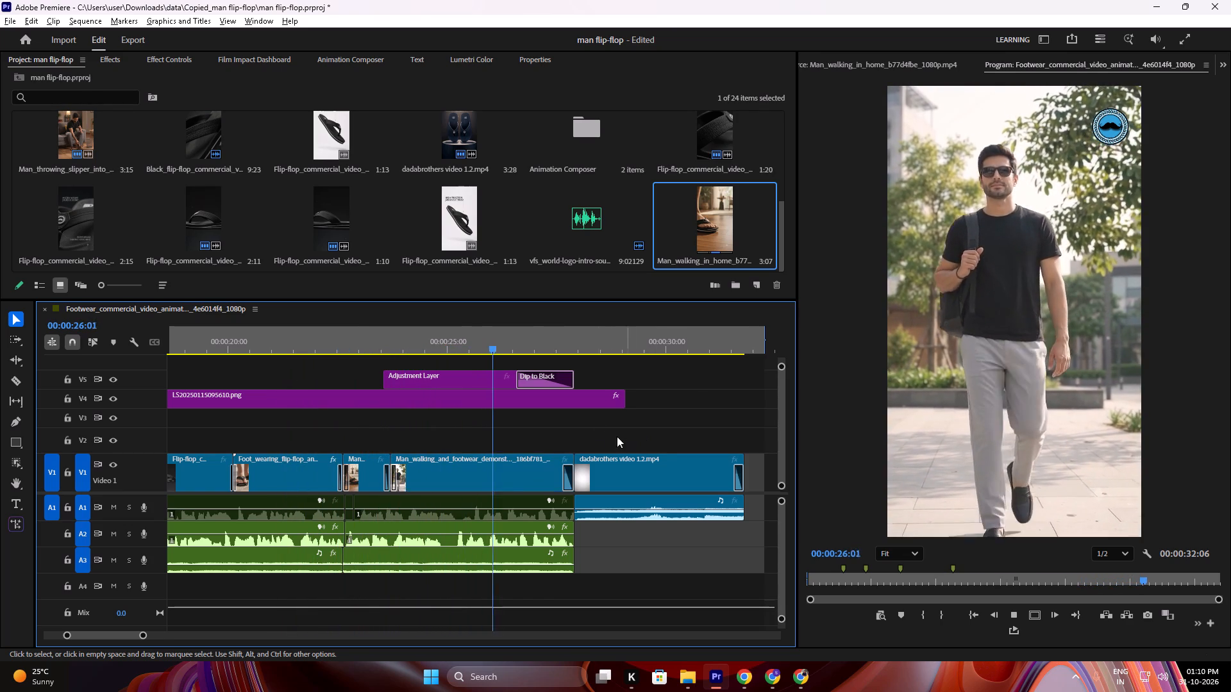
pyautogui.keyDown('alt'); pyautogui.scroll(-10, 596, 426); pyautogui.keyUp('alt')
pyautogui.scroll(6, 586, 420)
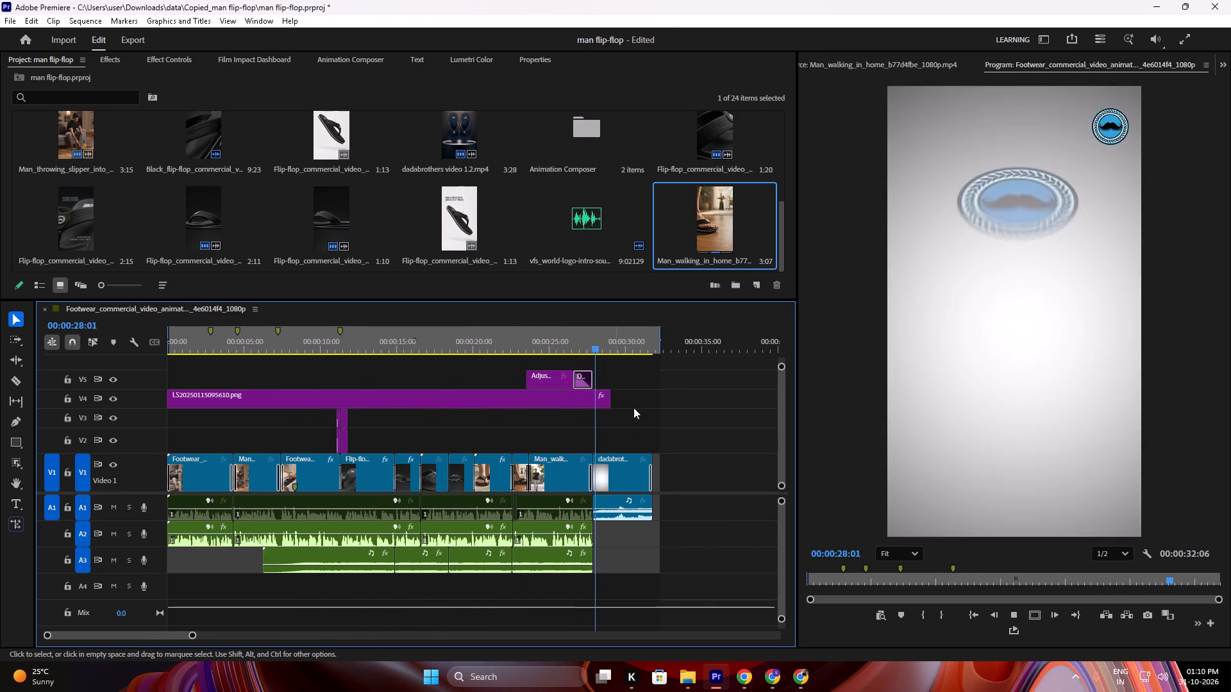
pyautogui.press('space')
# Move the sequence's Out point to the end of the dadabrothers video clip, for a 31:19 duration.
pyautogui.moveTo(660, 333); pyautogui.dragTo(651, 334)
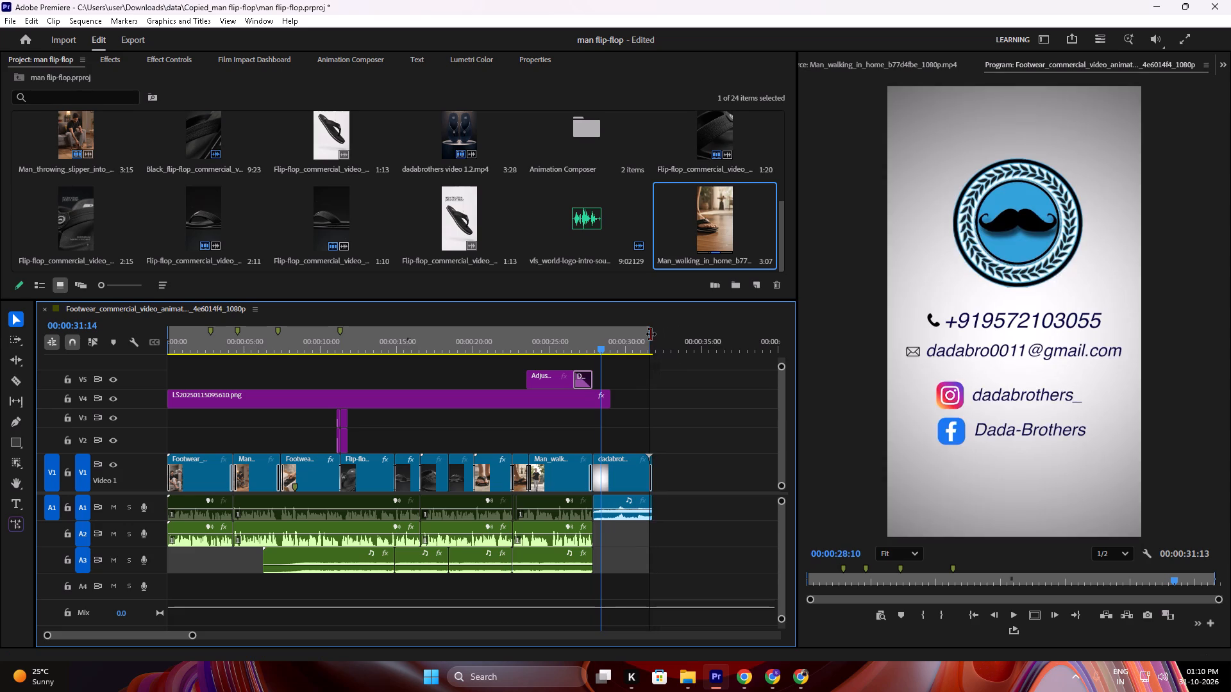
pyautogui.moveTo(651, 334); pyautogui.dragTo(655, 334)
# Return the playhead to the start of the sequence and save the project.
pyautogui.moveTo(618, 341); pyautogui.dragTo(72, 404)
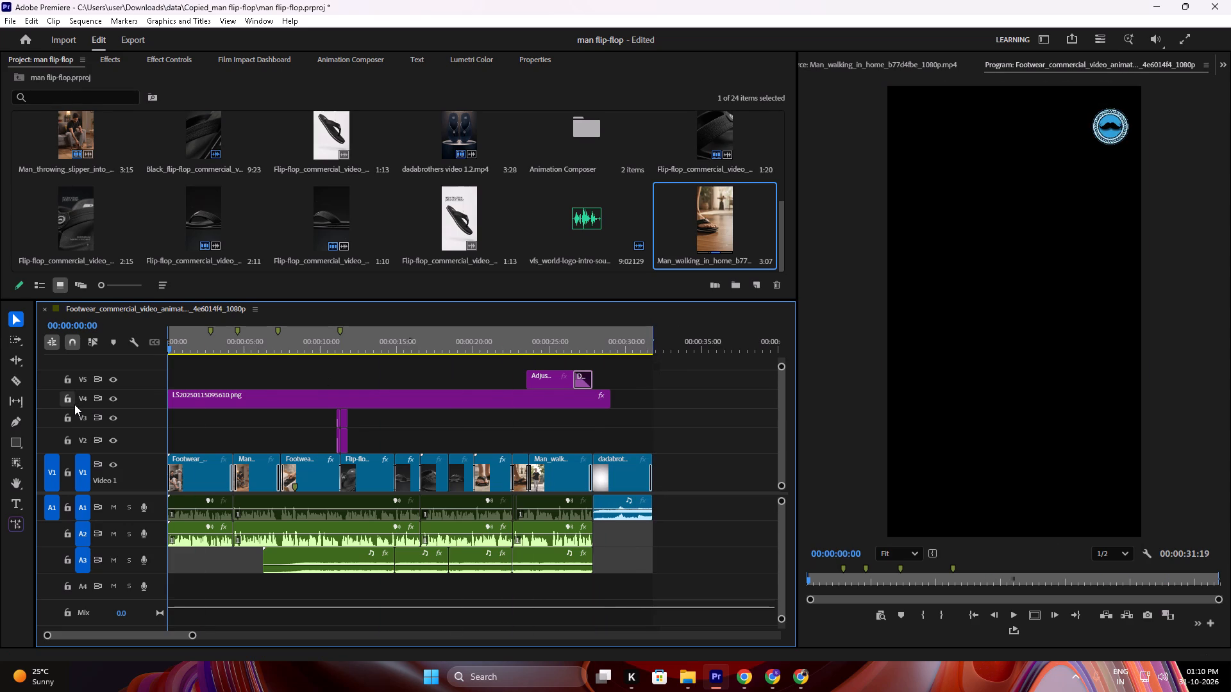
pyautogui.hotkey('ctrl', 'a')
pyautogui.hotkey('ctrl', 's')
pyautogui.hotkey('ctrl', 's')
pyautogui.hotkey('ctrl', 's')
pyautogui.hotkey('ctrl', 's')
pyautogui.click(690, 391)
# Play the whole commercial from the start, rechecking the man-walking-and-footwear section from about 24 seconds.
pyautogui.press('space')
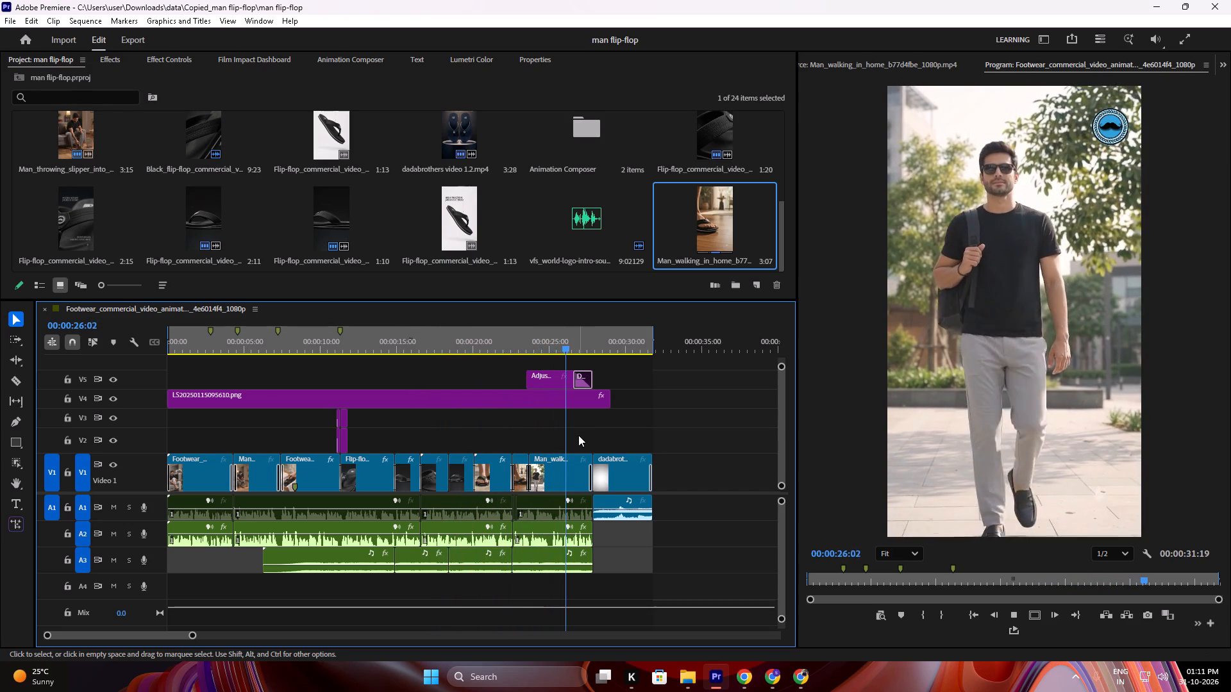
pyautogui.press('space')
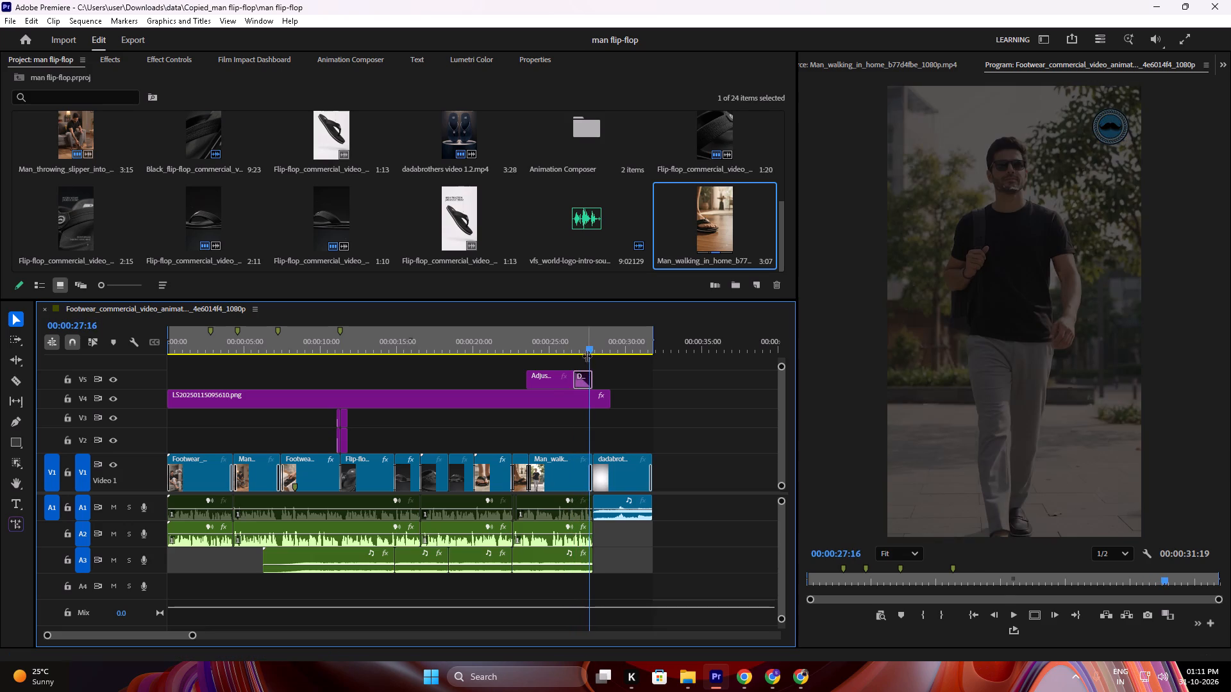
pyautogui.moveTo(581, 349); pyautogui.dragTo(530, 354)
pyautogui.press('space')
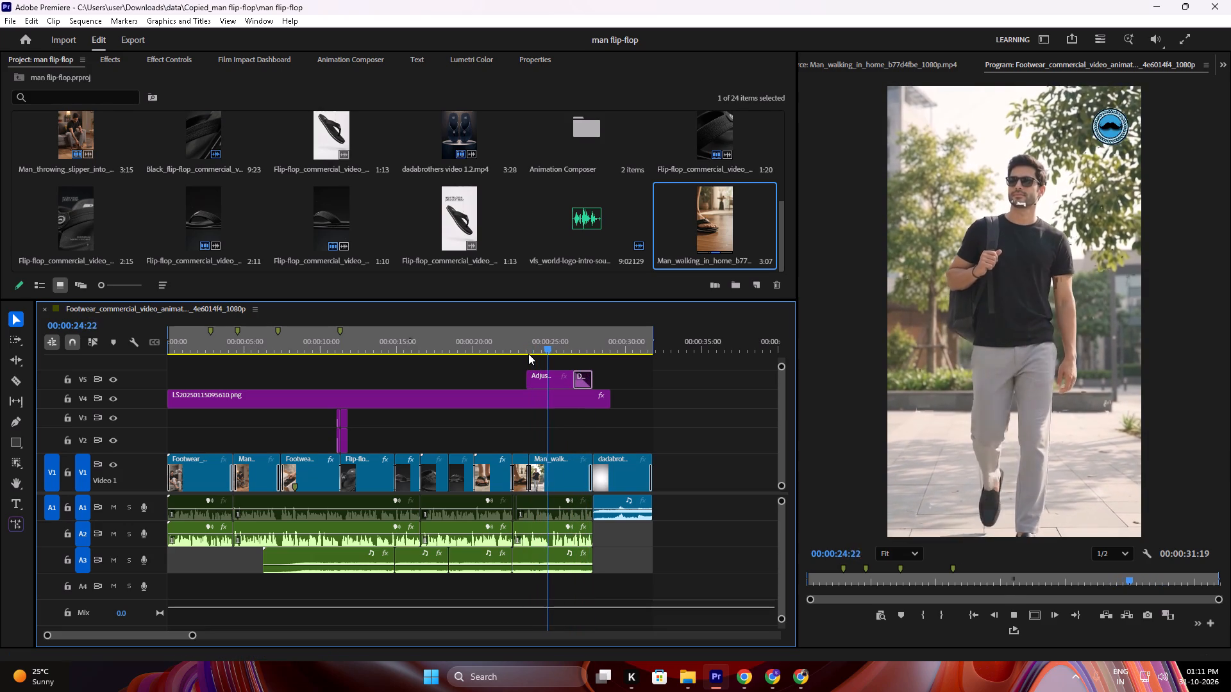
pyautogui.press('space')
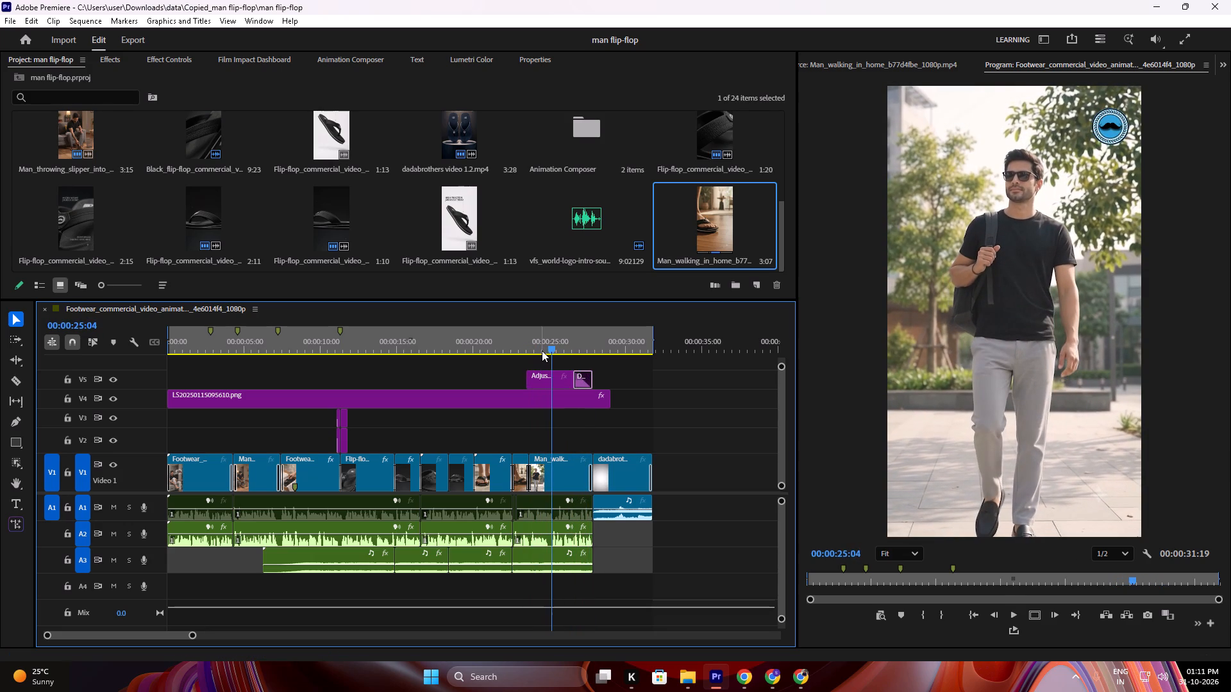
pyautogui.press('space')
pyautogui.press('space')
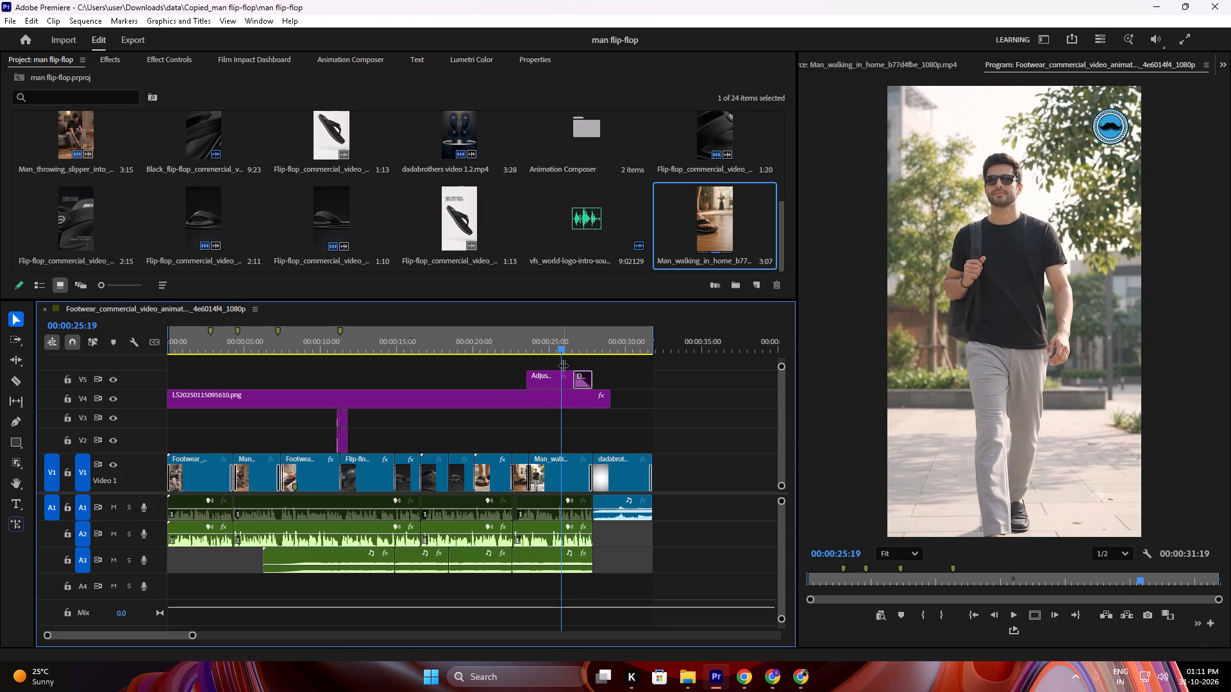
pyautogui.moveTo(558, 351); pyautogui.dragTo(541, 351)
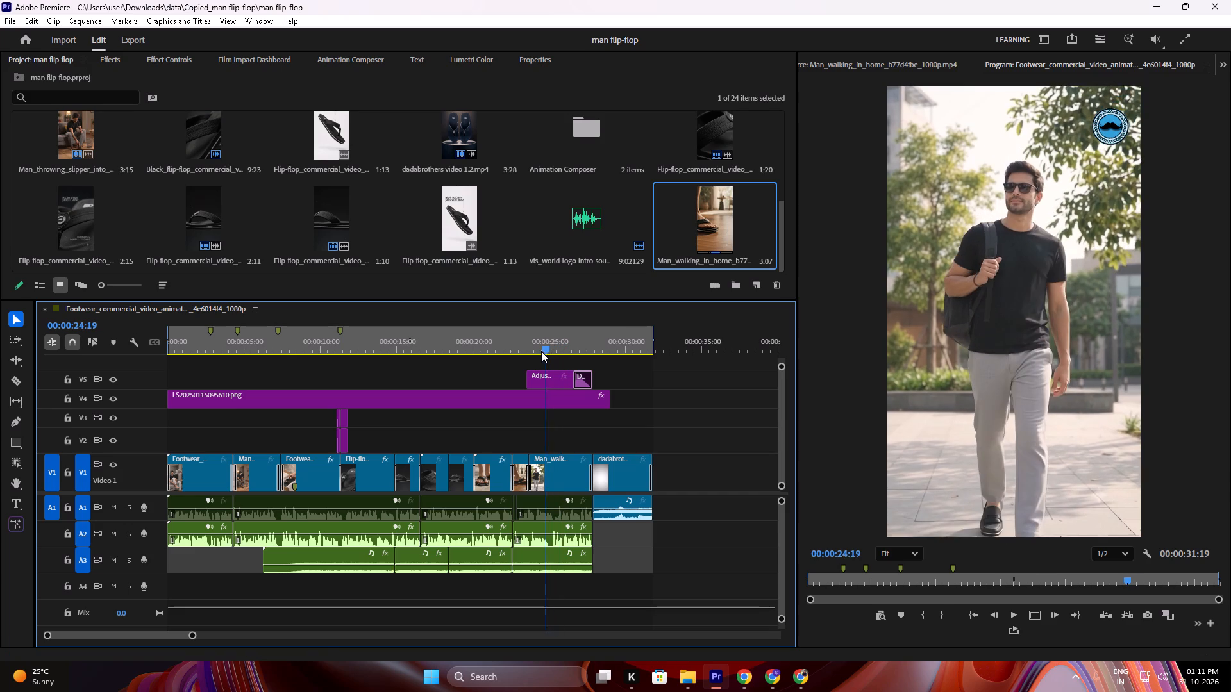
pyautogui.moveTo(541, 351); pyautogui.dragTo(526, 355)
pyautogui.press('space')
pyautogui.press('space')
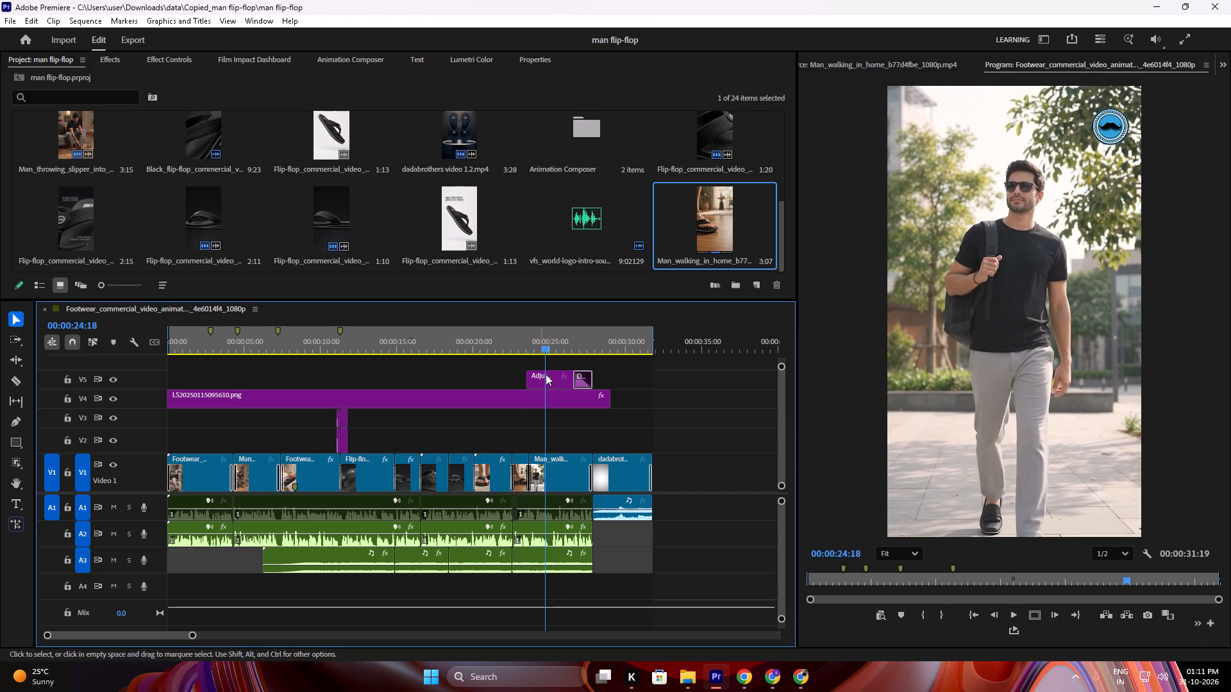
# Look through the footwear commercial, man-walking-and-footwear and man-throwing-slipper source clips and the sequence's product shots for replacement footage.
pyautogui.scroll(3, 383, 189)
pyautogui.doubleClick(568, 154)
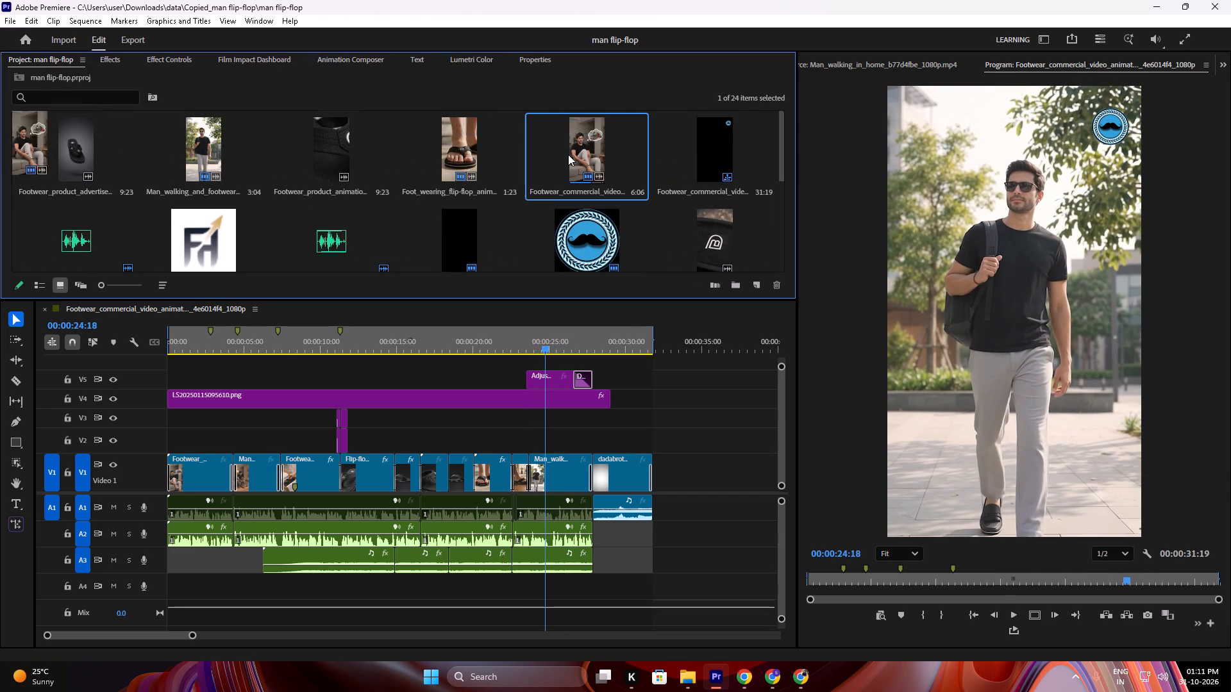
pyautogui.moveTo(1086, 602); pyautogui.dragTo(1147, 608)
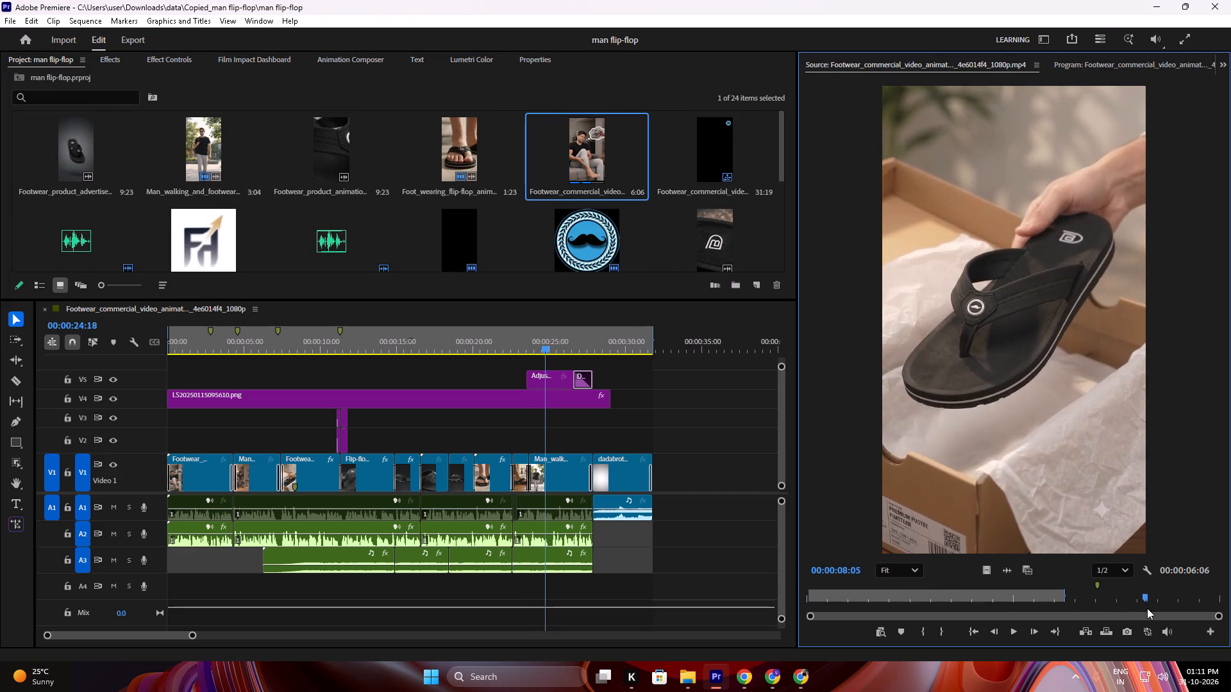
pyautogui.moveTo(1147, 608); pyautogui.dragTo(1105, 619)
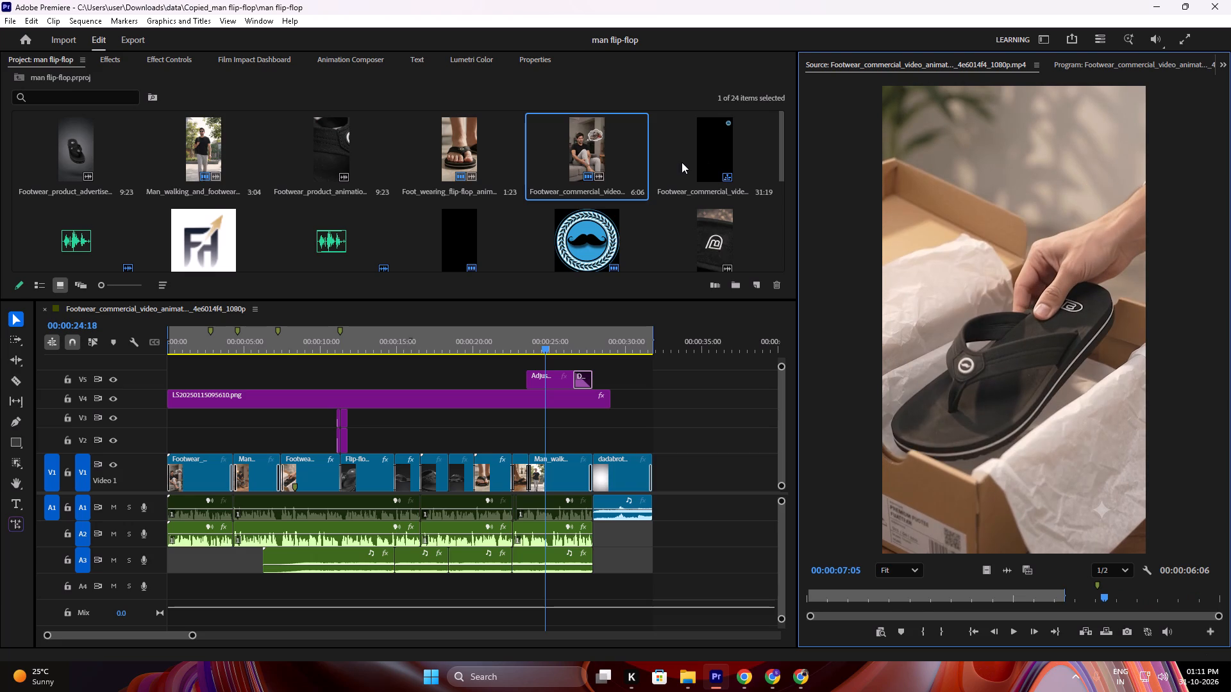
pyautogui.doubleClick(682, 162)
pyautogui.moveTo(1084, 578); pyautogui.dragTo(1019, 583)
pyautogui.press('space')
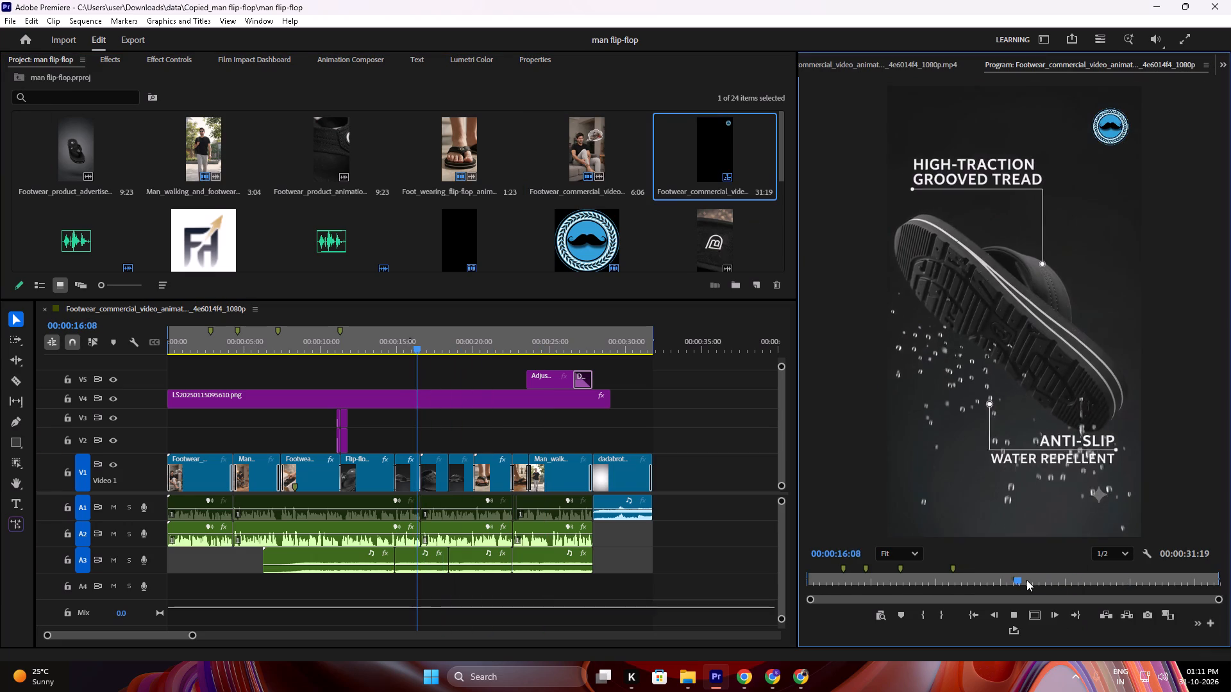
pyautogui.press('space')
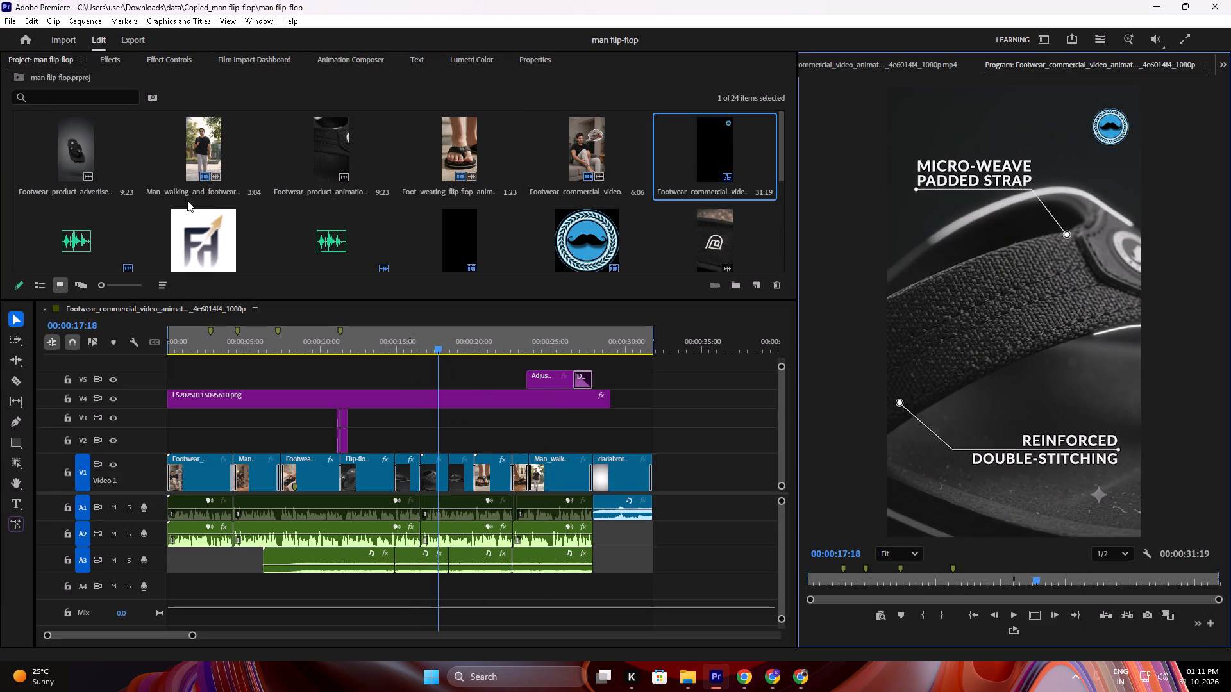
pyautogui.doubleClick(60, 128)
pyautogui.doubleClick(212, 149)
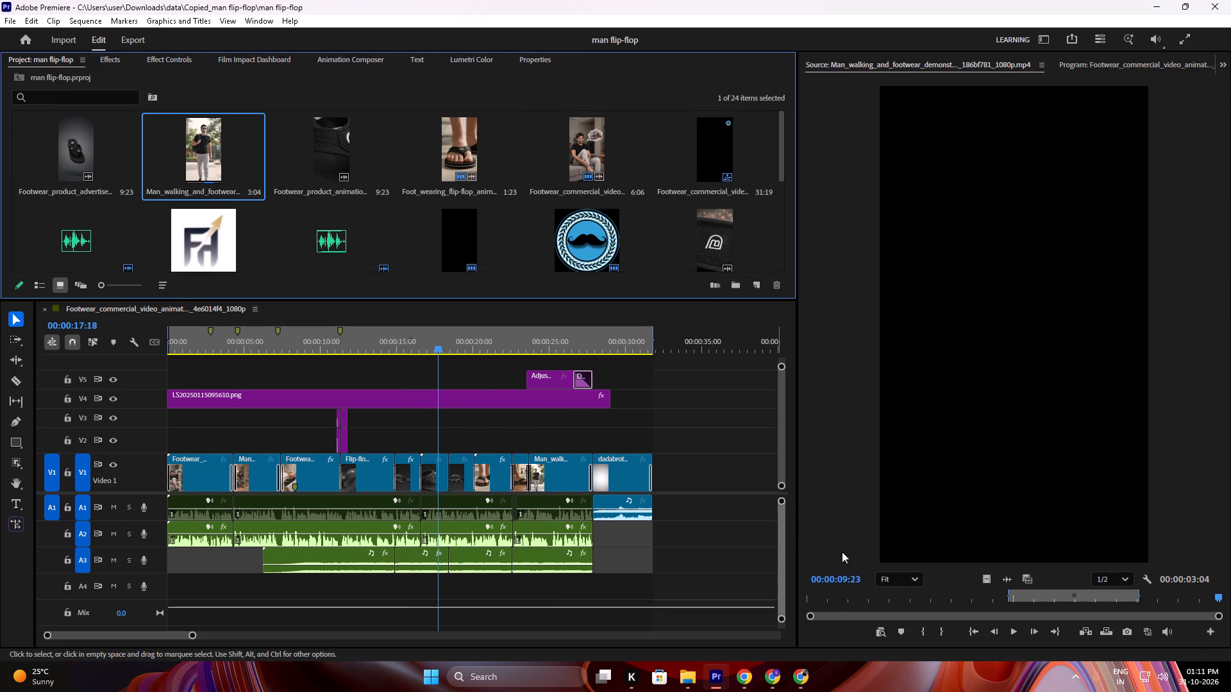
pyautogui.moveTo(892, 589); pyautogui.dragTo(1087, 612)
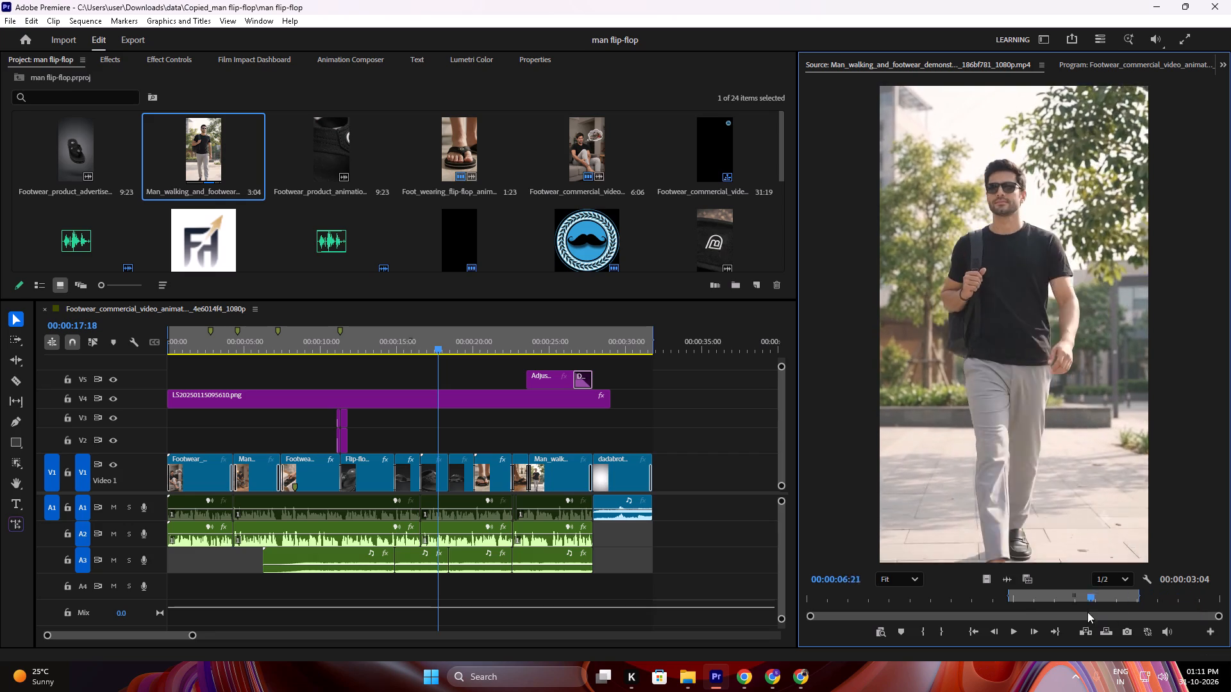
pyautogui.moveTo(1087, 612); pyautogui.dragTo(1115, 604)
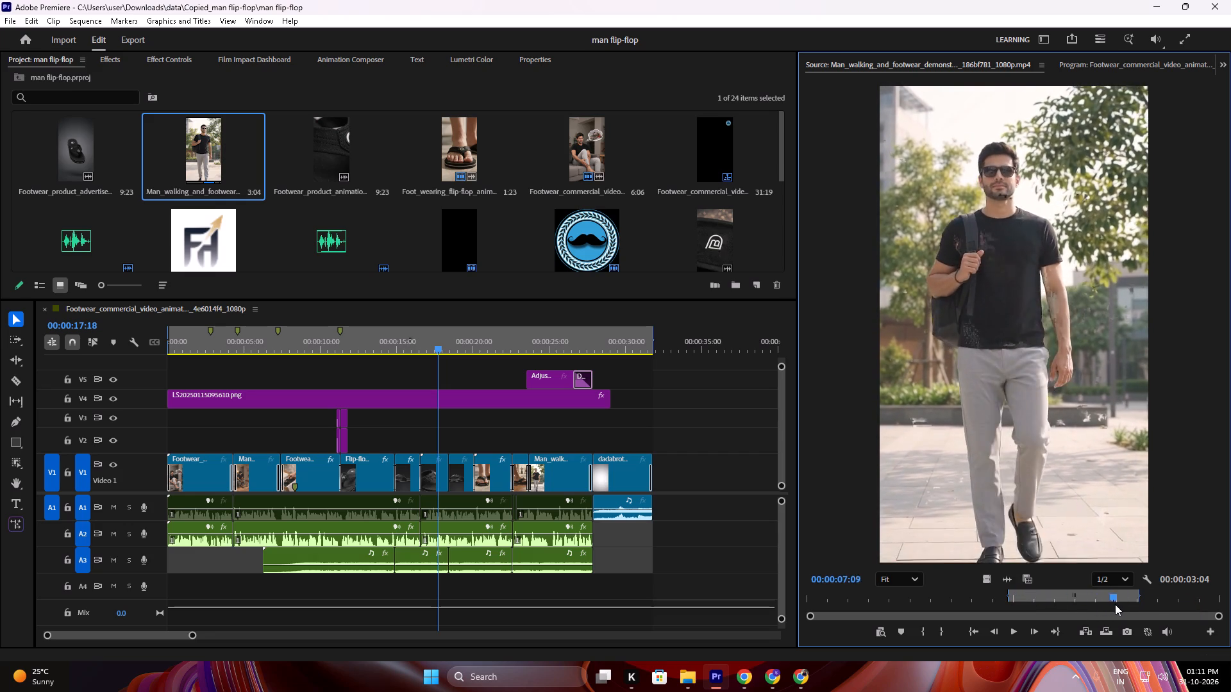
pyautogui.moveTo(1115, 604); pyautogui.dragTo(1150, 599)
pyautogui.scroll(-5, 319, 205)
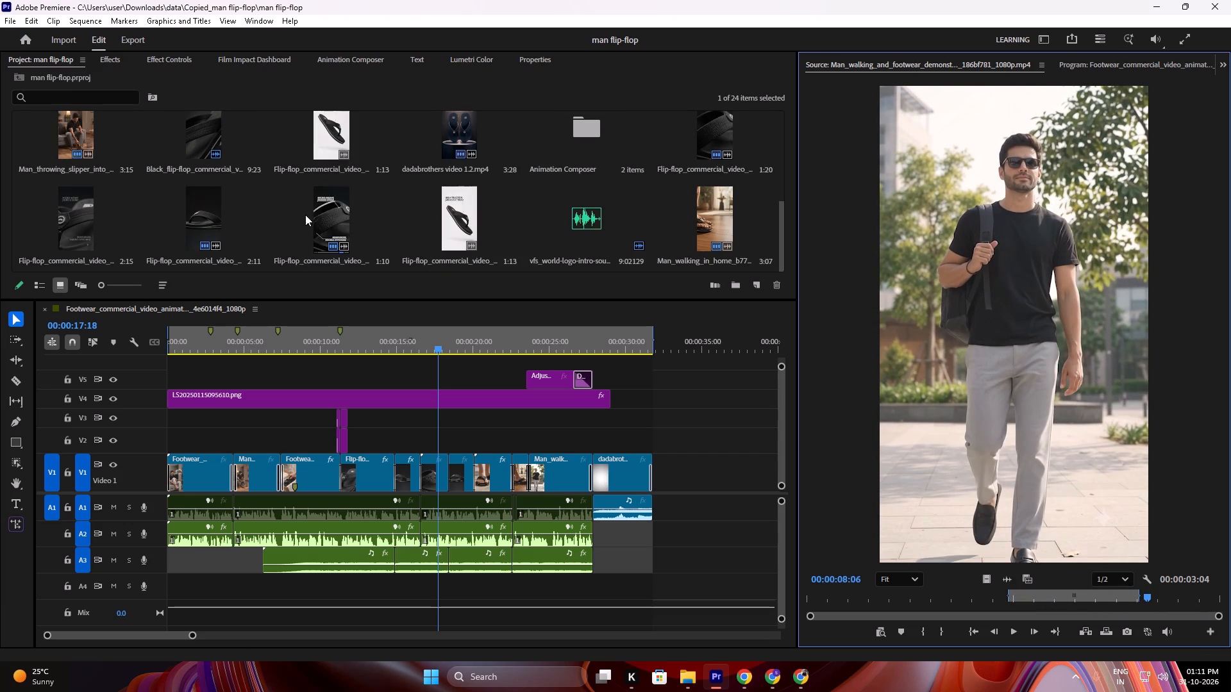
pyautogui.doubleClick(74, 142)
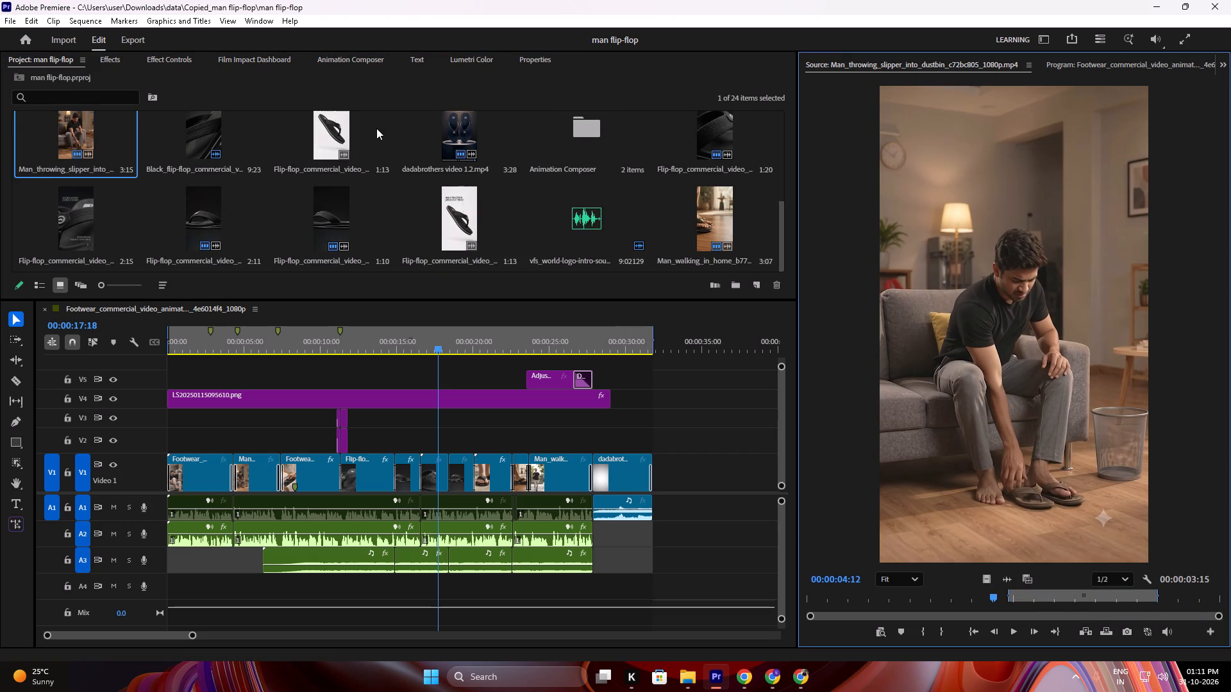
# Scrub through the whole dadabrothers video 1.2 source clip to find a flip-flop walking shot.
pyautogui.doubleClick(438, 144)
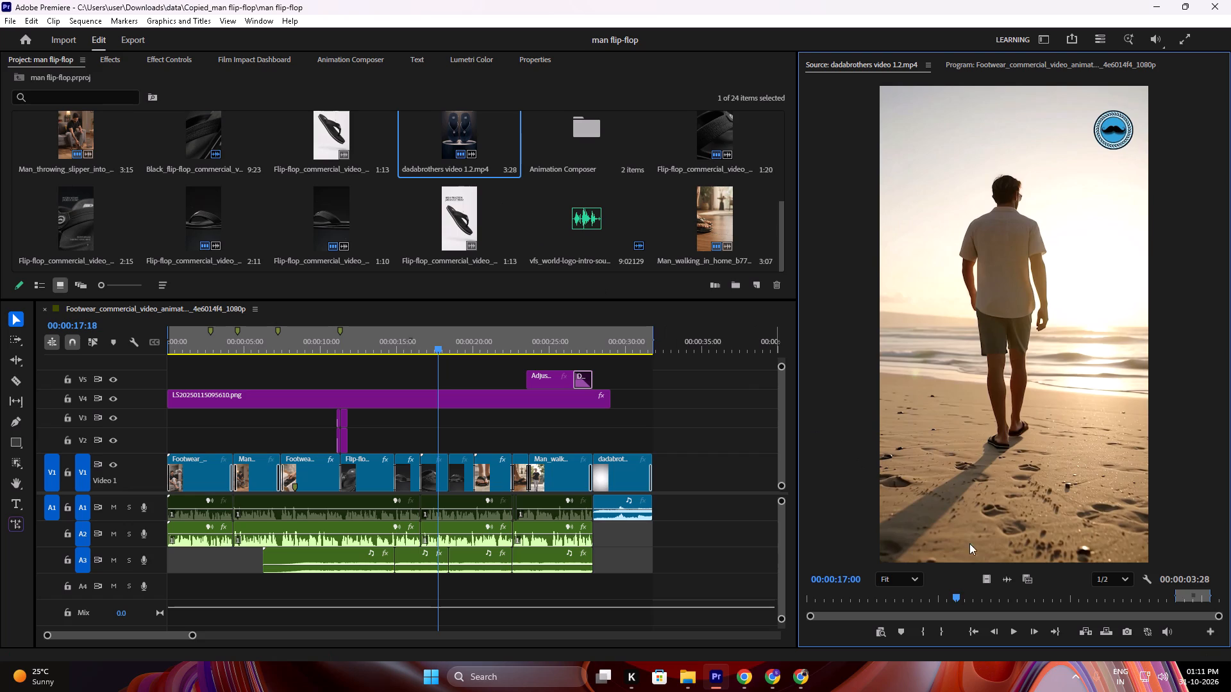
pyautogui.moveTo(1013, 595); pyautogui.dragTo(1137, 606)
pyautogui.press('space')
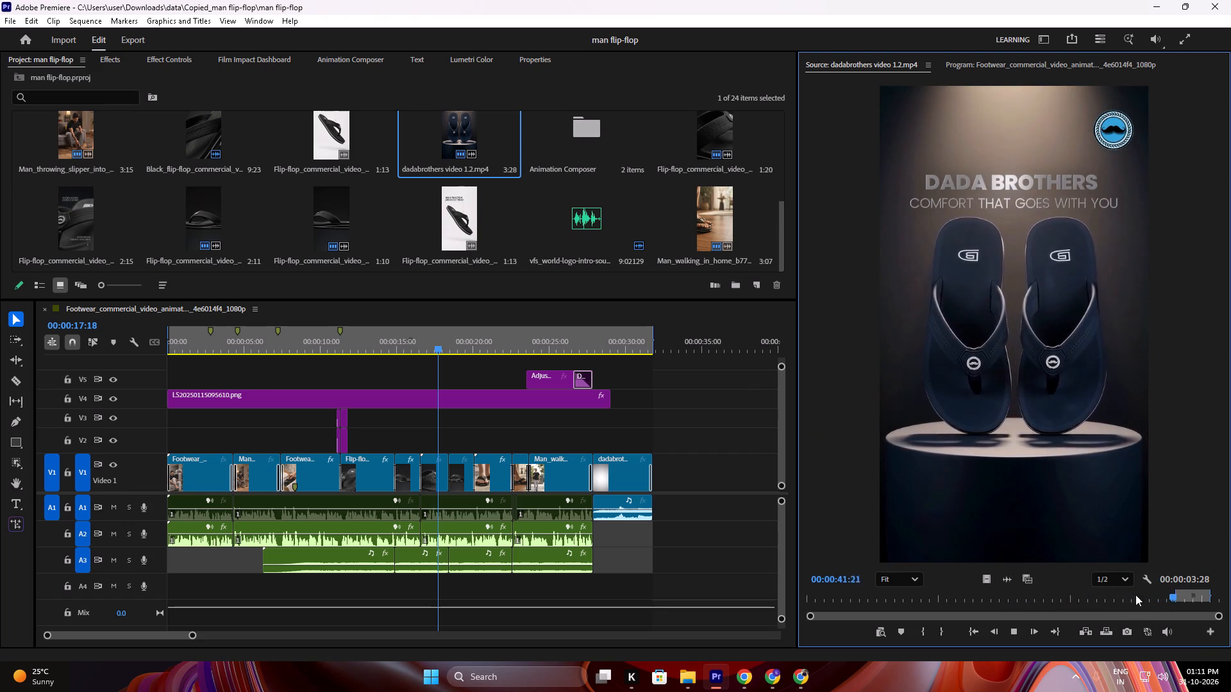
pyautogui.moveTo(1147, 595); pyautogui.dragTo(768, 601)
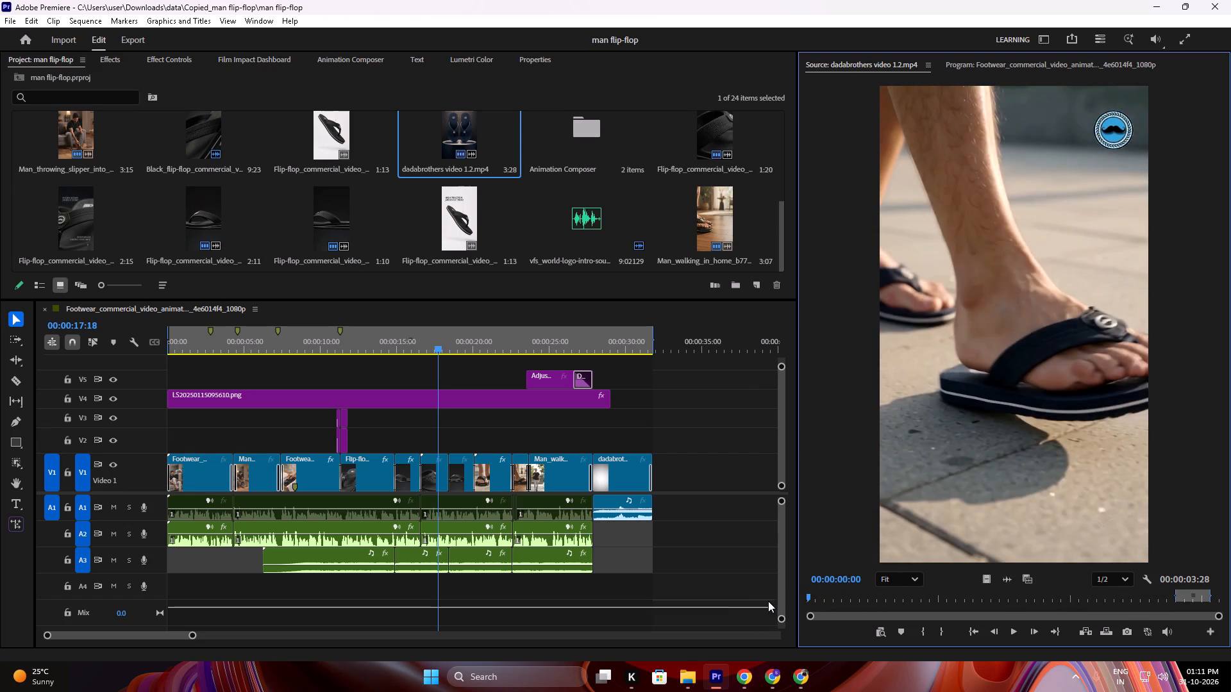
pyautogui.moveTo(768, 601); pyautogui.dragTo(1034, 634)
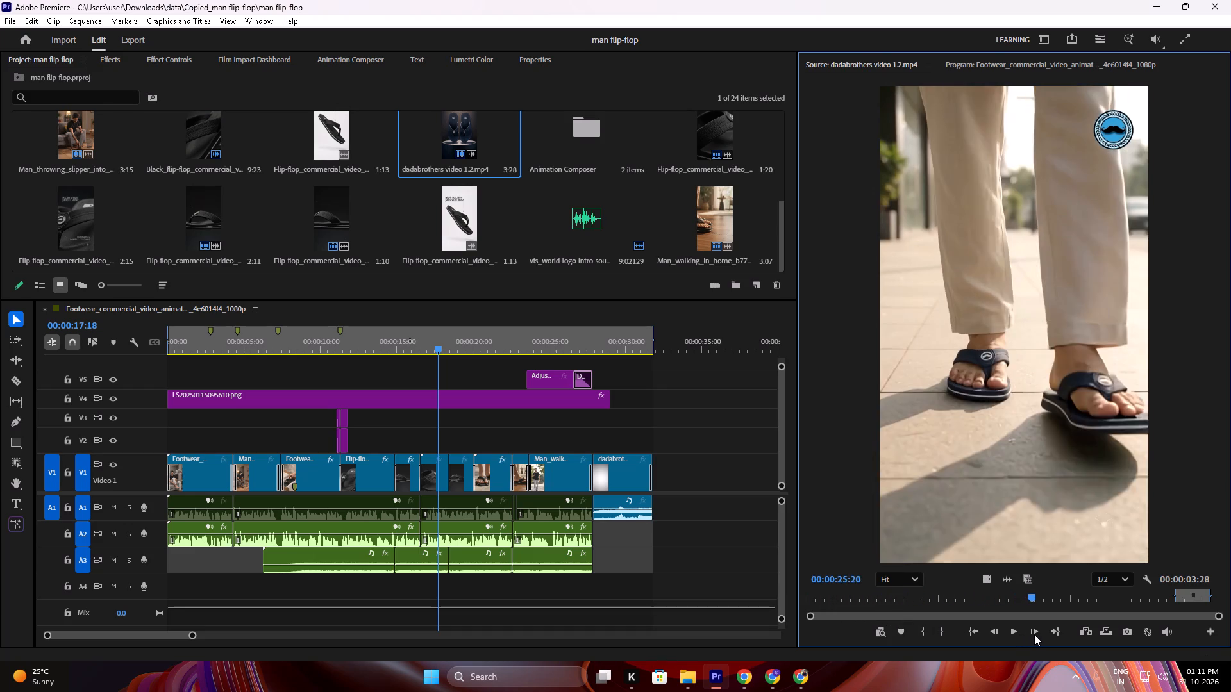
pyautogui.moveTo(1034, 634); pyautogui.dragTo(1016, 634)
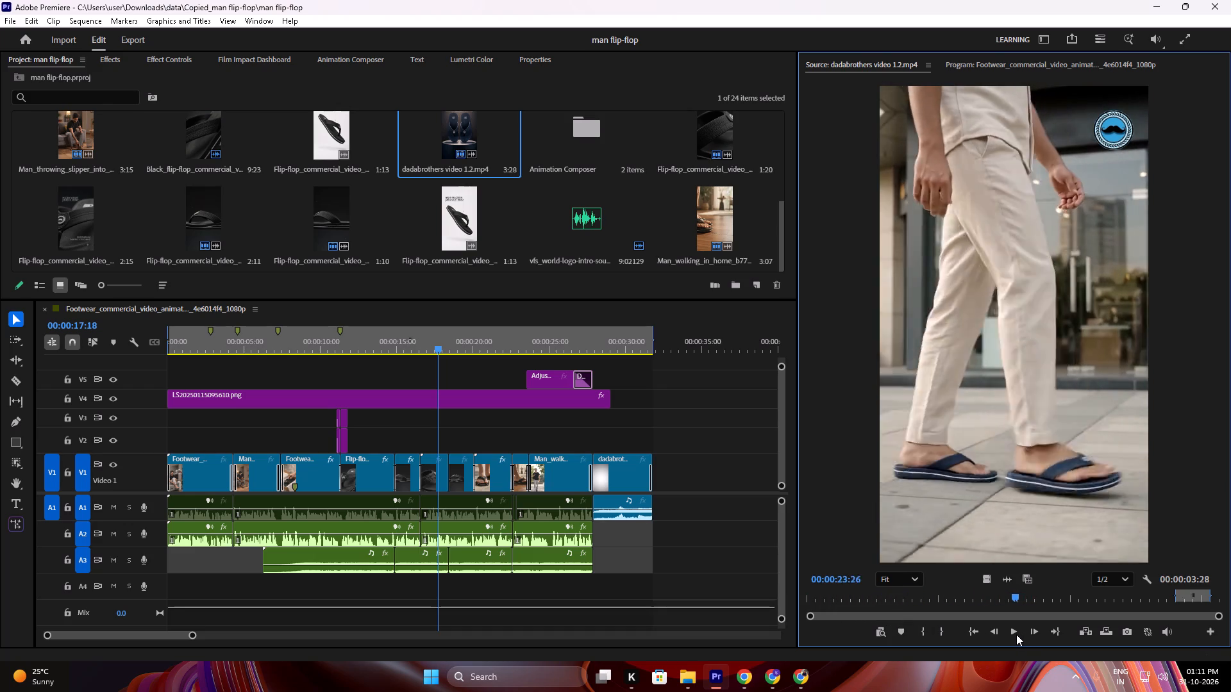
pyautogui.moveTo(1016, 634); pyautogui.dragTo(1089, 643)
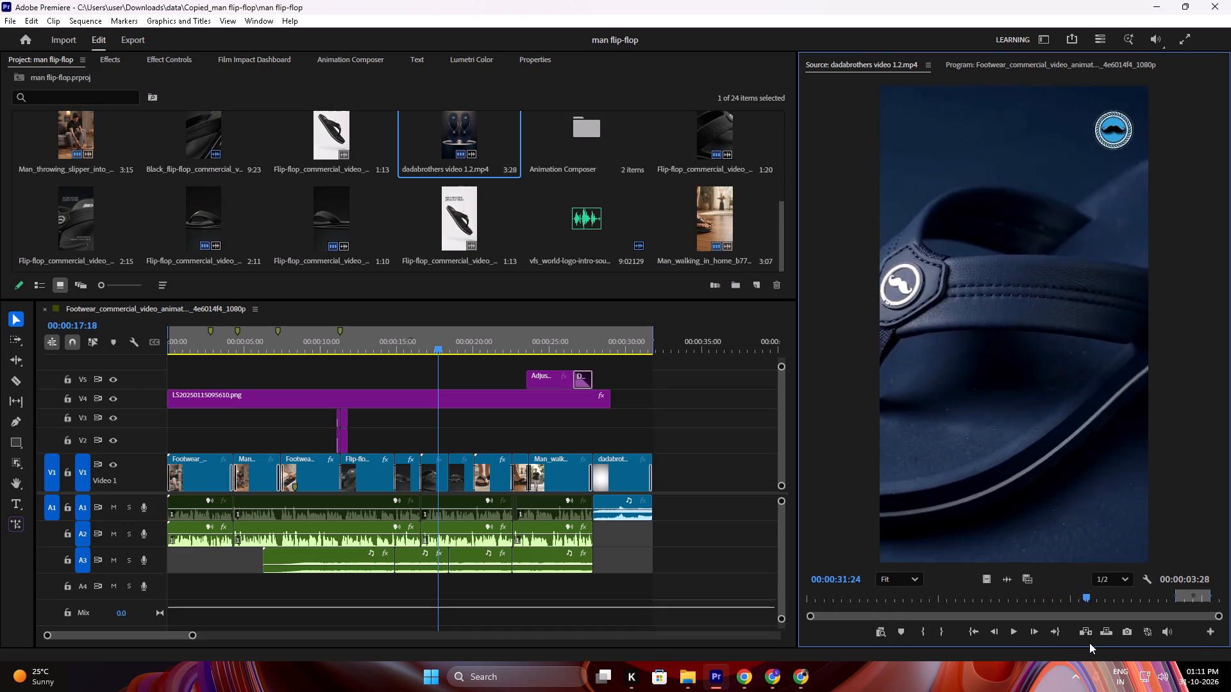
pyautogui.moveTo(1089, 643); pyautogui.dragTo(1139, 647)
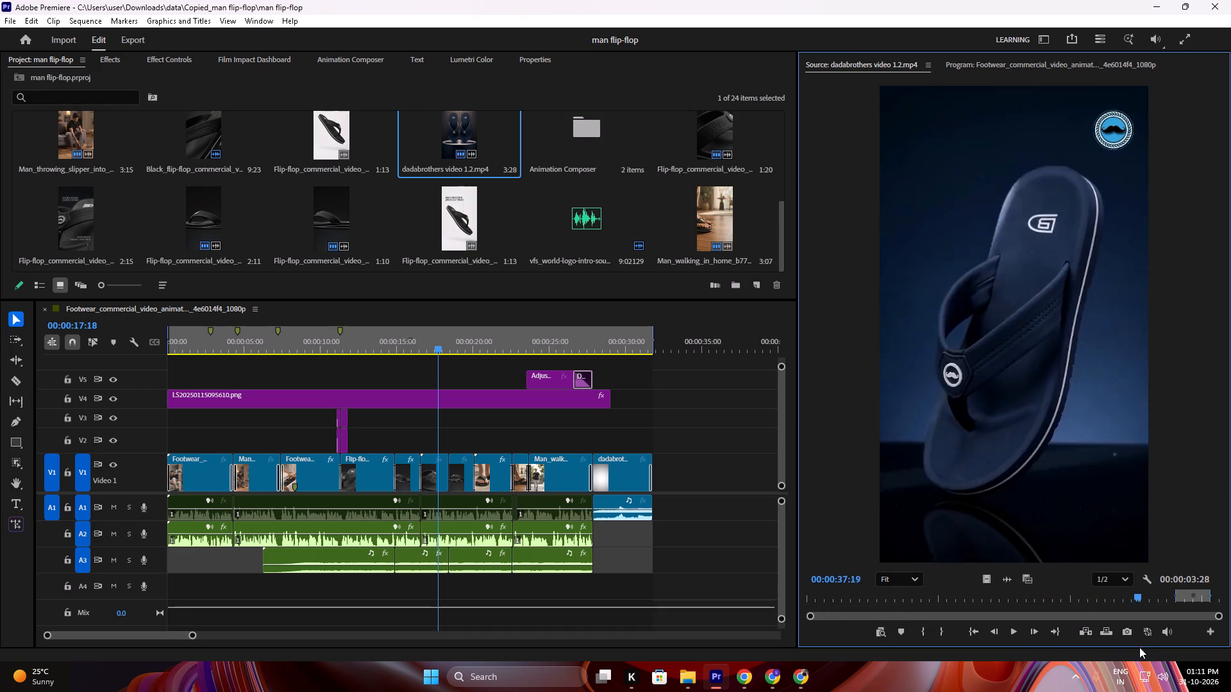
pyautogui.moveTo(1139, 647); pyautogui.dragTo(1025, 650)
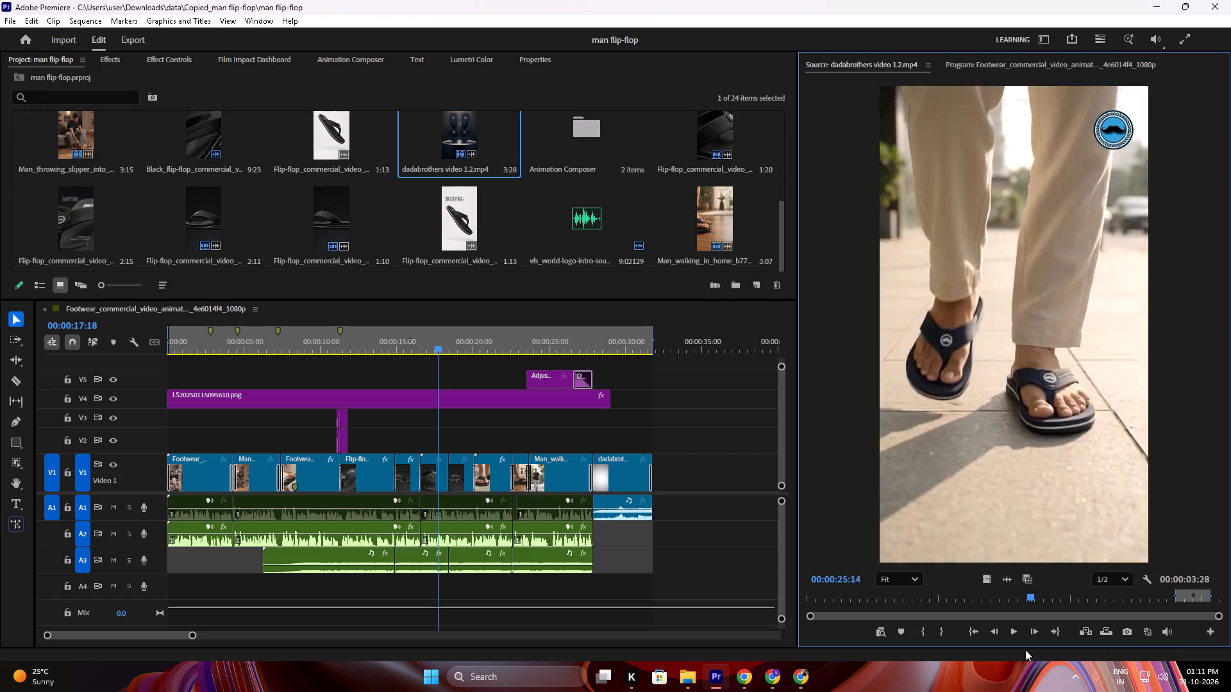
pyautogui.moveTo(1025, 650); pyautogui.dragTo(966, 650)
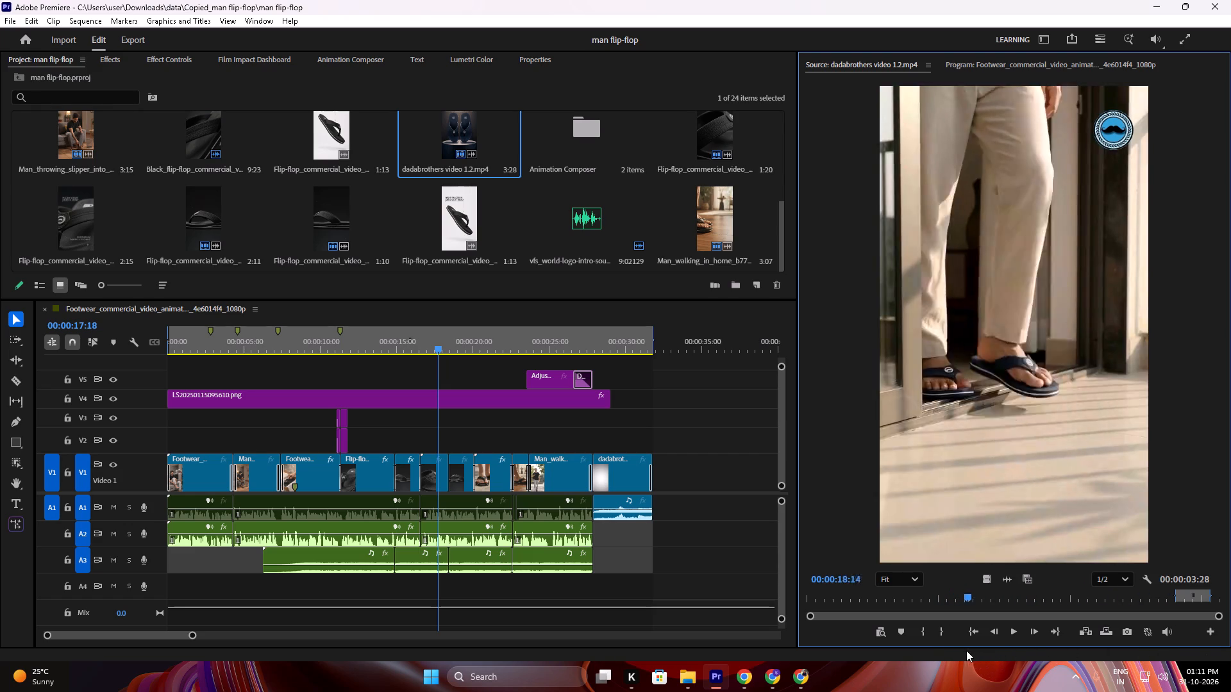
pyautogui.moveTo(966, 650); pyautogui.dragTo(860, 641)
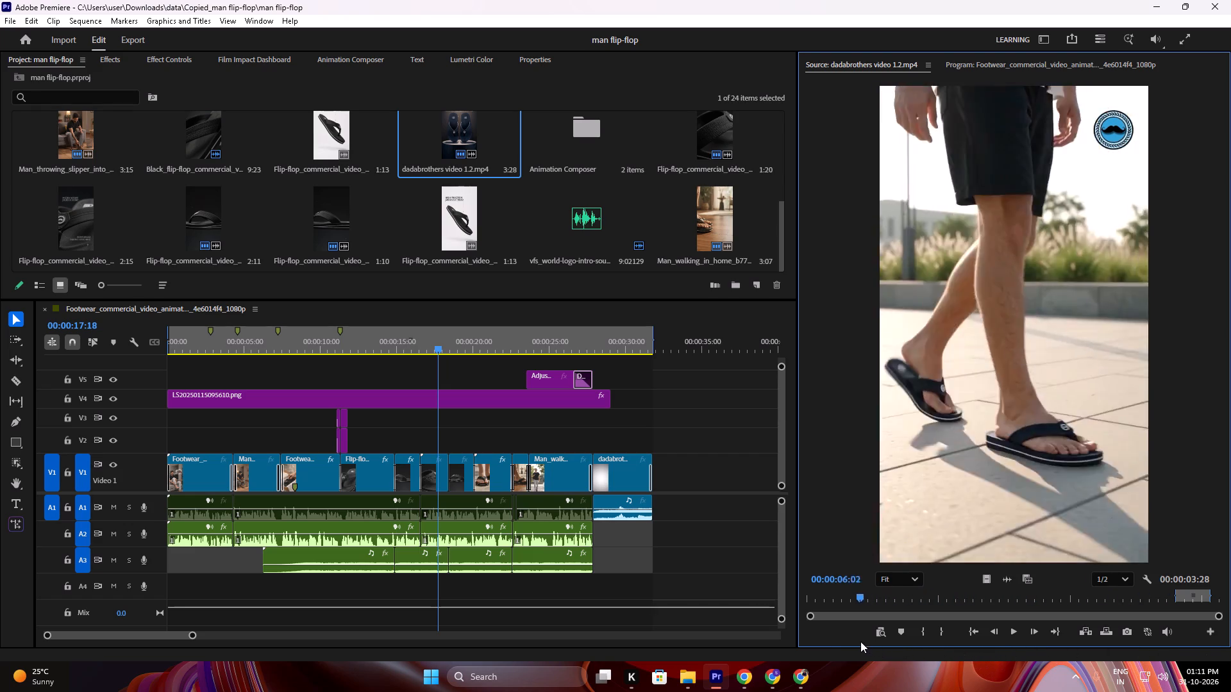
pyautogui.moveTo(860, 641); pyautogui.dragTo(805, 639)
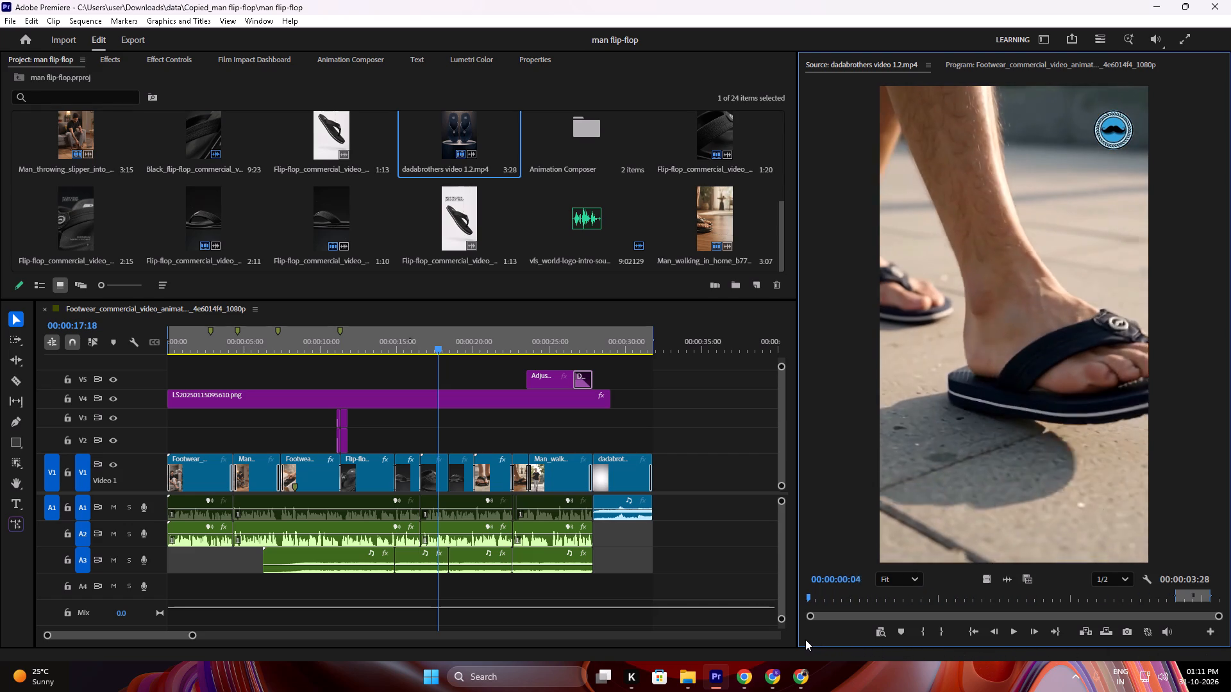
pyautogui.moveTo(805, 639); pyautogui.dragTo(778, 639)
# Mark the dadabrothers video's opening shot out at 00:00:03:26 and place it on V2 above the man-walking-and-footwear clip.
pyautogui.press('space')
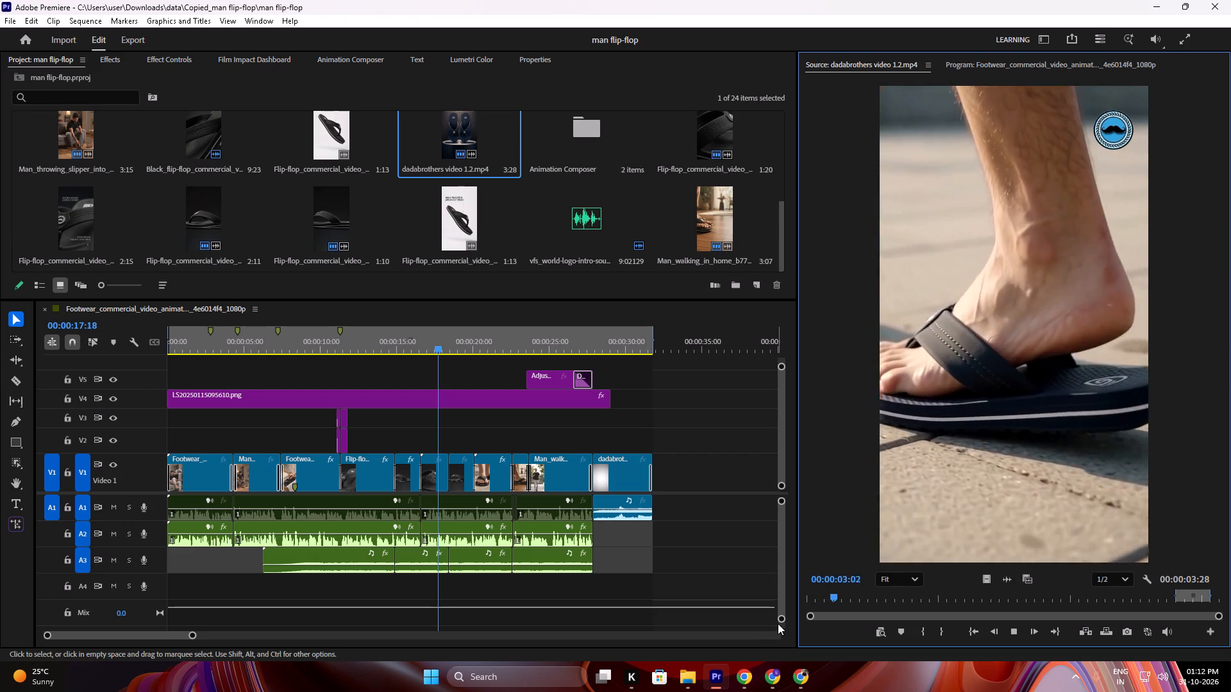
pyautogui.press('space')
pyautogui.press('o')
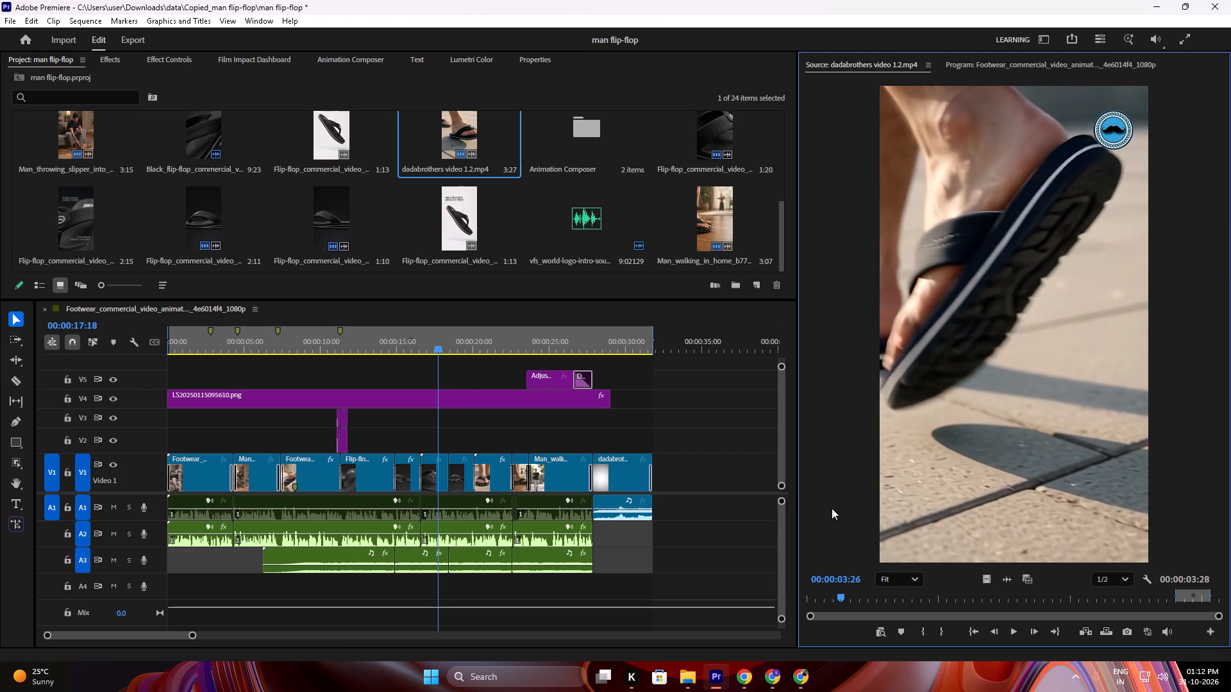
pyautogui.moveTo(982, 574); pyautogui.dragTo(353, 451)
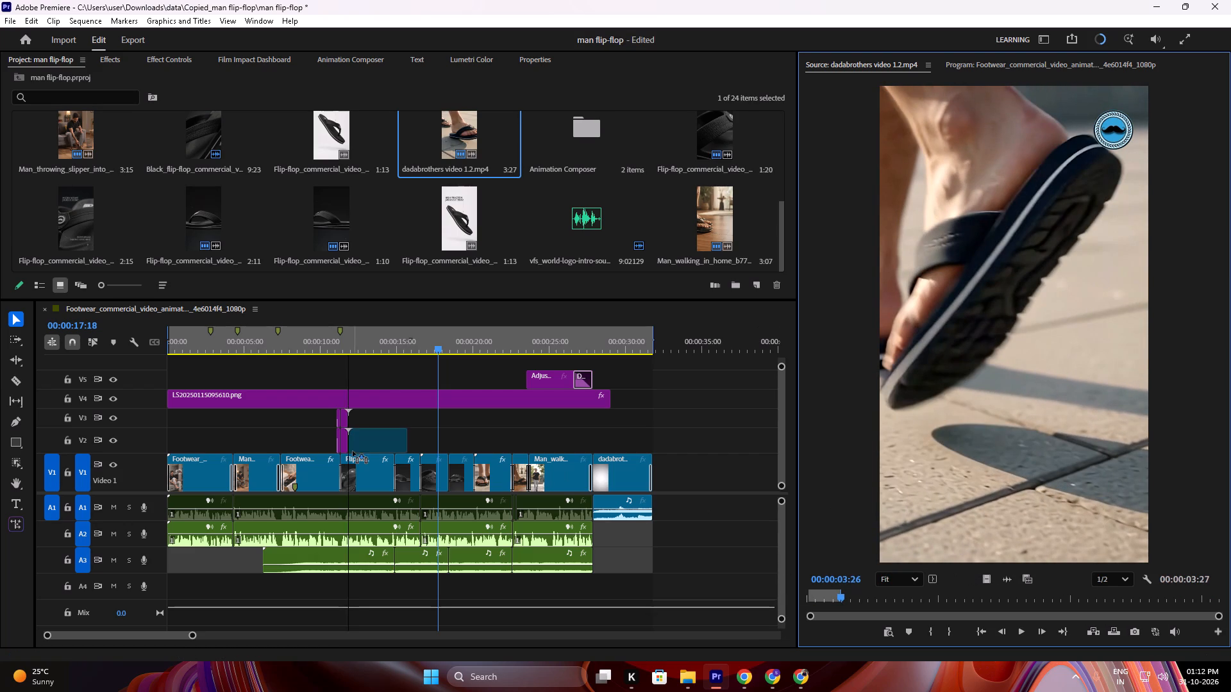
pyautogui.moveTo(353, 451); pyautogui.dragTo(532, 443)
# Clear the man-walking-and-footwear clip from V1, beneath the newly placed dadabrothers shot.
pyautogui.keyDown('alt'); pyautogui.scroll(10, 547, 438); pyautogui.keyUp('alt')
pyautogui.click(527, 461)
pyautogui.rightClick(527, 461)
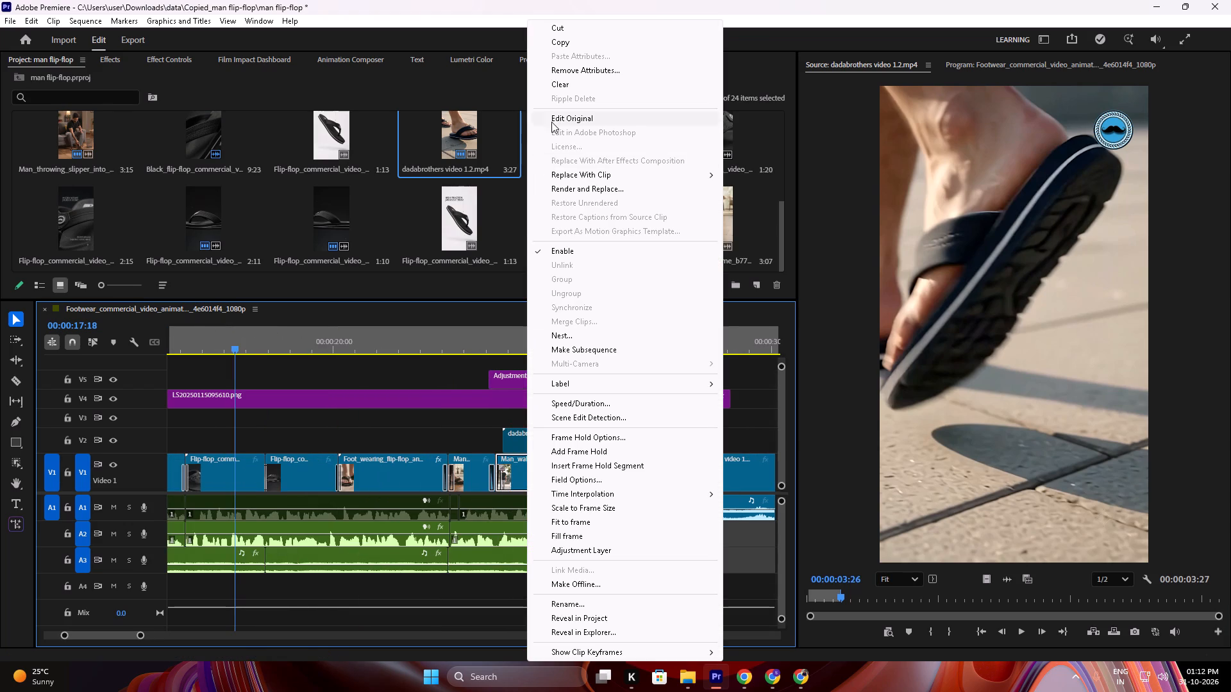
pyautogui.click(560, 91)
# Fit the dadabrothers walking shot between the man-walking-in-home clip and the end card, and move it down into the V1 gap.
pyautogui.keyDown('alt'); pyautogui.scroll(6, 564, 380); pyautogui.keyUp('alt')
pyautogui.moveTo(499, 440); pyautogui.dragTo(481, 440)
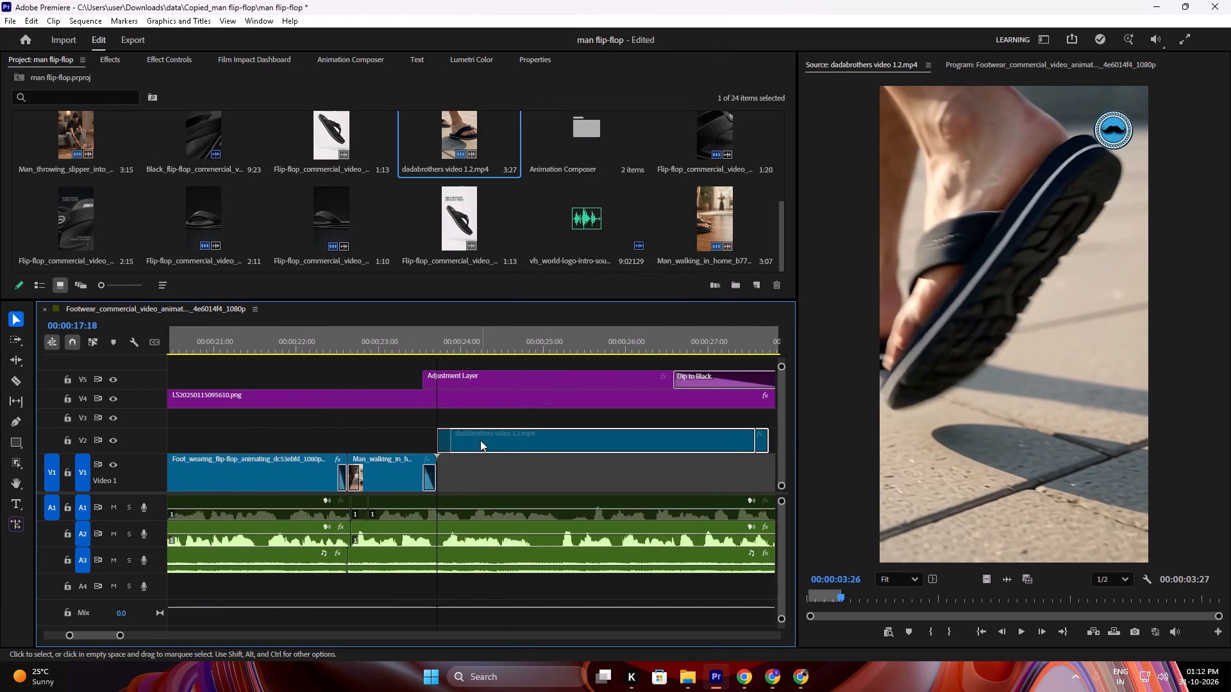
pyautogui.scroll(-6, 473, 451)
pyautogui.moveTo(646, 438); pyautogui.dragTo(679, 438)
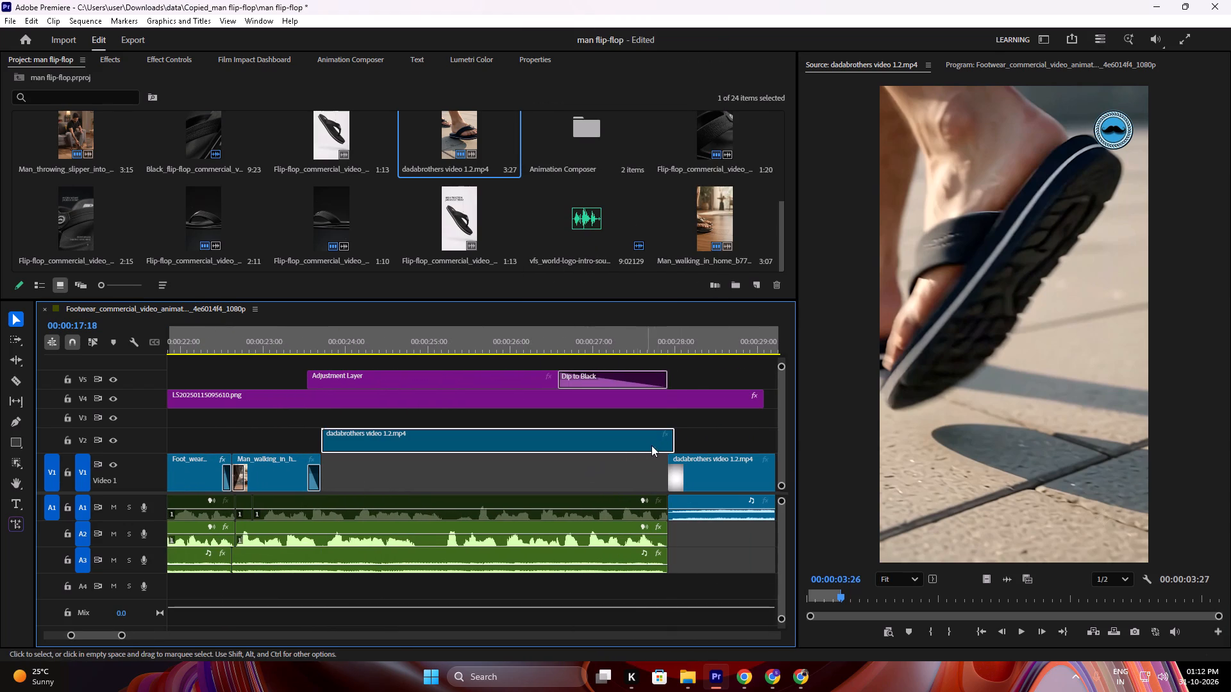
pyautogui.click(673, 441)
pyautogui.moveTo(638, 440); pyautogui.dragTo(635, 464)
# Add a short transition at the end of the dadabrothers walking shot, just before the end card.
pyautogui.moveTo(660, 471); pyautogui.dragTo(653, 471)
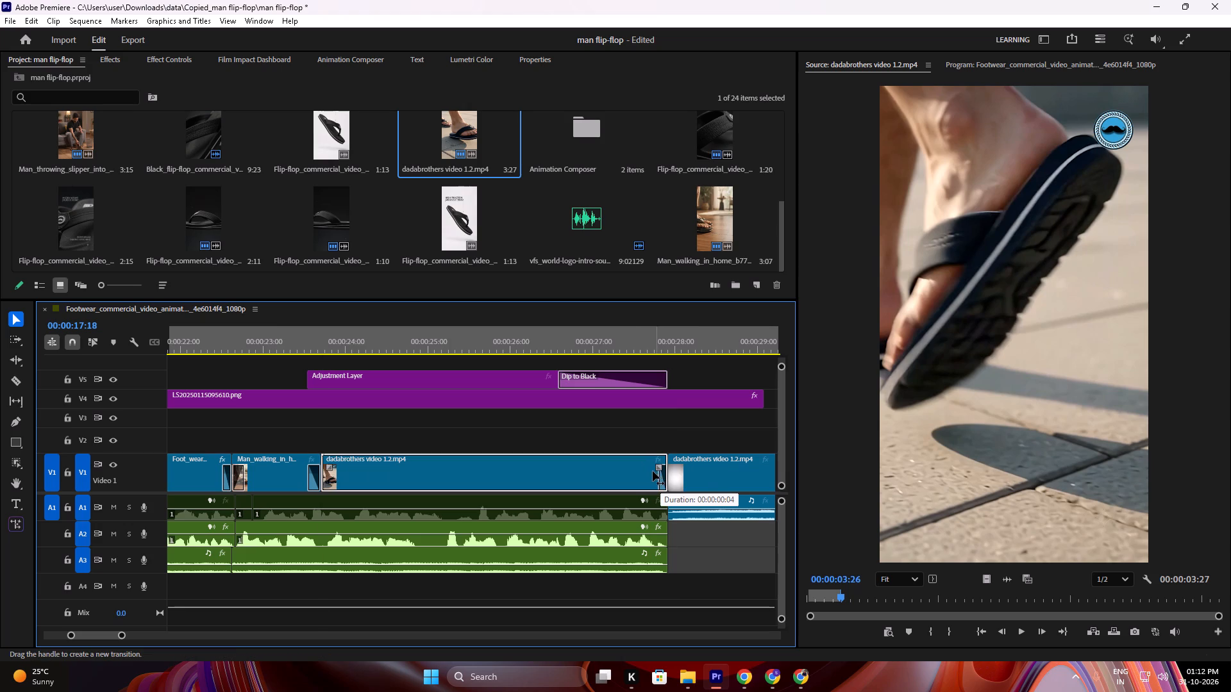
pyautogui.moveTo(653, 471); pyautogui.dragTo(652, 471)
pyautogui.click(330, 472)
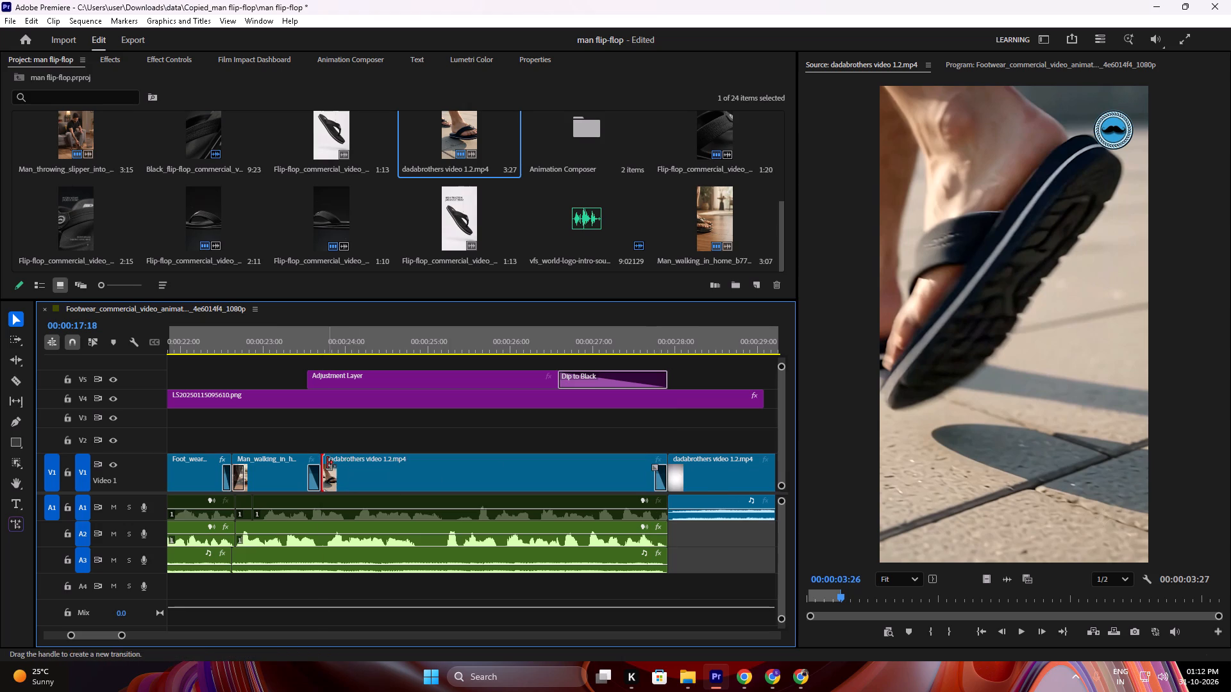
pyautogui.click(332, 470)
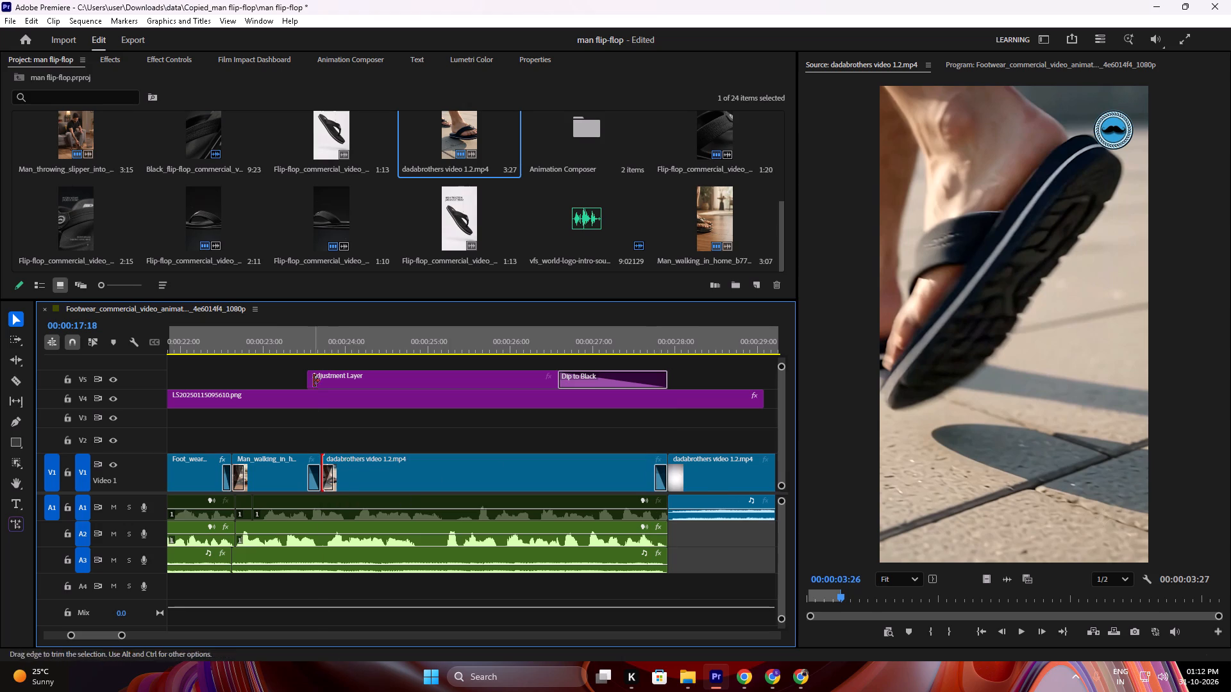
# Play the sequence from the new dadabrothers walking shot into the logo end card.
pyautogui.click(305, 333)
pyautogui.press('space')
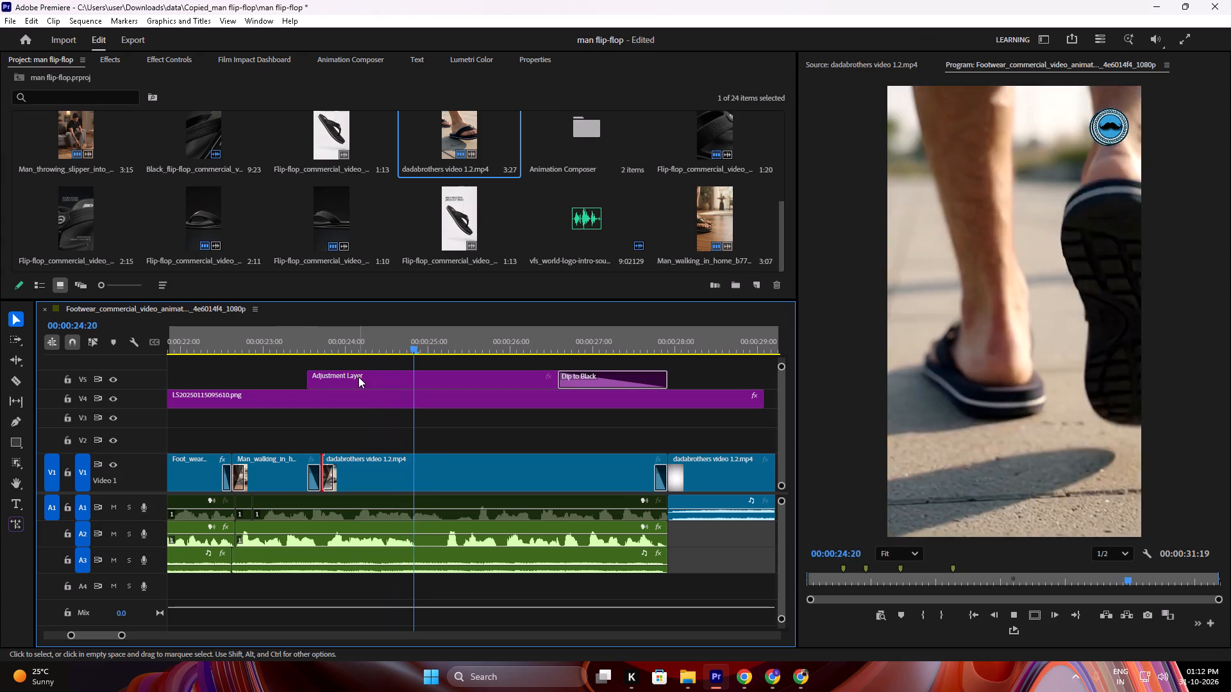
pyautogui.keyDown('alt'); pyautogui.scroll(-5, 365, 384); pyautogui.keyUp('alt')
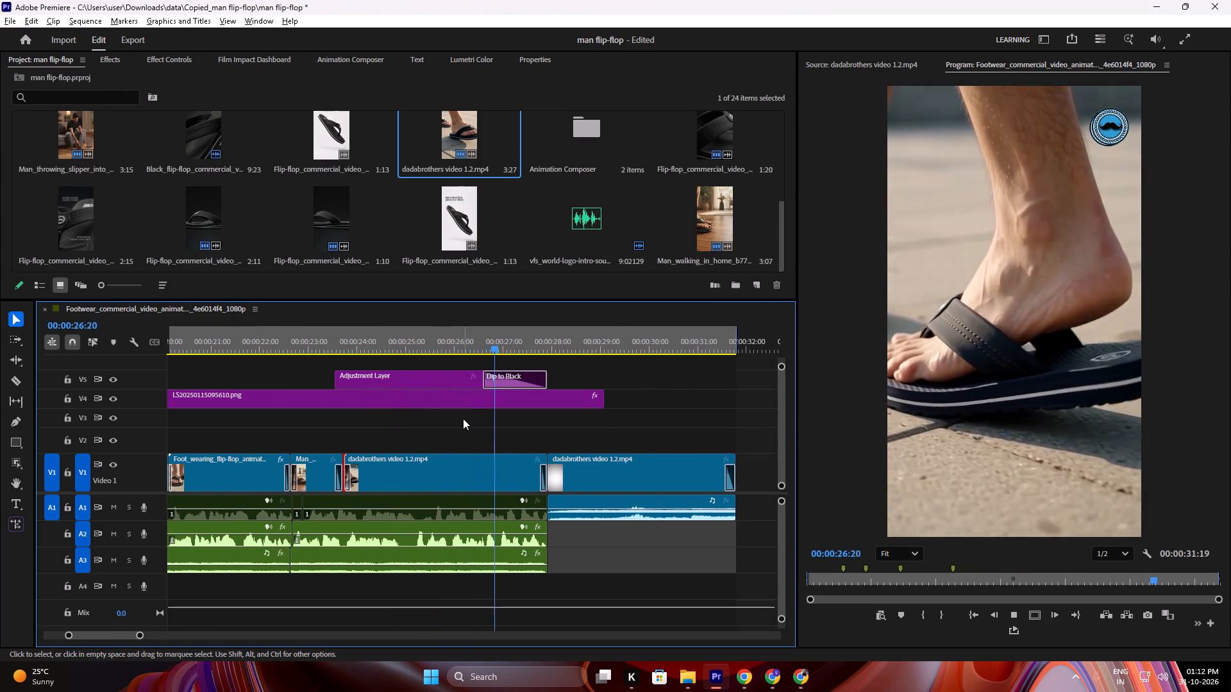
pyautogui.keyDown('alt'); pyautogui.scroll(-4, 464, 420); pyautogui.keyUp('alt')
pyautogui.keyDown('alt'); pyautogui.scroll(4, 498, 430); pyautogui.keyUp('alt')
pyautogui.keyDown('alt'); pyautogui.scroll(-2, 498, 430); pyautogui.keyUp('alt')
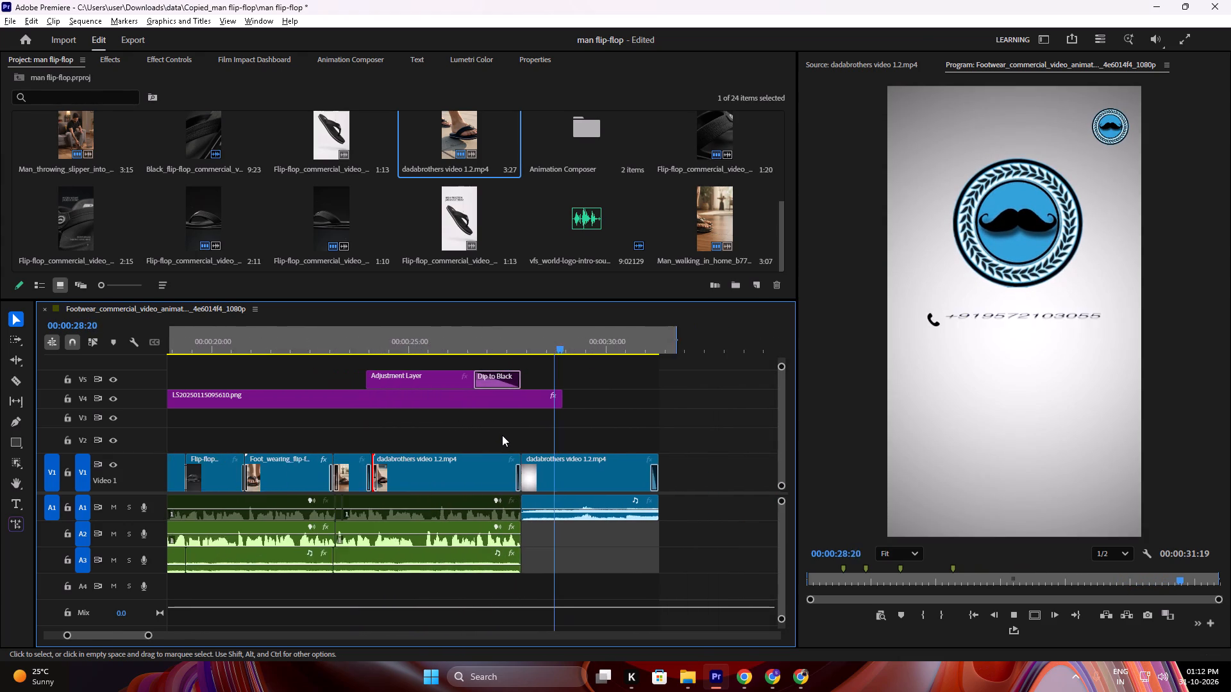
pyautogui.keyDown('alt'); pyautogui.scroll(-6, 502, 435); pyautogui.keyUp('alt')
pyautogui.keyDown('alt'); pyautogui.scroll(6, 519, 443); pyautogui.keyUp('alt')
pyautogui.press('space')
# Return the playhead to the sequence start and play the opening of the man with foot pain.
pyautogui.moveTo(598, 347); pyautogui.dragTo(80, 429)
pyautogui.press('space')
pyautogui.click(243, 432)
pyautogui.keyDown('alt'); pyautogui.scroll(-8, 287, 438); pyautogui.keyUp('alt')
pyautogui.press('space')
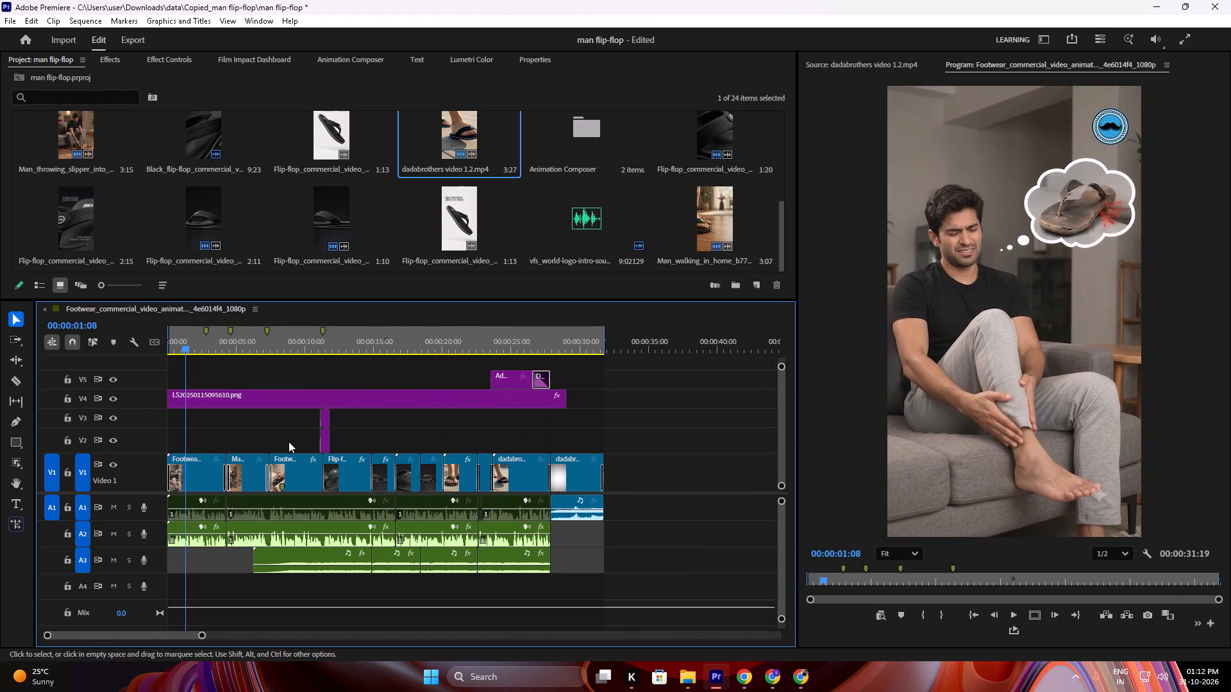
# Save the man flip-flop project.
pyautogui.hotkey('ctrl', 'a')
pyautogui.hotkey('ctrl', 's')
pyautogui.hotkey('ctrl', 's')
pyautogui.hotkey('ctrl', 's')
pyautogui.keyDown('ctrl'); pyautogui.click(432, 431); pyautogui.keyUp('ctrl')
# Play the opening from the foot-pain shot through the slipper-throwing shot to about 00:00:07:02.
pyautogui.press('space')
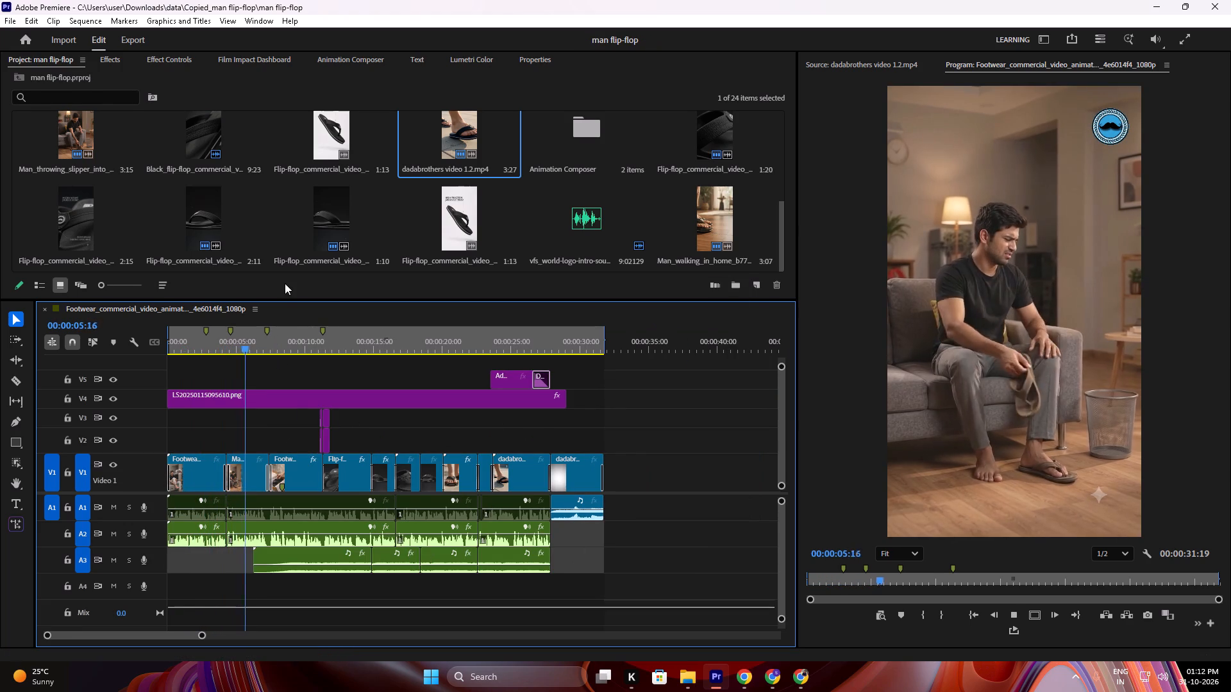
pyautogui.press('space')
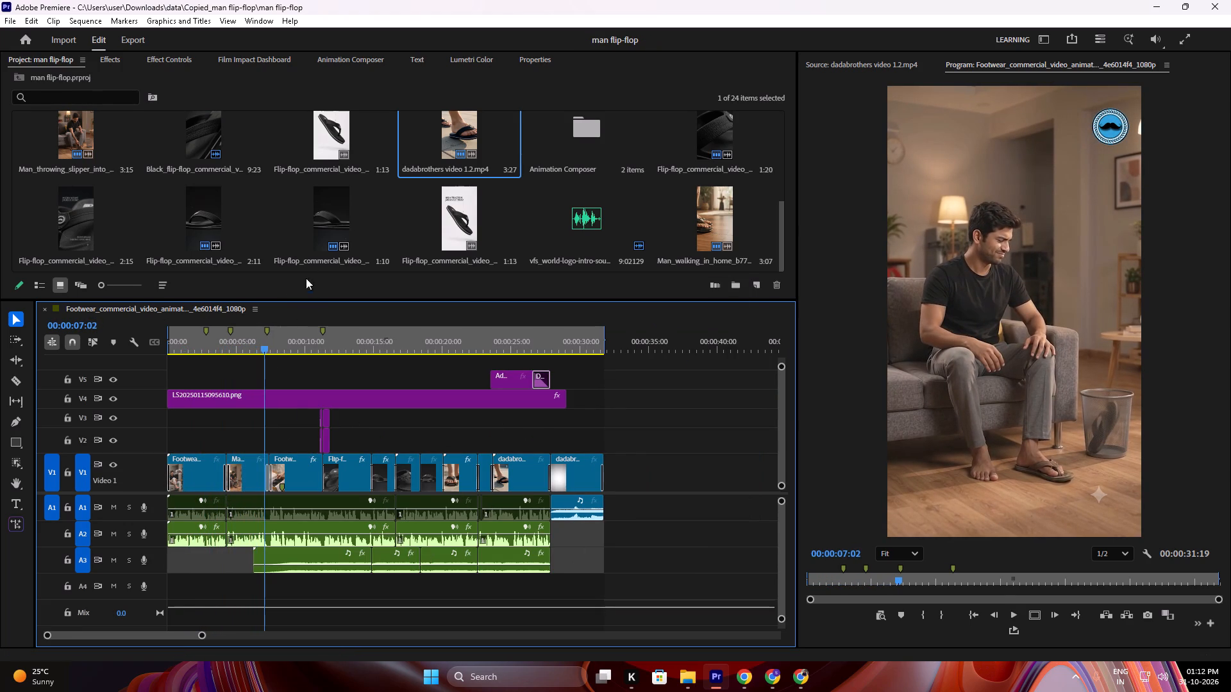
# Save the project again with the reviewed sequence.
pyautogui.hotkey('ctrl', 'a')
pyautogui.hotkey('ctrl', 's')
pyautogui.hotkey('ctrl', 's')
pyautogui.hotkey('ctrl', 's')
pyautogui.click(431, 442)
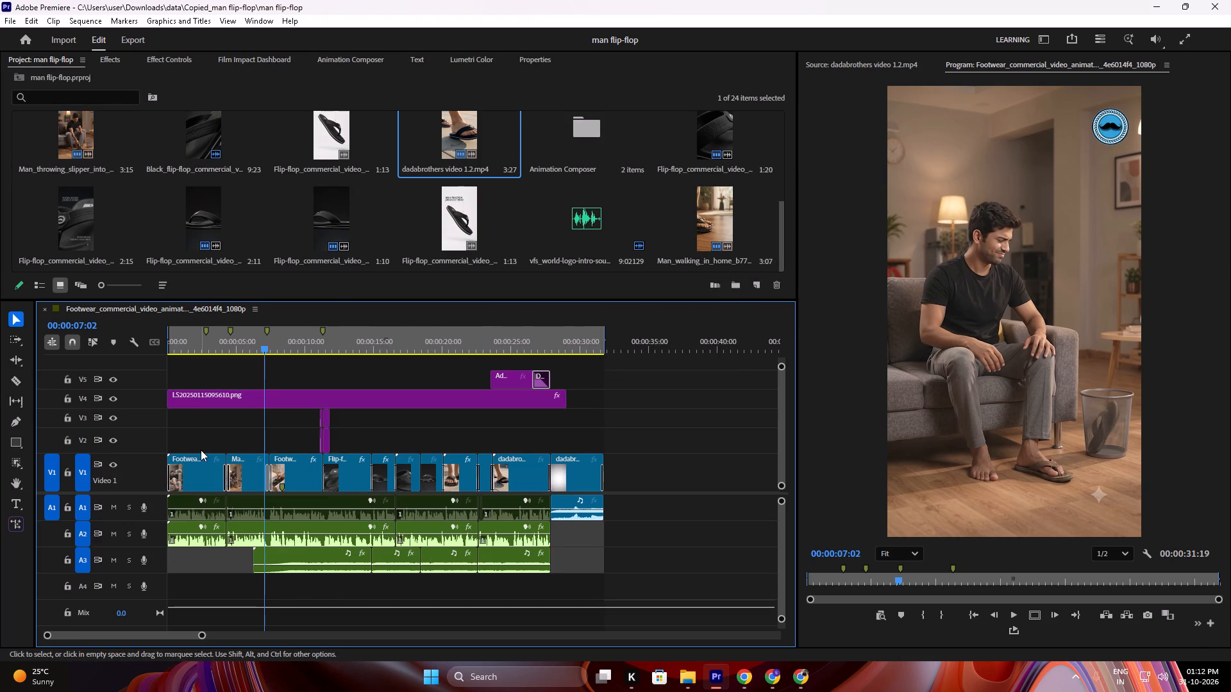
# Duplicate the V1 clips from the opening foot-pain shot through the dadabrothers walking shot into empty V1 space after the end card, from about 00:00:33.
pyautogui.keyDown('alt'); pyautogui.moveTo(208, 463); pyautogui.dragTo(347, 474); pyautogui.keyUp('alt')
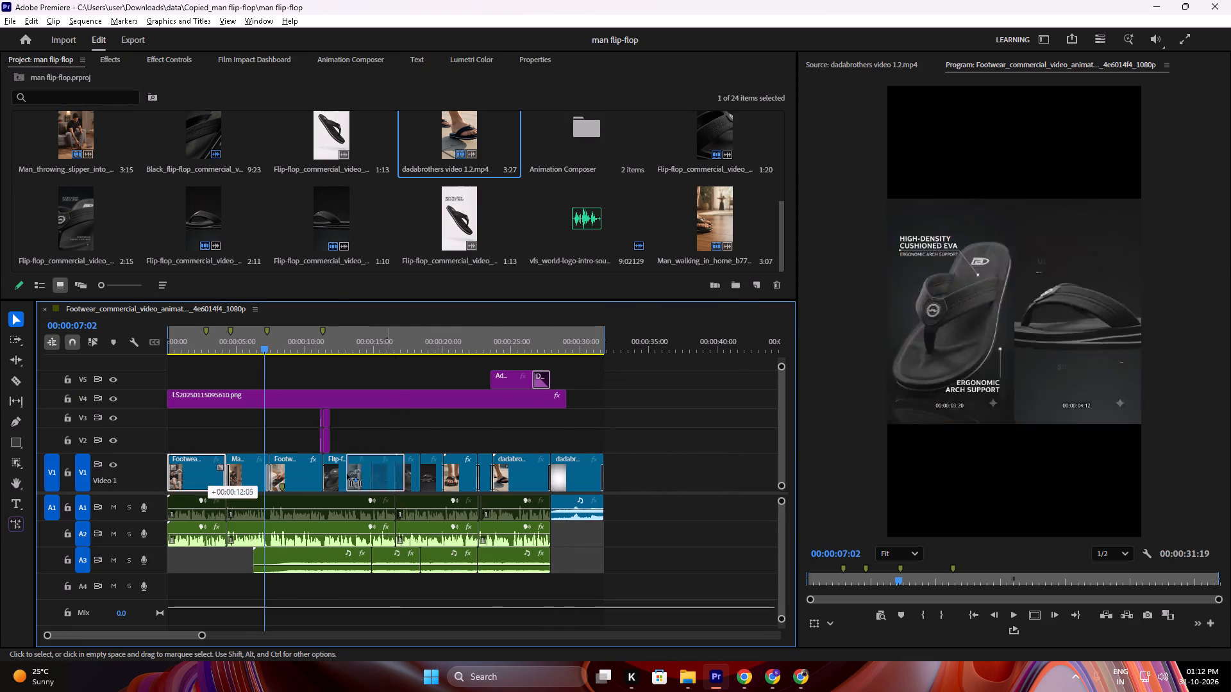
pyautogui.keyDown('alt'); pyautogui.moveTo(347, 474); pyautogui.dragTo(160, 474); pyautogui.keyUp('alt')
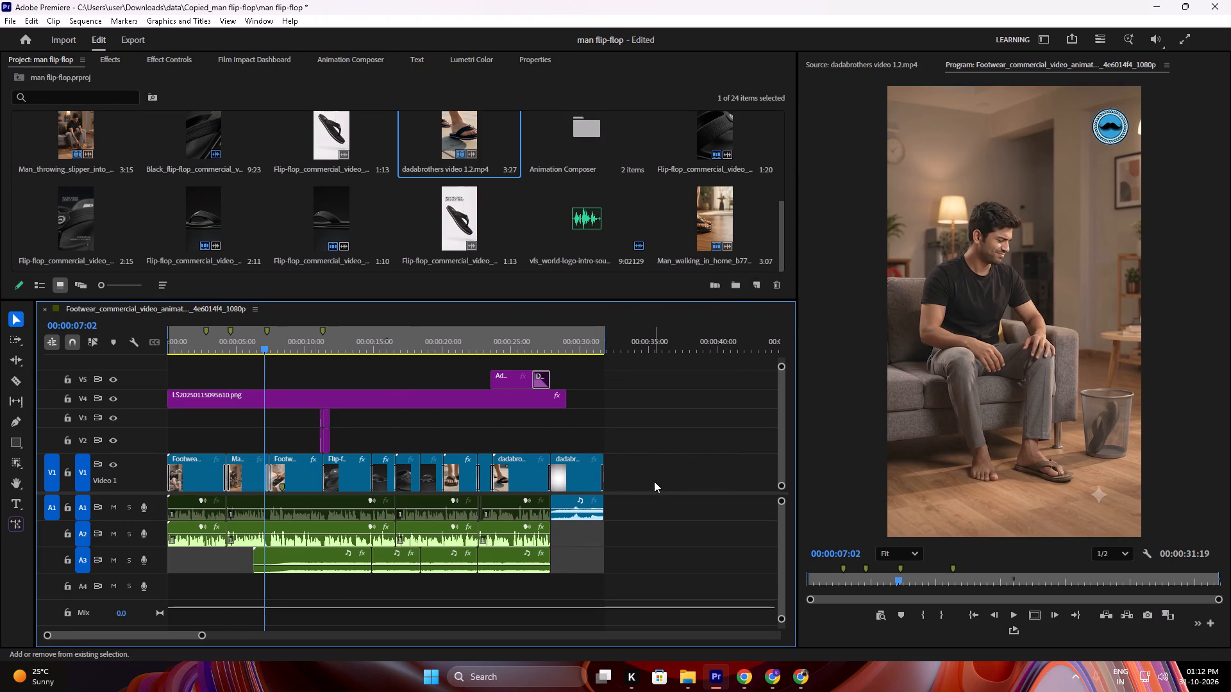
pyautogui.keyDown('shift'); pyautogui.moveTo(538, 449); pyautogui.dragTo(483, 473); pyautogui.keyUp('shift')
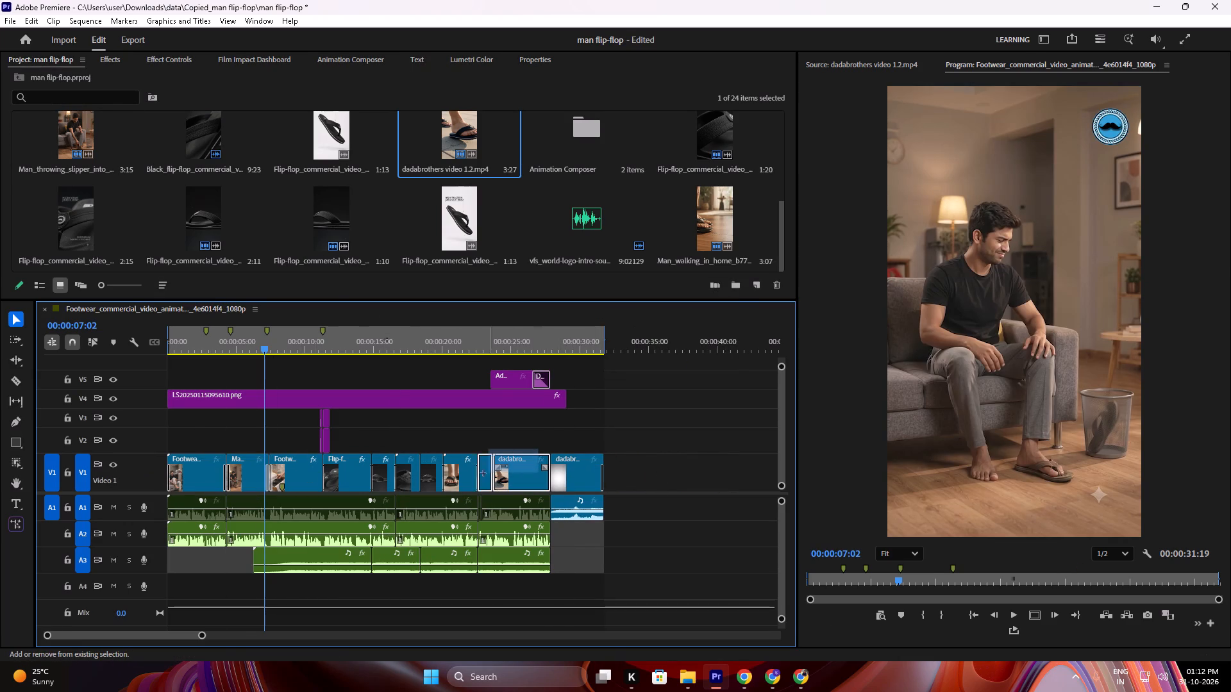
pyautogui.keyDown('shift'); pyautogui.moveTo(483, 473); pyautogui.dragTo(348, 485); pyautogui.keyUp('shift')
pyautogui.keyDown('shift'); pyautogui.moveTo(185, 443); pyautogui.dragTo(308, 470); pyautogui.keyUp('shift')
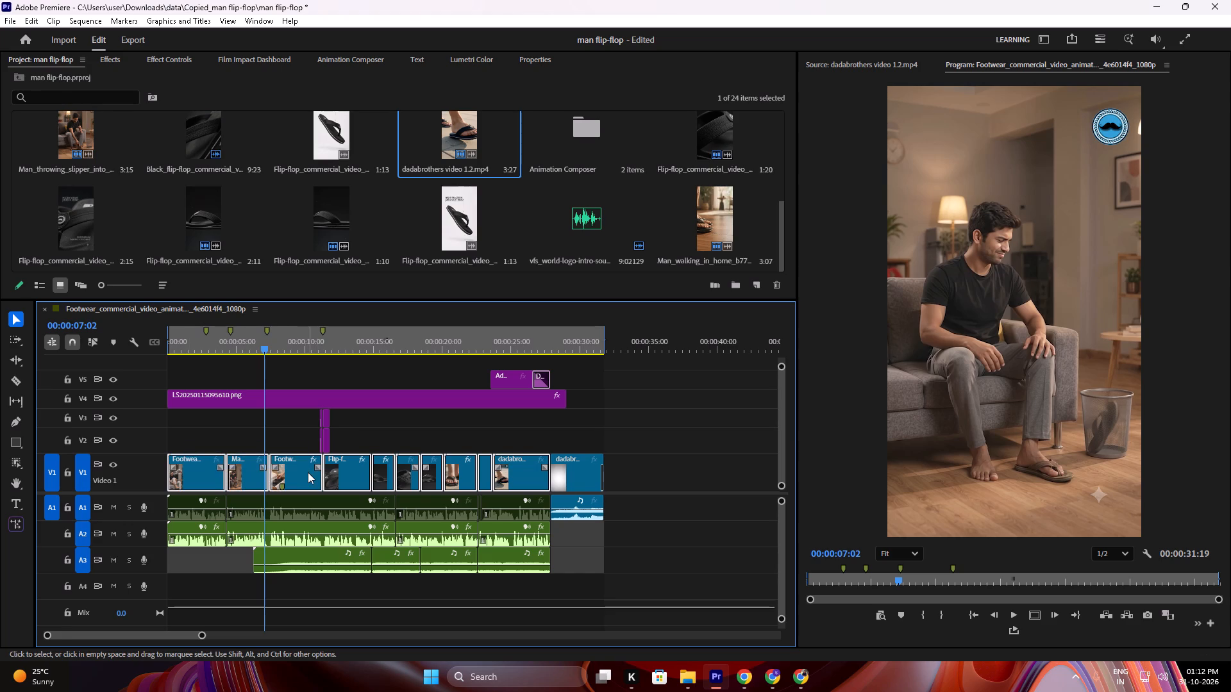
pyautogui.keyDown('alt'); pyautogui.moveTo(292, 479); pyautogui.dragTo(748, 473); pyautogui.keyUp('alt')
# Mark the duplicated foot-pain clip as the in/out range and export it as H.264 to the Downloads folder with range Source In/Out.
pyautogui.scroll(-7, 615, 461)
pyautogui.moveTo(527, 412); pyautogui.dragTo(521, 521)
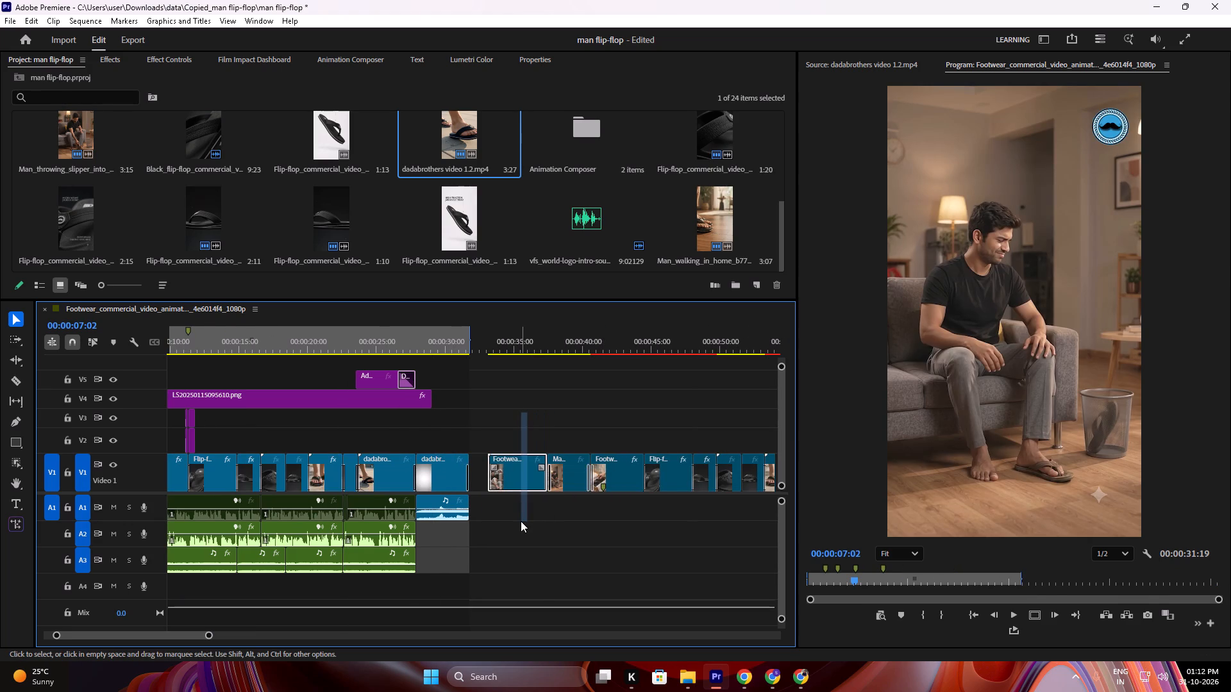
pyautogui.press('/')
pyautogui.click(143, 42)
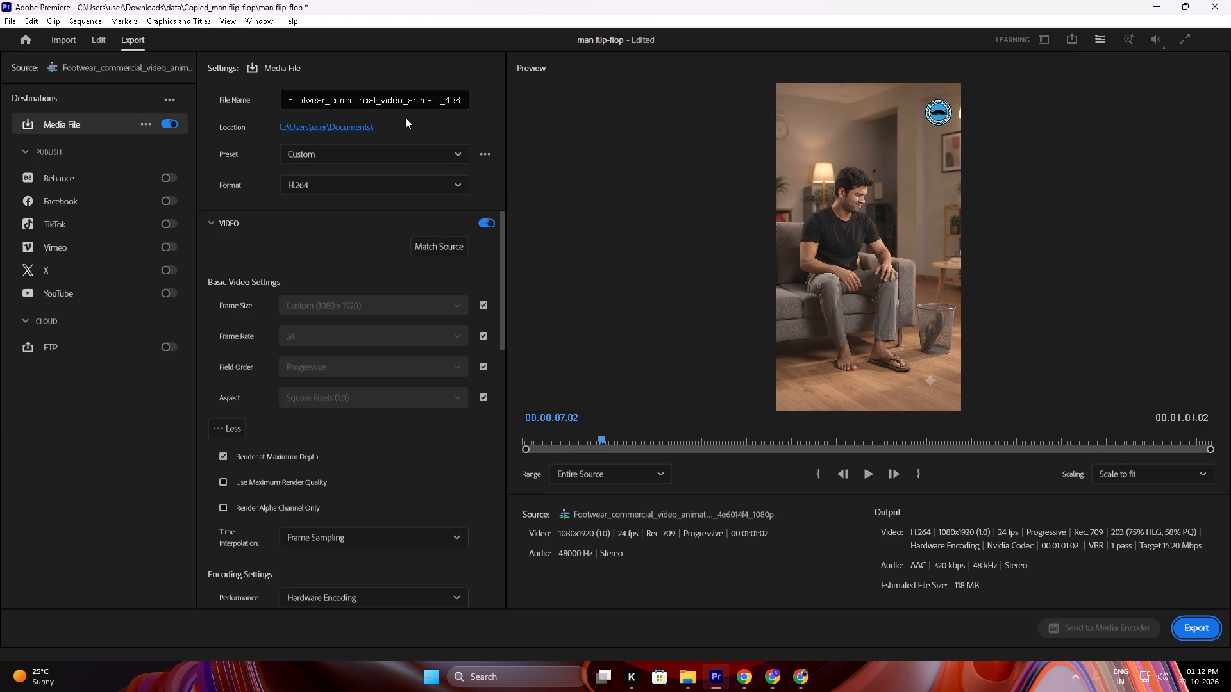
pyautogui.click(343, 124)
pyautogui.click(46, 160)
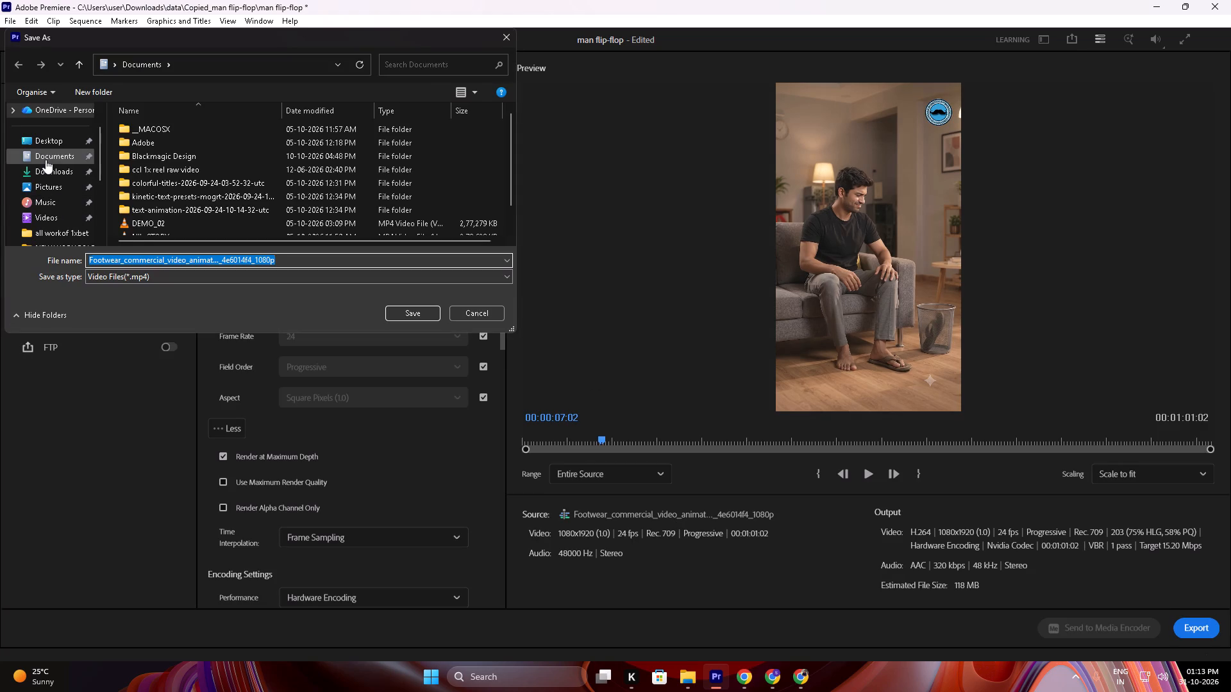
pyautogui.click(46, 167)
pyautogui.click(420, 313)
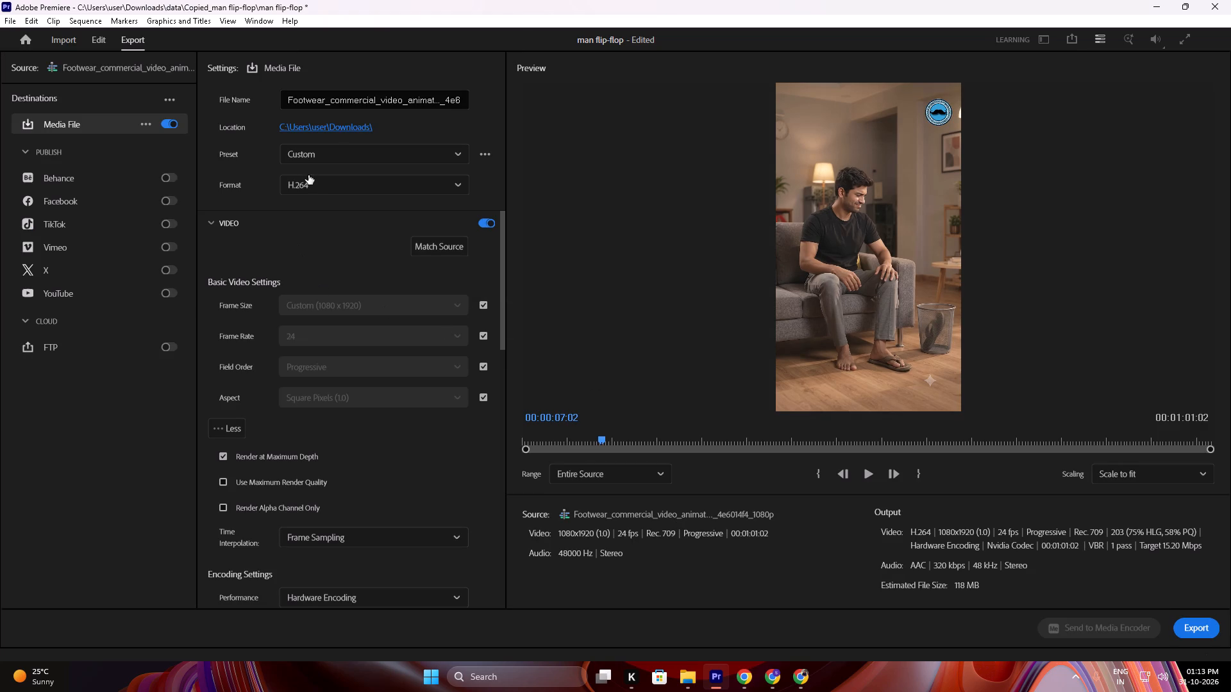
pyautogui.click(617, 481)
pyautogui.click(588, 515)
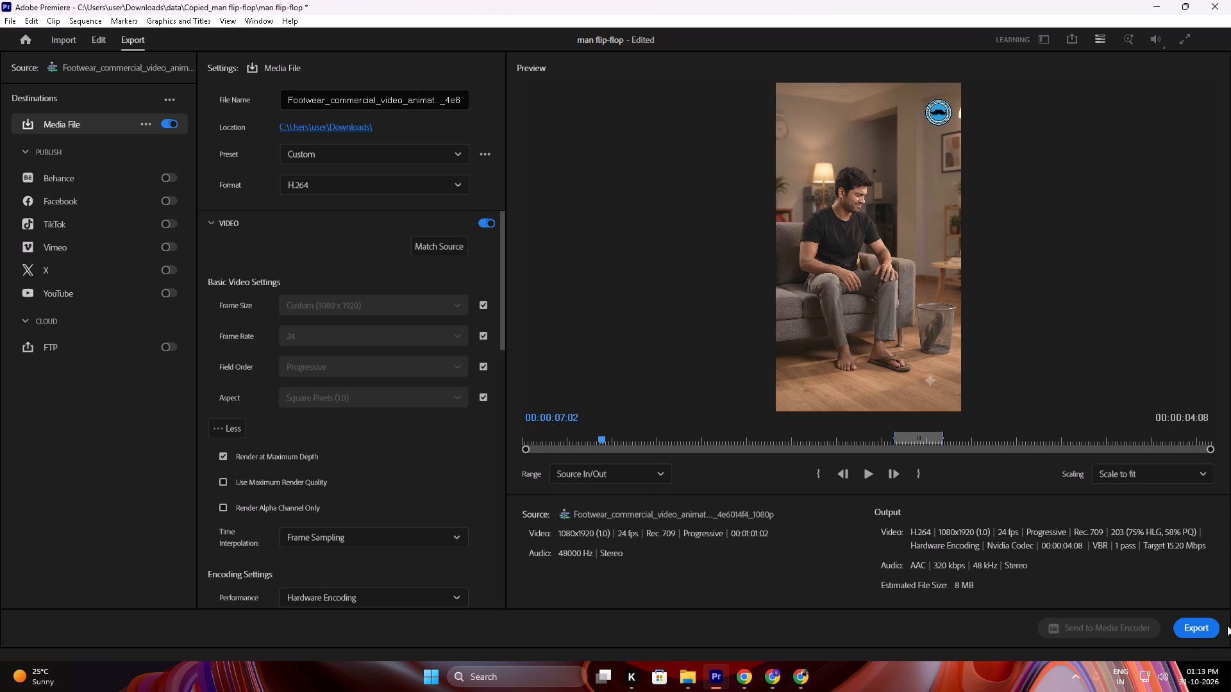
pyautogui.click(1210, 626)
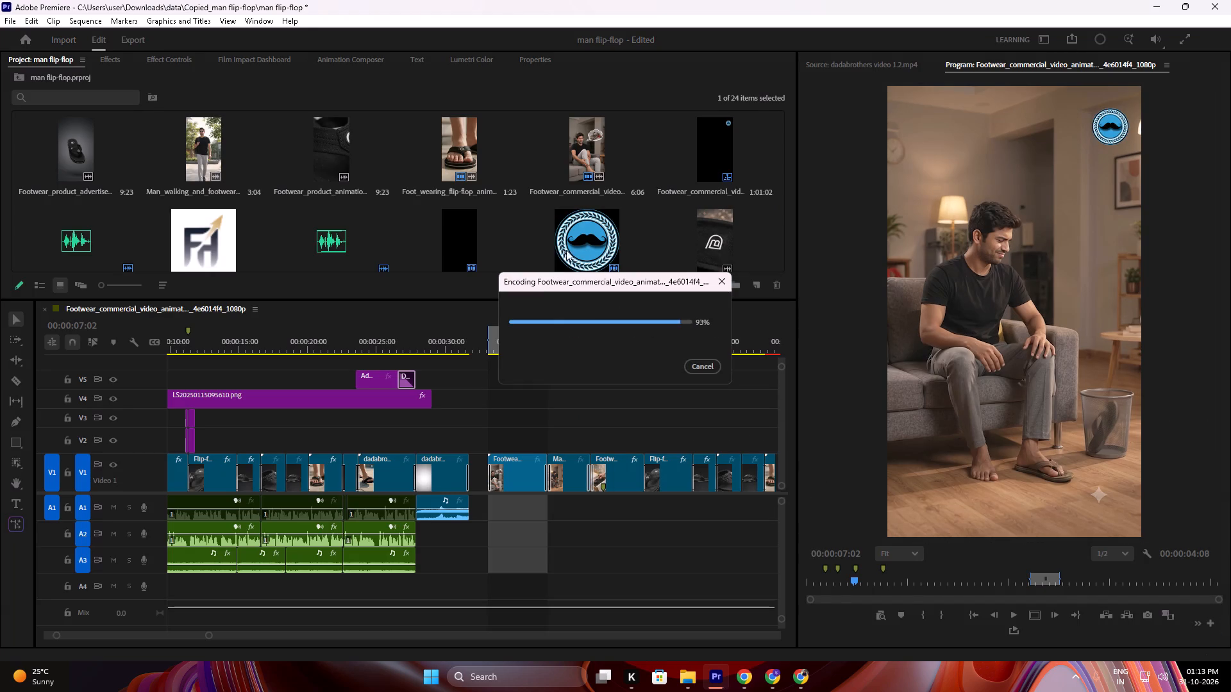
# Mark the second duplicated clip, the man throwing the slipper, as the in/out range and export it with the same settings.
pyautogui.moveTo(581, 386); pyautogui.dragTo(578, 474)
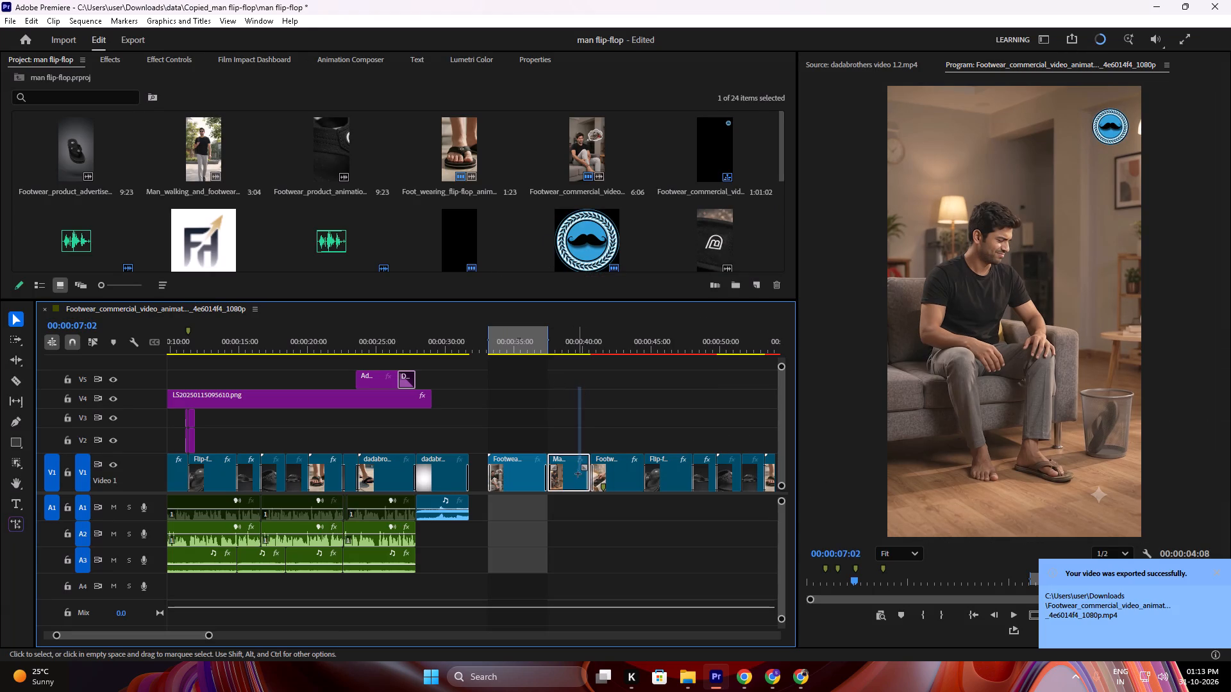
pyautogui.moveTo(578, 474); pyautogui.dragTo(576, 483)
pyautogui.press('/')
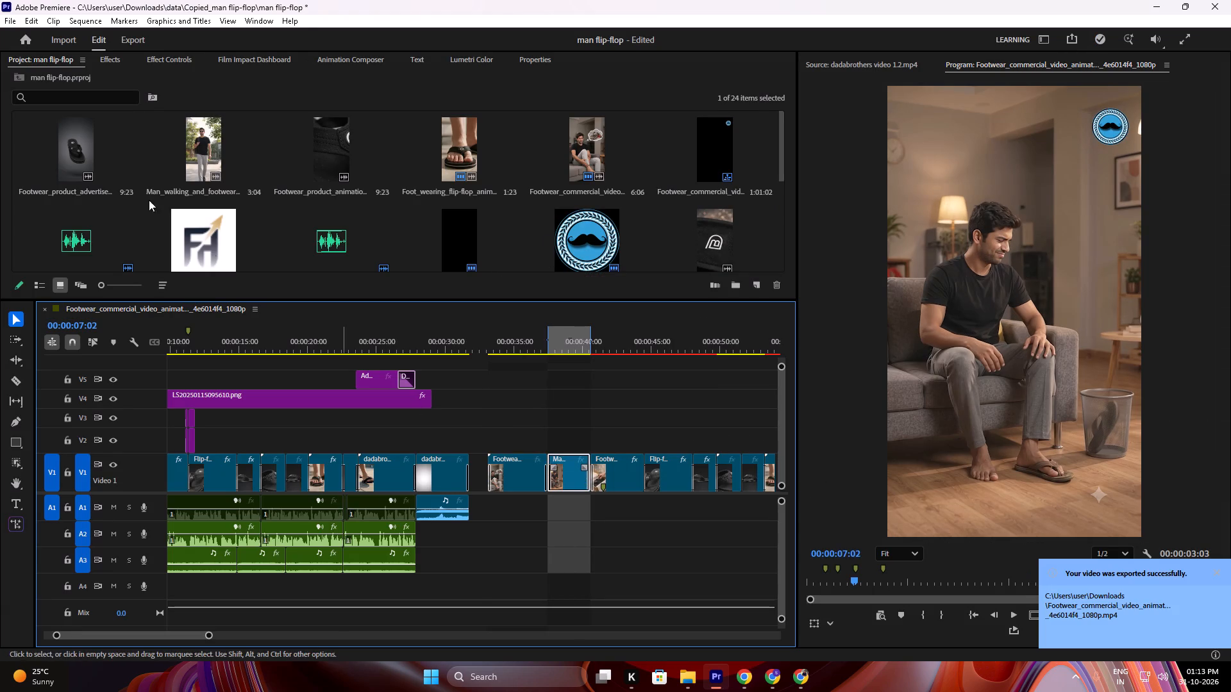
pyautogui.click(132, 42)
pyautogui.scroll(-6, 286, 395)
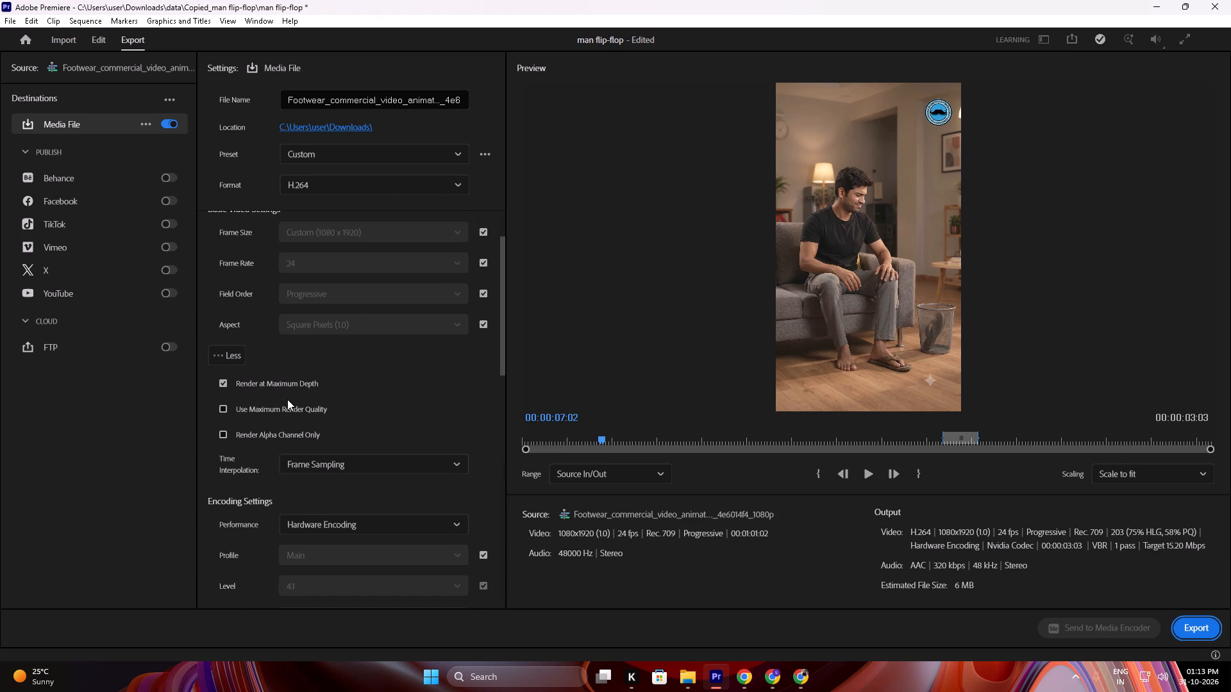
pyautogui.scroll(9, 392, 391)
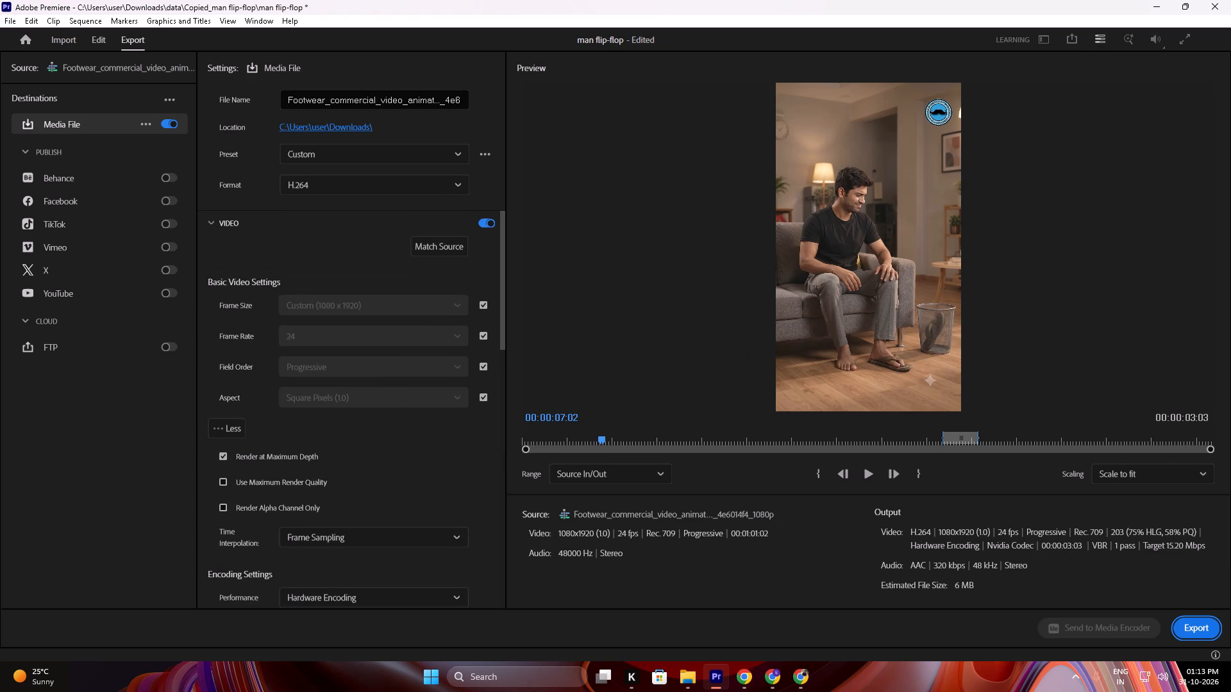
pyautogui.click(1193, 632)
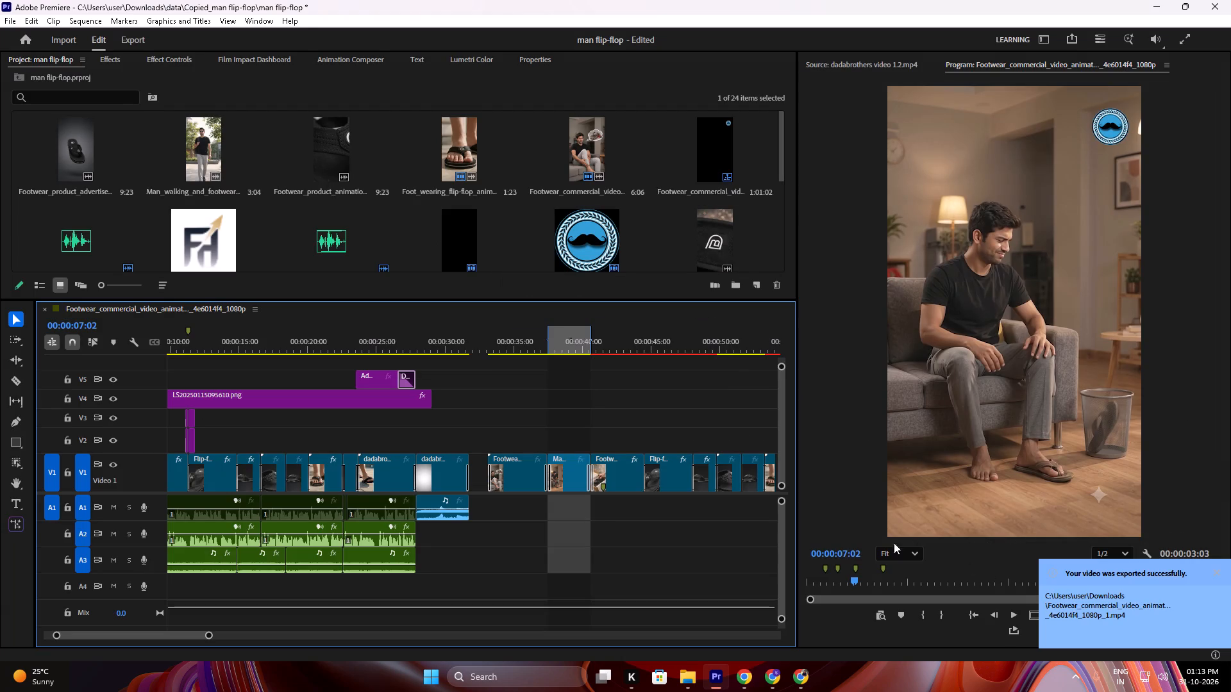
# Mark the third duplicated clip, between the slipper-throwing and first flip-flop product clips, as the in/out range and export it.
pyautogui.moveTo(612, 408); pyautogui.dragTo(636, 495)
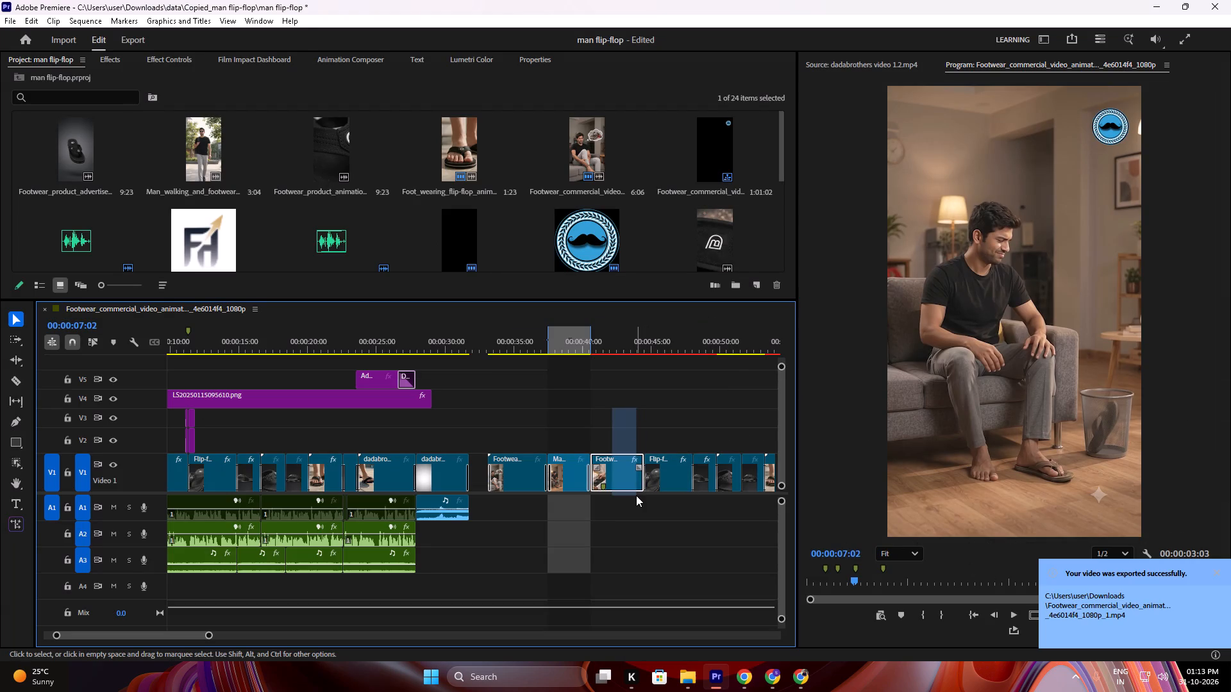
pyautogui.press('/')
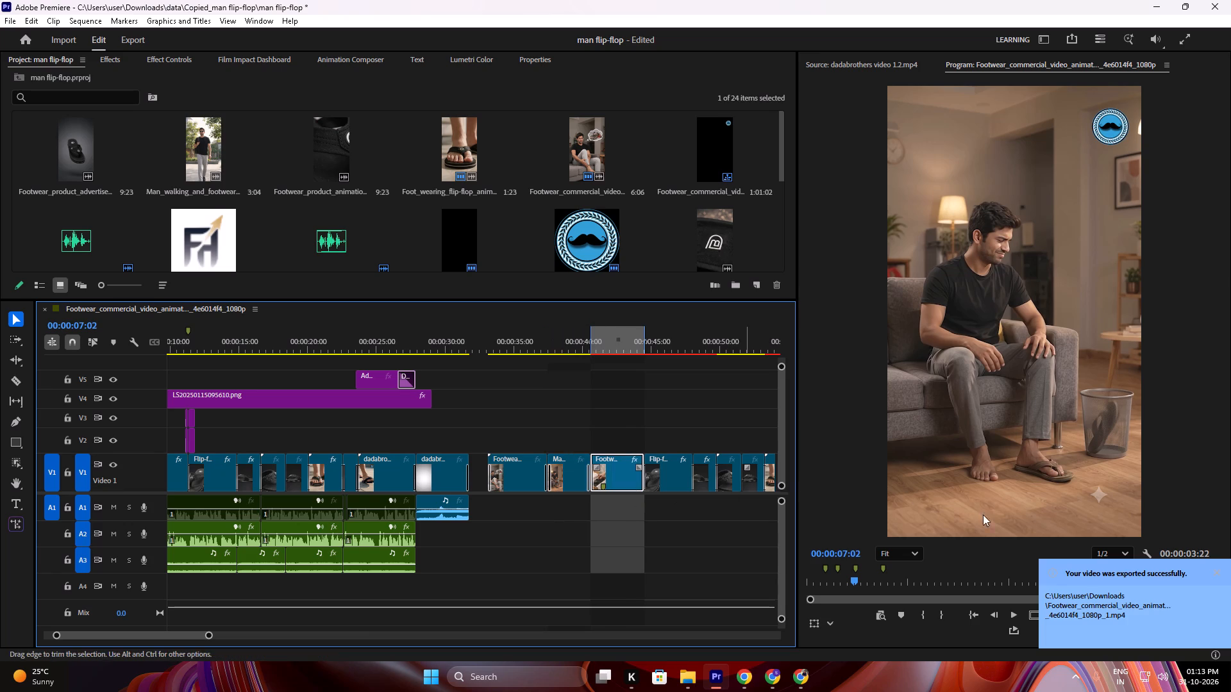
pyautogui.click(1200, 506)
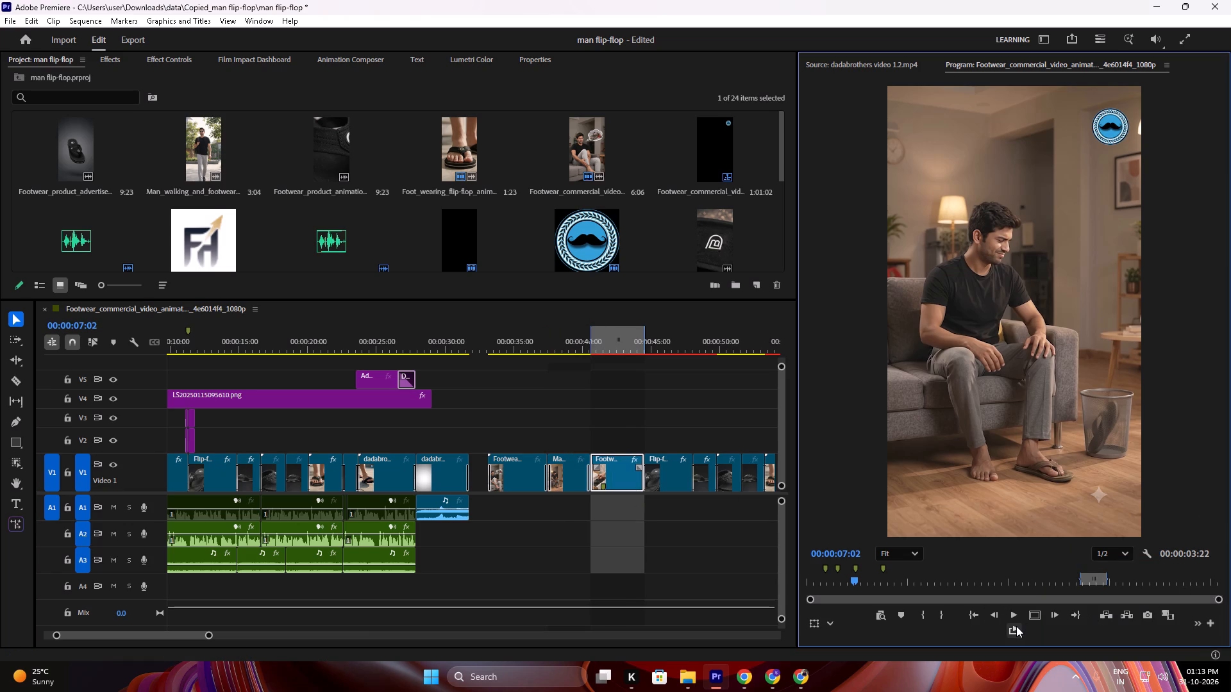
pyautogui.click(135, 38)
pyautogui.click(1204, 632)
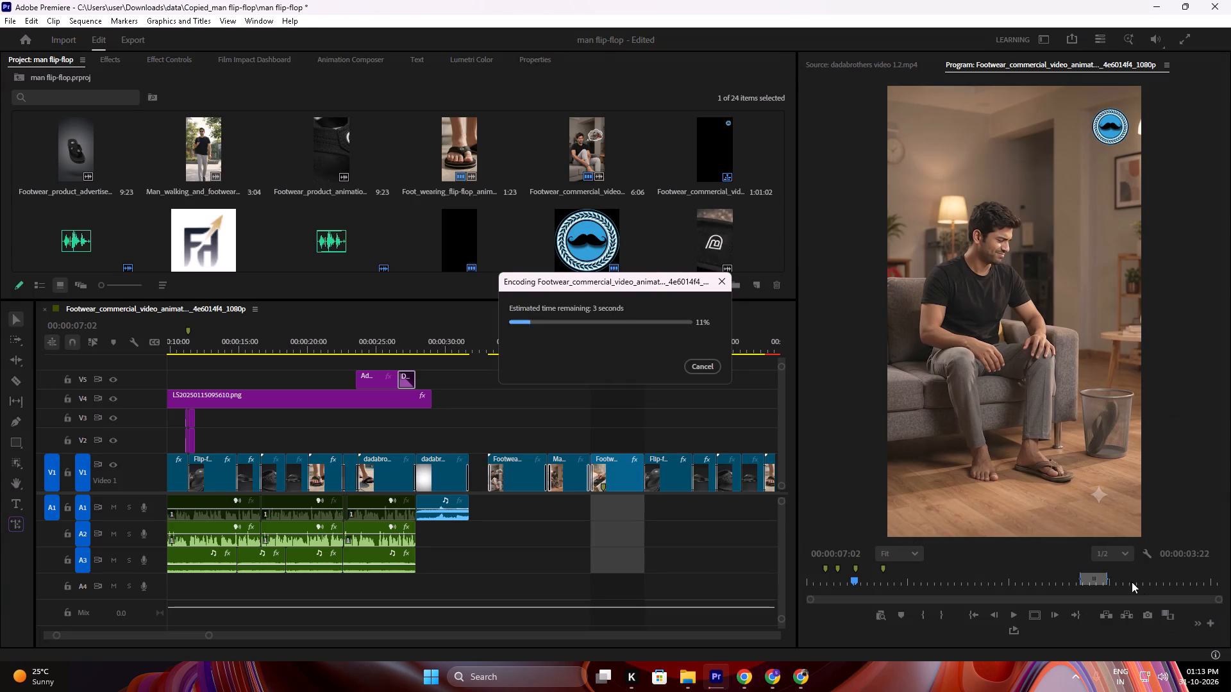
# Mark the fourth duplicated clip, the first flip-flop product shot, as the in/out range and export it.
pyautogui.moveTo(669, 434); pyautogui.dragTo(687, 545)
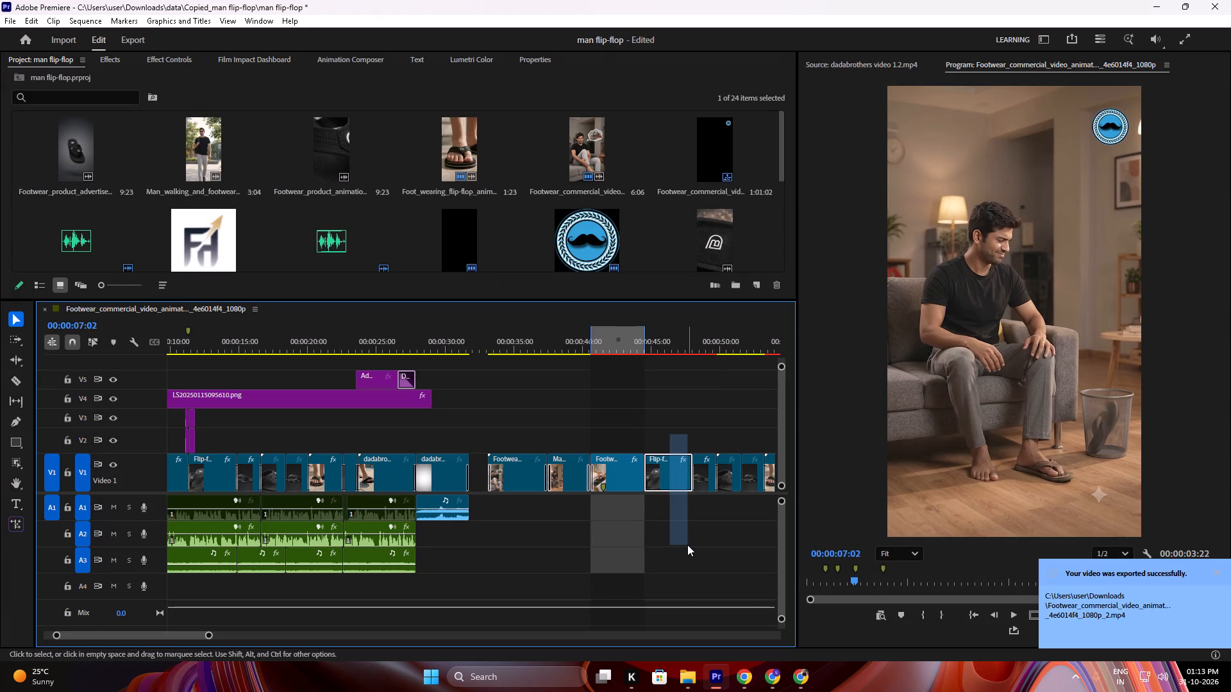
pyautogui.press('/')
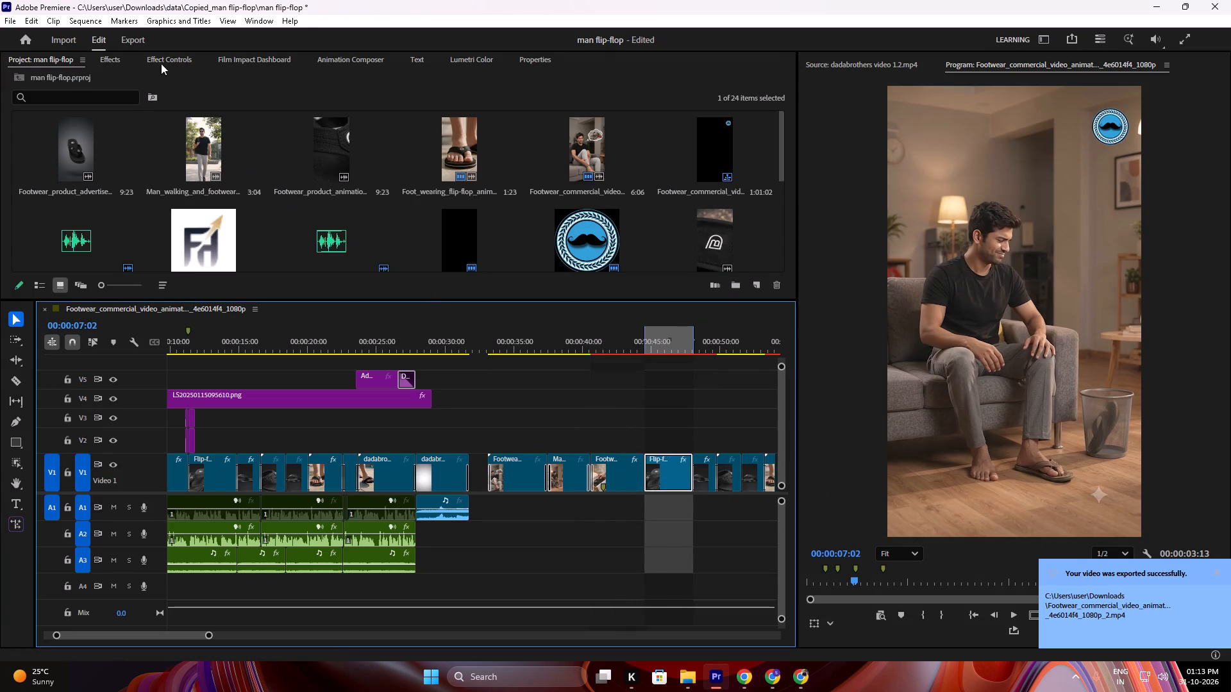
pyautogui.click(126, 38)
pyautogui.click(1084, 376)
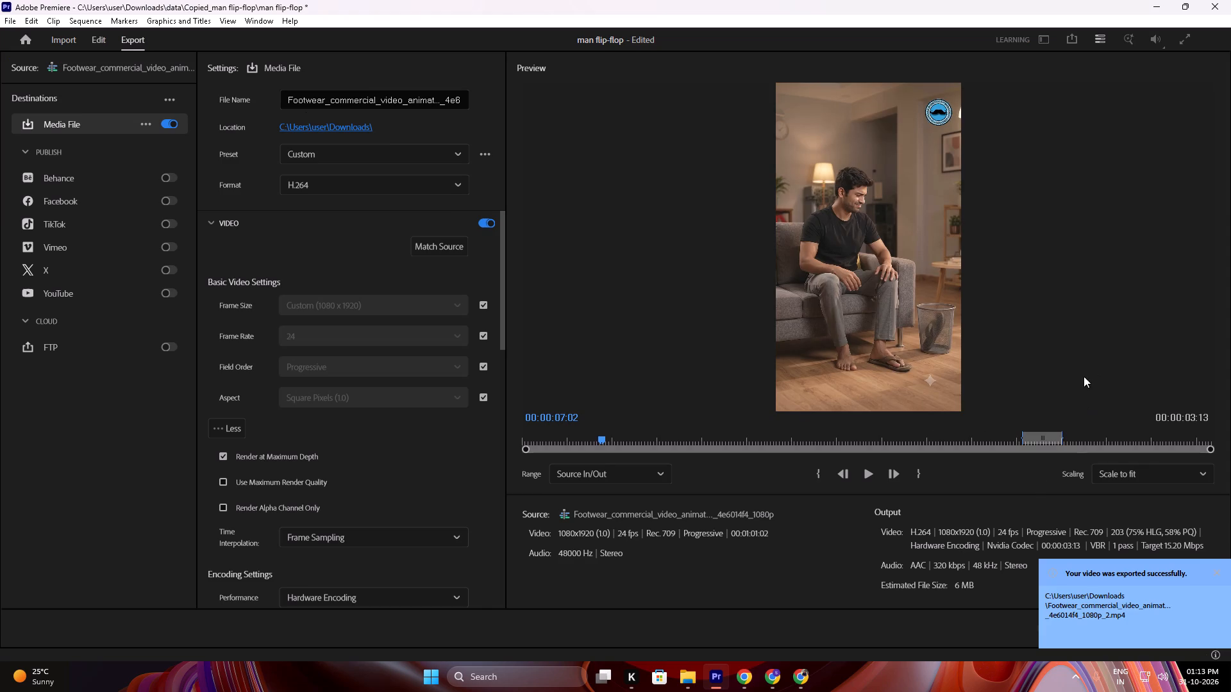
pyautogui.click(1200, 630)
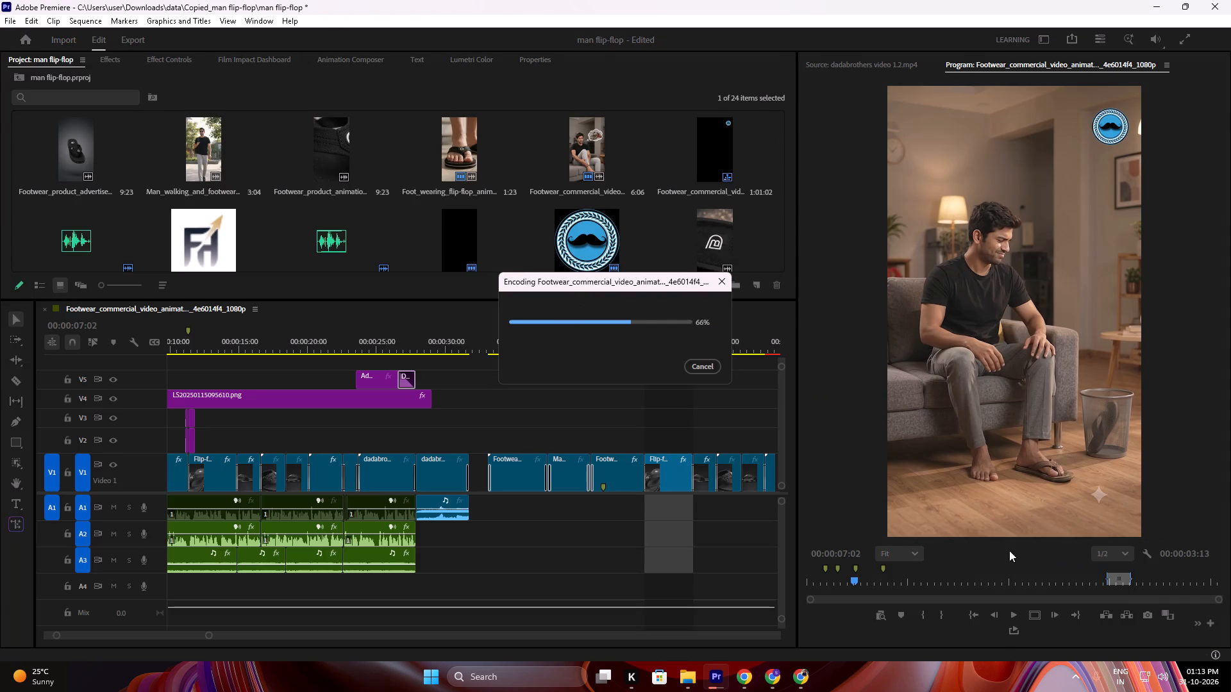
# Mark the two short duplicated product clips following the first flip-flop shot as one in/out range and export them together.
pyautogui.scroll(-5, 468, 373)
pyautogui.moveTo(614, 418); pyautogui.dragTo(617, 429)
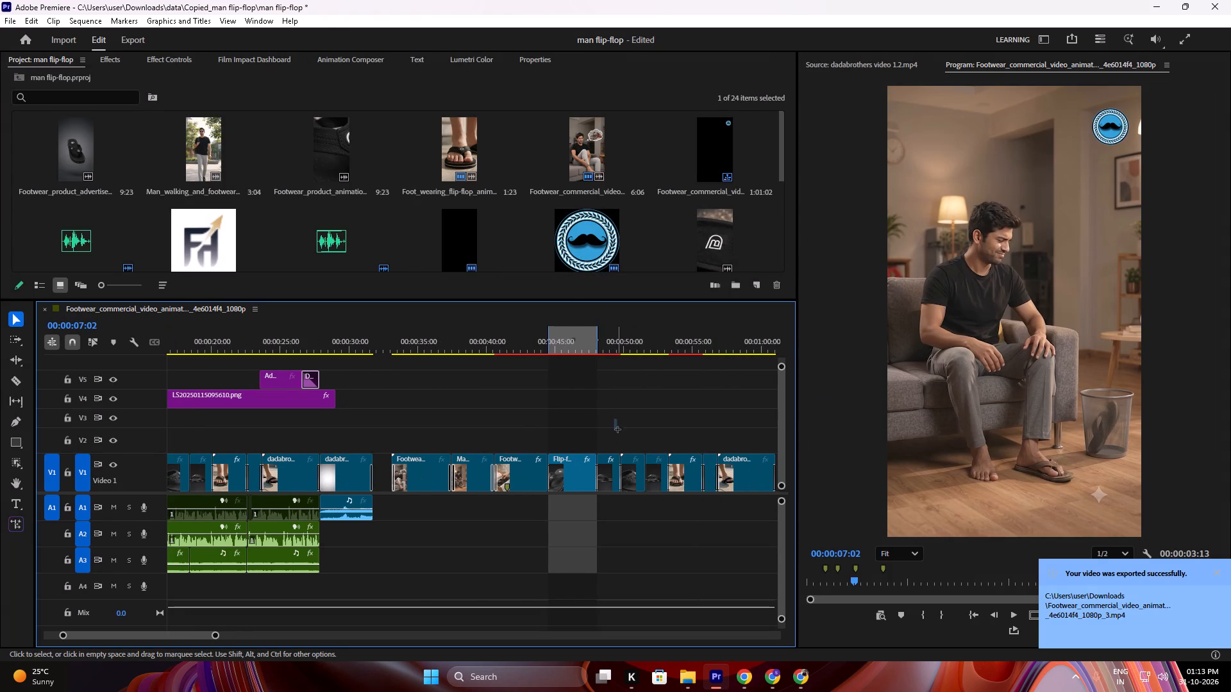
pyautogui.moveTo(617, 429); pyautogui.dragTo(664, 486)
pyautogui.click(614, 395)
pyautogui.moveTo(607, 421); pyautogui.dragTo(638, 506)
pyautogui.press('/')
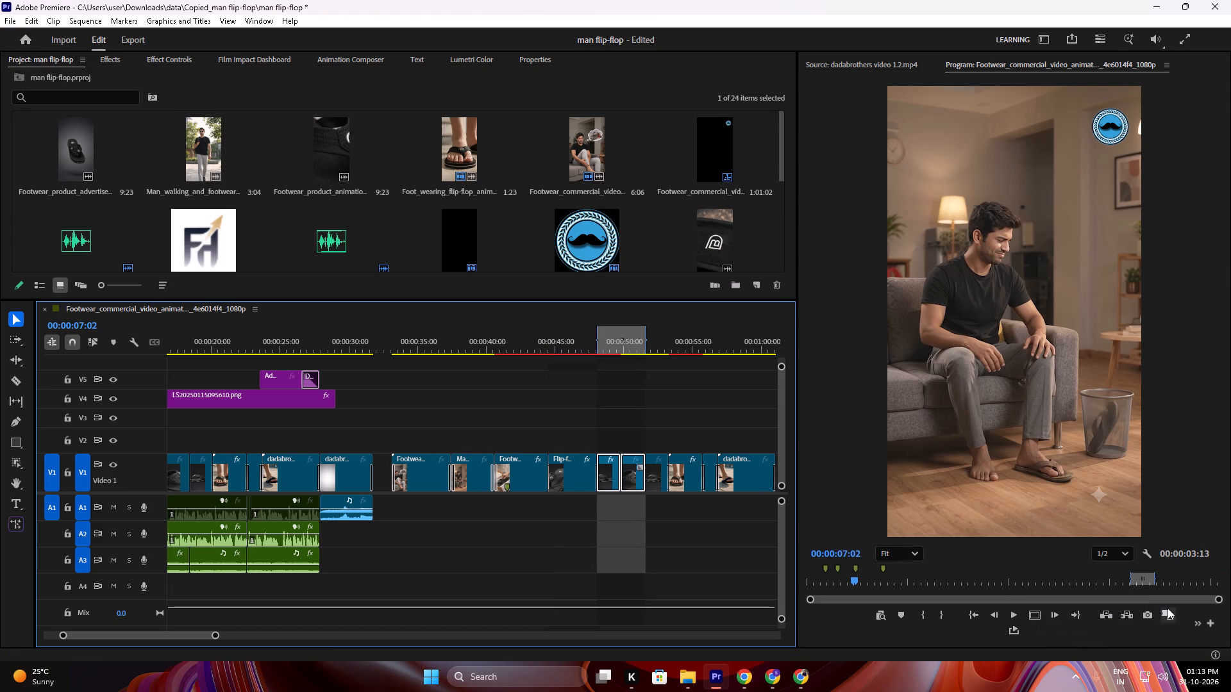
pyautogui.click(137, 42)
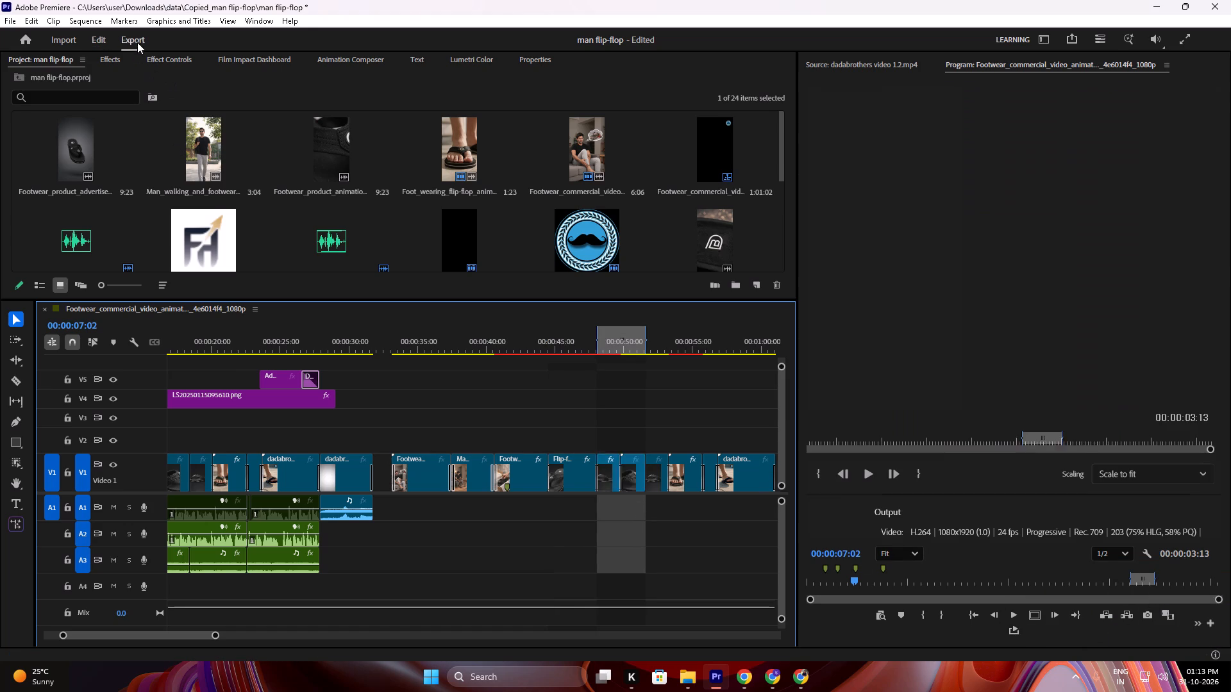
pyautogui.click(1184, 616)
pyautogui.click(1188, 616)
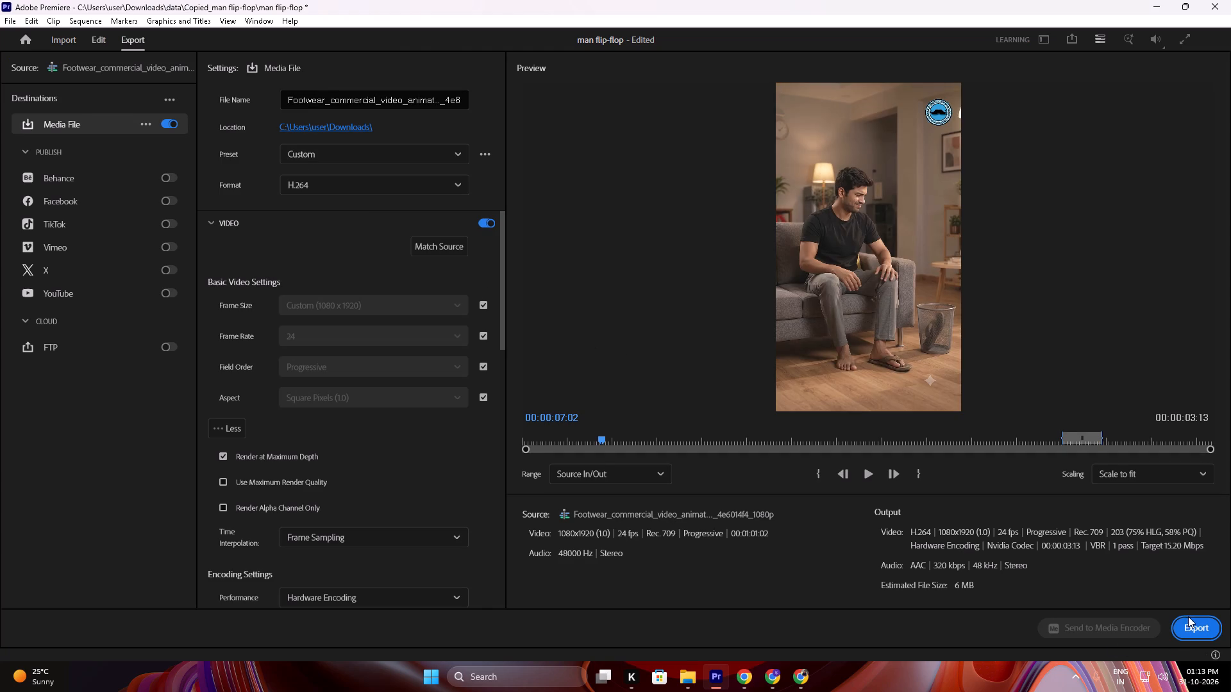
pyautogui.click(1191, 627)
# Mark the third short duplicated product clip, just before the feet shot, as the in/out range and export it with the same settings.
pyautogui.scroll(-5, 589, 491)
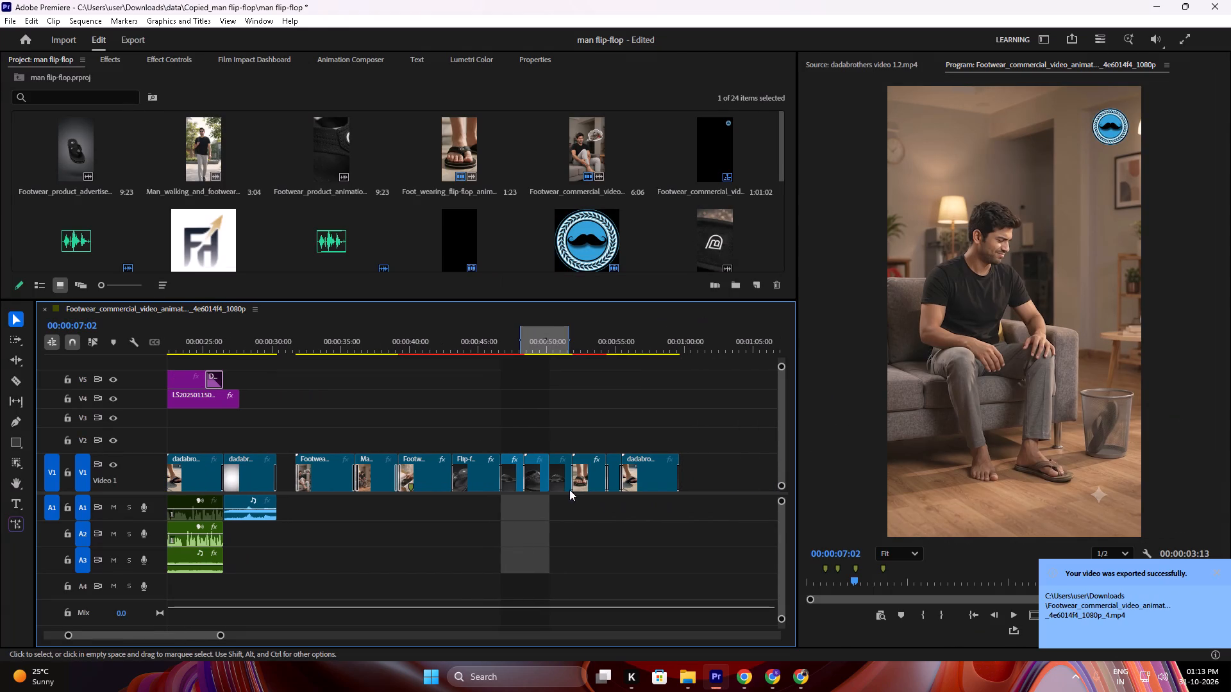
pyautogui.moveTo(560, 425); pyautogui.dragTo(580, 470)
pyautogui.moveTo(555, 411); pyautogui.dragTo(569, 467)
pyautogui.press('/')
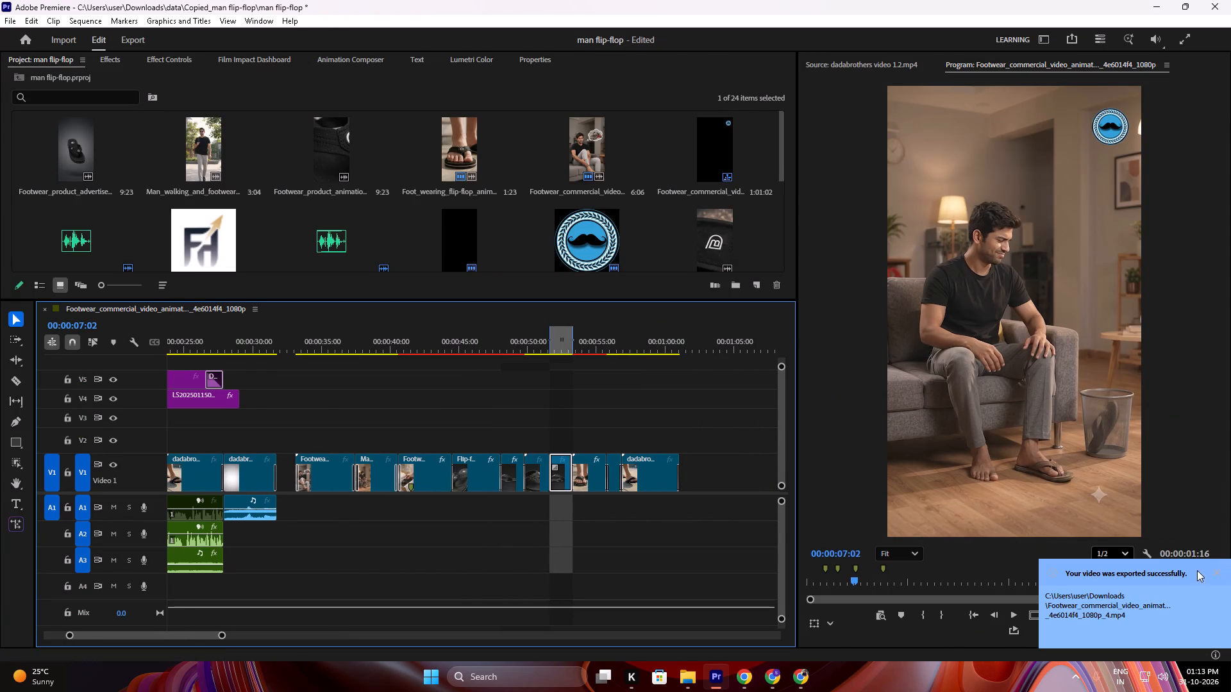
pyautogui.click(131, 30)
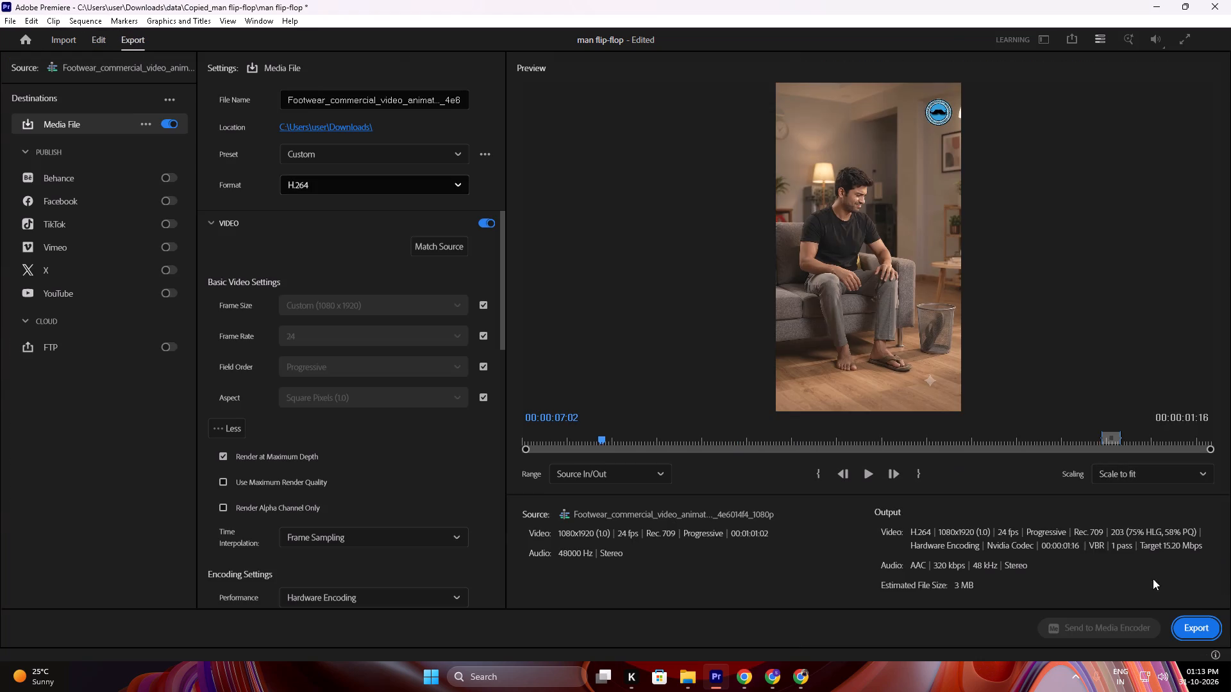
pyautogui.click(1208, 623)
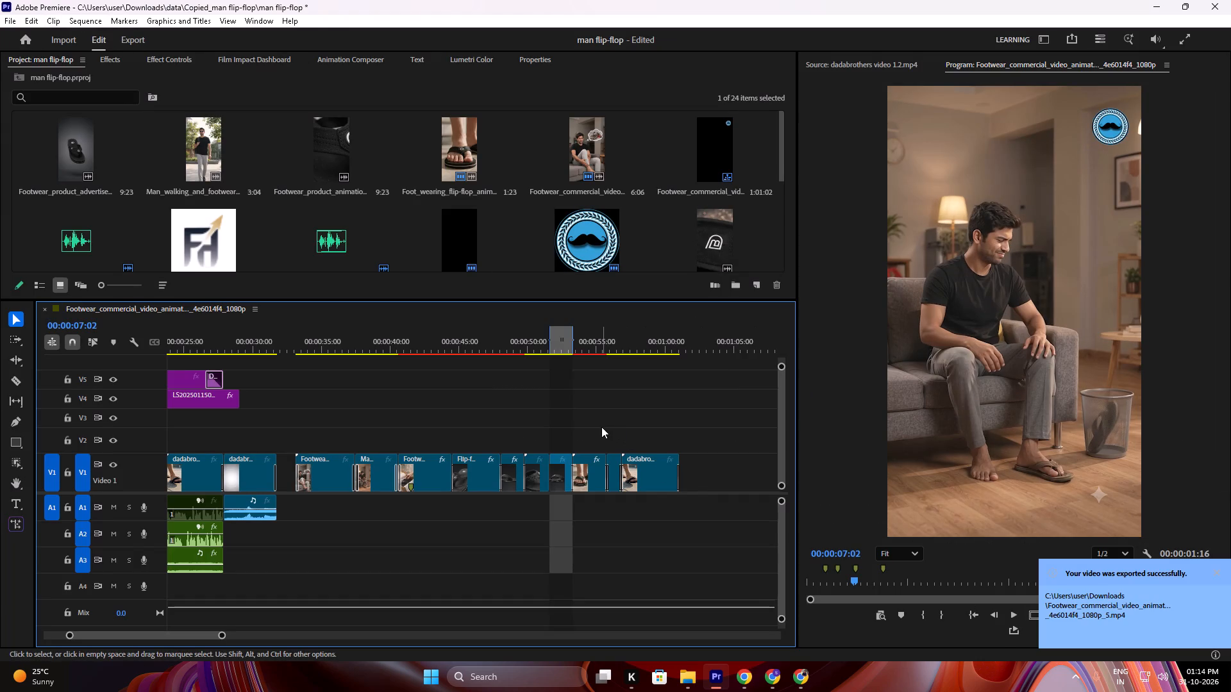
# Mark the duplicated clip of feet wearing flip-flops as the in/out range and export it with the same settings.
pyautogui.moveTo(592, 447); pyautogui.dragTo(598, 489)
pyautogui.press('/')
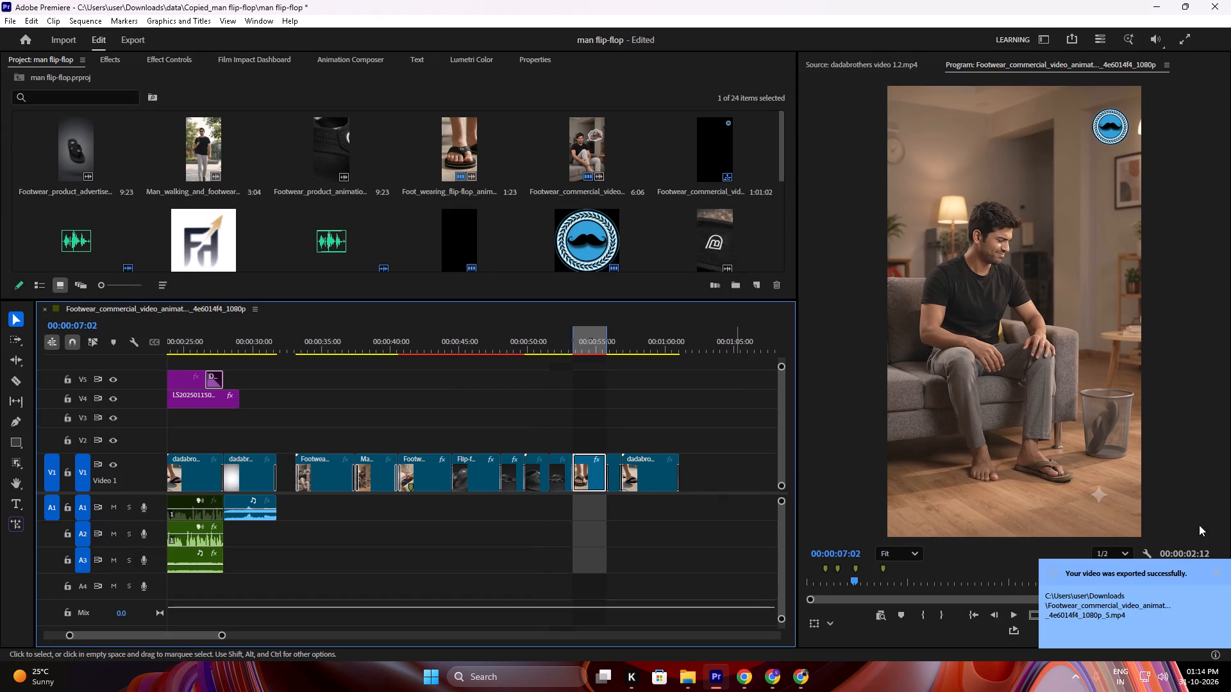
pyautogui.click(1221, 573)
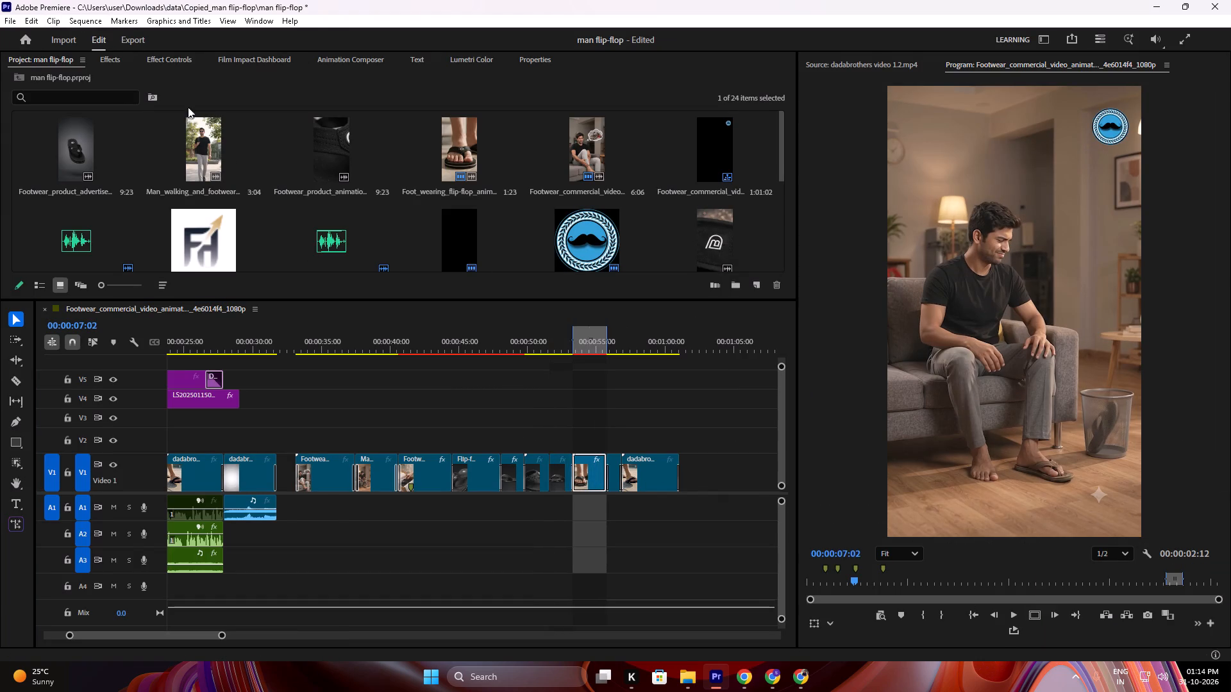
pyautogui.click(135, 42)
pyautogui.click(1202, 627)
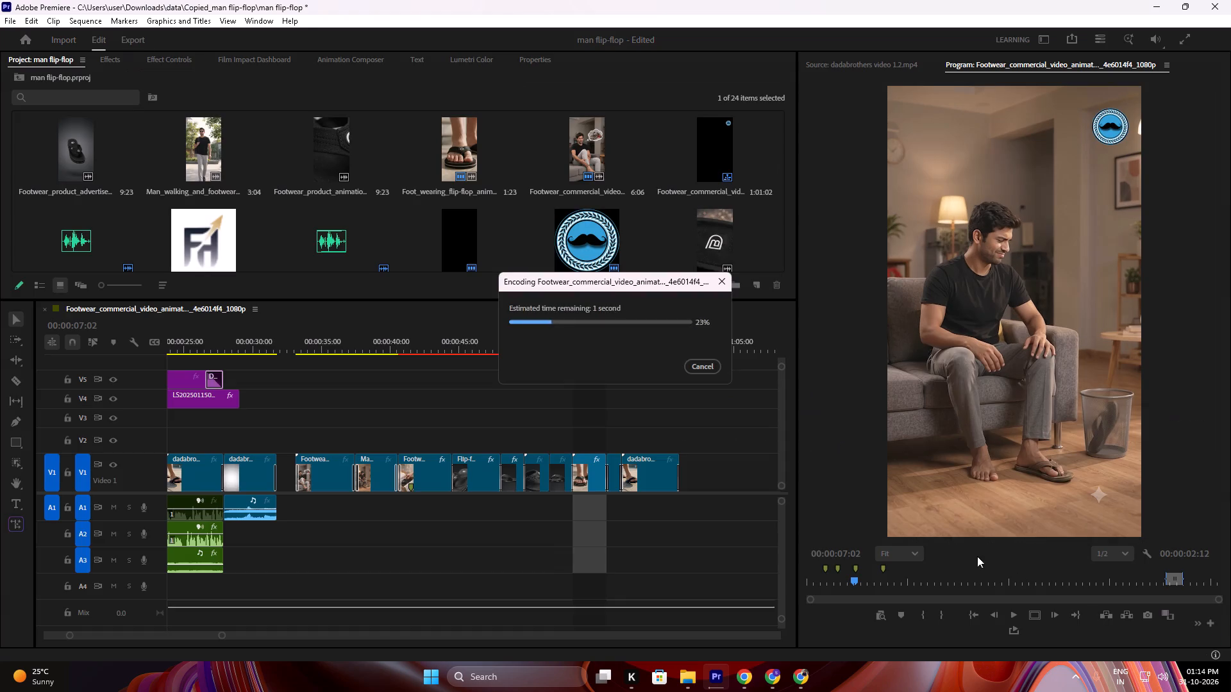
# Mark the narrow duplicated clip between the feet shot and the last dadabrothers clip as the in/out range and export it.
pyautogui.moveTo(615, 445); pyautogui.dragTo(619, 480)
pyautogui.press('/')
pyautogui.click(1216, 564)
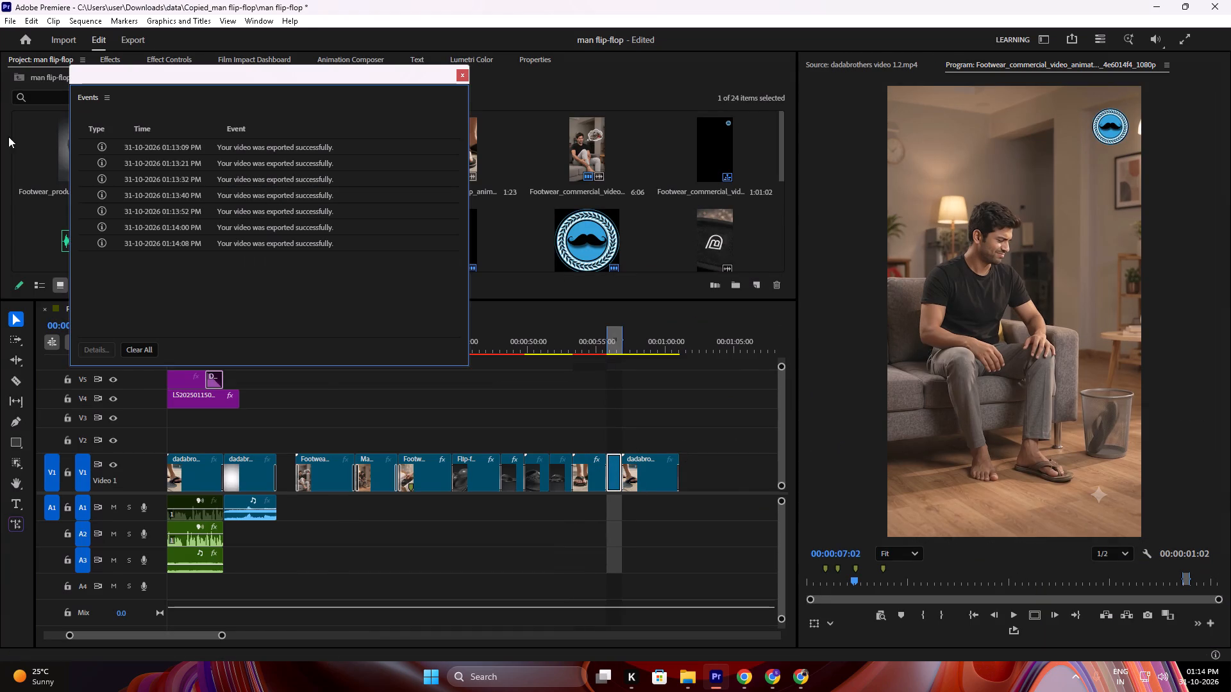
pyautogui.click(462, 79)
pyautogui.click(132, 42)
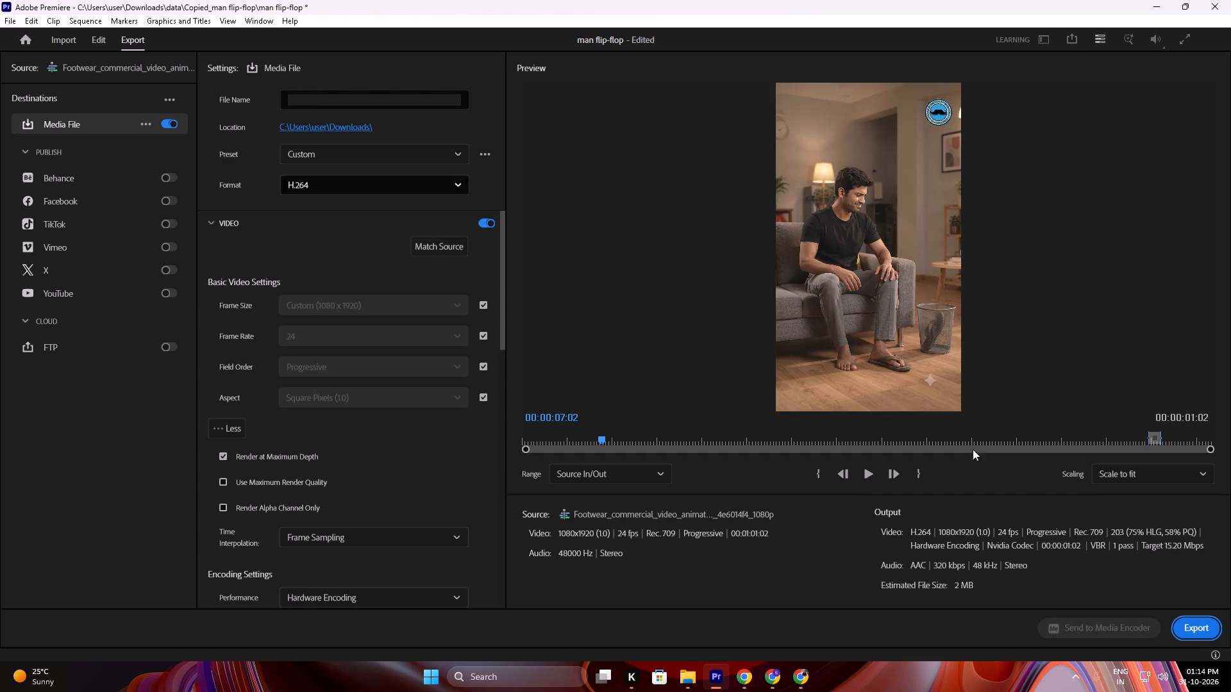
pyautogui.click(1190, 631)
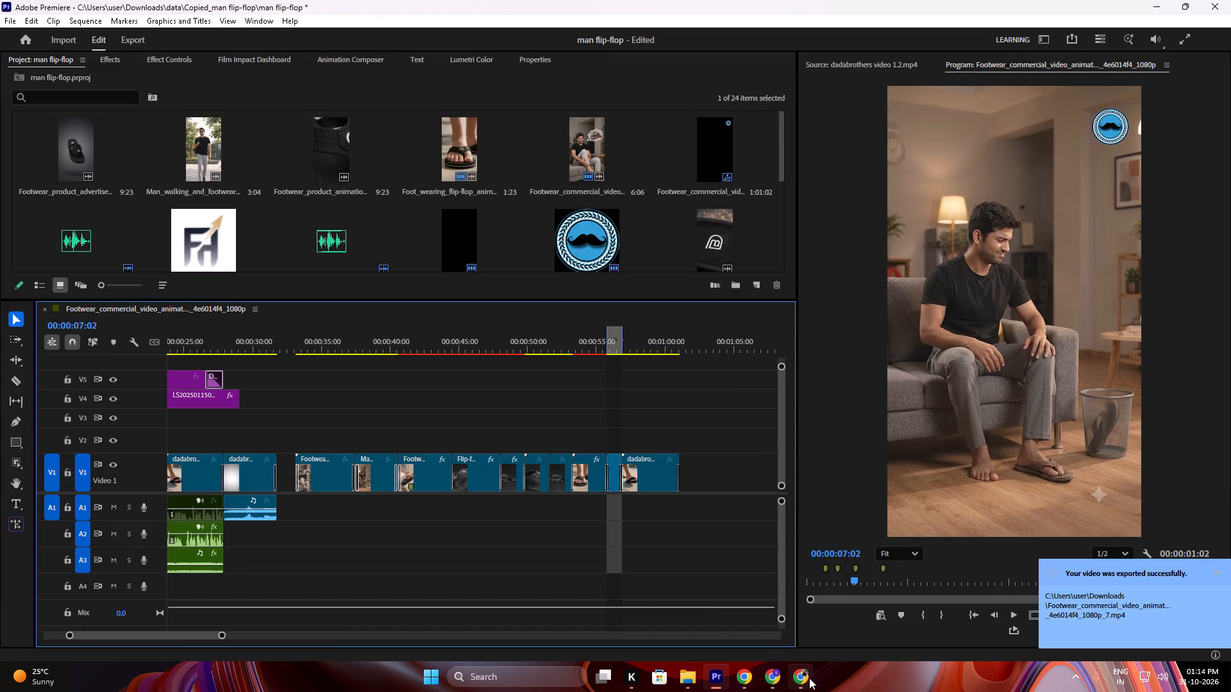
pyautogui.click(806, 682)
pyautogui.click(772, 678)
pyautogui.click(292, 0)
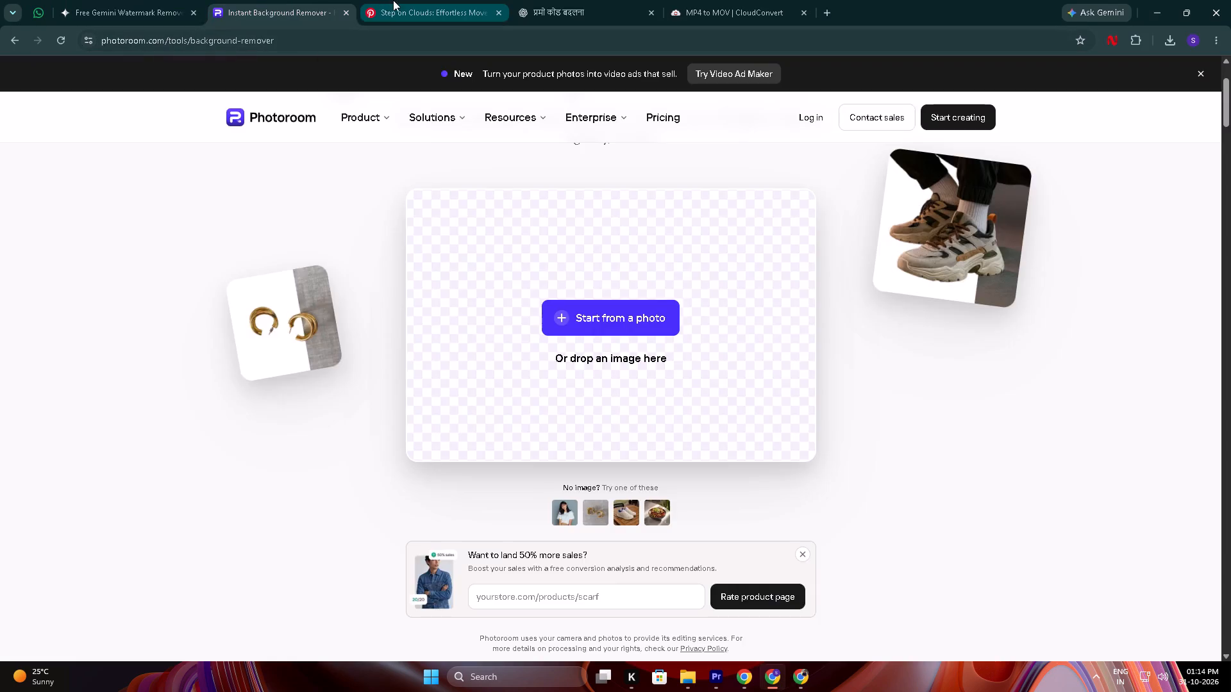
pyautogui.click(394, 0)
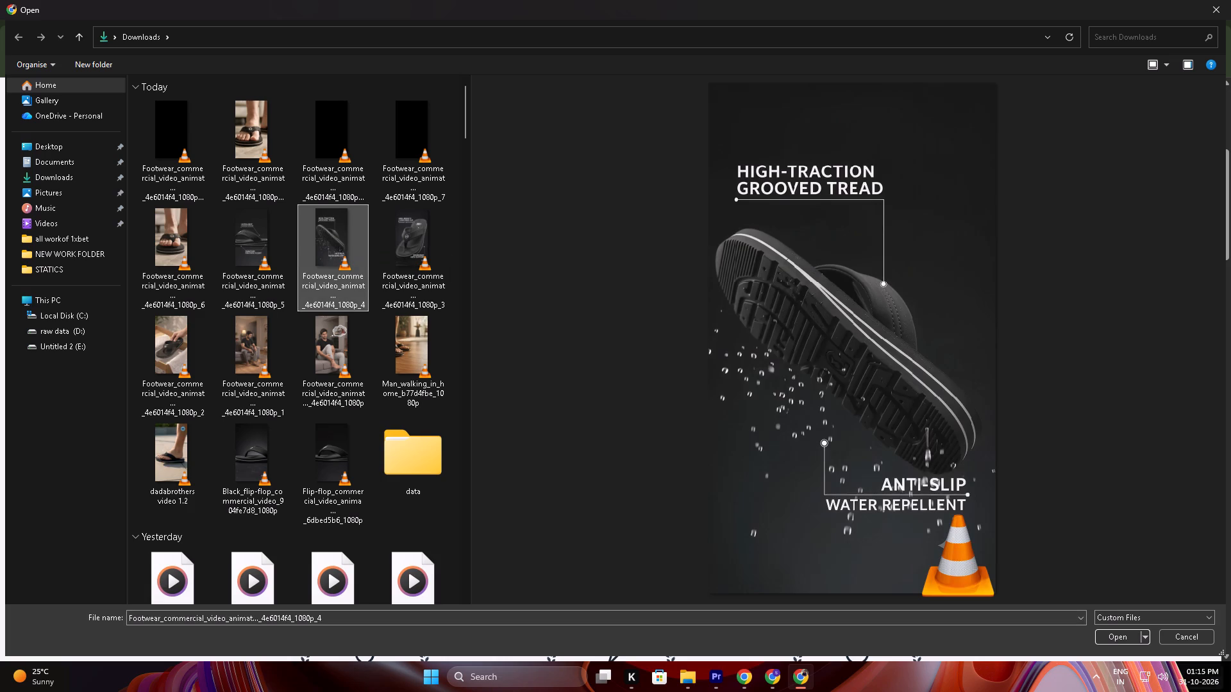
pyautogui.click(1121, 639)
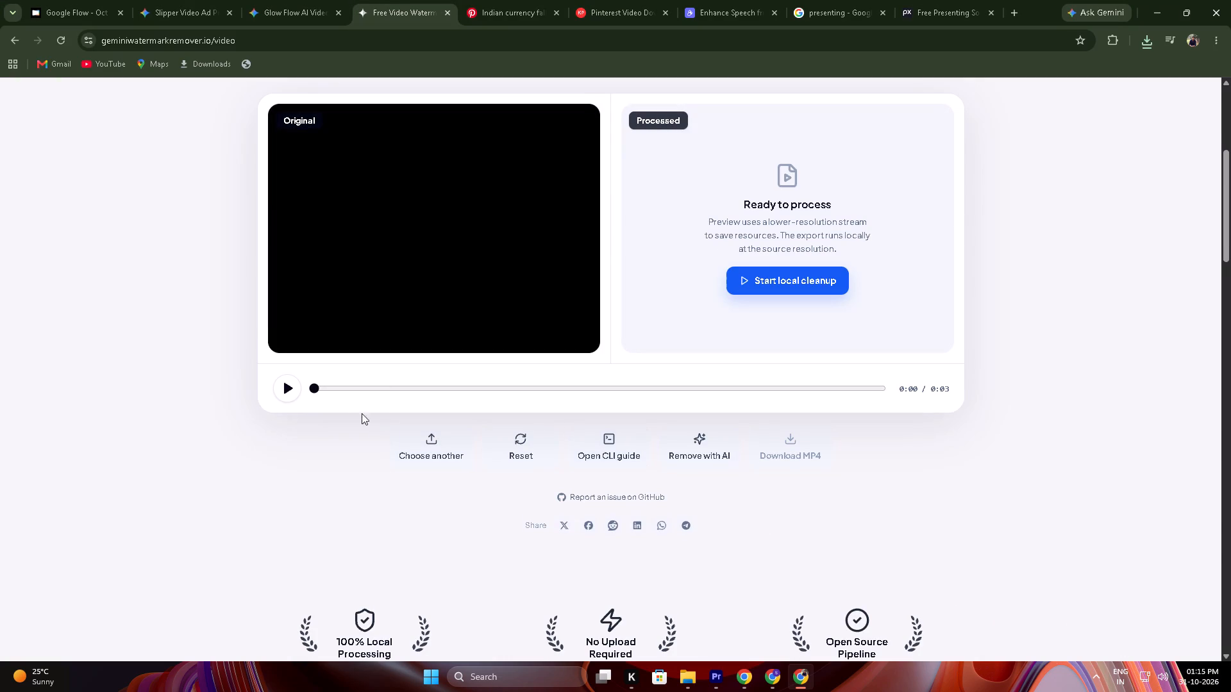
pyautogui.click(284, 393)
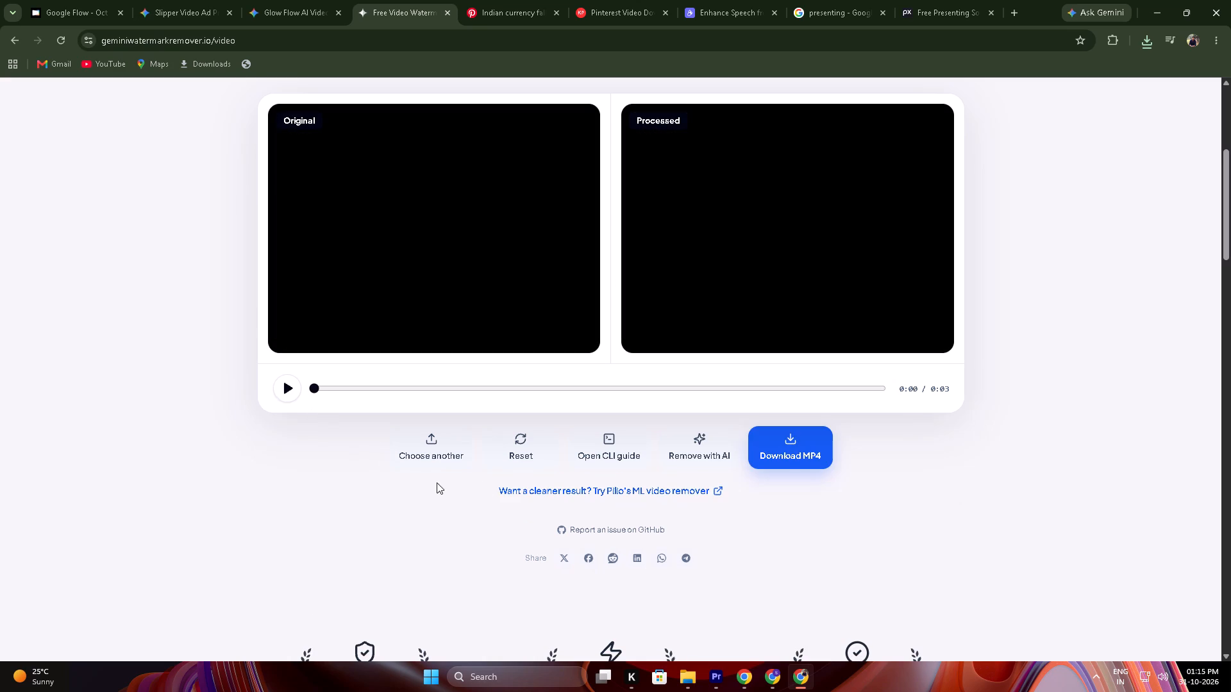
pyautogui.click(784, 459)
# Load the exported clip ending in 1080p_3 from Downloads, run the watermark cleanup and download the cleaned MP4.
pyautogui.click(448, 449)
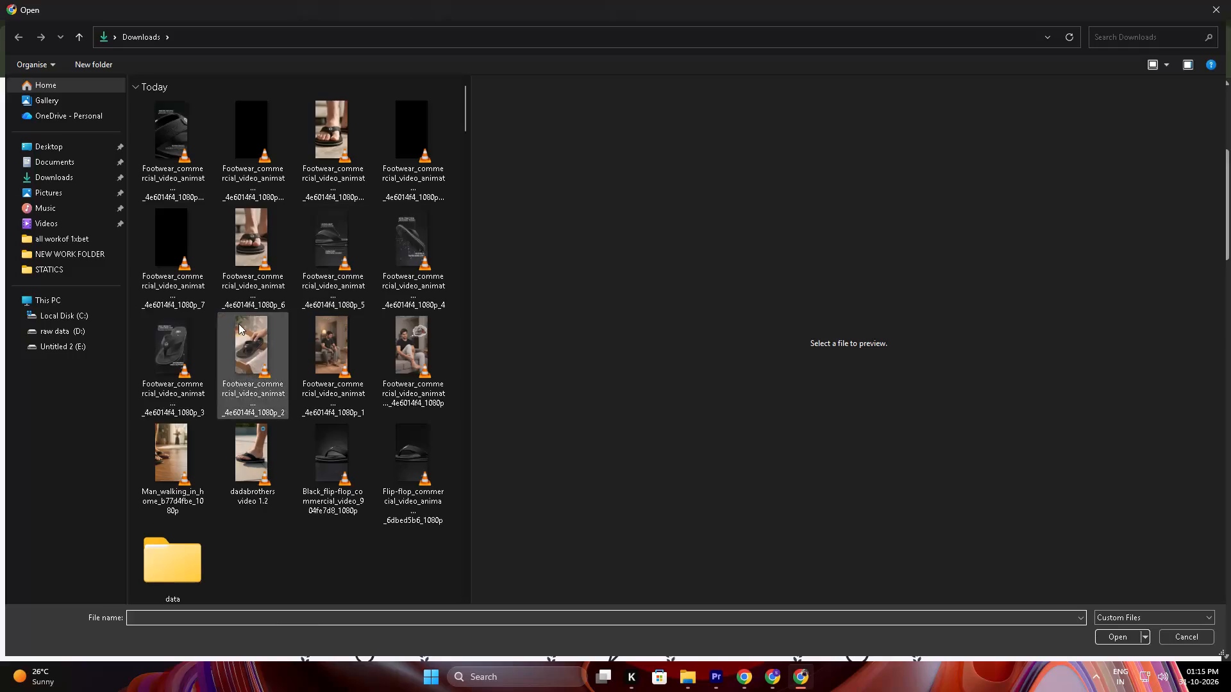
pyautogui.click(186, 350)
pyautogui.click(1123, 632)
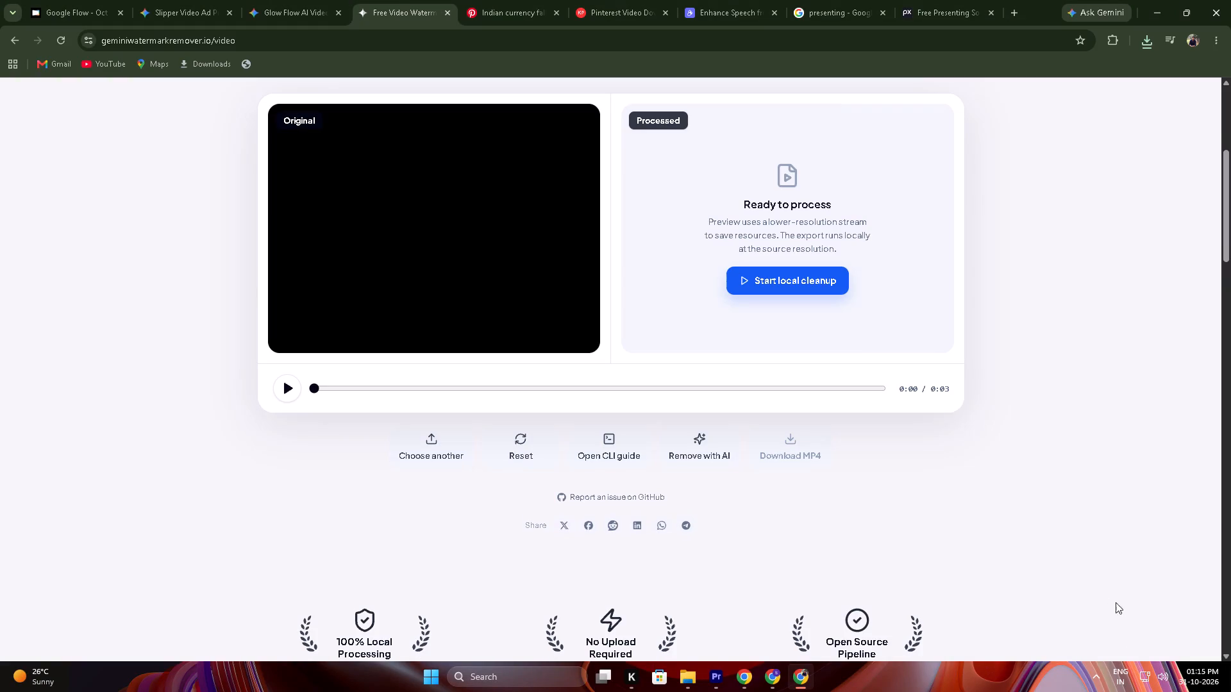
pyautogui.click(274, 394)
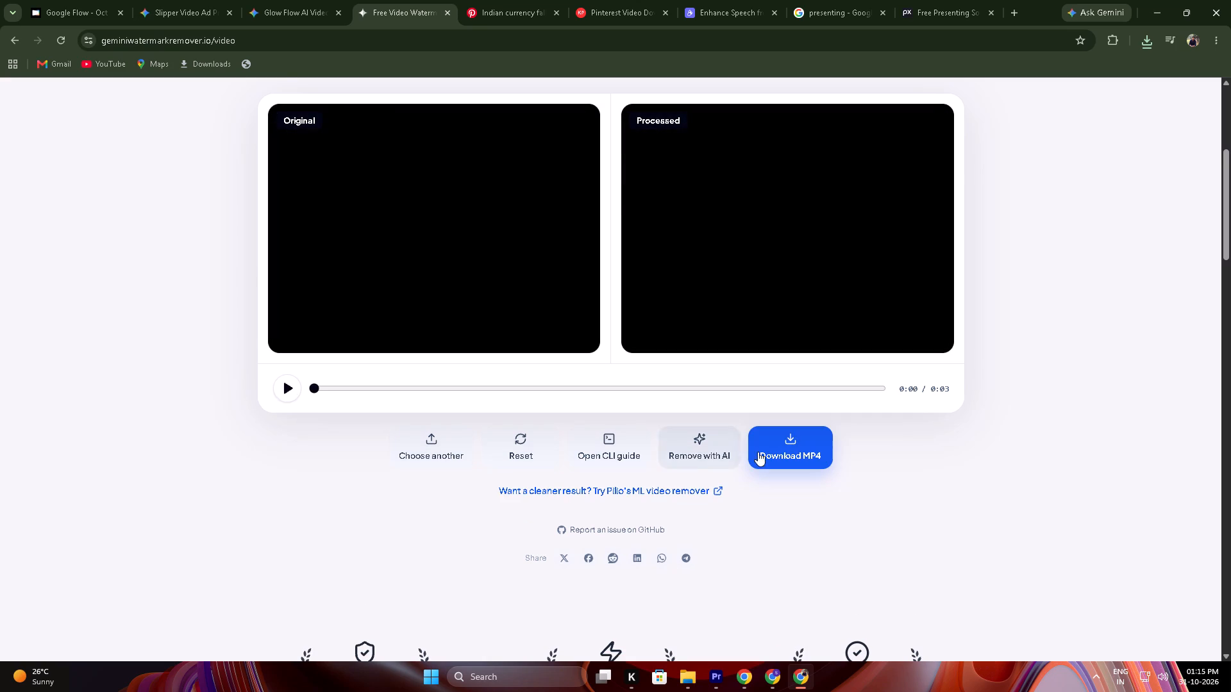
pyautogui.click(761, 452)
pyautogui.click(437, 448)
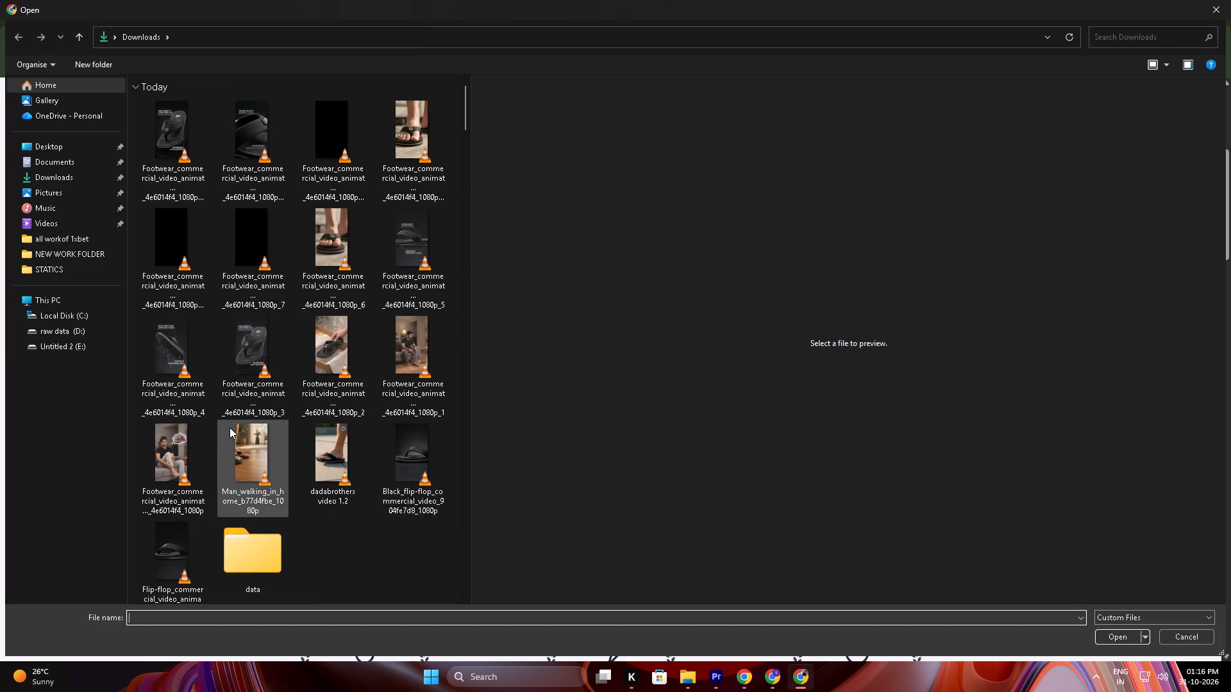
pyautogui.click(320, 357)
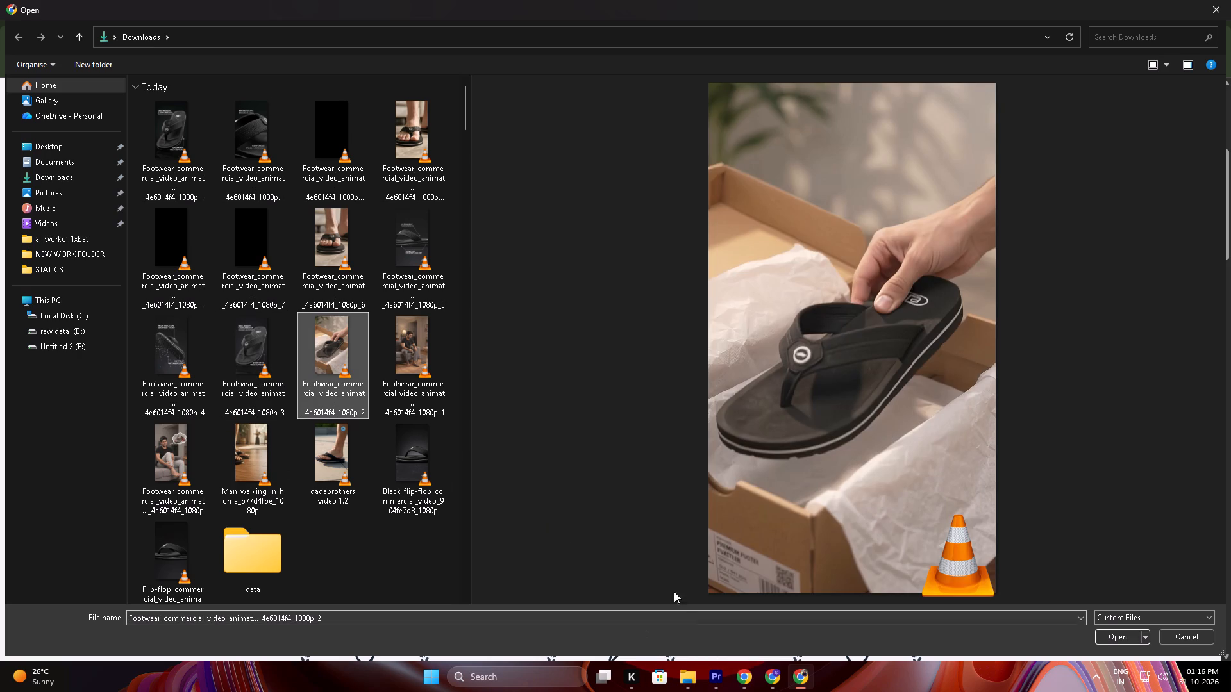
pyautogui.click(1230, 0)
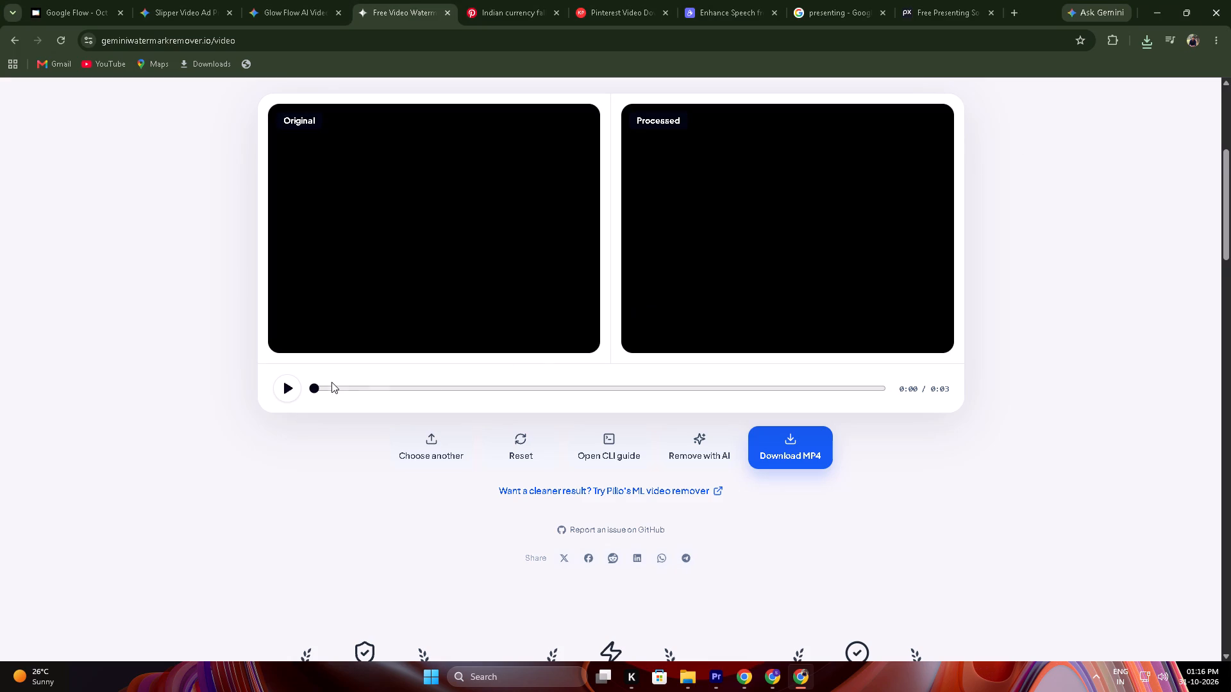
# Scrub through the cleaned 1080p_3 clip and compare the processed preview with the original around the watermark.
pyautogui.moveTo(331, 382); pyautogui.dragTo(358, 382)
pyautogui.moveTo(368, 382); pyautogui.dragTo(422, 388)
pyautogui.moveTo(422, 388); pyautogui.dragTo(526, 392)
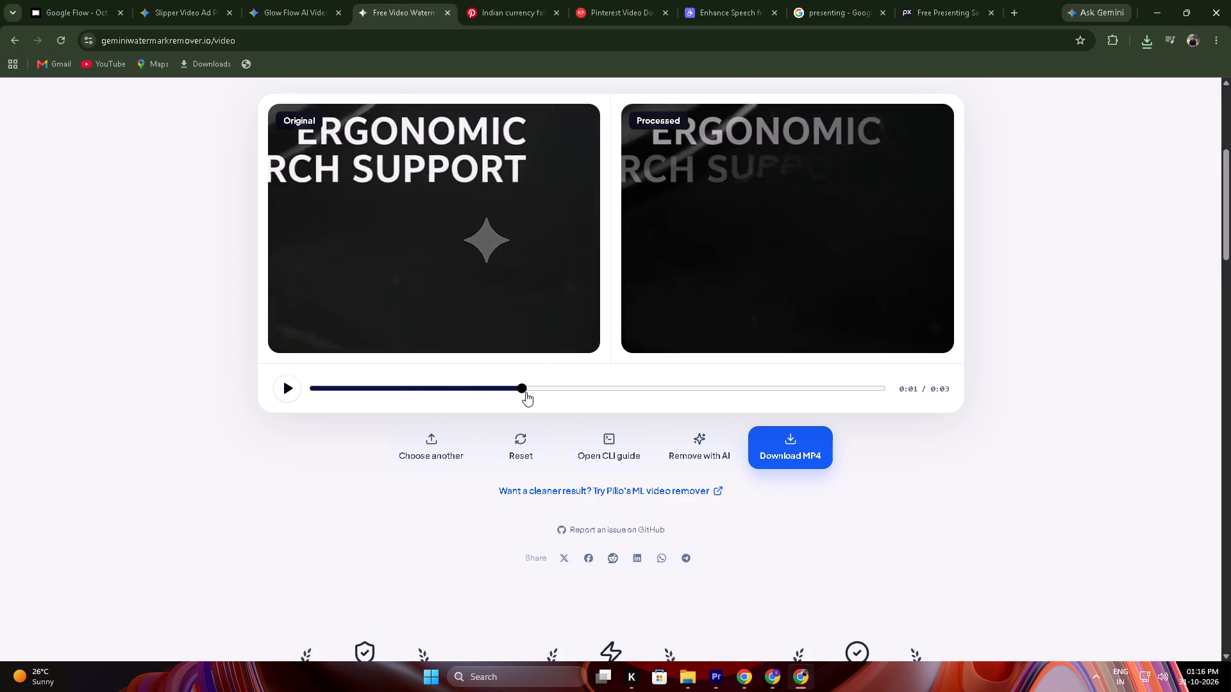
pyautogui.moveTo(526, 392); pyautogui.dragTo(583, 394)
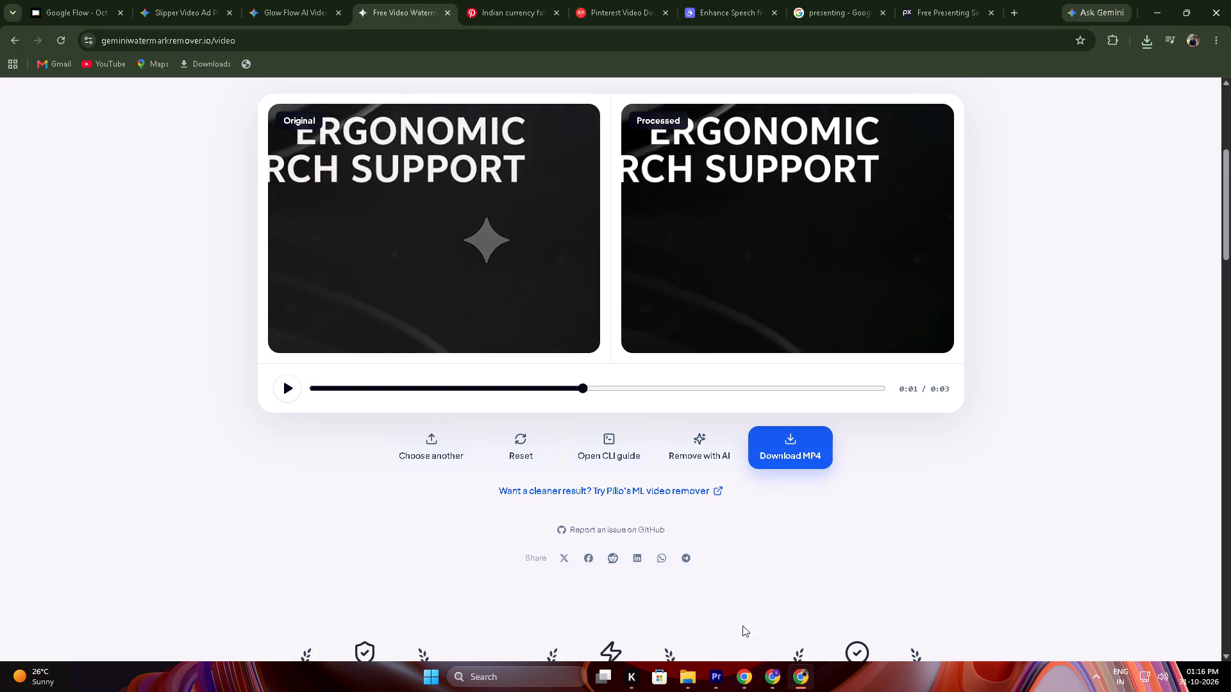
# Load the exported clip ending in 1080p_2, run the watermark cleanup and download the cleaned MP4.
pyautogui.click(429, 439)
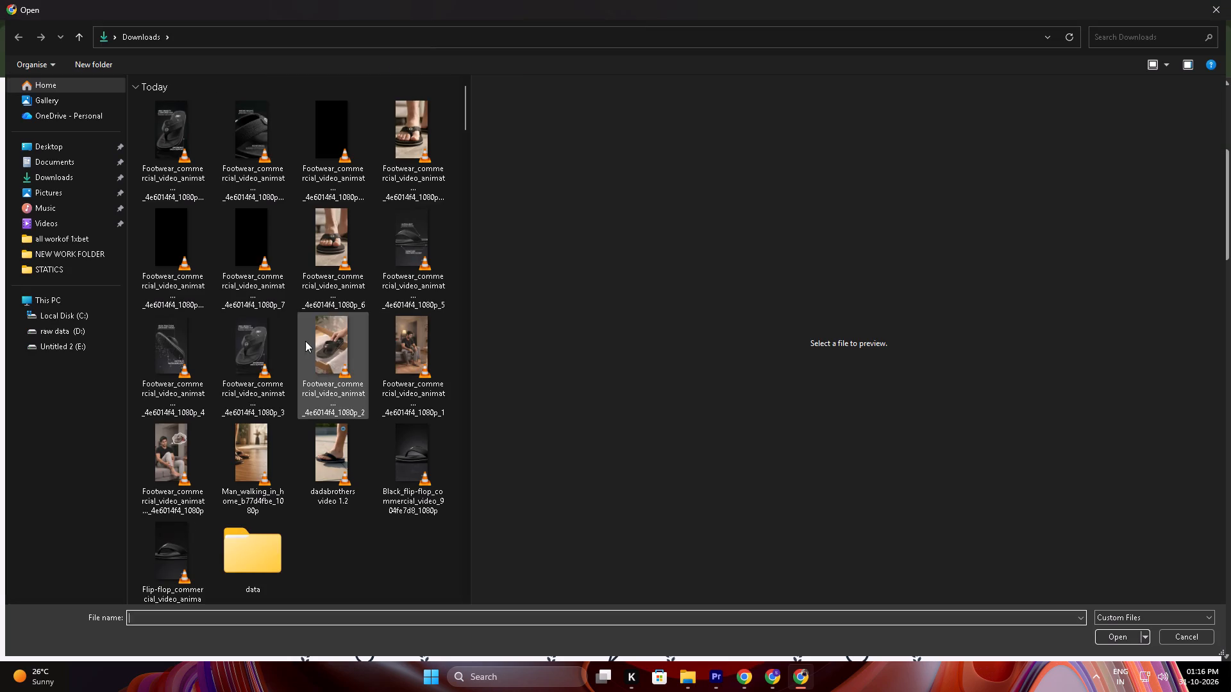
pyautogui.click(347, 365)
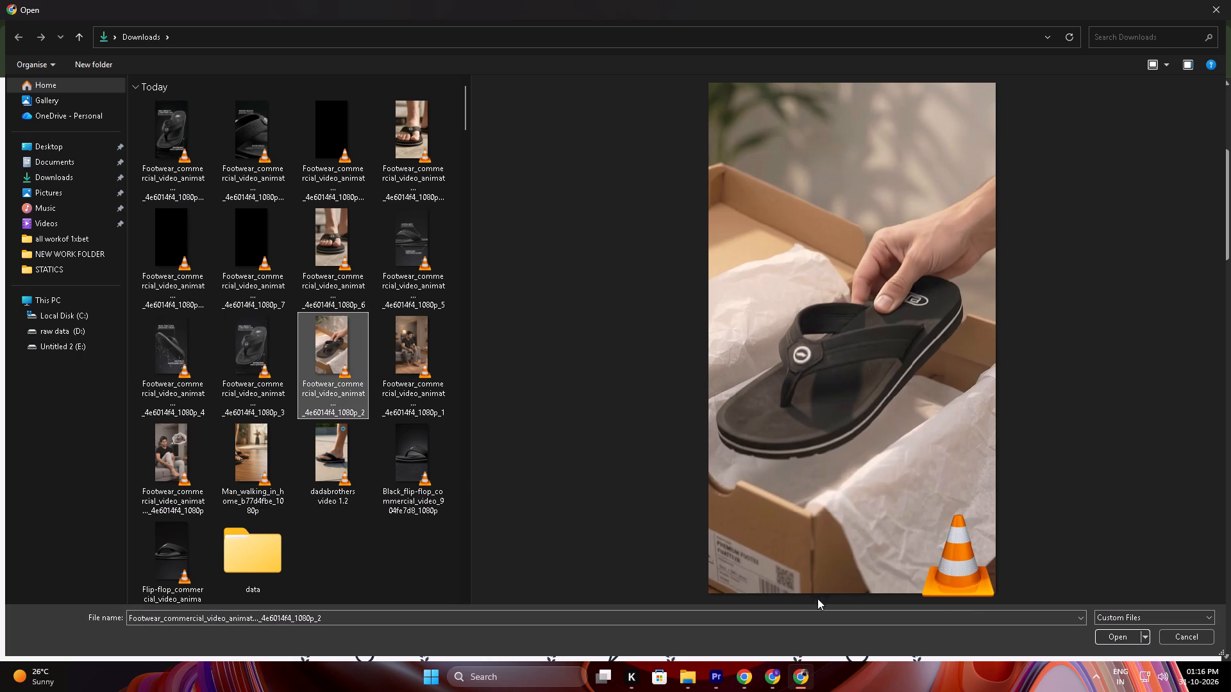
pyautogui.click(1124, 638)
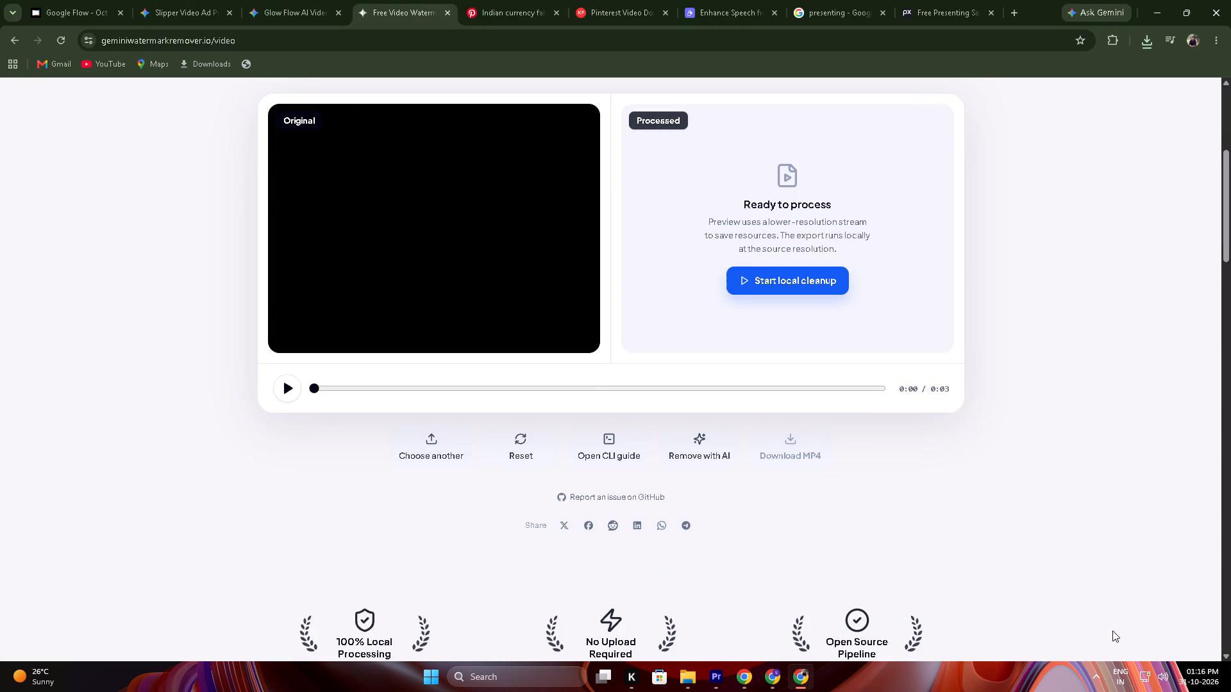
pyautogui.click(278, 388)
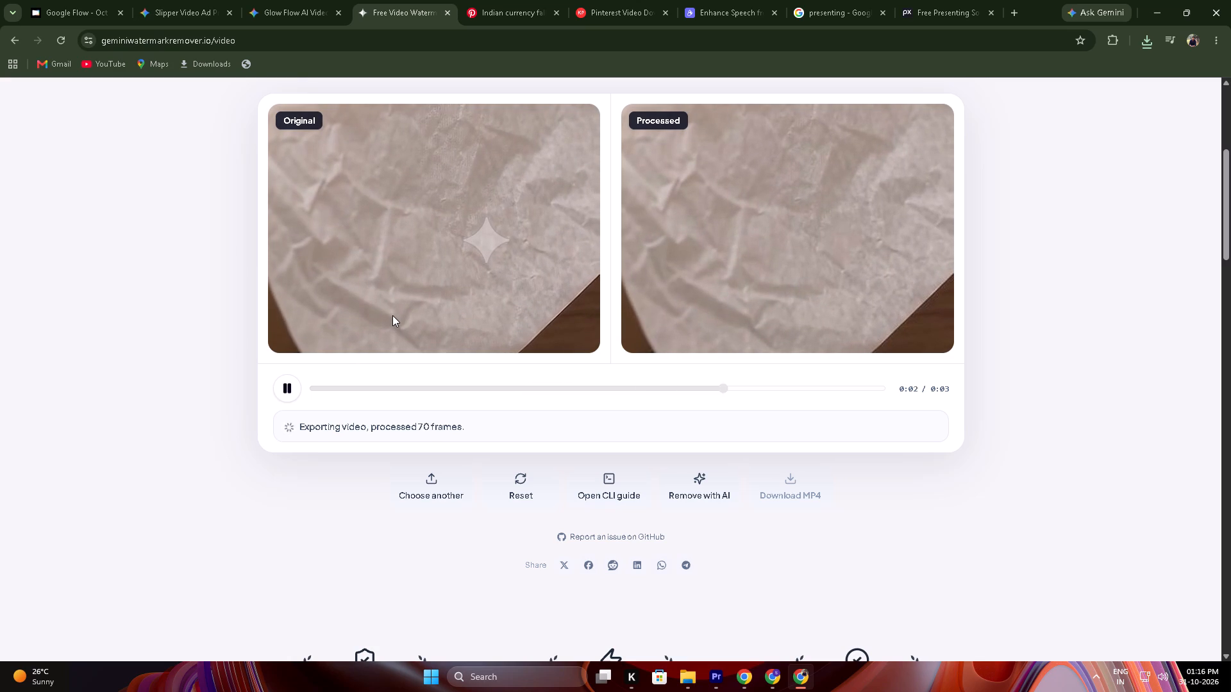
pyautogui.click(775, 445)
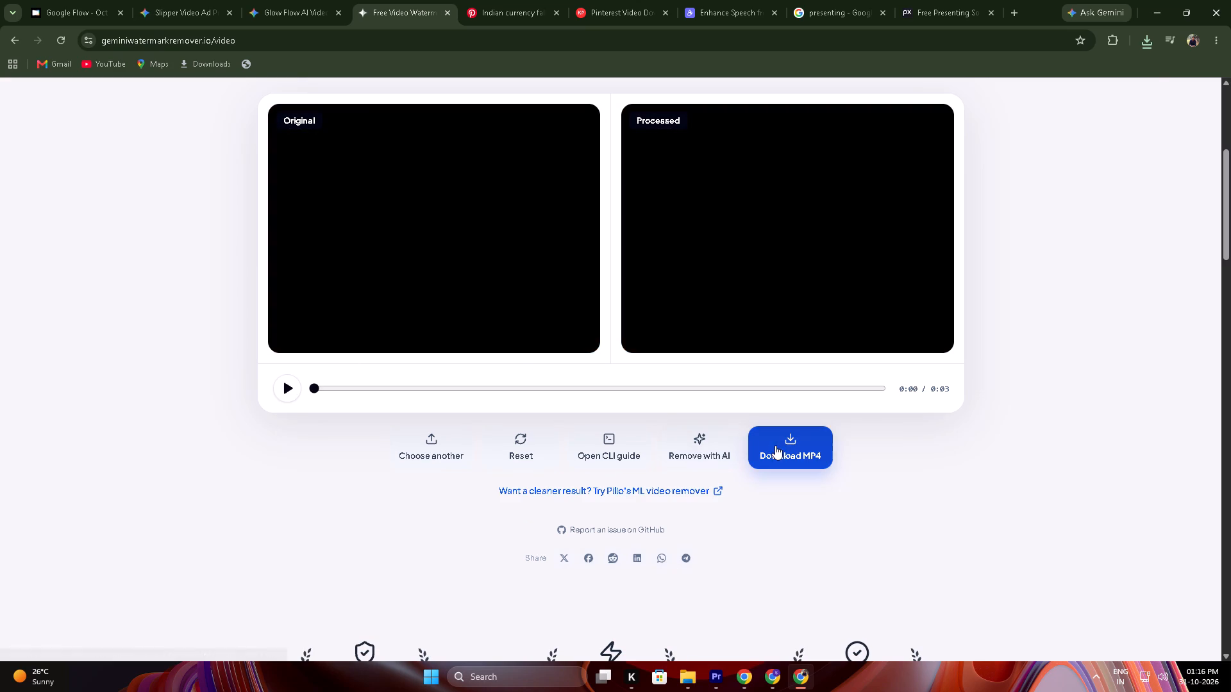
# Load the exported clip ending in 1080p_1, run the watermark cleanup and download the cleaned MP4.
pyautogui.click(403, 440)
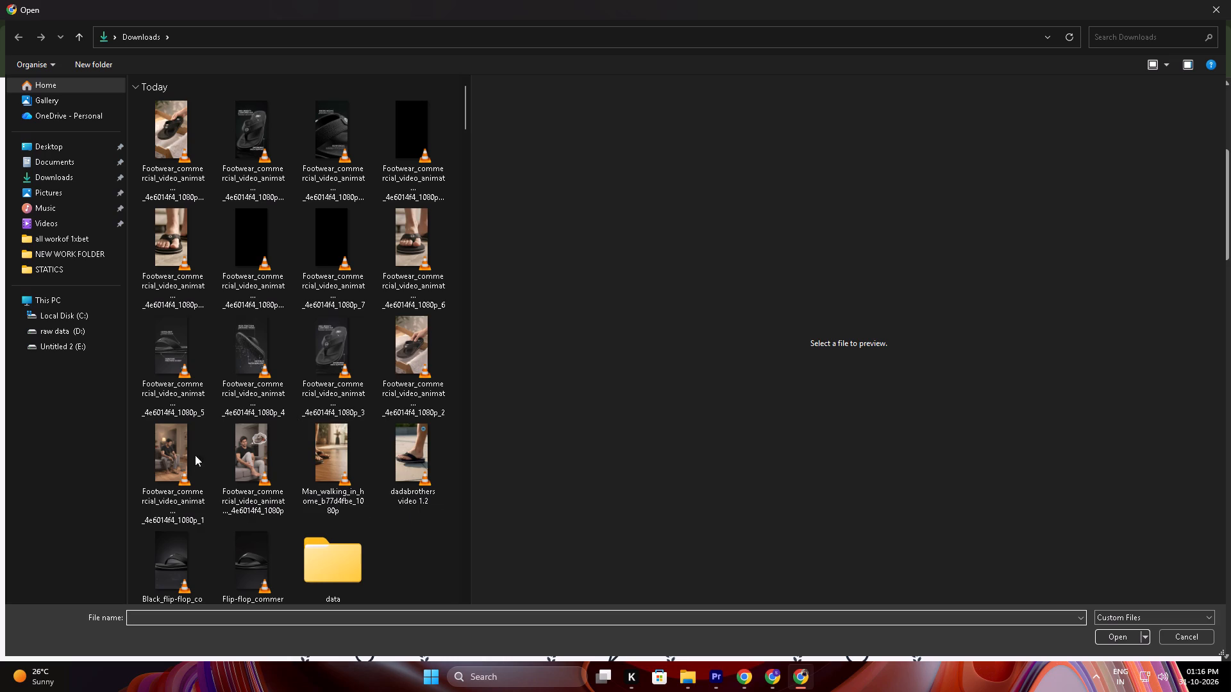
pyautogui.click(158, 450)
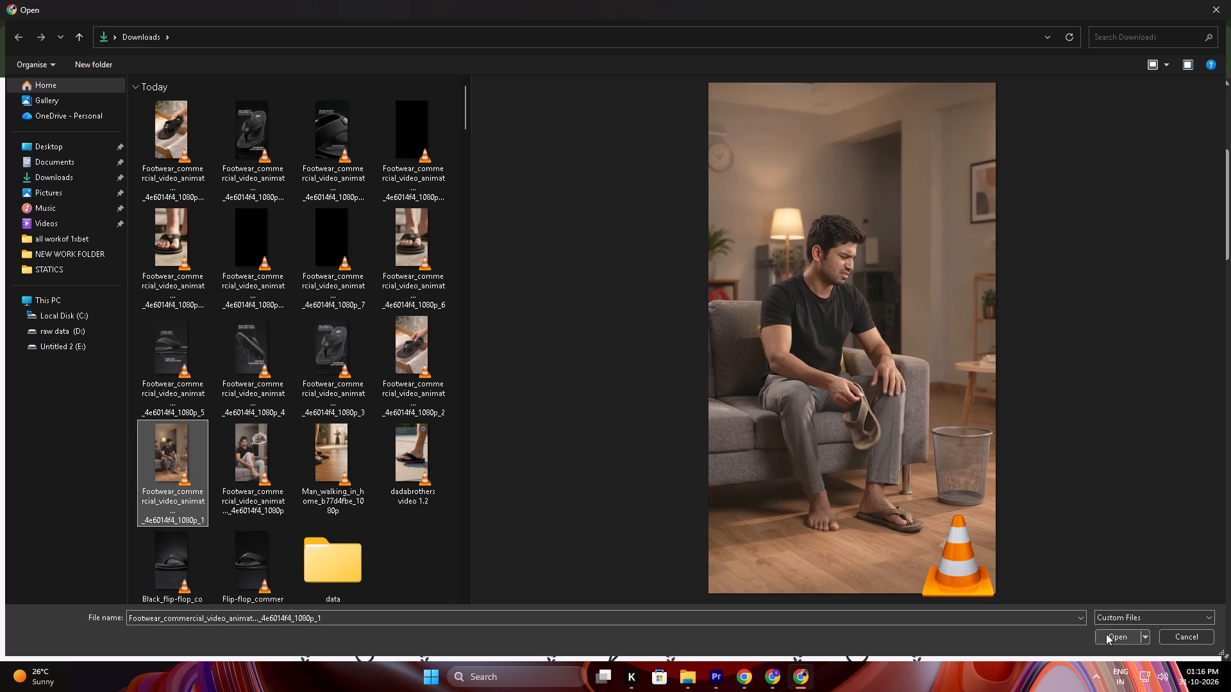
pyautogui.click(1114, 634)
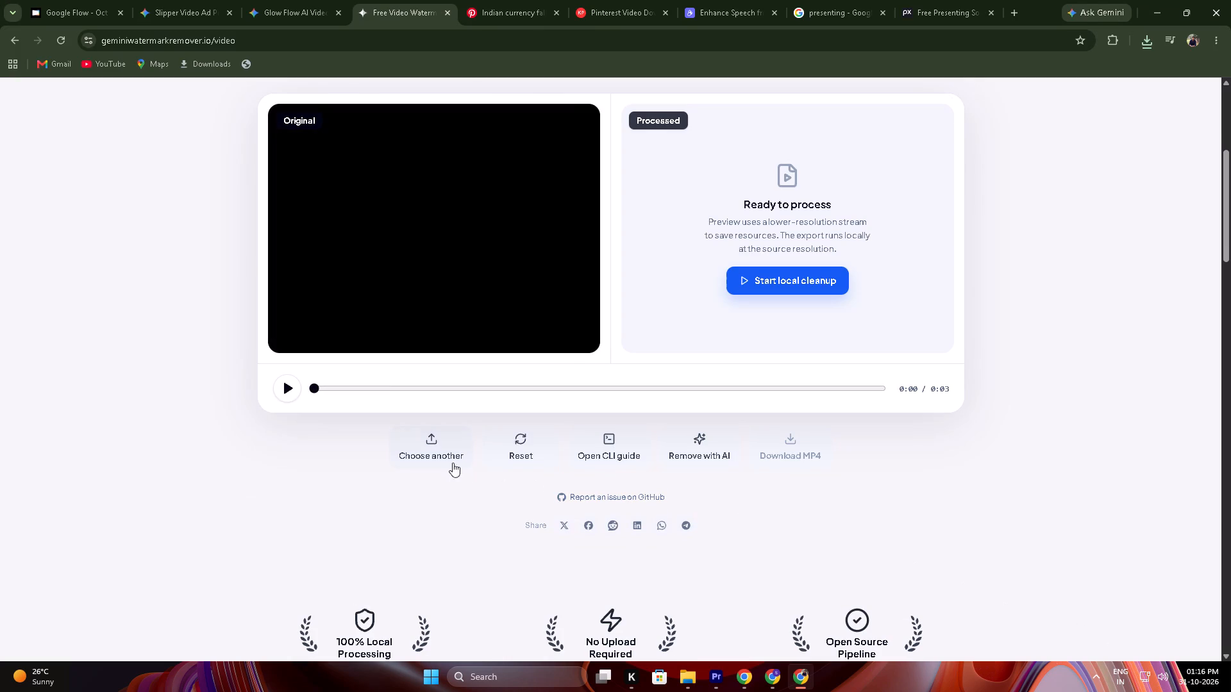
pyautogui.click(271, 398)
pyautogui.click(282, 393)
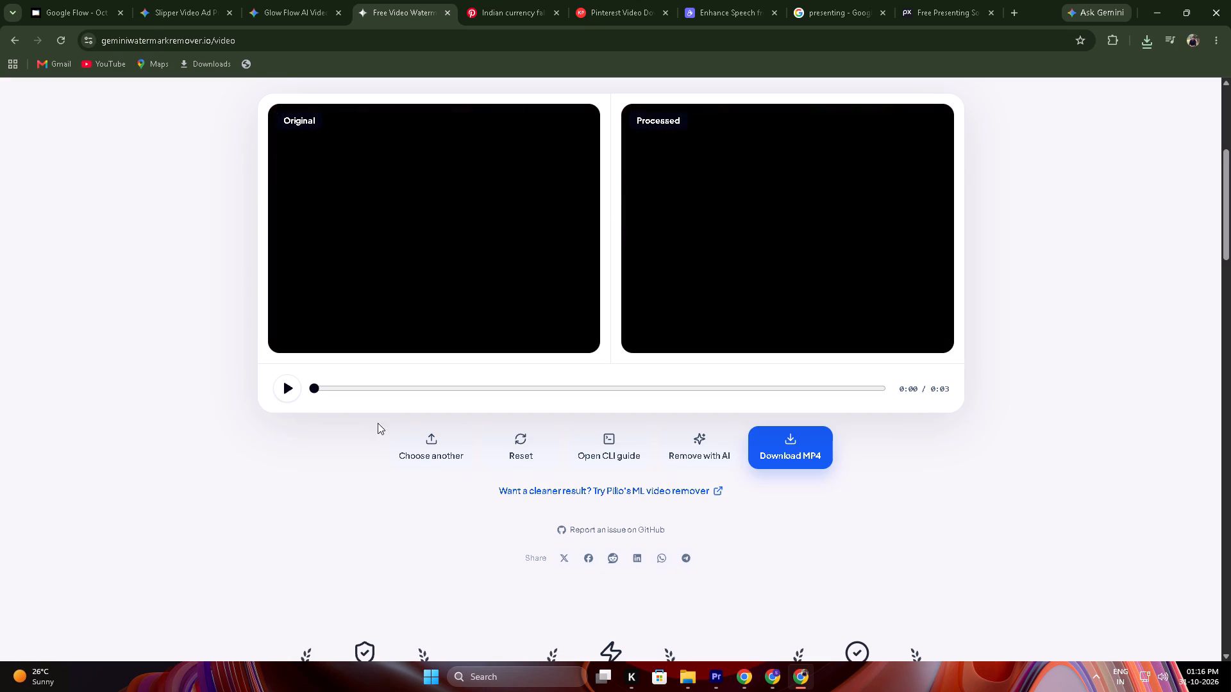
pyautogui.click(794, 450)
# Load the unnumbered footwear commercial clip ending in 4e6014f4_1080p, run the watermark cleanup and download the cleaned MP4.
pyautogui.click(403, 440)
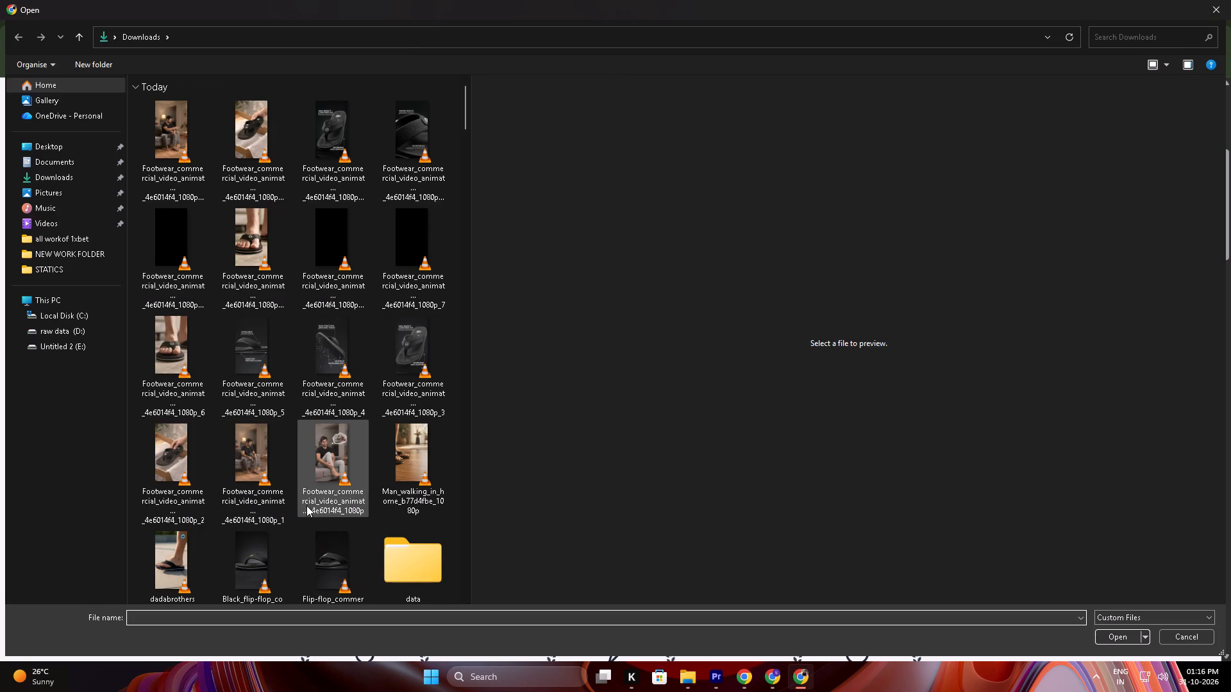
pyautogui.click(337, 491)
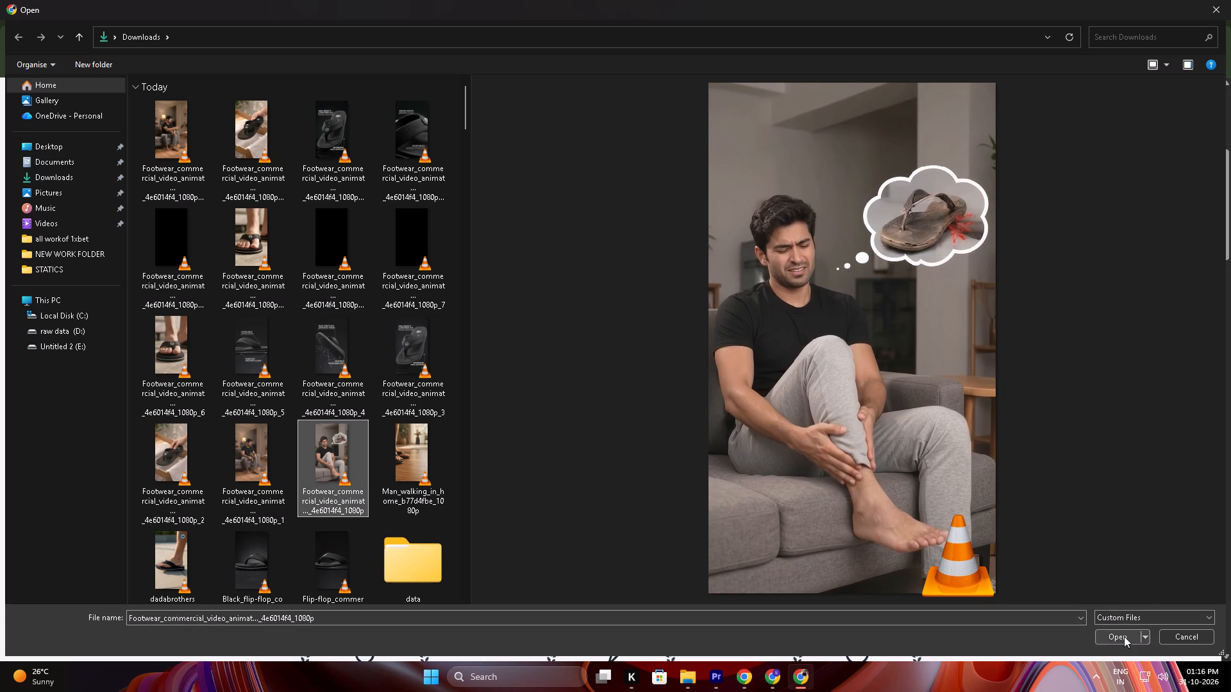
pyautogui.click(1124, 636)
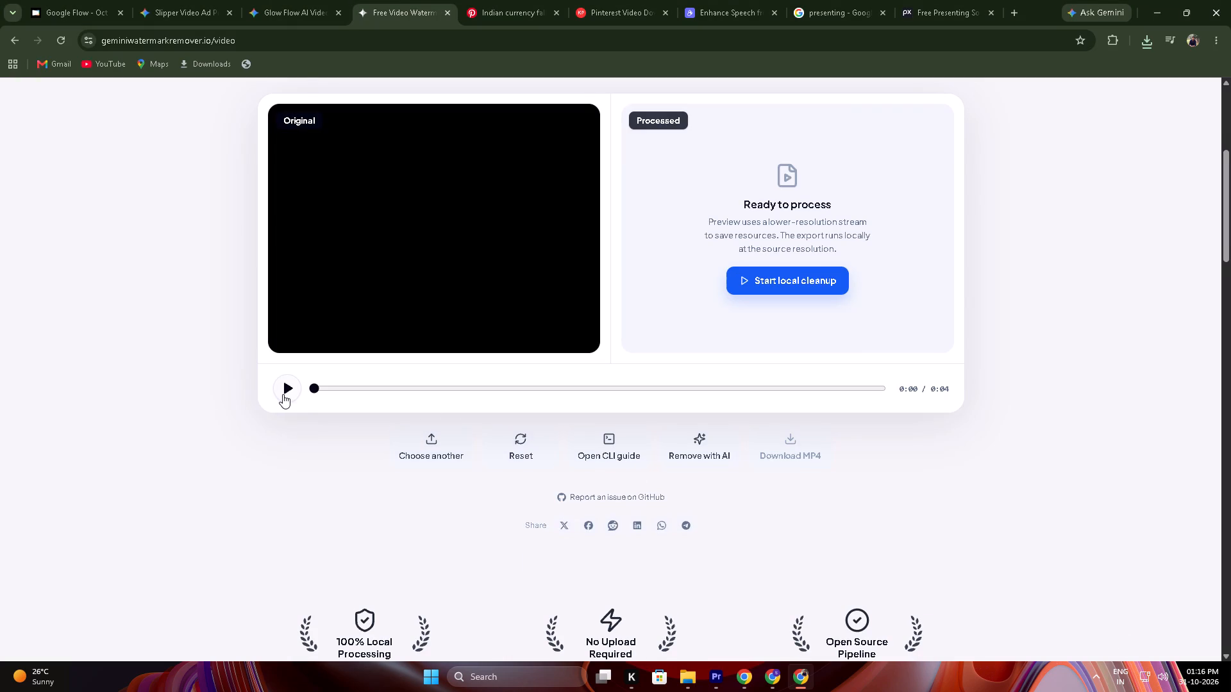
pyautogui.click(283, 394)
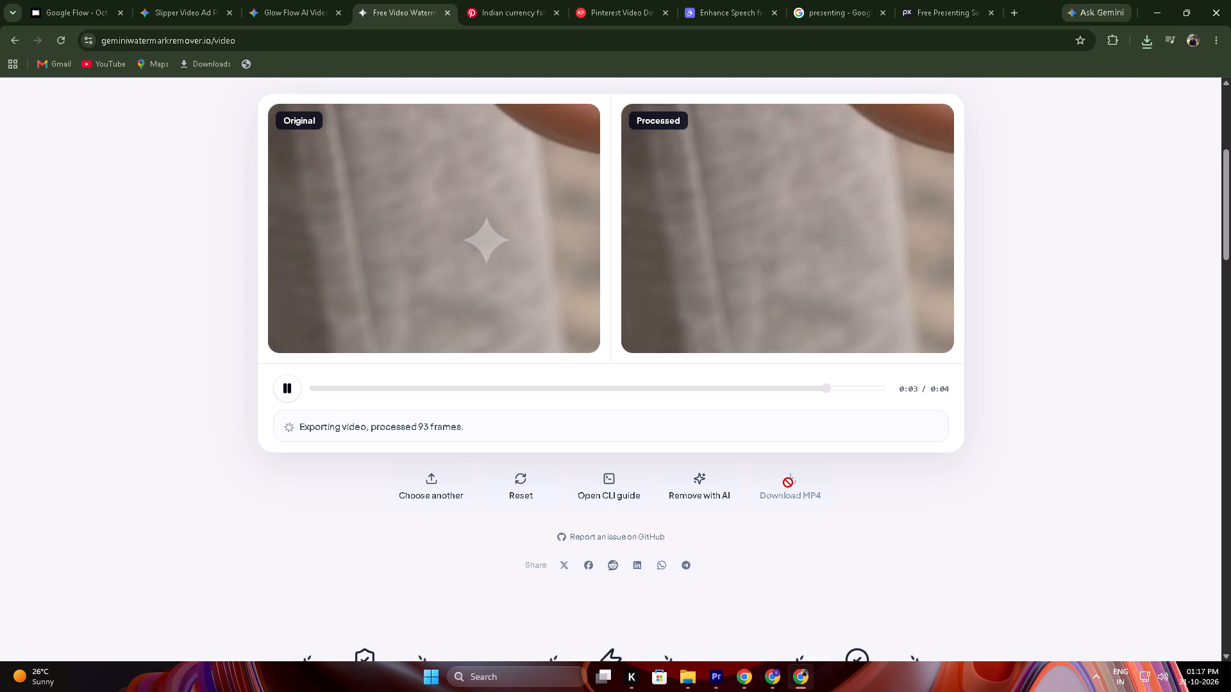
pyautogui.click(794, 450)
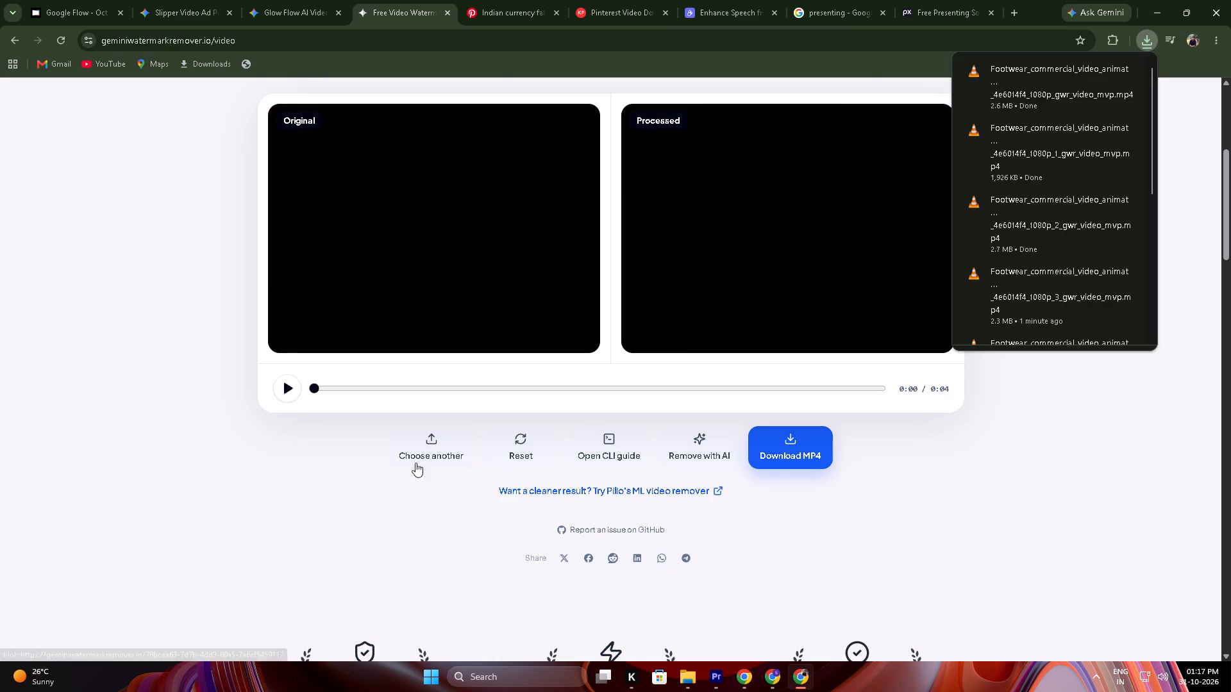
# Load the Man_walking_in_home_b77d4fbe_1080p clip from Downloads, run the watermark cleanup and download the cleaned MP4.
pyautogui.click(432, 442)
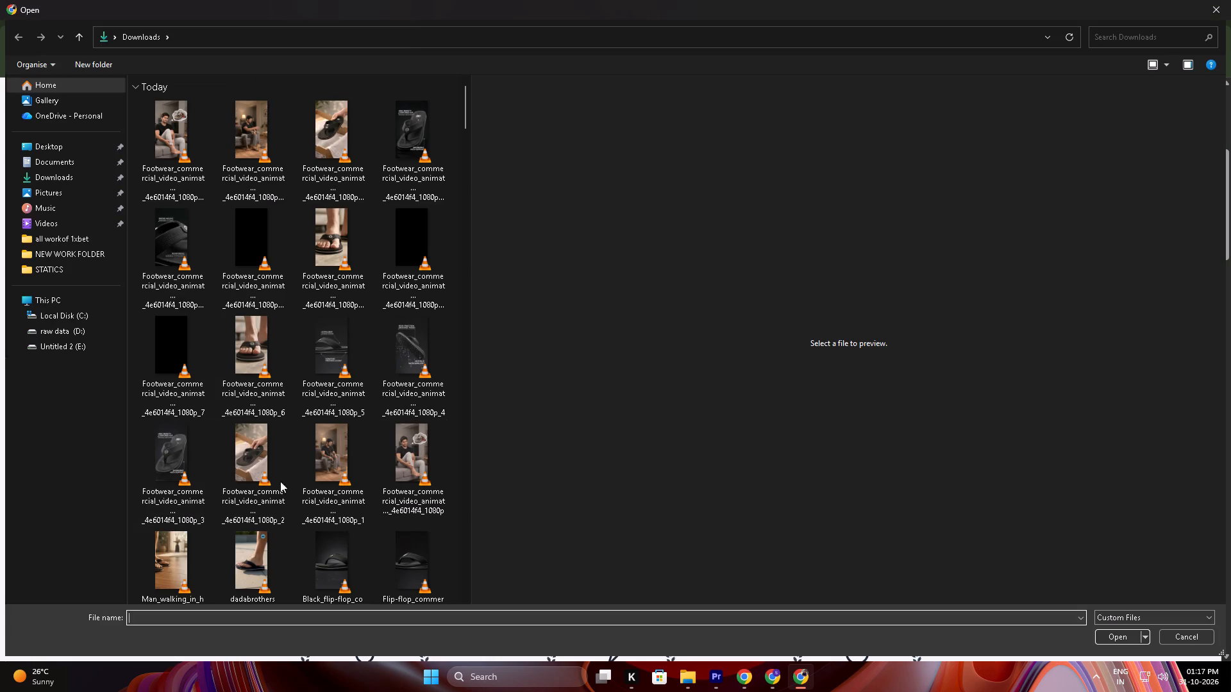
pyautogui.click(191, 545)
pyautogui.click(1111, 636)
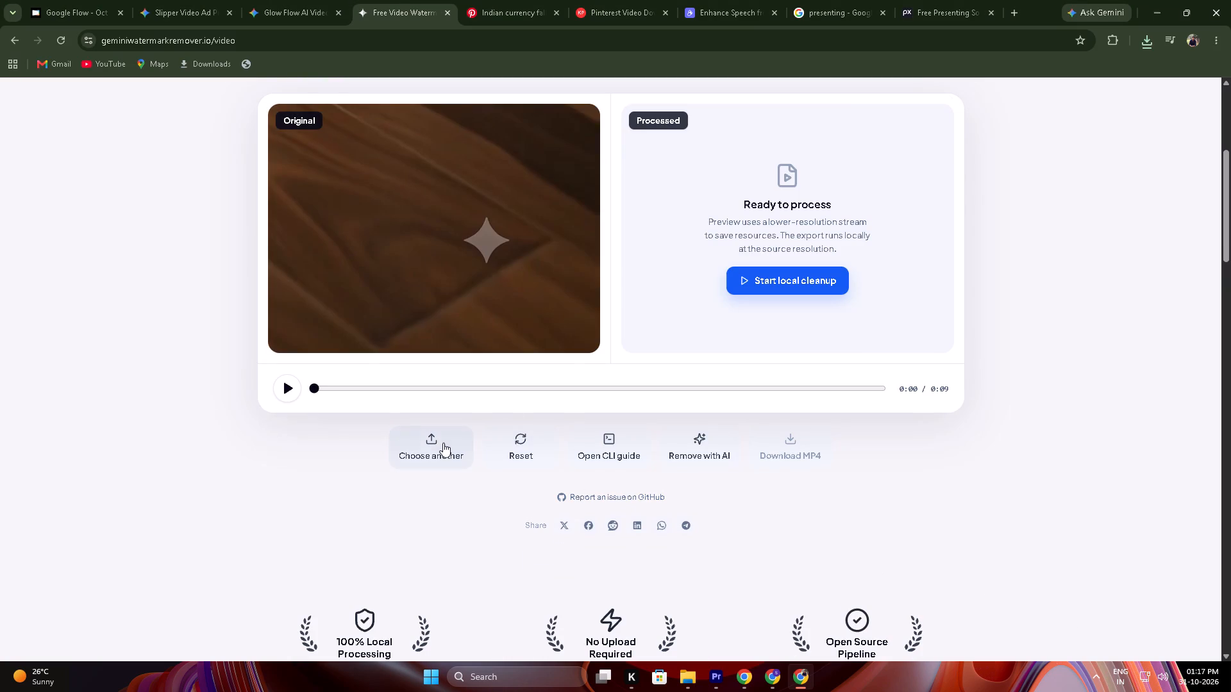
pyautogui.click(293, 375)
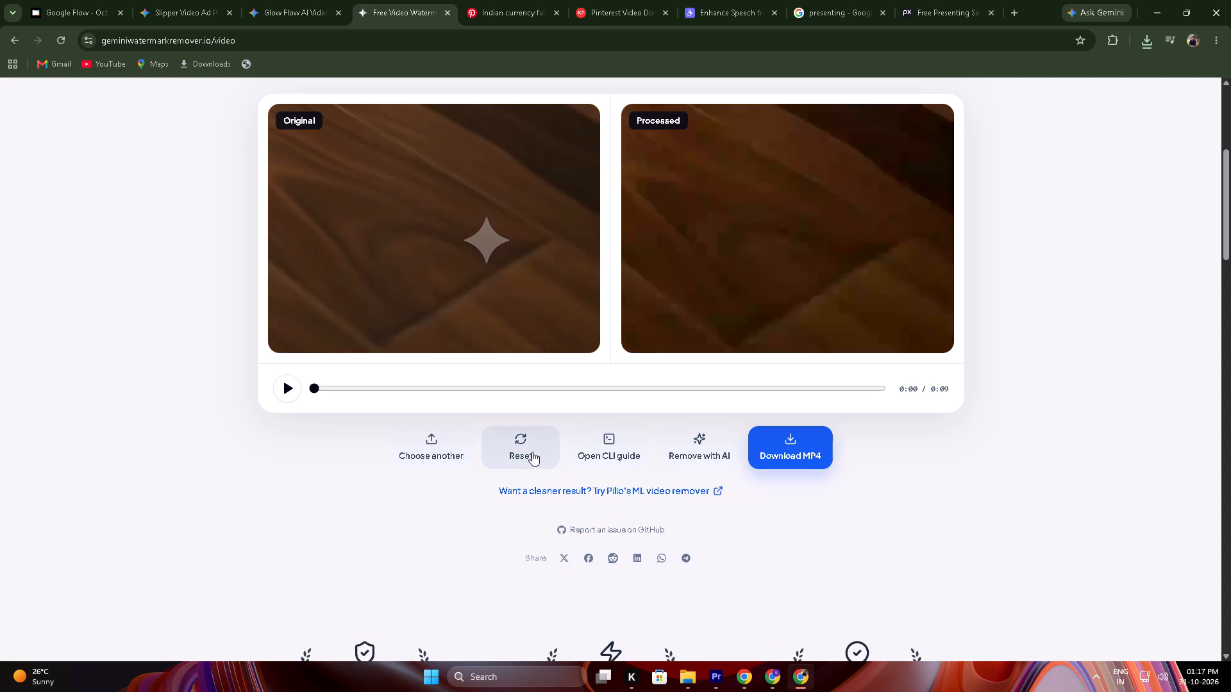
pyautogui.click(819, 436)
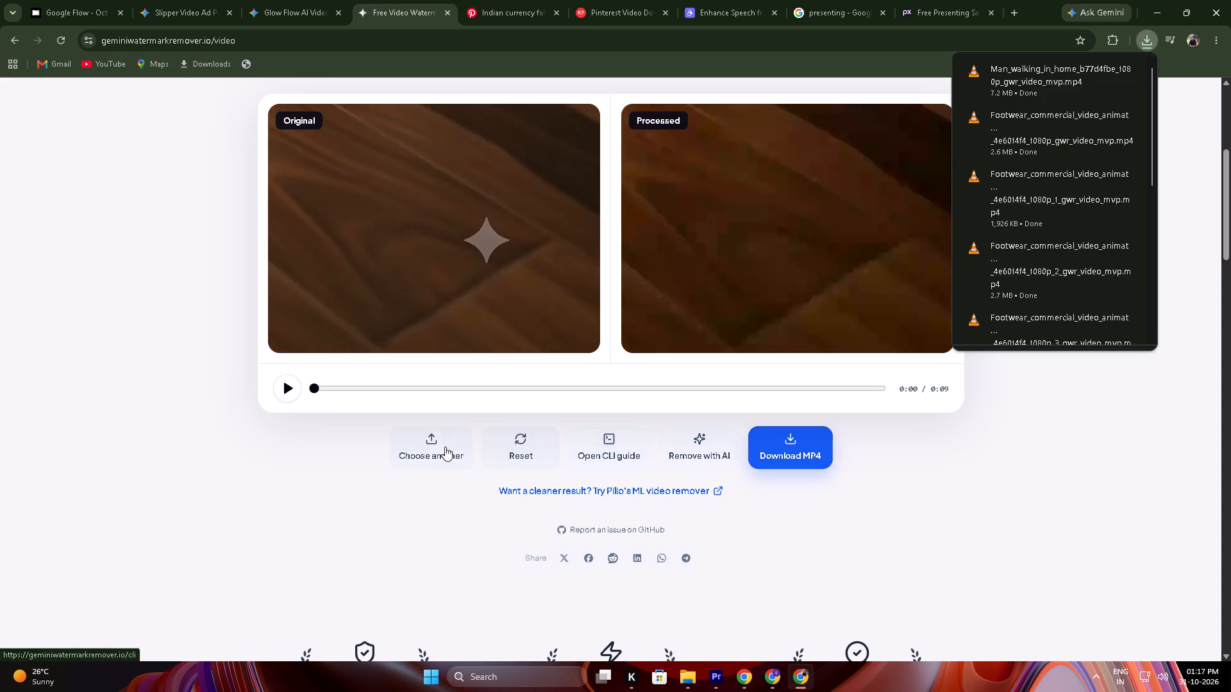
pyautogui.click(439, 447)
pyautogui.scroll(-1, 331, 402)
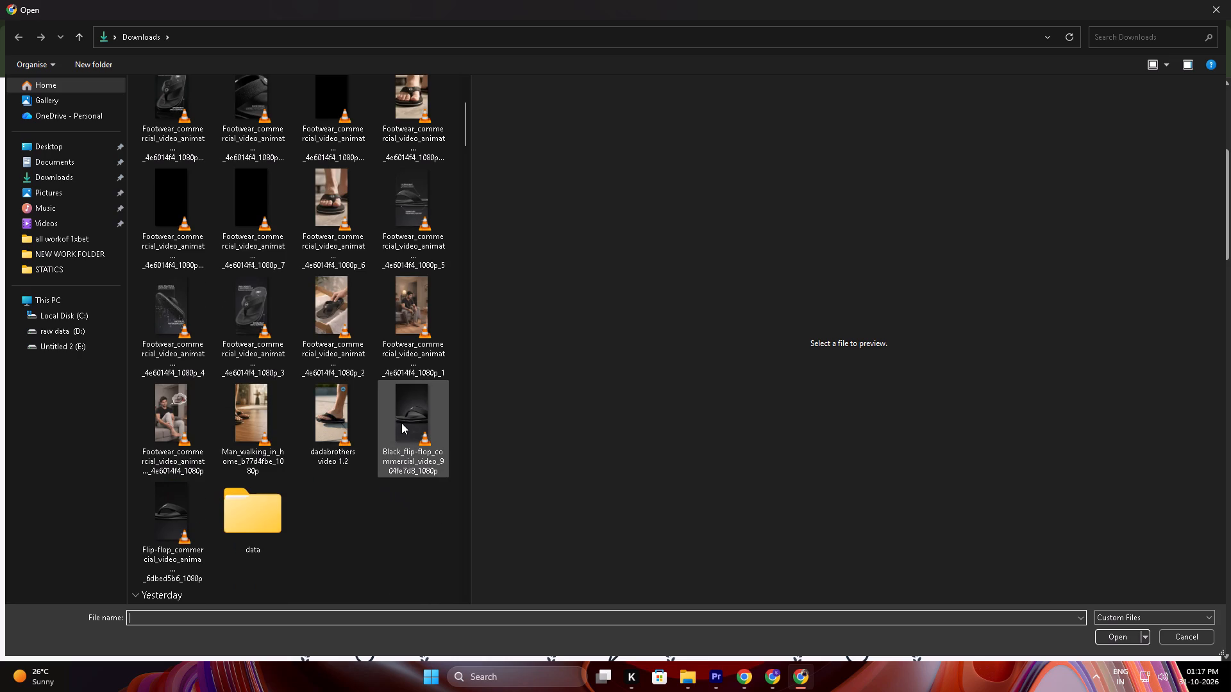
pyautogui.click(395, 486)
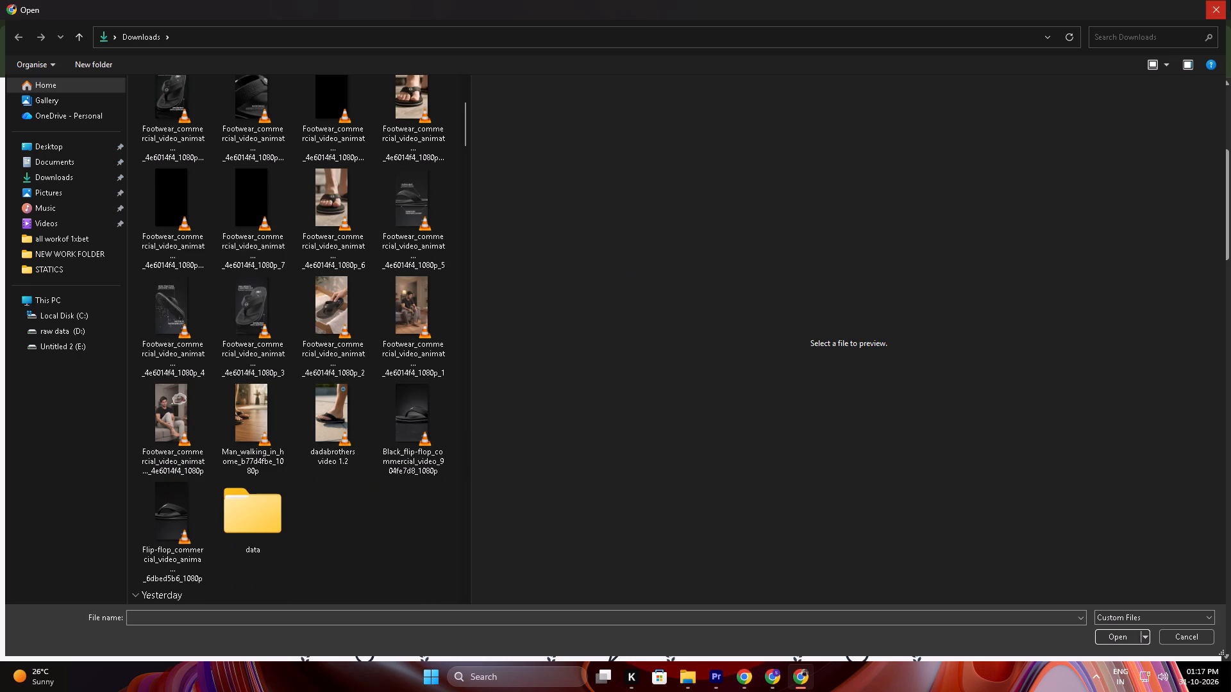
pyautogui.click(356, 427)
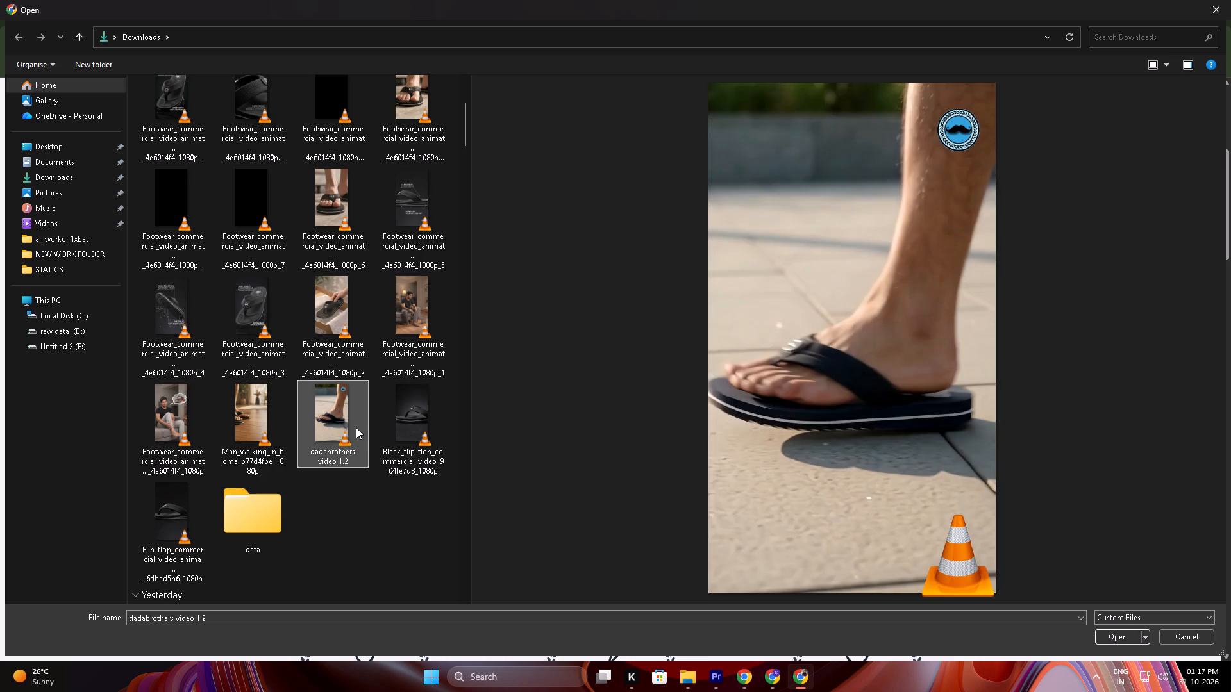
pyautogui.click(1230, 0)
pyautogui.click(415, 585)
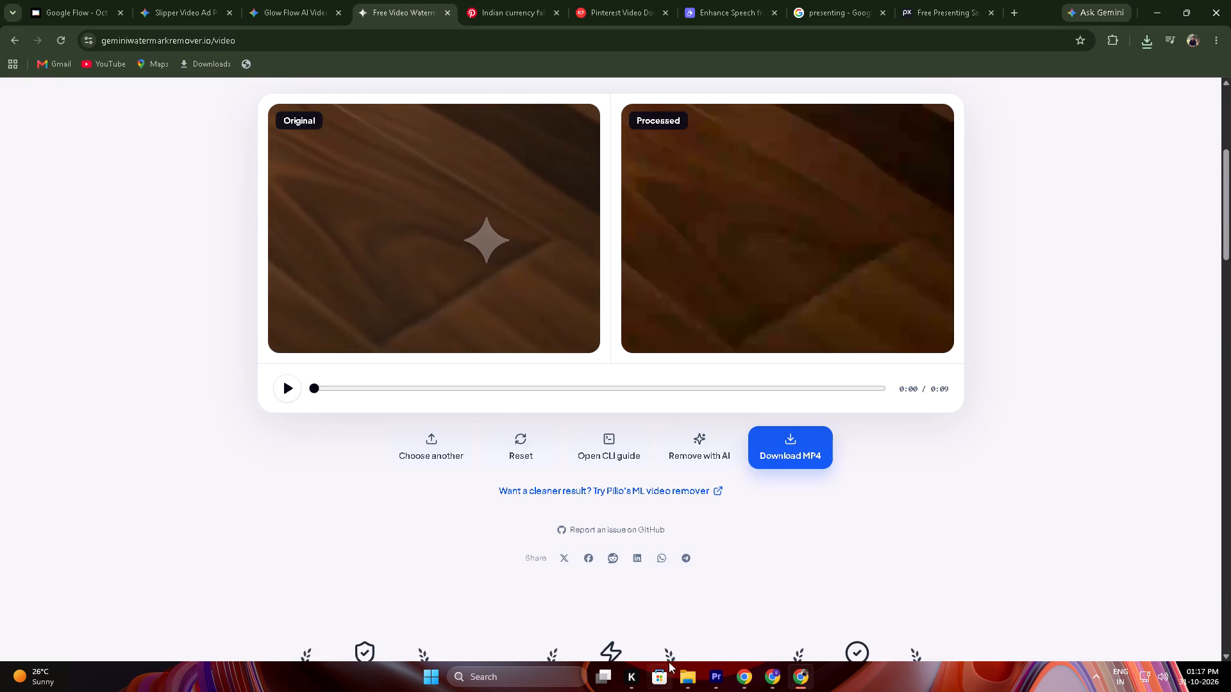
# Switch to Premiere and import the original and cleaned footwear commercial and Man_walking_in_home clips from Downloads.
pyautogui.click(719, 673)
pyautogui.click(591, 431)
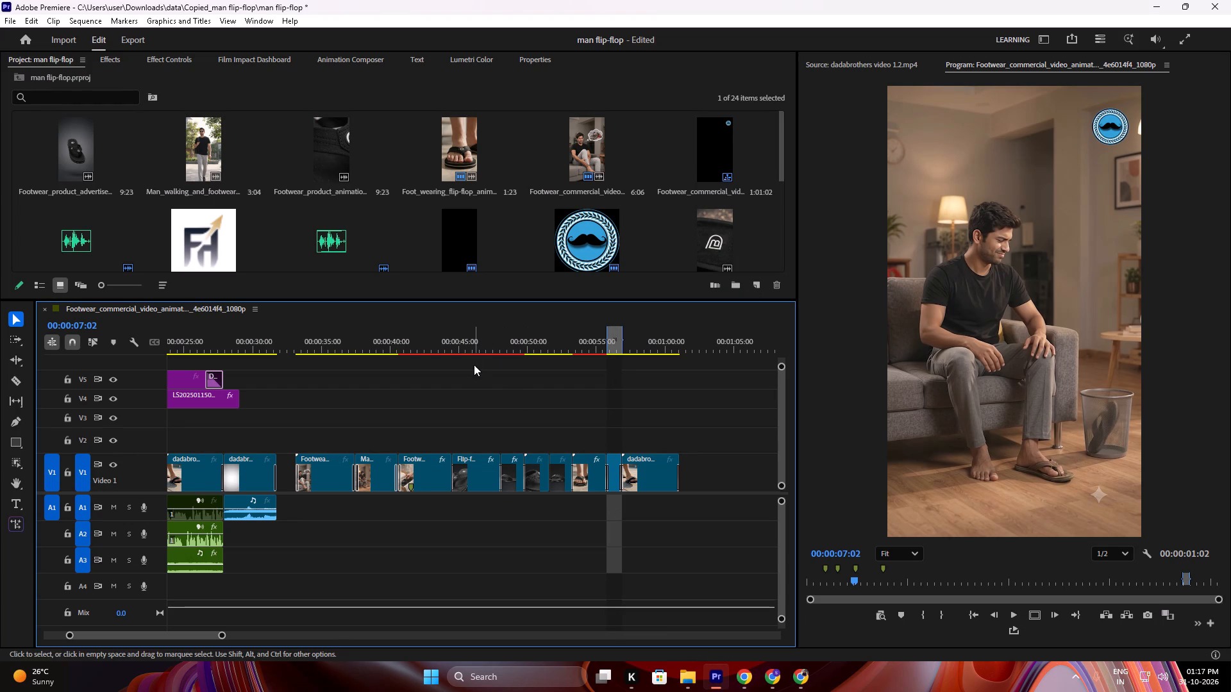
pyautogui.scroll(-2, 474, 367)
pyautogui.scroll(-11, 498, 234)
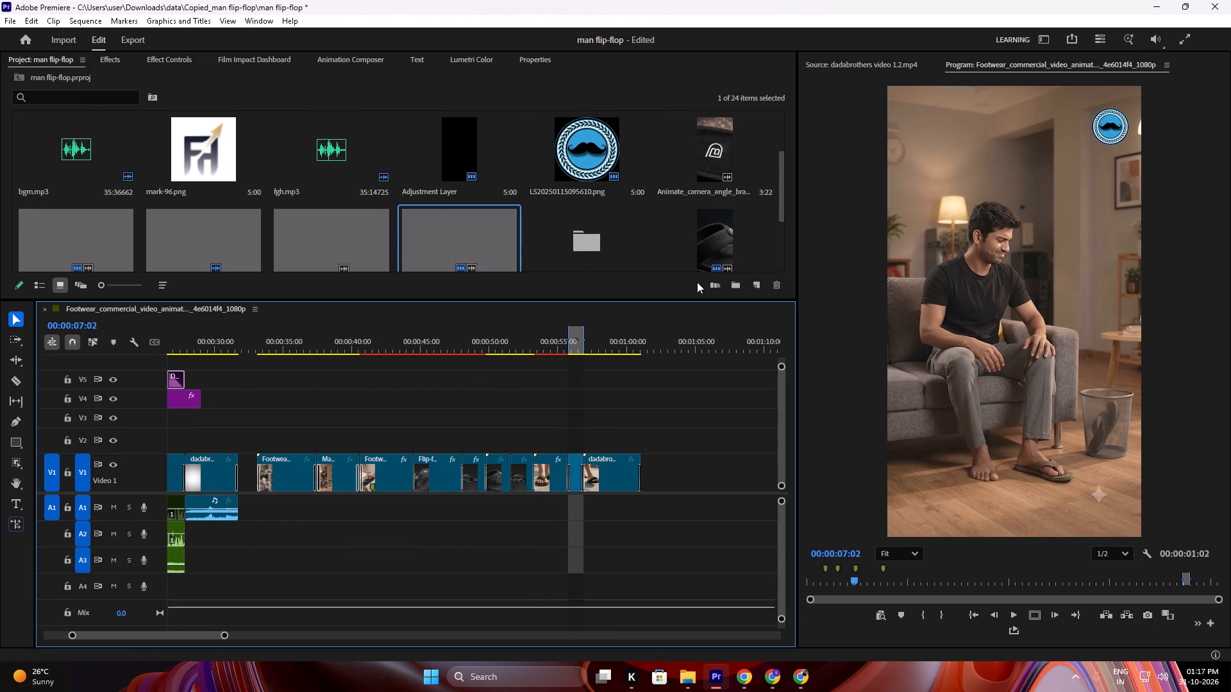
pyautogui.doubleClick(656, 263)
pyautogui.doubleClick(646, 265)
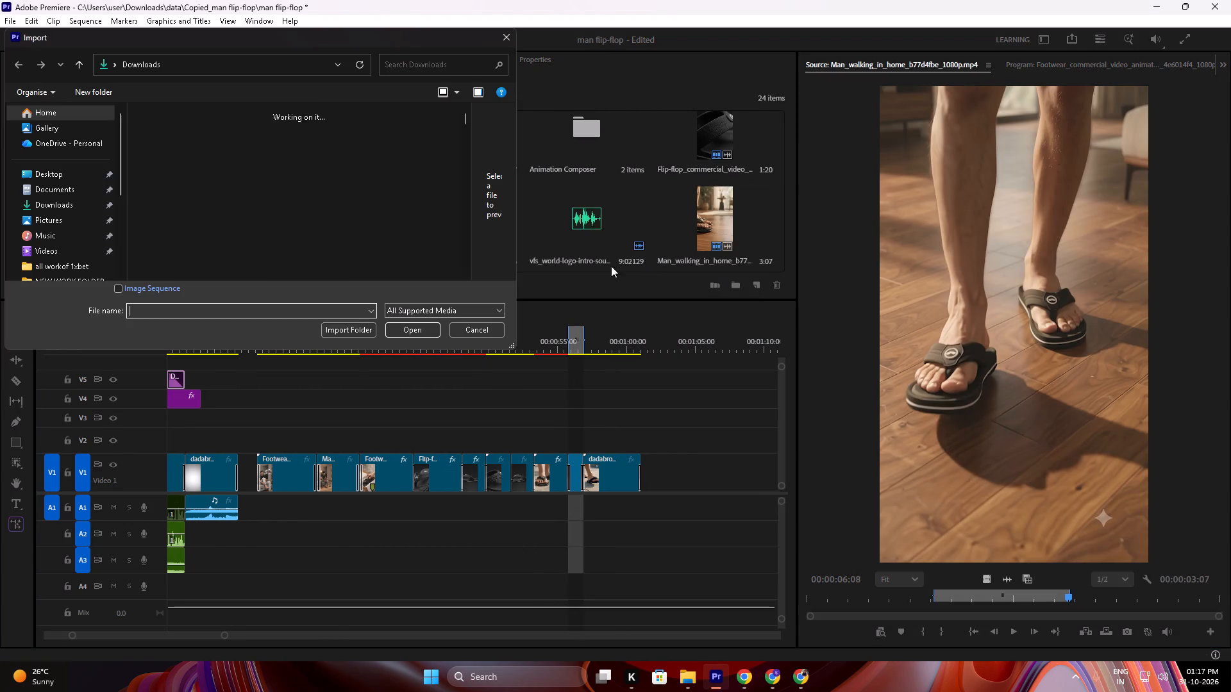
pyautogui.doubleClick(454, 41)
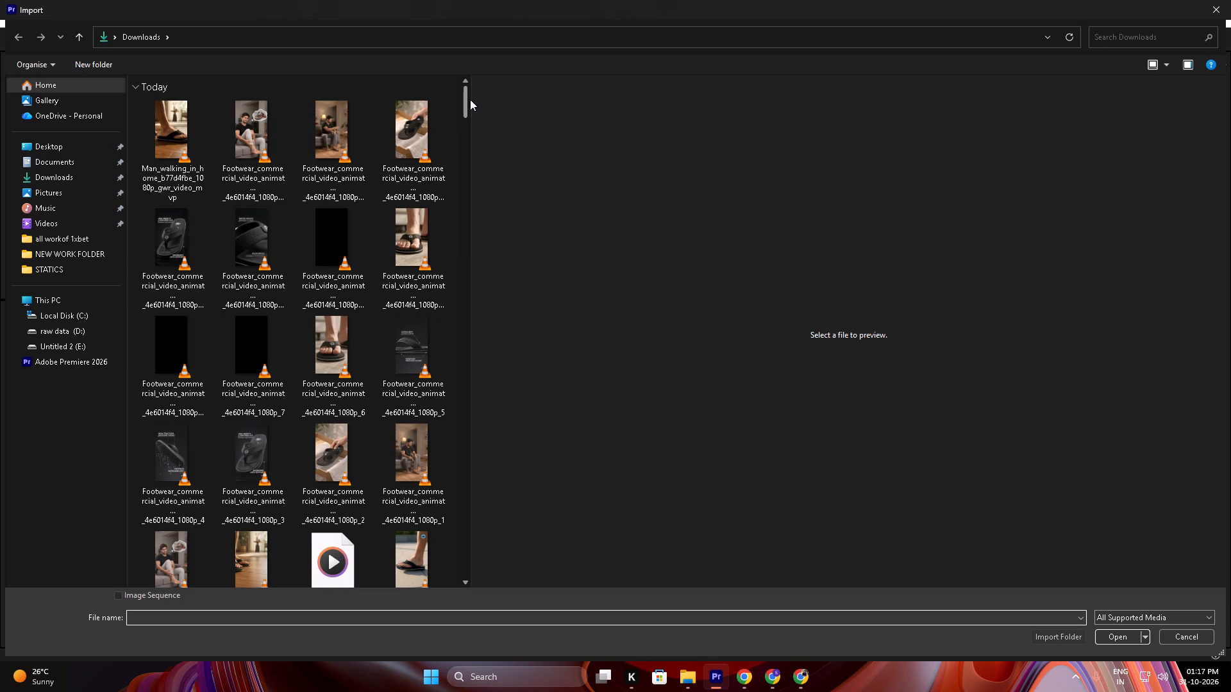
pyautogui.moveTo(471, 99); pyautogui.dragTo(1159, 111)
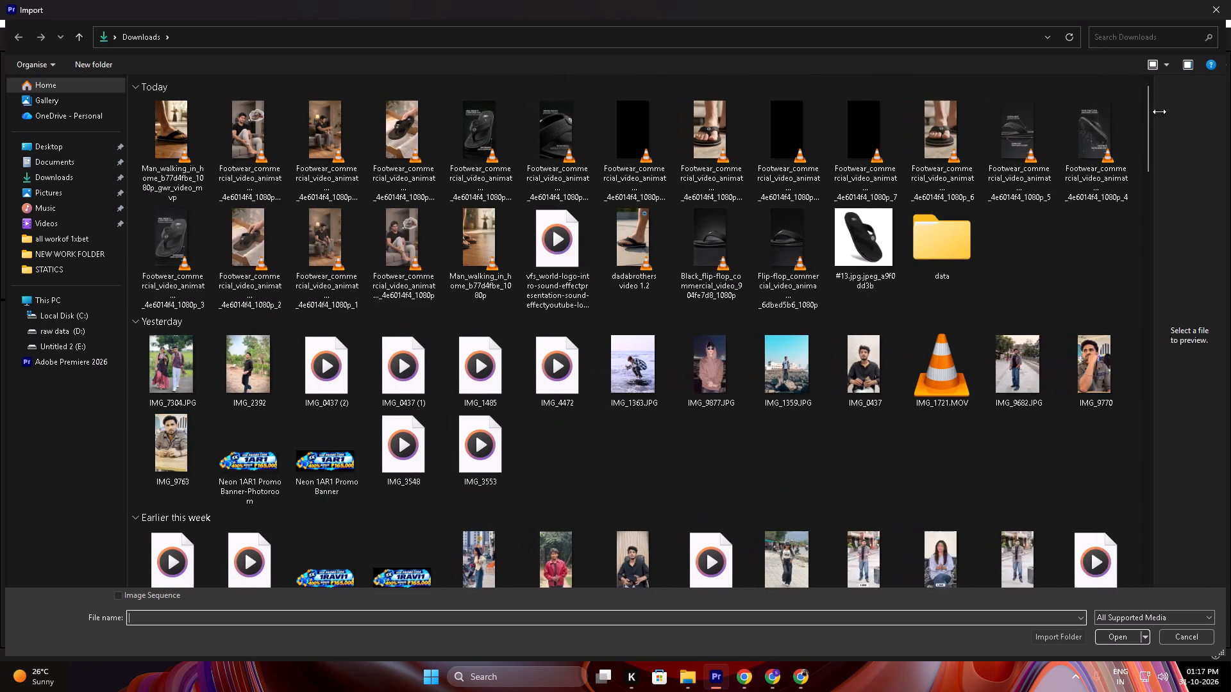
pyautogui.moveTo(1159, 111); pyautogui.dragTo(1219, 108)
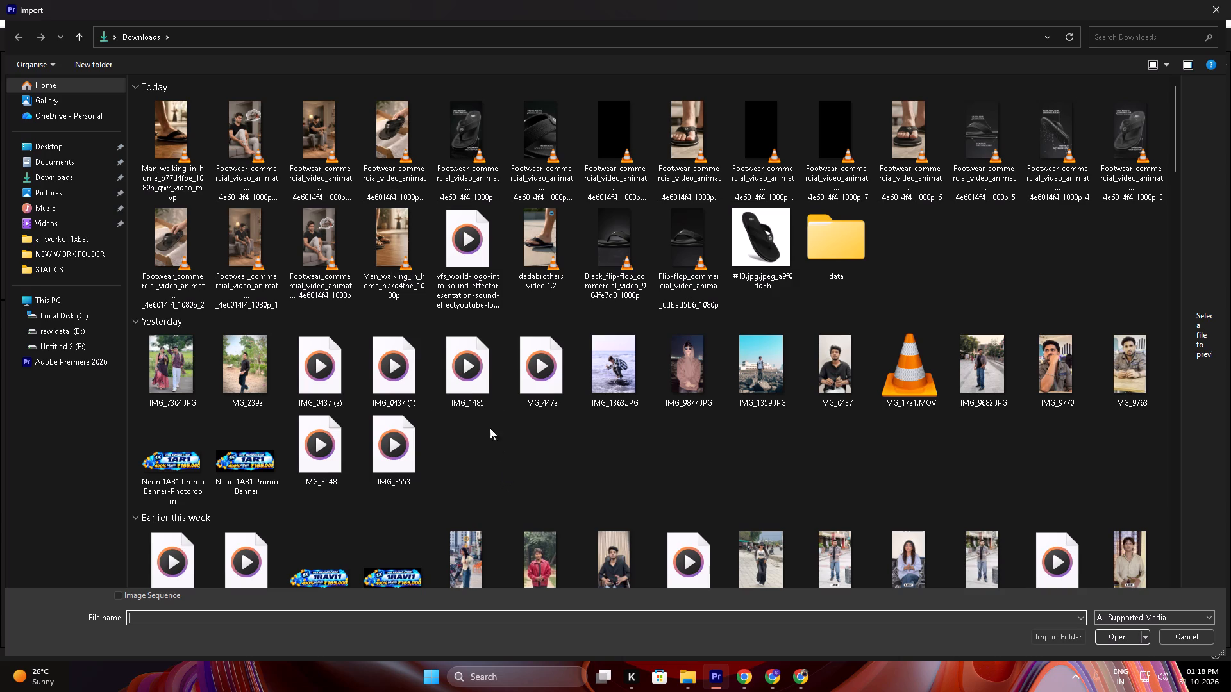
pyautogui.keyDown('shift'); pyautogui.click(381, 248); pyautogui.keyUp('shift')
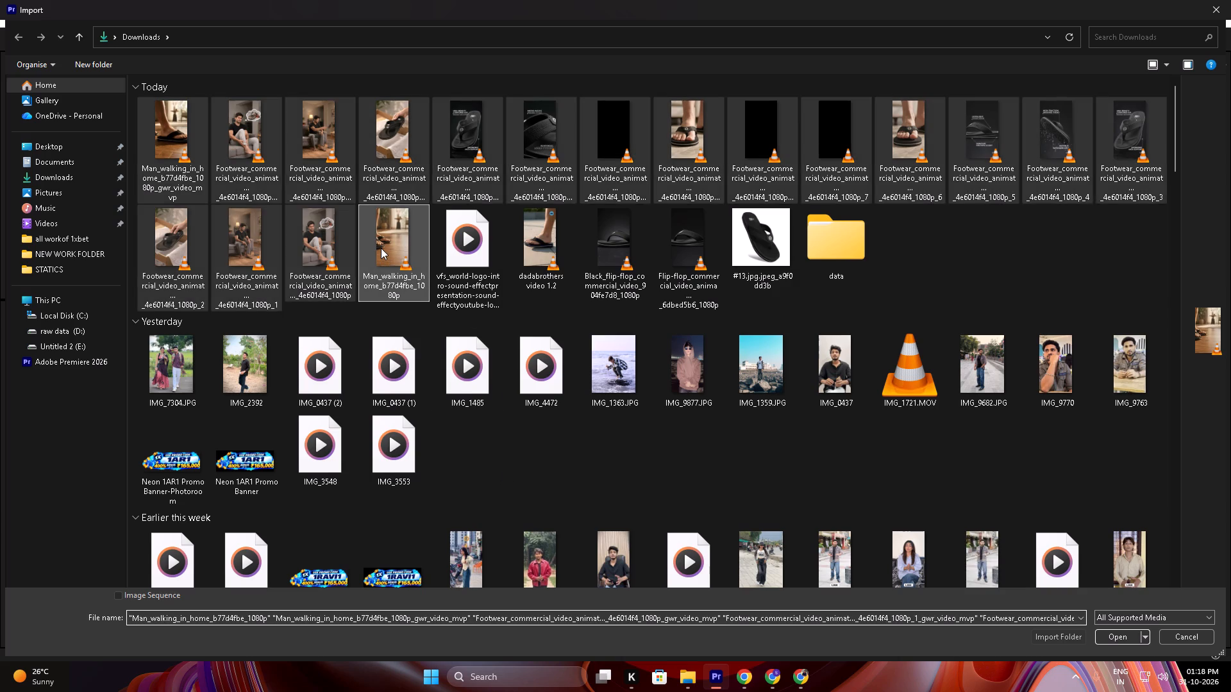
pyautogui.click(1125, 632)
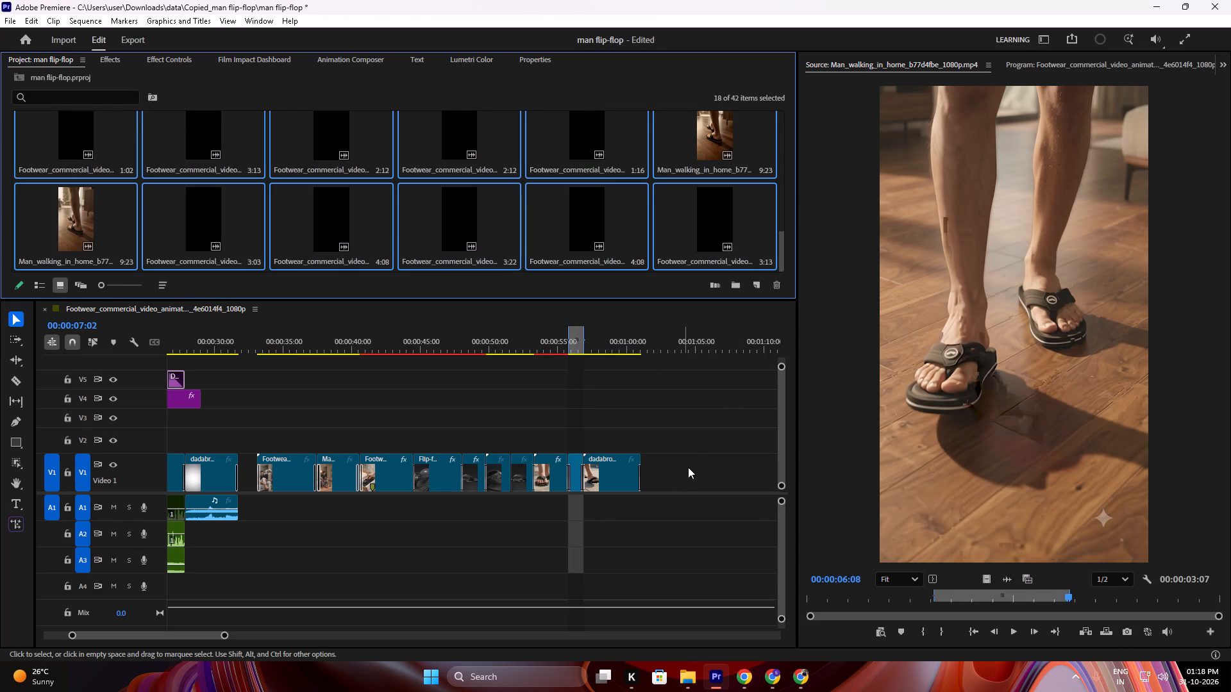
# Play the sequence's opening and inspect the imported clips, enlarging the project bin to find the matching shots.
pyautogui.click(694, 436)
pyautogui.click(472, 396)
pyautogui.keyDown('alt'); pyautogui.scroll(-5, 471, 400); pyautogui.keyUp('alt')
pyautogui.keyDown('alt'); pyautogui.scroll(5, 451, 434); pyautogui.keyUp('alt')
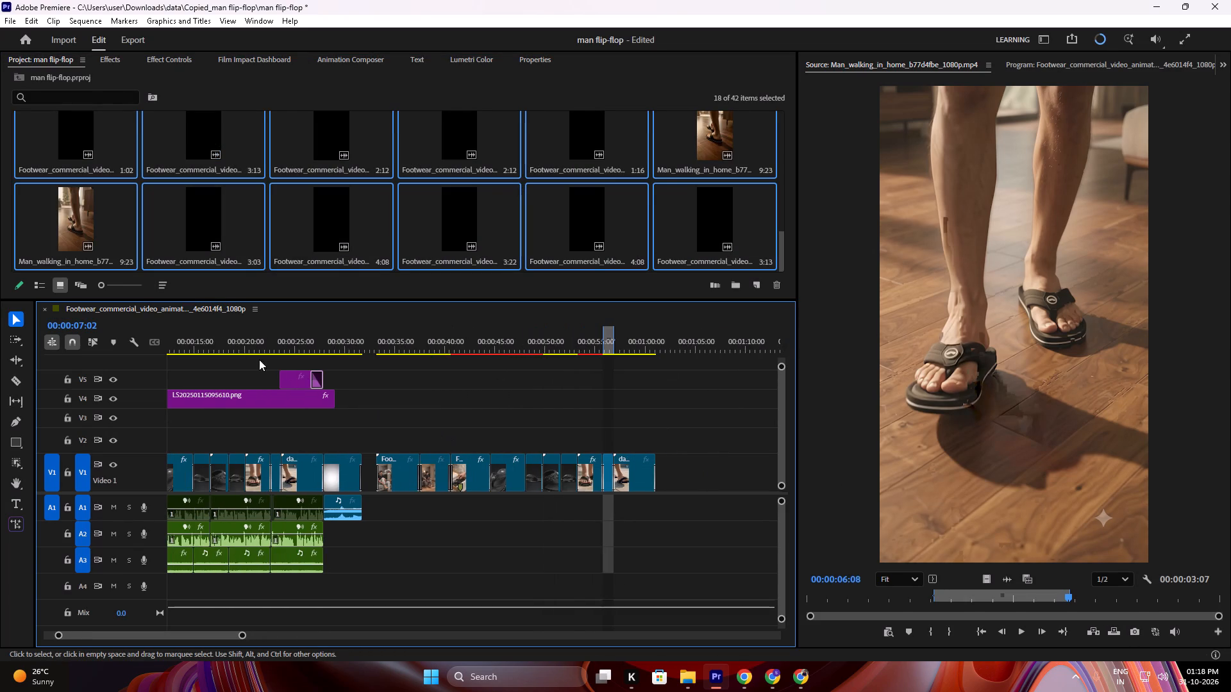
pyautogui.moveTo(227, 336); pyautogui.dragTo(54, 365)
pyautogui.press('space')
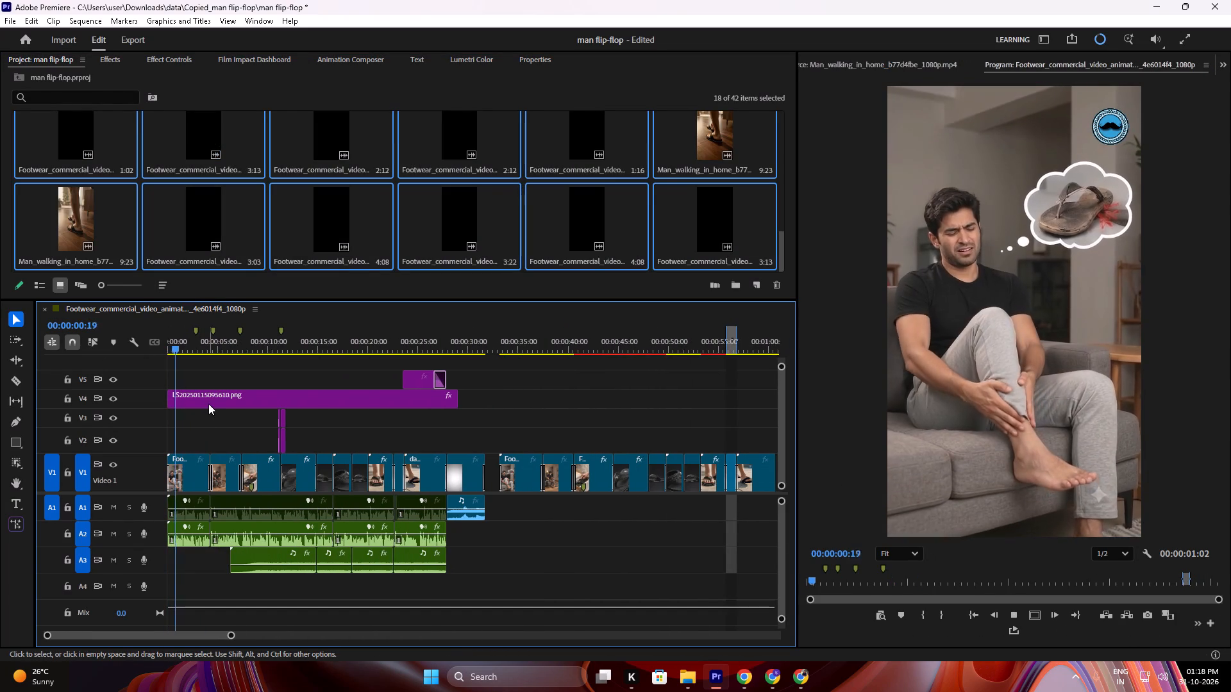
pyautogui.press('space')
pyautogui.click(636, 409)
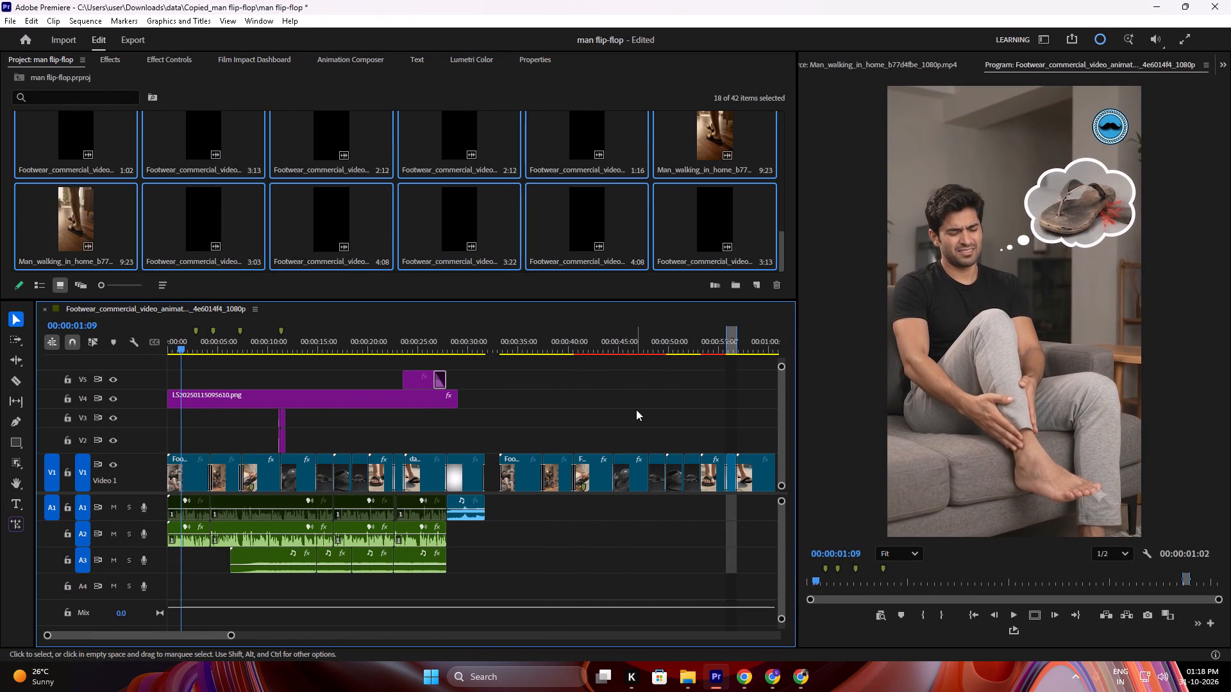
pyautogui.click(603, 254)
pyautogui.doubleClick(609, 218)
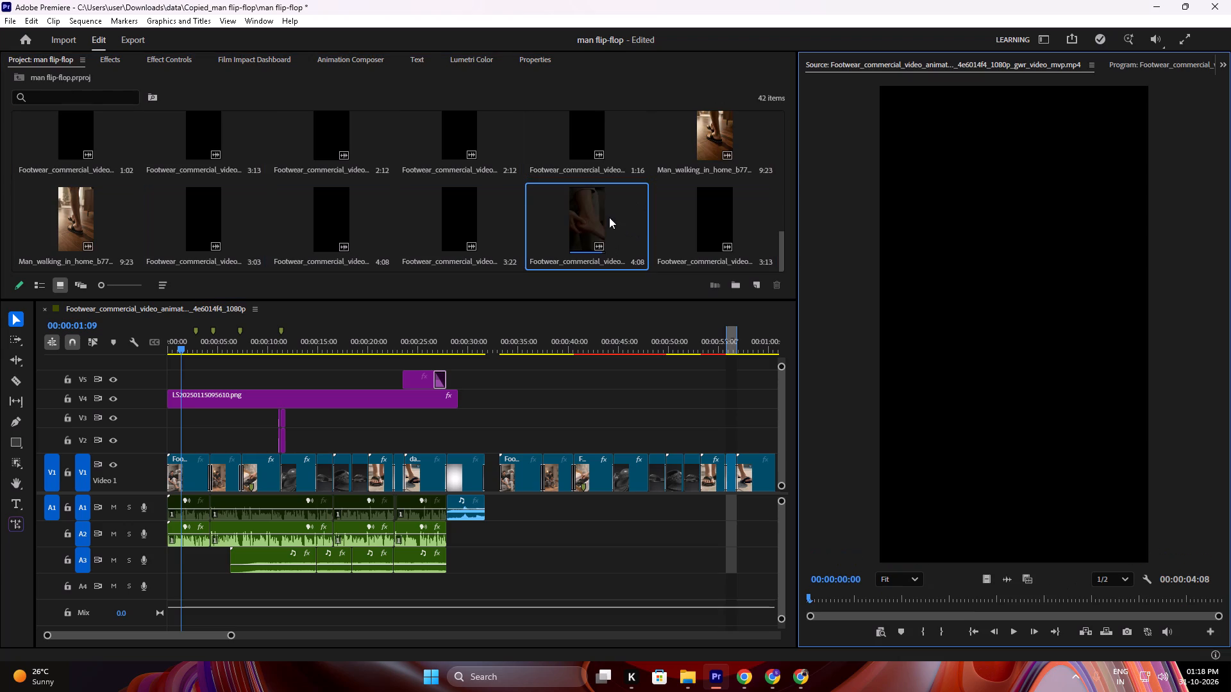
pyautogui.scroll(4, 601, 218)
pyautogui.scroll(-2, 601, 218)
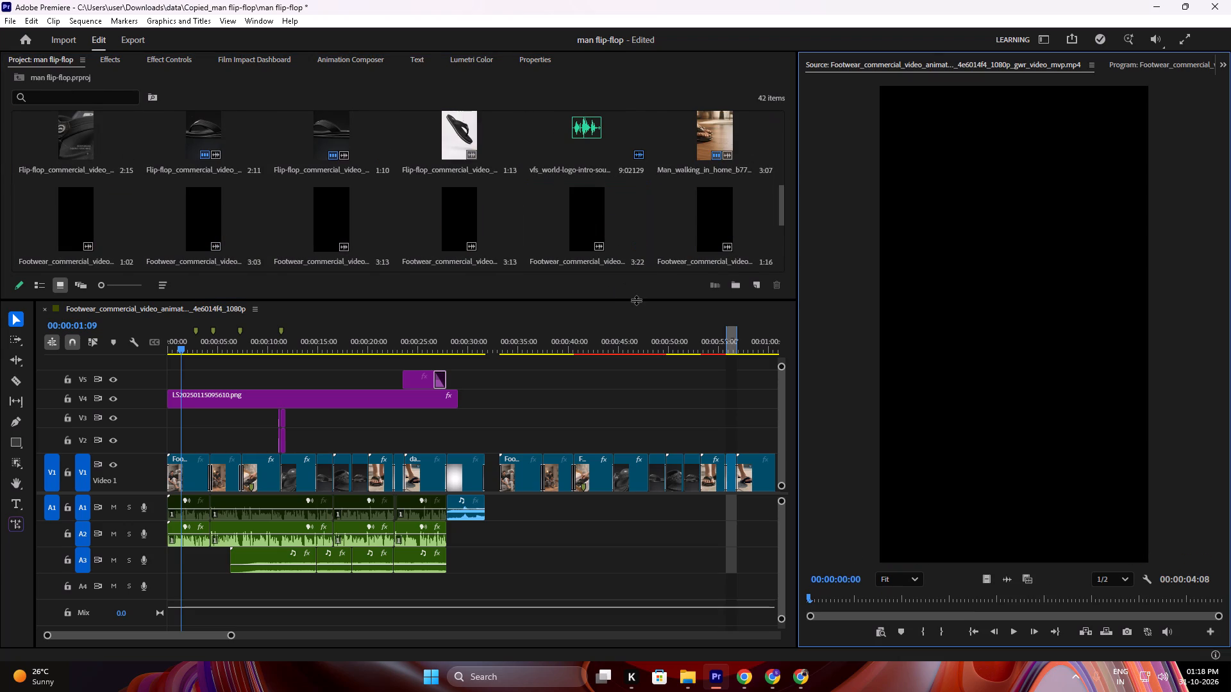
pyautogui.moveTo(636, 300); pyautogui.dragTo(634, 399)
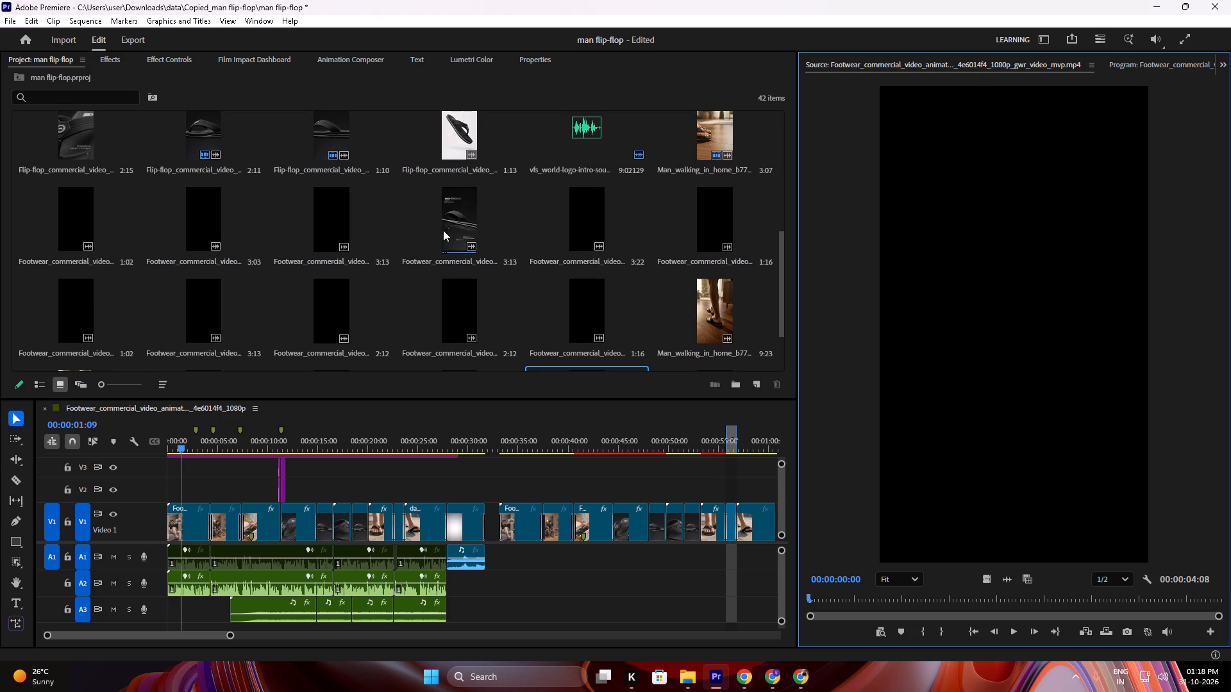
pyautogui.scroll(-1, 404, 254)
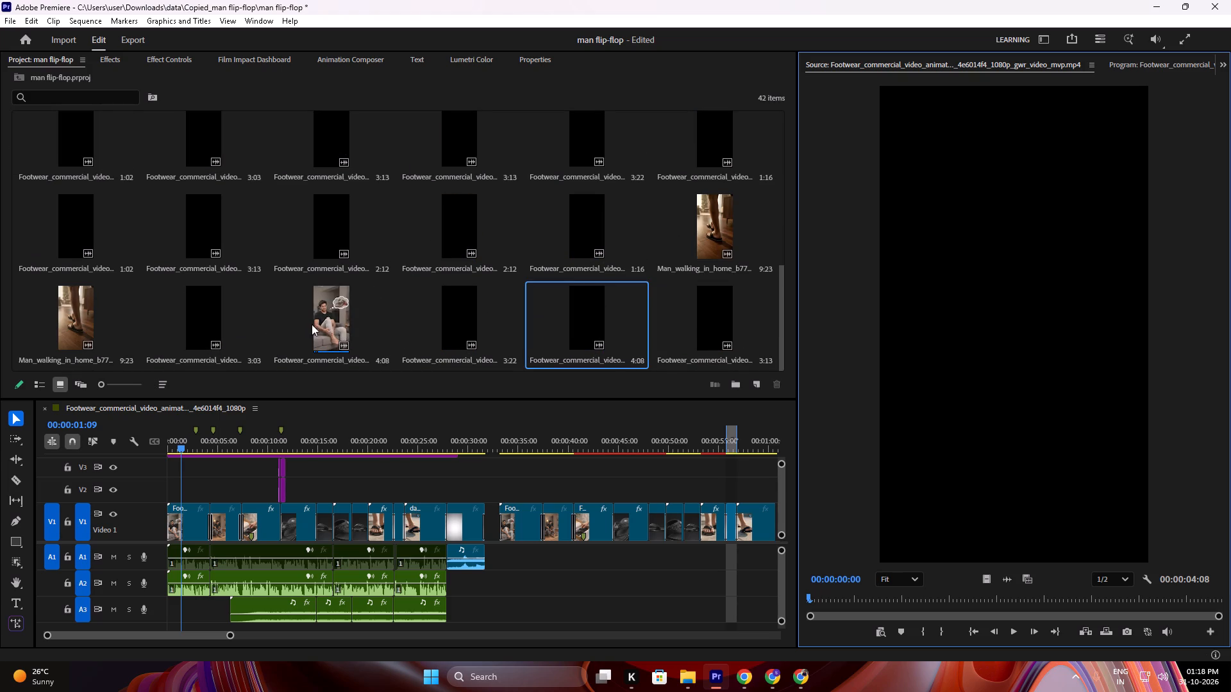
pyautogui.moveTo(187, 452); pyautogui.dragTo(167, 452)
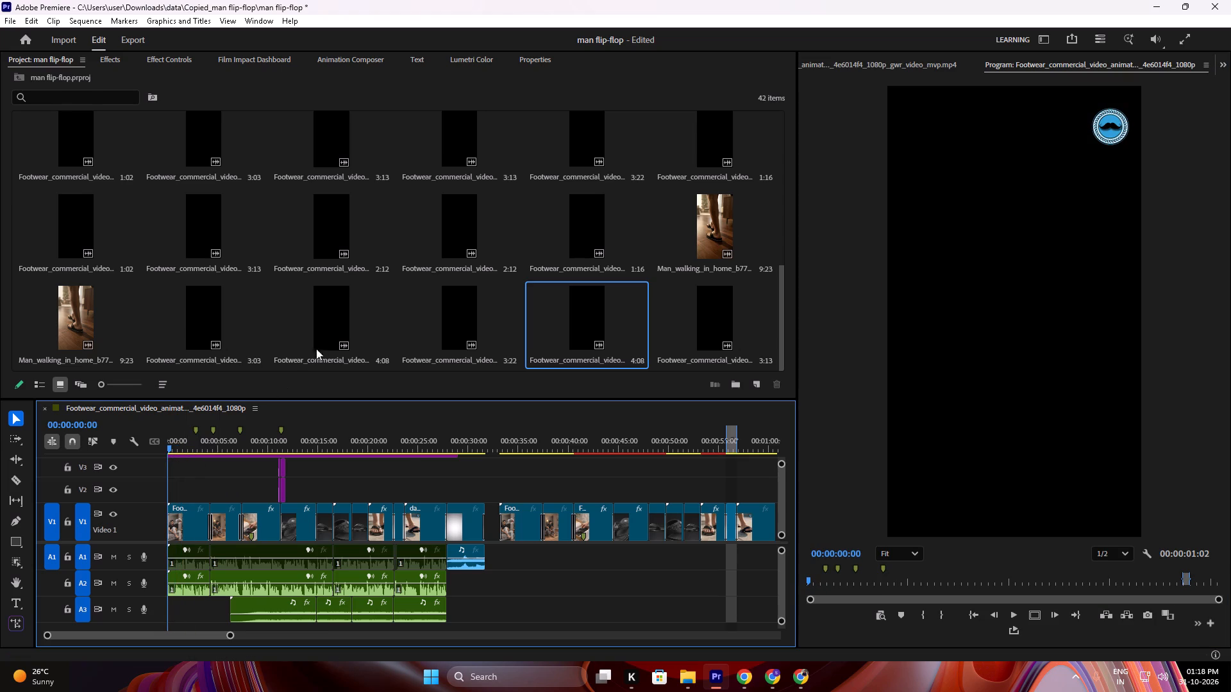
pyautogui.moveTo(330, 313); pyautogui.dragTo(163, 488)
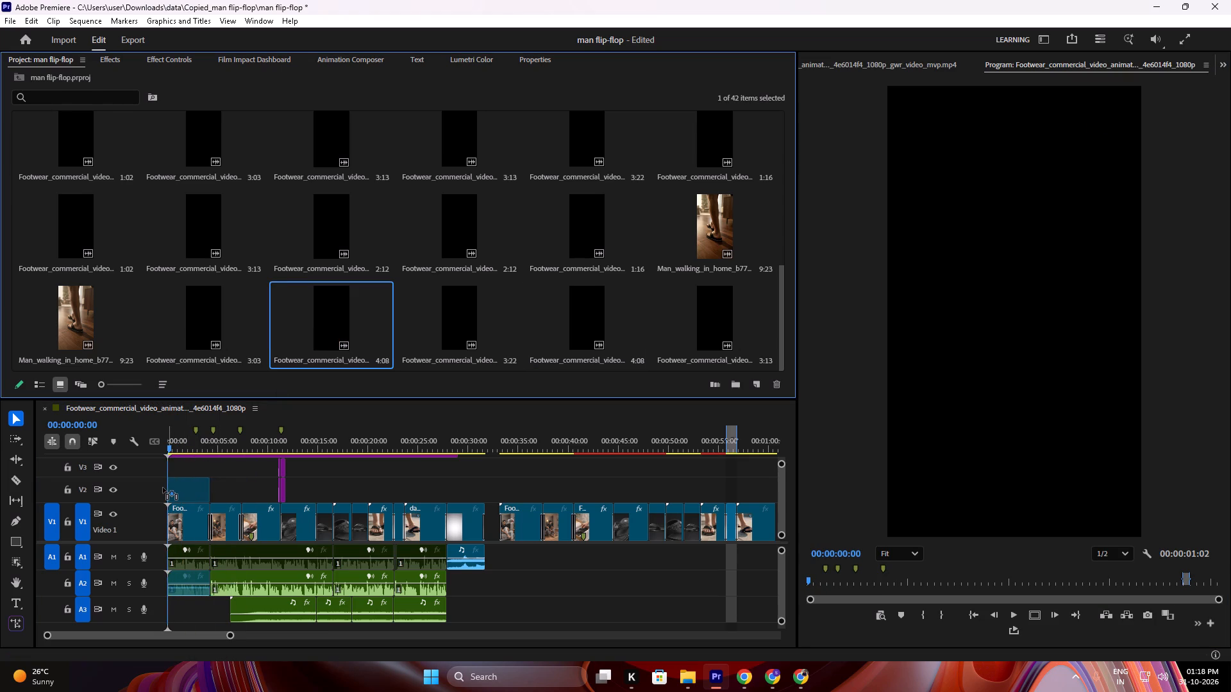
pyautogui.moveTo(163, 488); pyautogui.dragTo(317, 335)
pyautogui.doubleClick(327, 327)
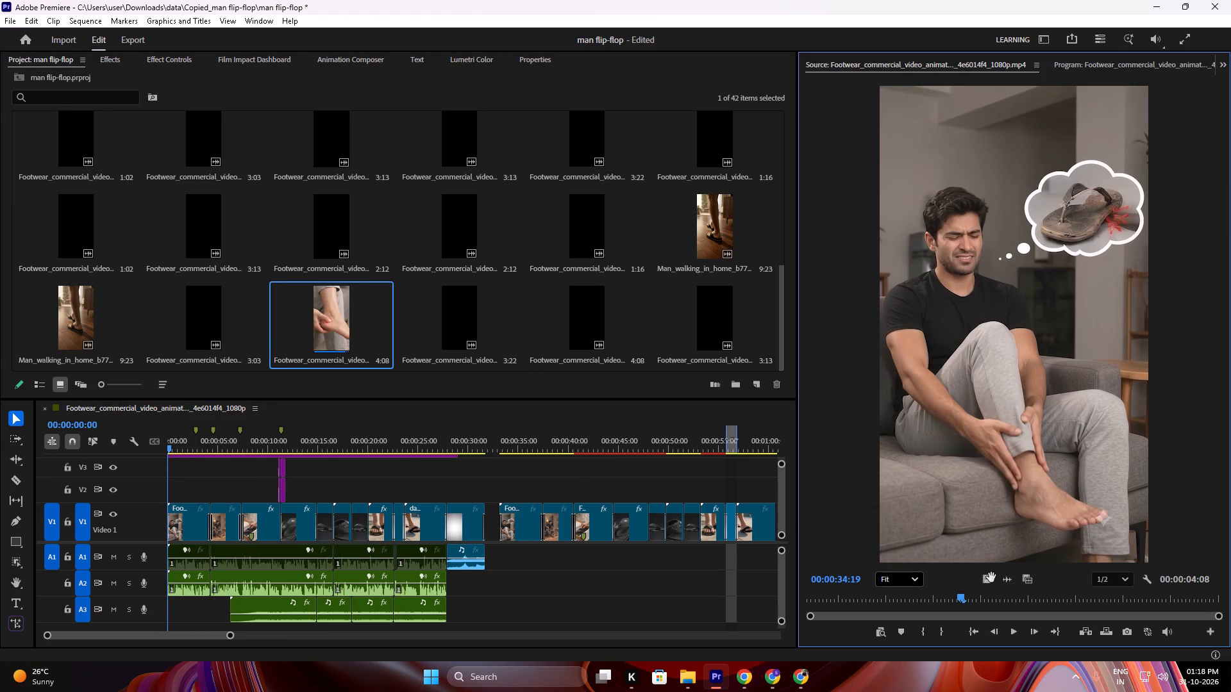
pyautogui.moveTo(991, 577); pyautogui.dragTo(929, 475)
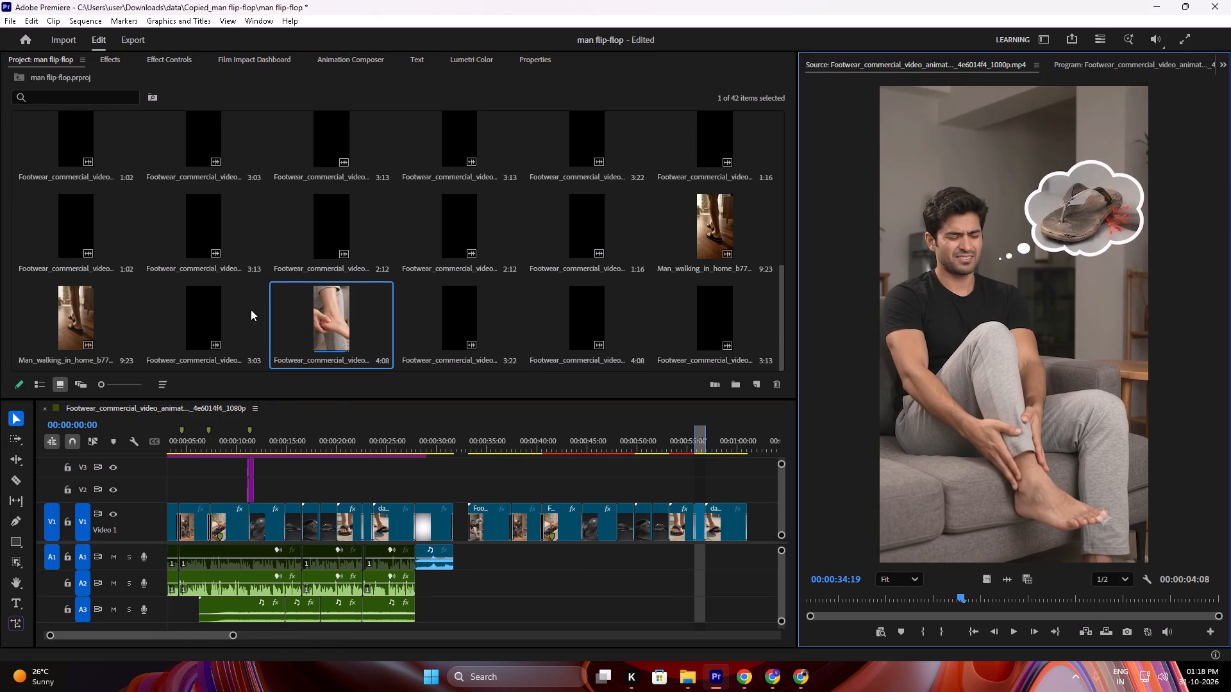
# Place only the video of the cleaned 1080p_1 footwear clip on V2, at the start of the shoebox shot.
pyautogui.doubleClick(239, 308)
pyautogui.moveTo(925, 604); pyautogui.dragTo(928, 609)
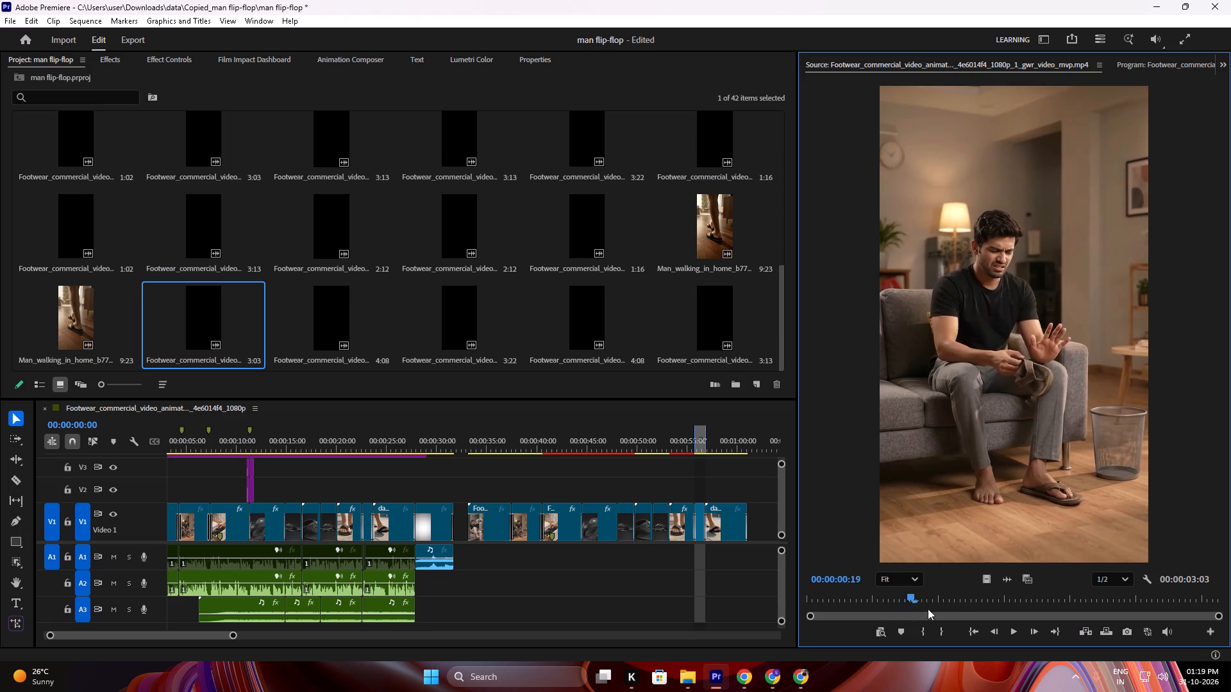
pyautogui.moveTo(928, 609); pyautogui.dragTo(954, 622)
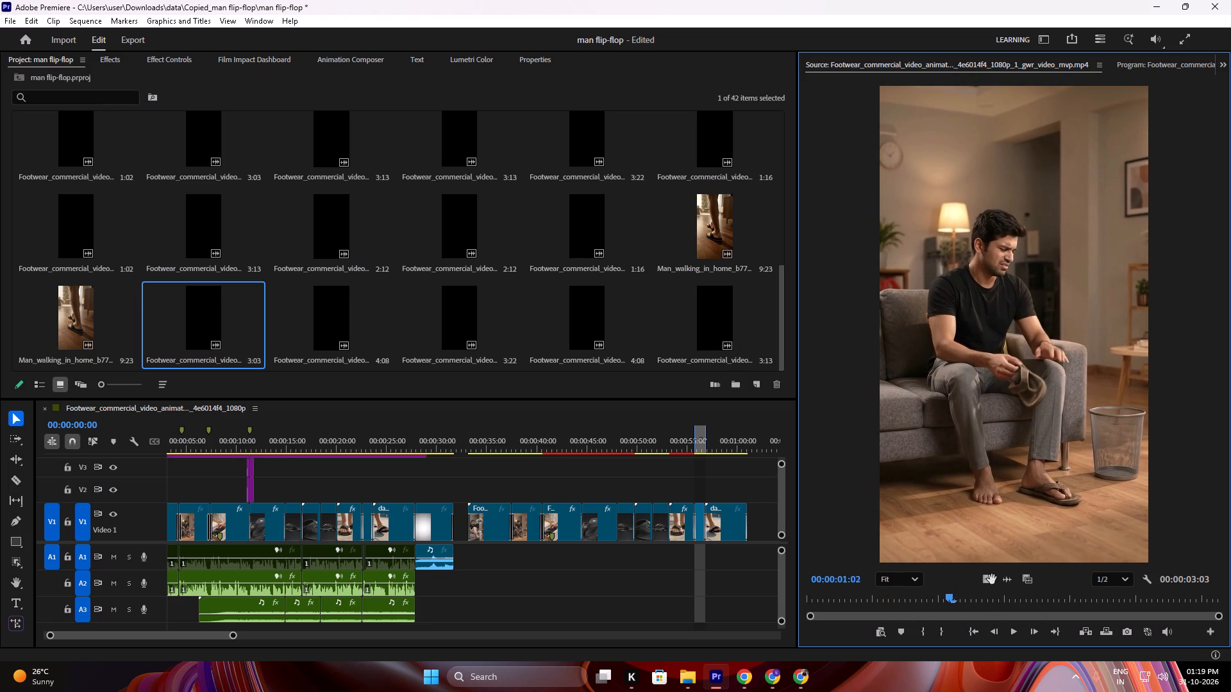
pyautogui.moveTo(944, 368); pyautogui.dragTo(283, 504)
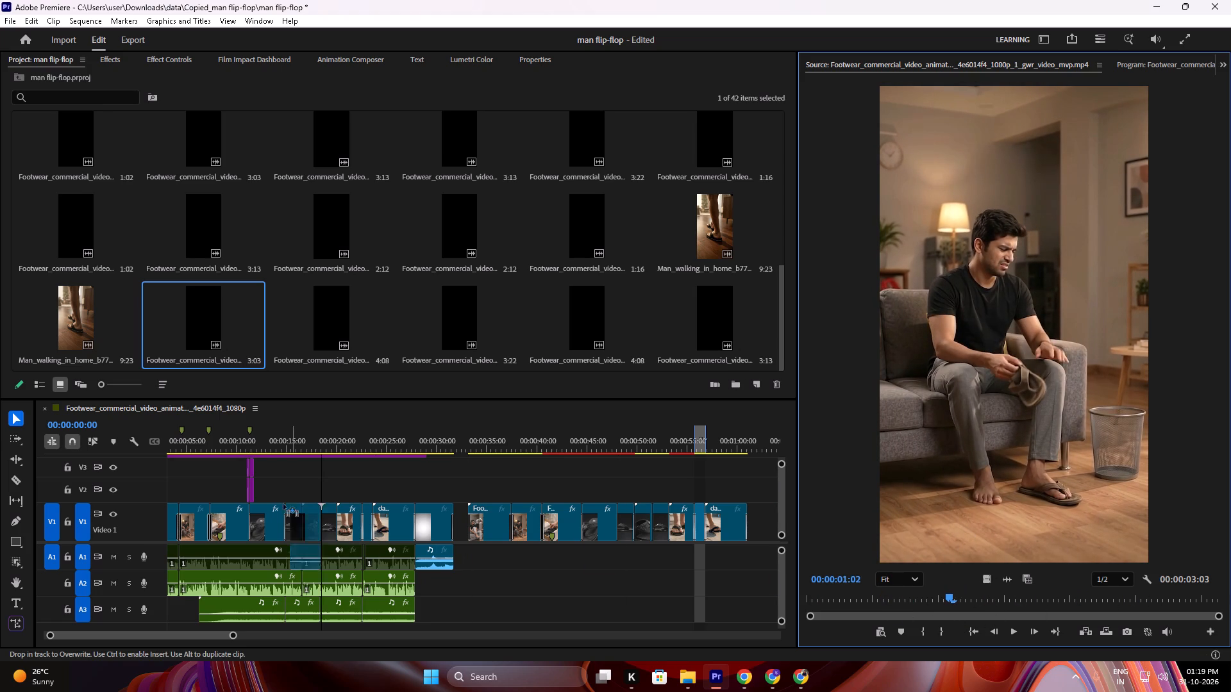
pyautogui.moveTo(283, 504); pyautogui.dragTo(871, 393)
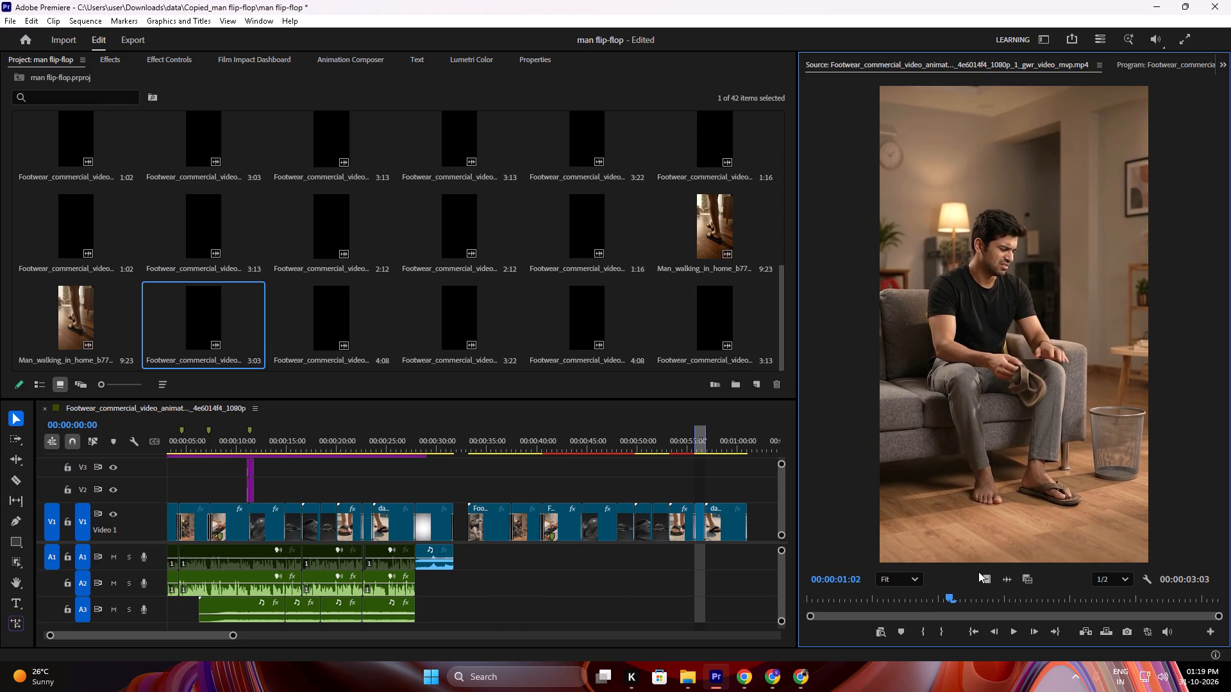
pyautogui.moveTo(984, 575); pyautogui.dragTo(220, 481)
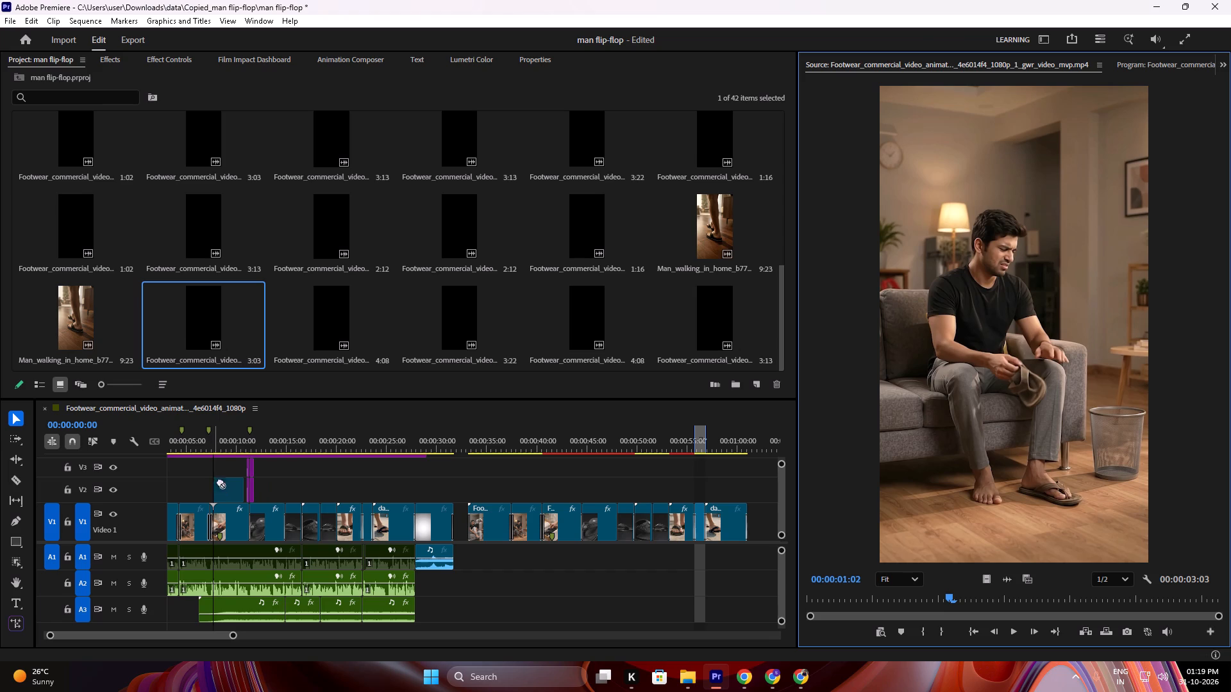
pyautogui.moveTo(220, 481); pyautogui.dragTo(214, 481)
# Move the cleaned V2 clip to start above the Man_throwing_slipper clip and play it to check the match.
pyautogui.keyDown('alt'); pyautogui.scroll(20, 229, 501); pyautogui.keyUp('alt')
pyautogui.keyDown('alt'); pyautogui.scroll(3, 229, 501); pyautogui.keyUp('alt')
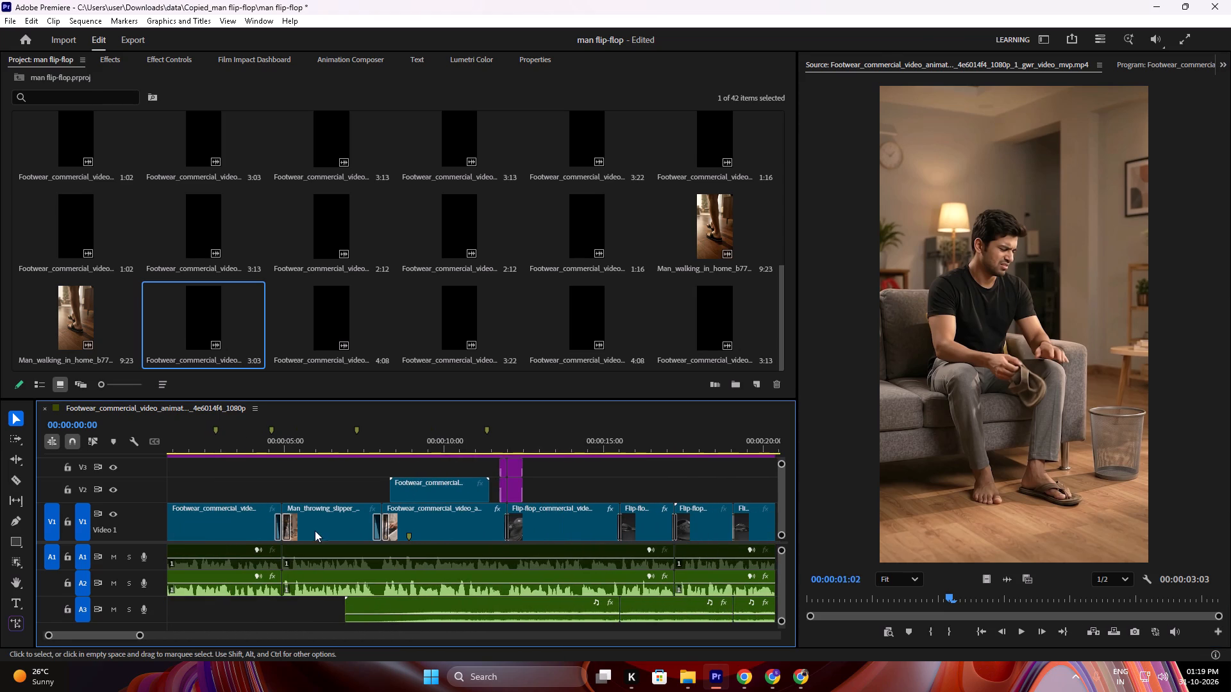
pyautogui.moveTo(306, 447); pyautogui.dragTo(280, 443)
pyautogui.press('space')
pyautogui.scroll(1, 460, 500)
pyautogui.press('space')
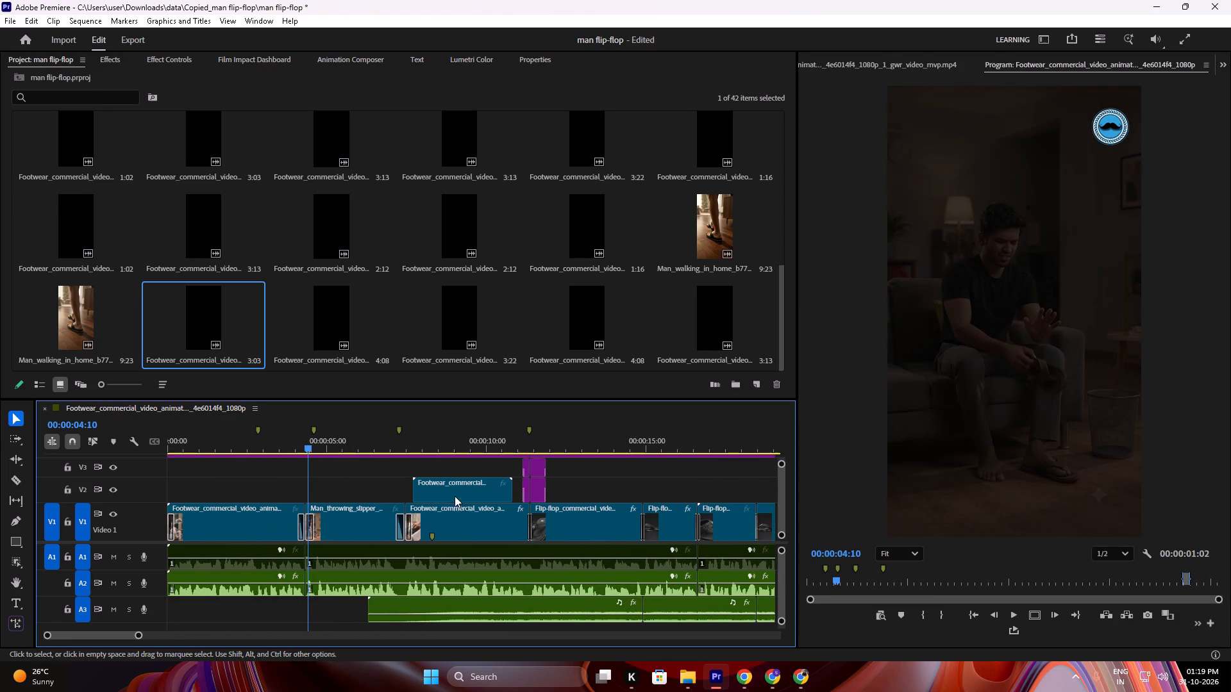
pyautogui.moveTo(444, 493); pyautogui.dragTo(436, 492)
pyautogui.moveTo(447, 491); pyautogui.dragTo(338, 488)
pyautogui.press('space')
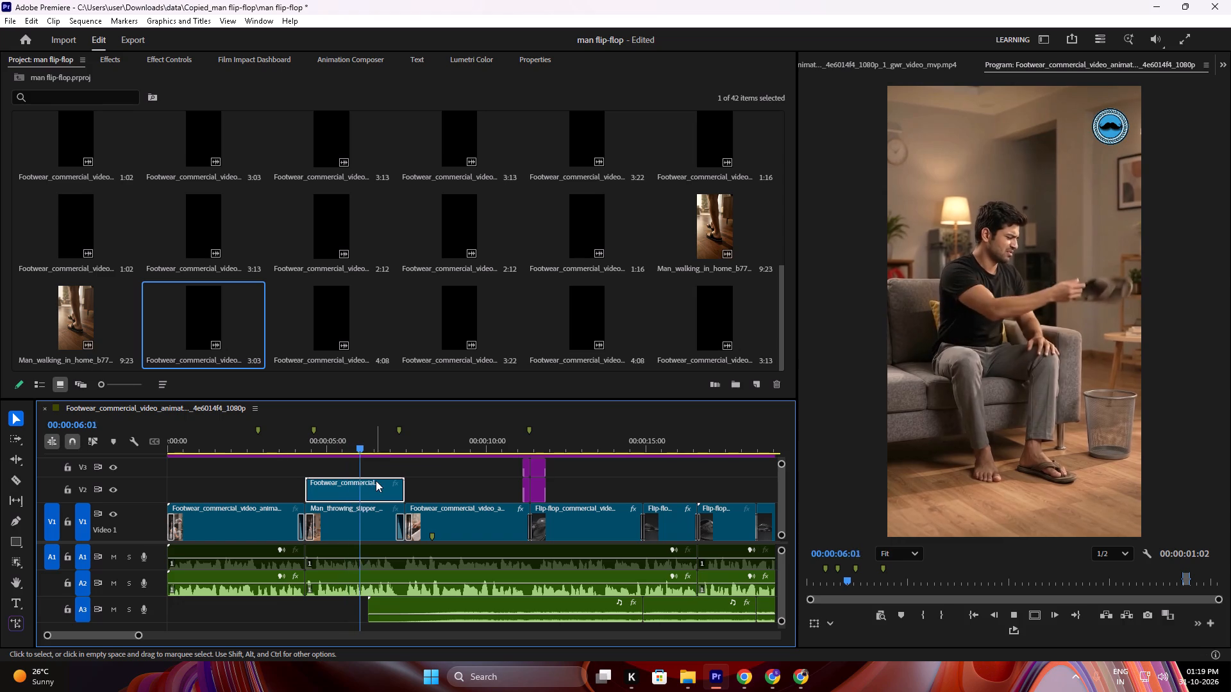
pyautogui.press('space')
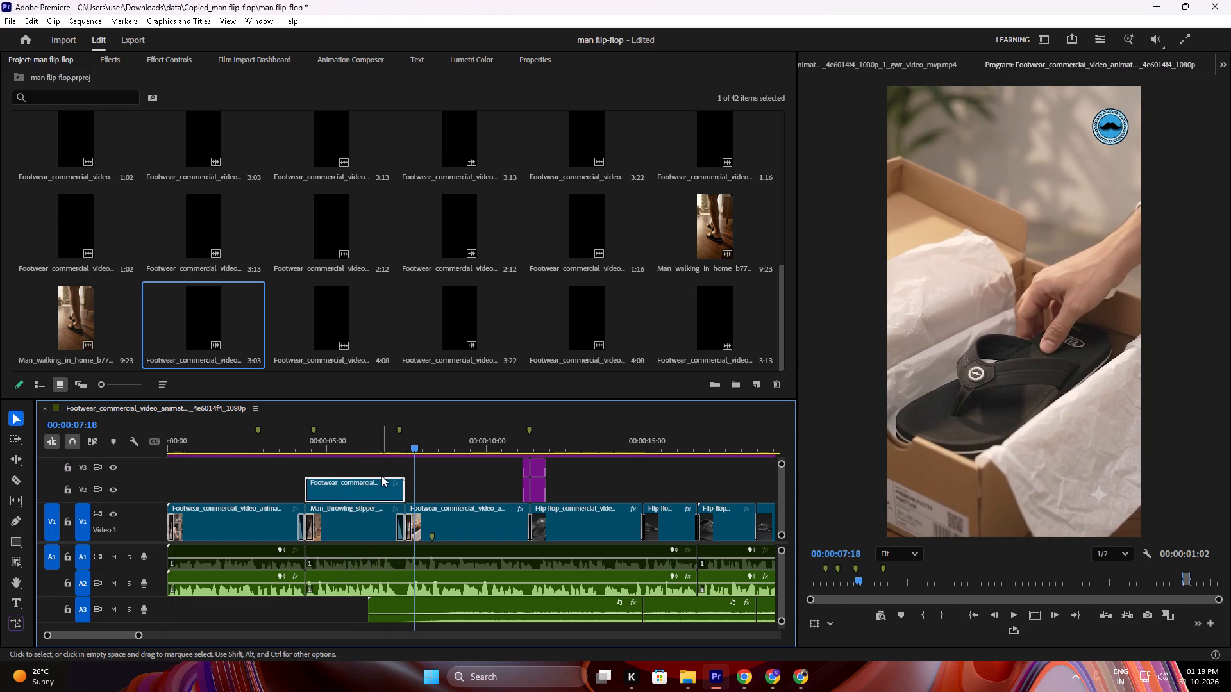
# Find the cleaned 1080p footwear clip of the man on the sofa and place only its video on V2 at the sequence start.
pyautogui.moveTo(374, 449); pyautogui.dragTo(366, 450)
pyautogui.moveTo(335, 447); pyautogui.dragTo(214, 490)
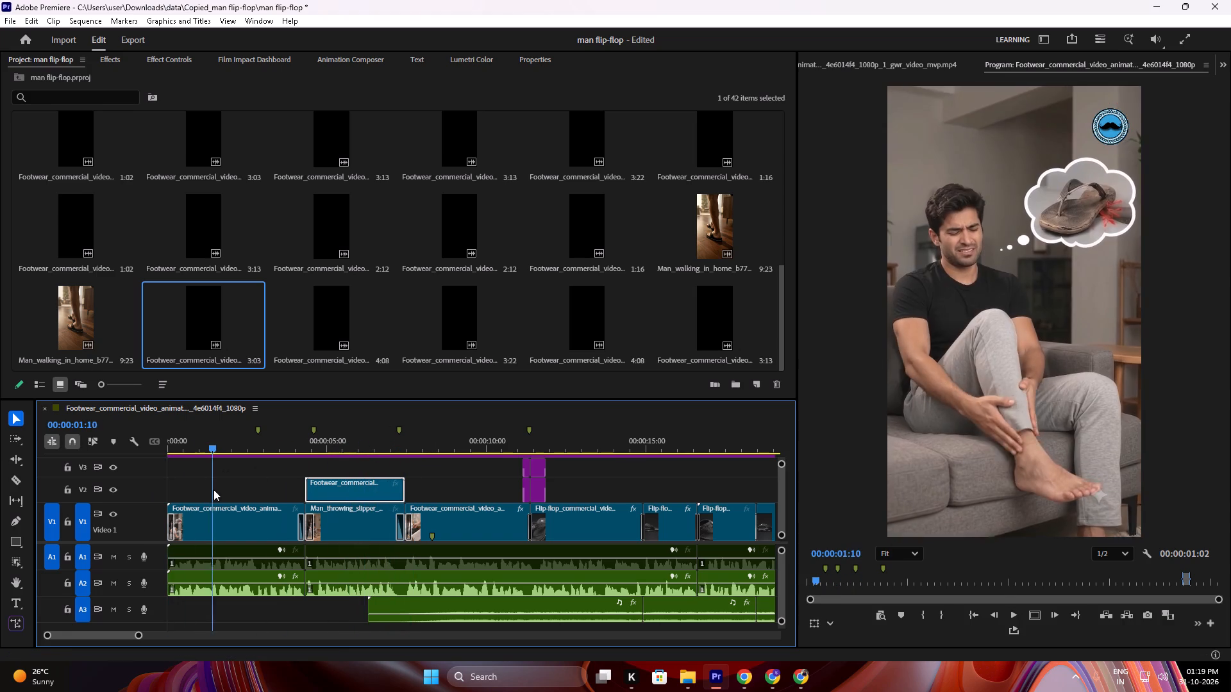
pyautogui.moveTo(214, 490); pyautogui.dragTo(219, 490)
pyautogui.doubleClick(325, 328)
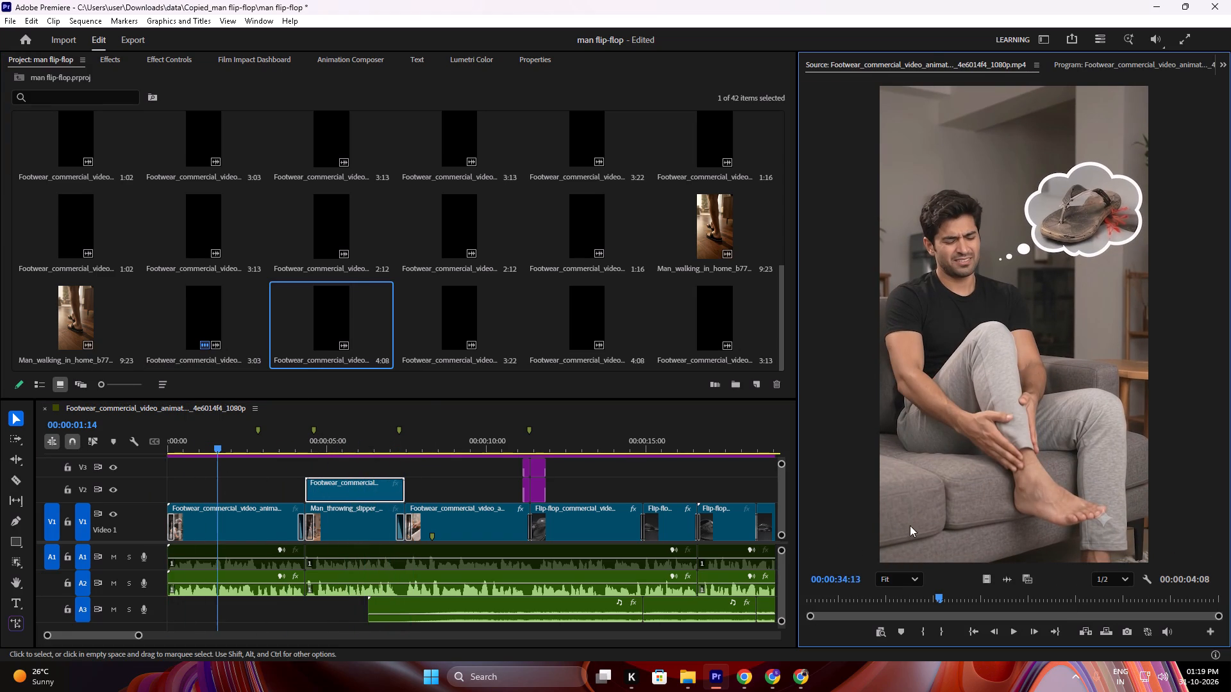
pyautogui.moveTo(910, 597); pyautogui.dragTo(809, 614)
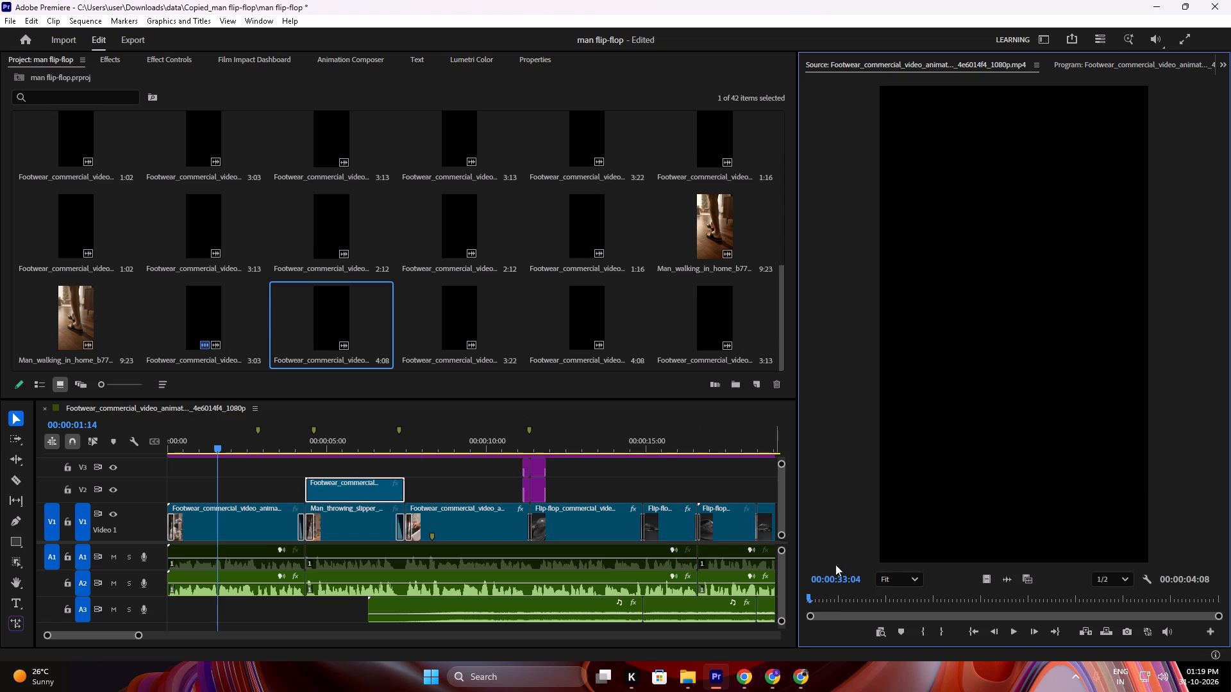
pyautogui.moveTo(826, 601); pyautogui.dragTo(1229, 611)
pyautogui.doubleClick(462, 318)
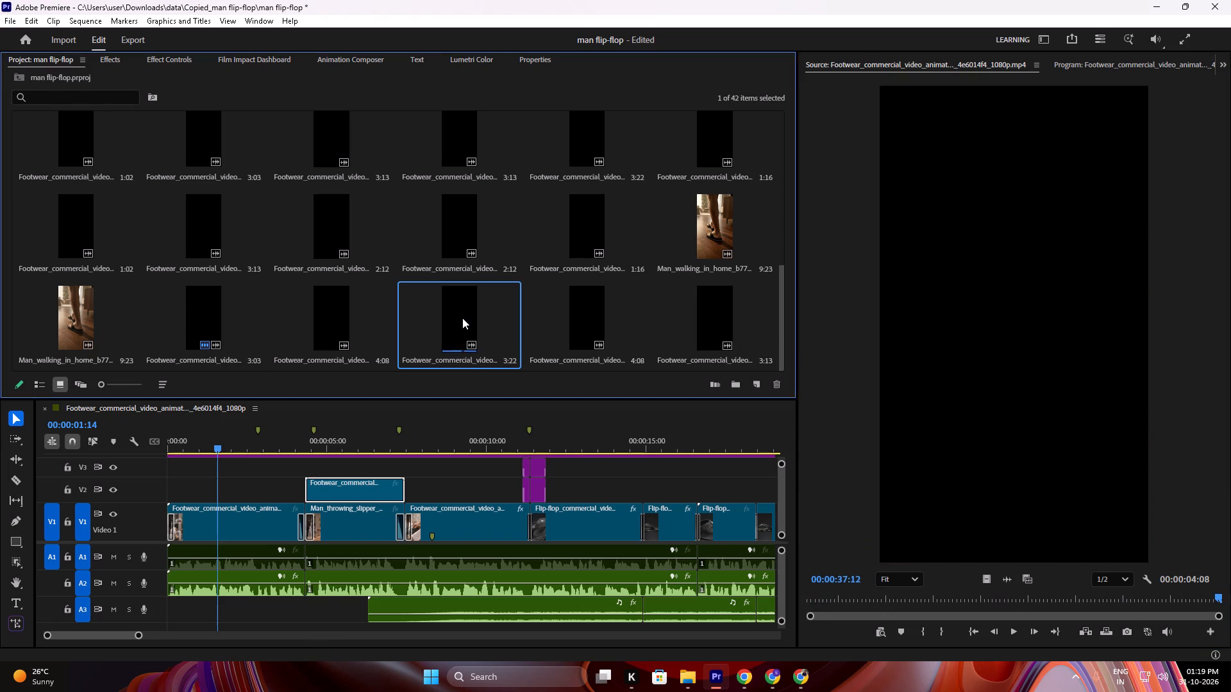
pyautogui.moveTo(878, 601); pyautogui.dragTo(1043, 609)
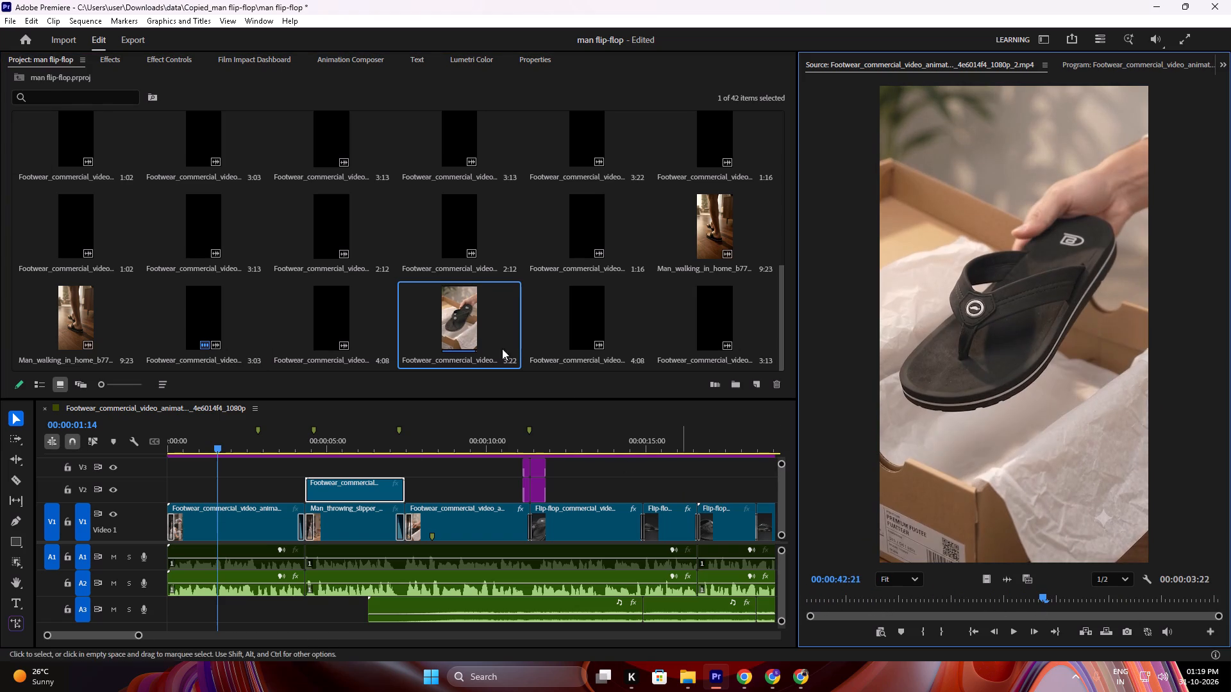
pyautogui.doubleClick(585, 292)
pyautogui.moveTo(939, 411); pyautogui.dragTo(687, 475)
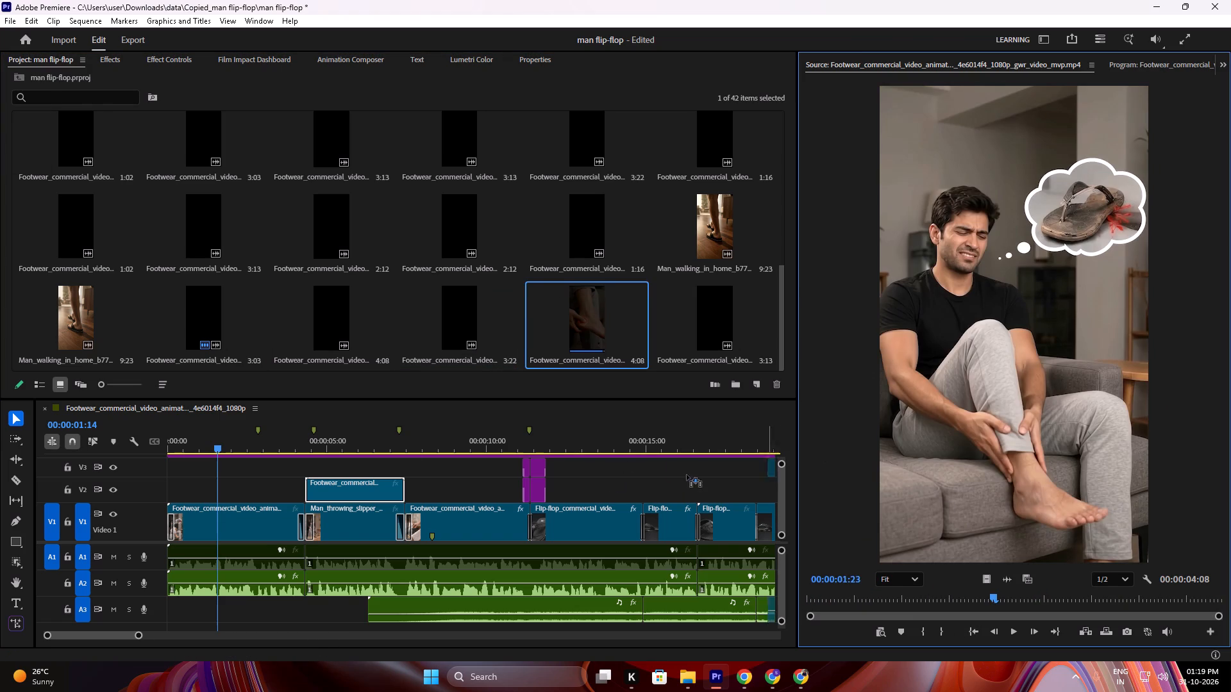
pyautogui.moveTo(687, 475); pyautogui.dragTo(936, 307)
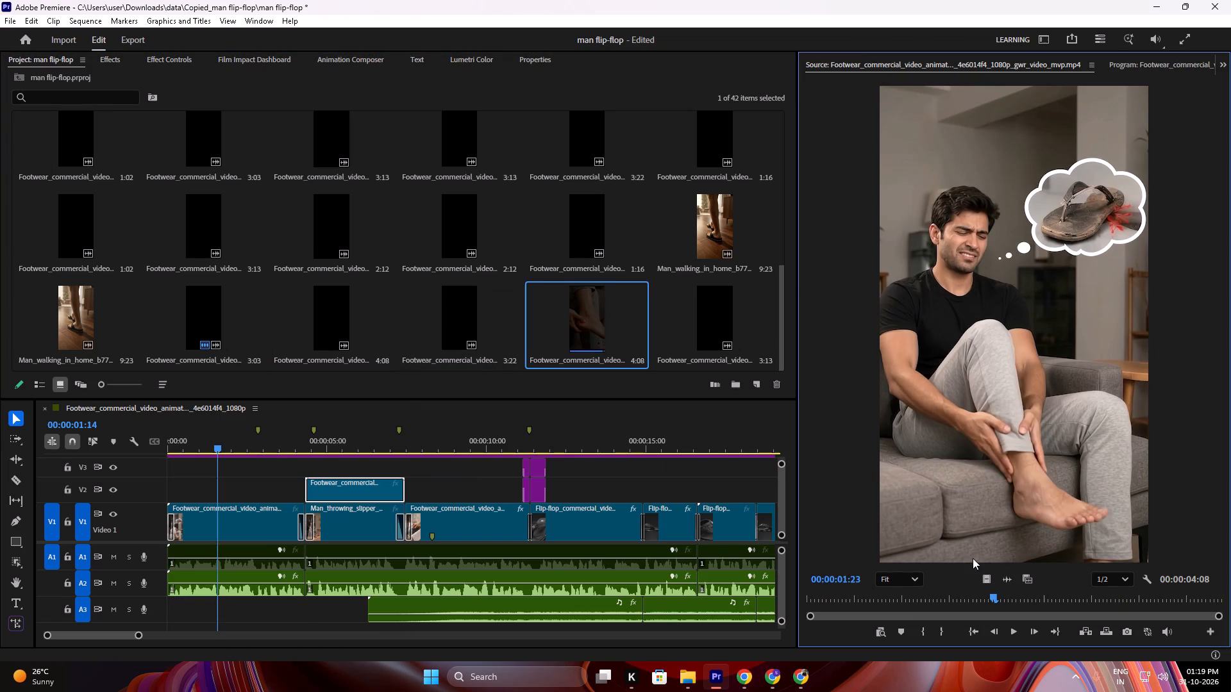
pyautogui.moveTo(989, 579); pyautogui.dragTo(149, 491)
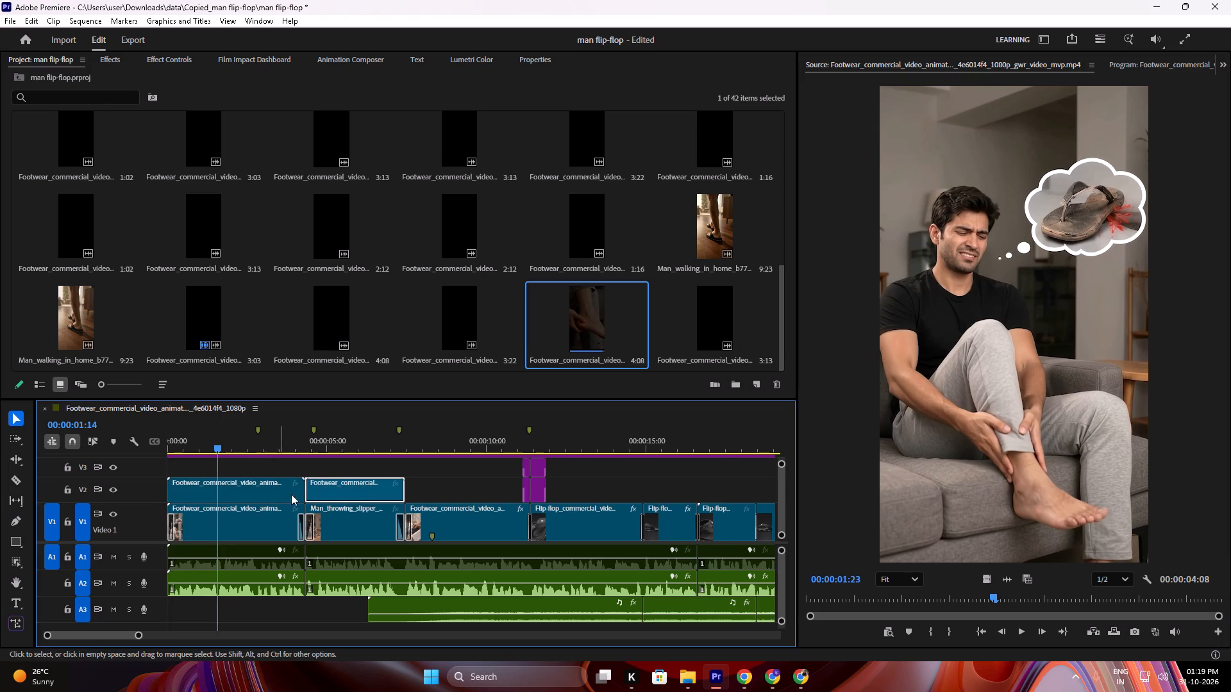
# Find the cleaned 1080p_2 shoebox clip and place only its video on V3, starting at about 7 seconds.
pyautogui.moveTo(227, 453); pyautogui.dragTo(157, 458)
pyautogui.moveTo(230, 448); pyautogui.dragTo(402, 454)
pyautogui.press('space')
pyautogui.press('space')
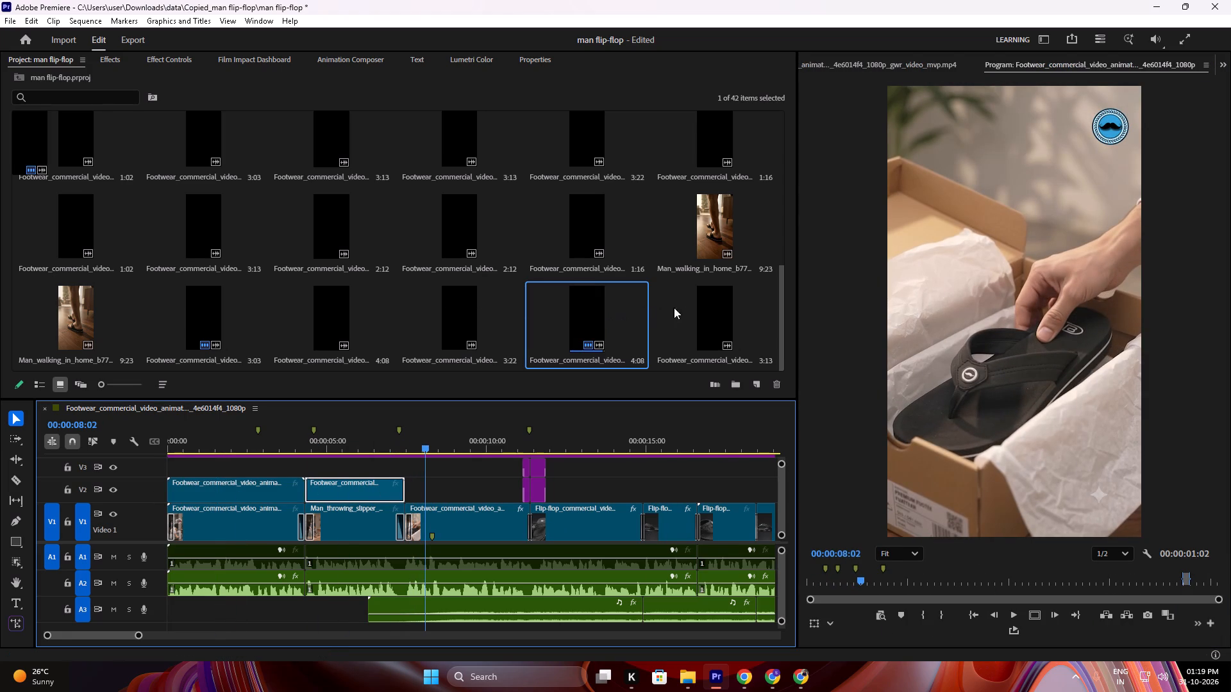
pyautogui.scroll(-4, 384, 313)
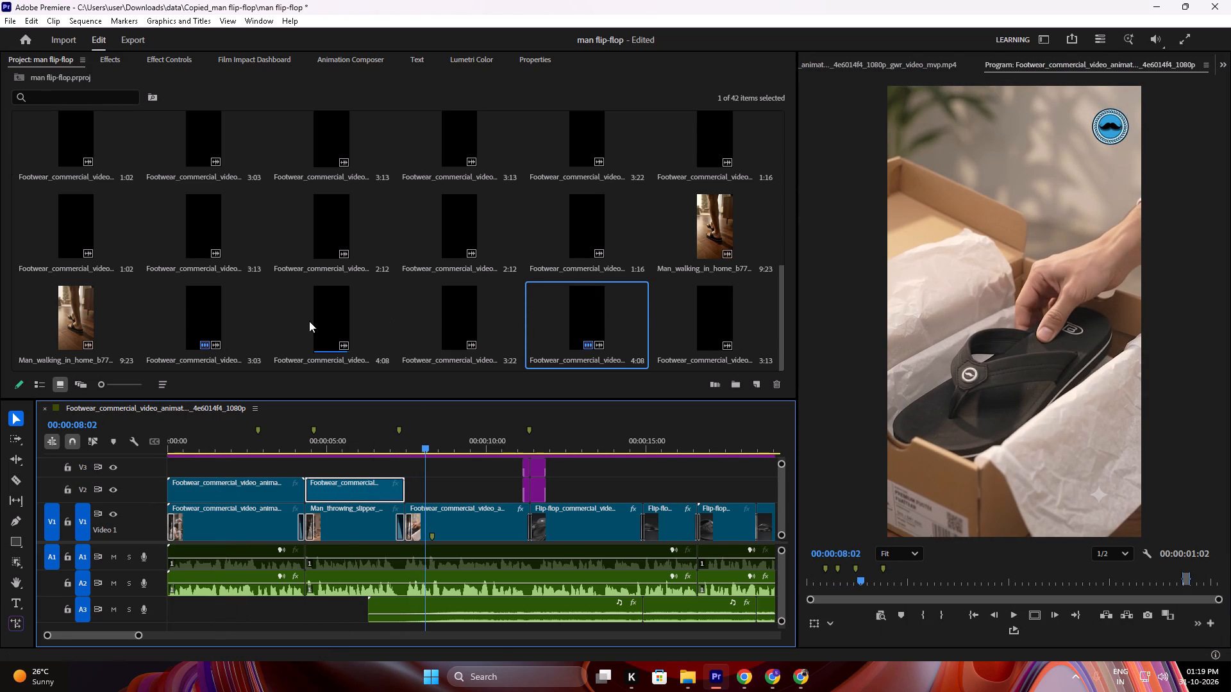
pyautogui.doubleClick(447, 321)
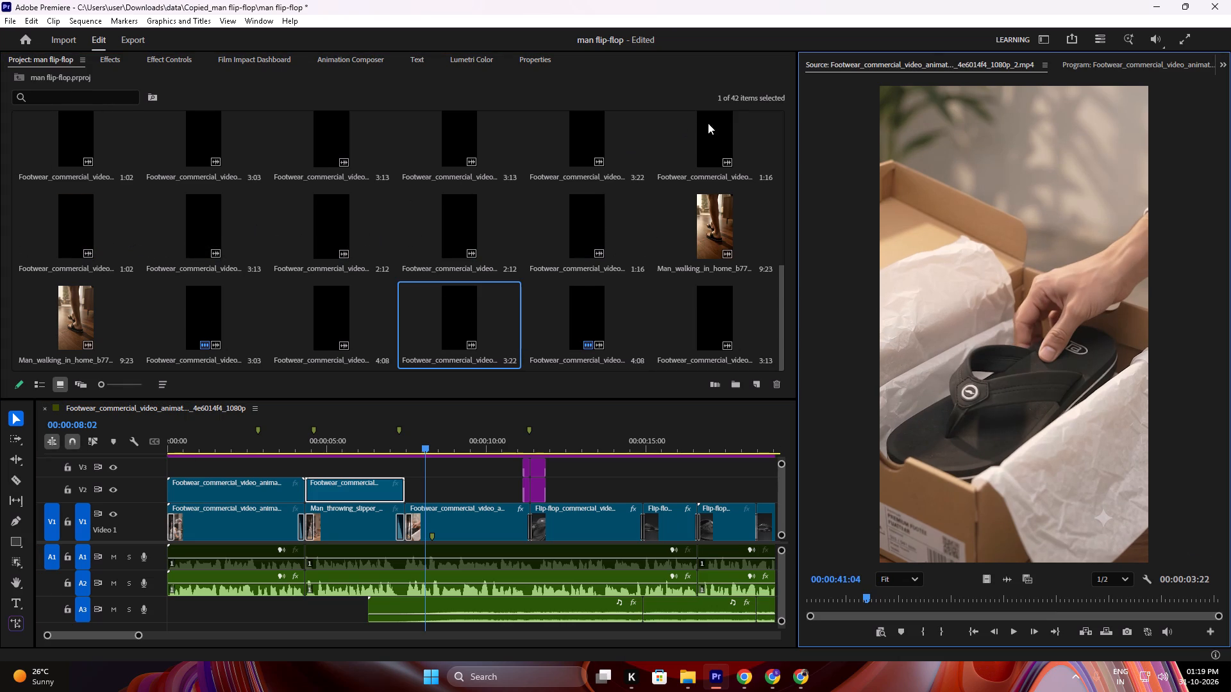
pyautogui.click(581, 148)
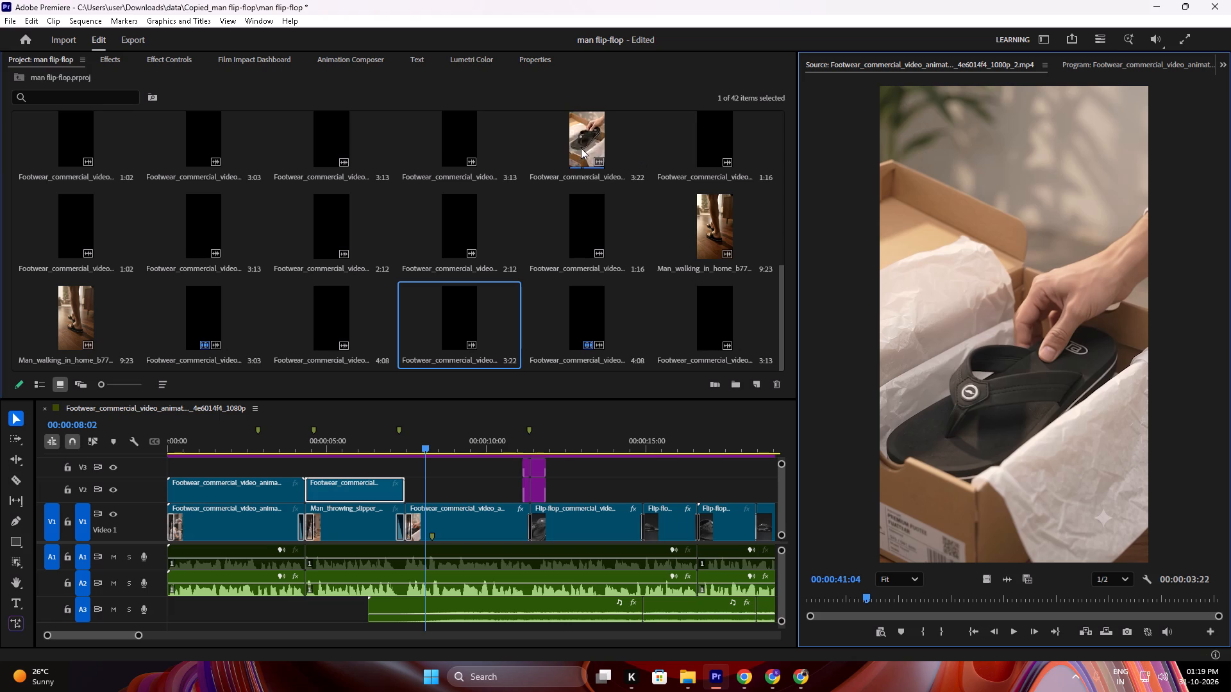
pyautogui.click(581, 148)
pyautogui.moveTo(957, 398); pyautogui.dragTo(404, 488)
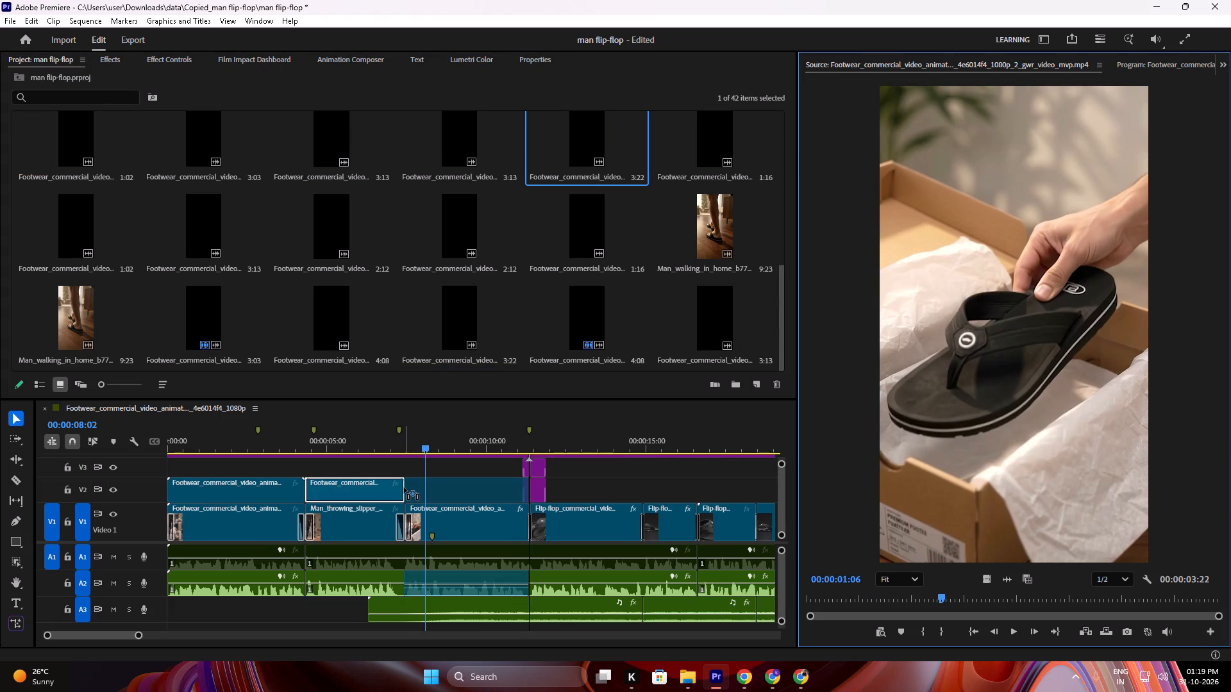
pyautogui.moveTo(404, 488); pyautogui.dragTo(1000, 334)
pyautogui.moveTo(984, 572); pyautogui.dragTo(392, 481)
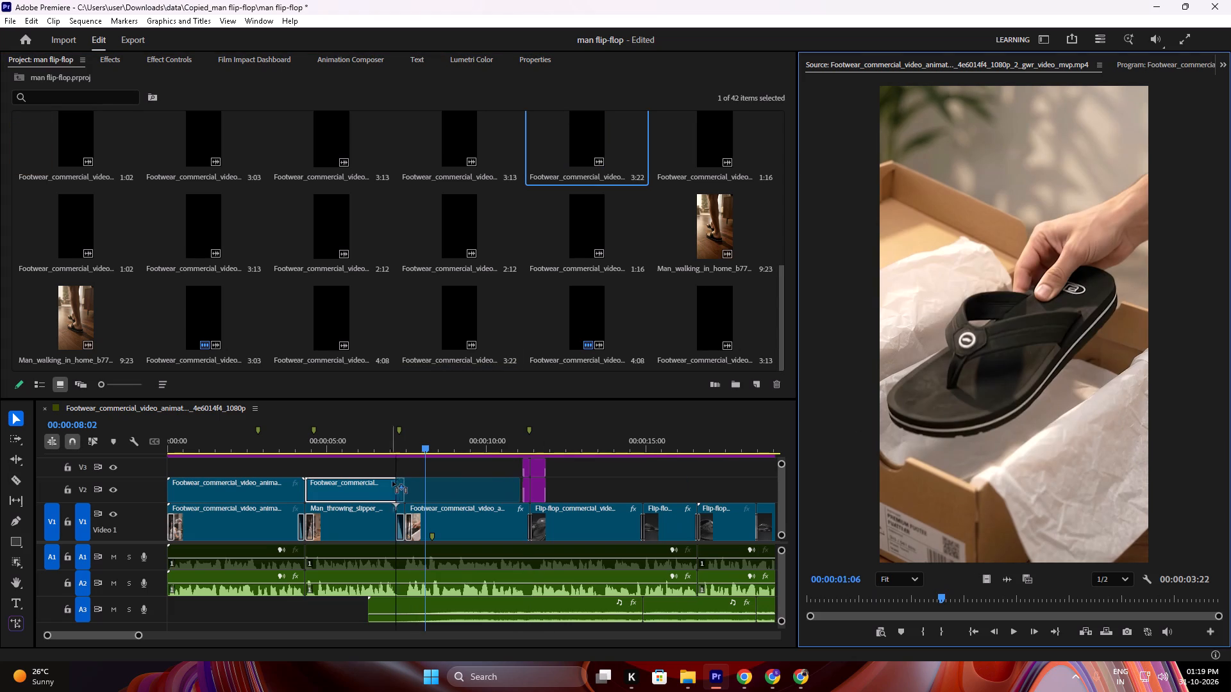
pyautogui.moveTo(392, 481); pyautogui.dragTo(398, 479)
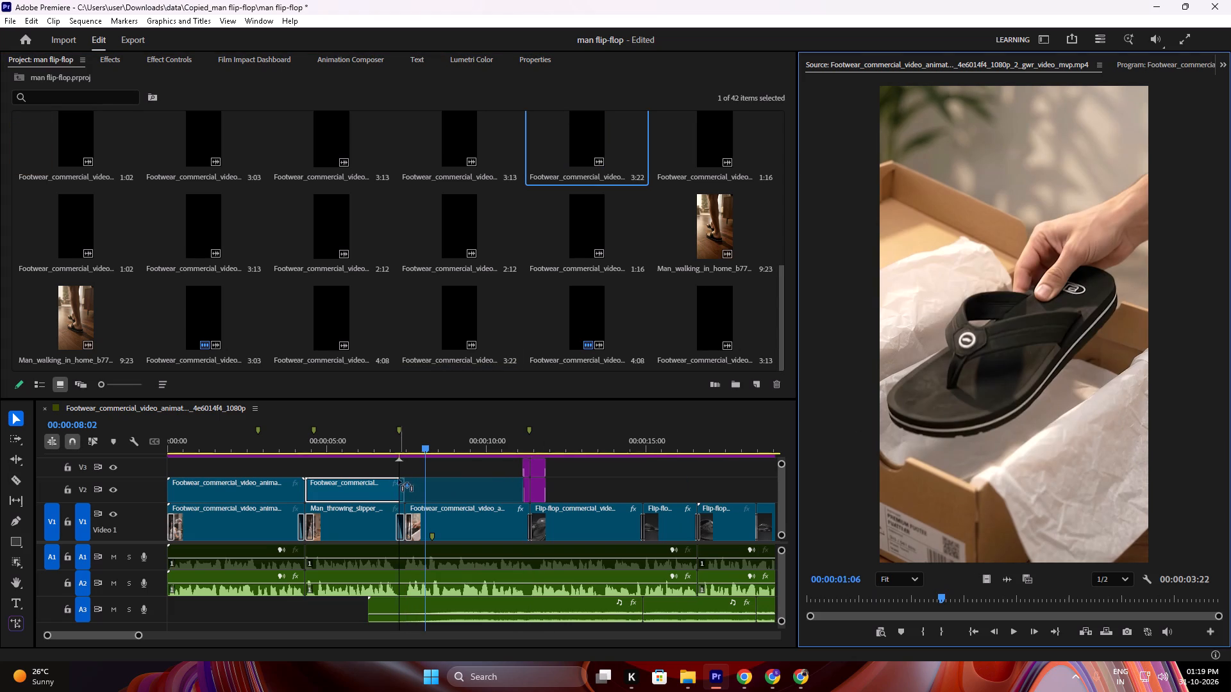
pyautogui.moveTo(398, 479); pyautogui.dragTo(385, 472)
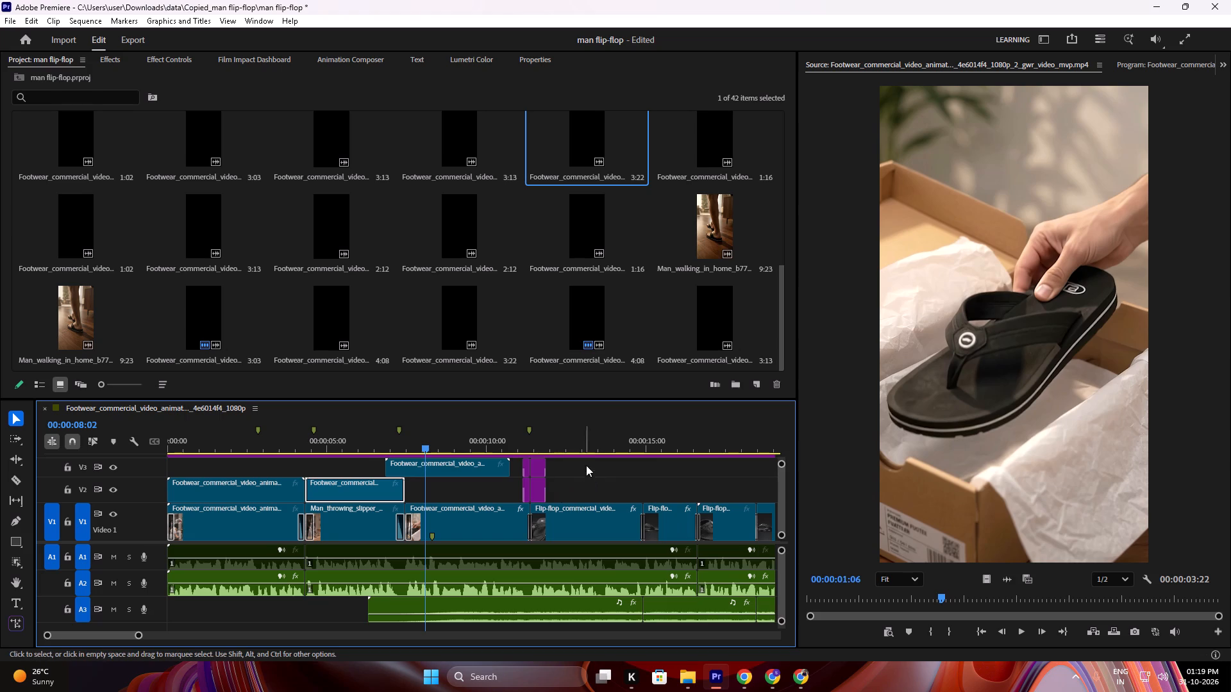
# Delete the short purple clips stacked on V2 and V3 at about 11 seconds.
pyautogui.moveTo(587, 465); pyautogui.dragTo(515, 488)
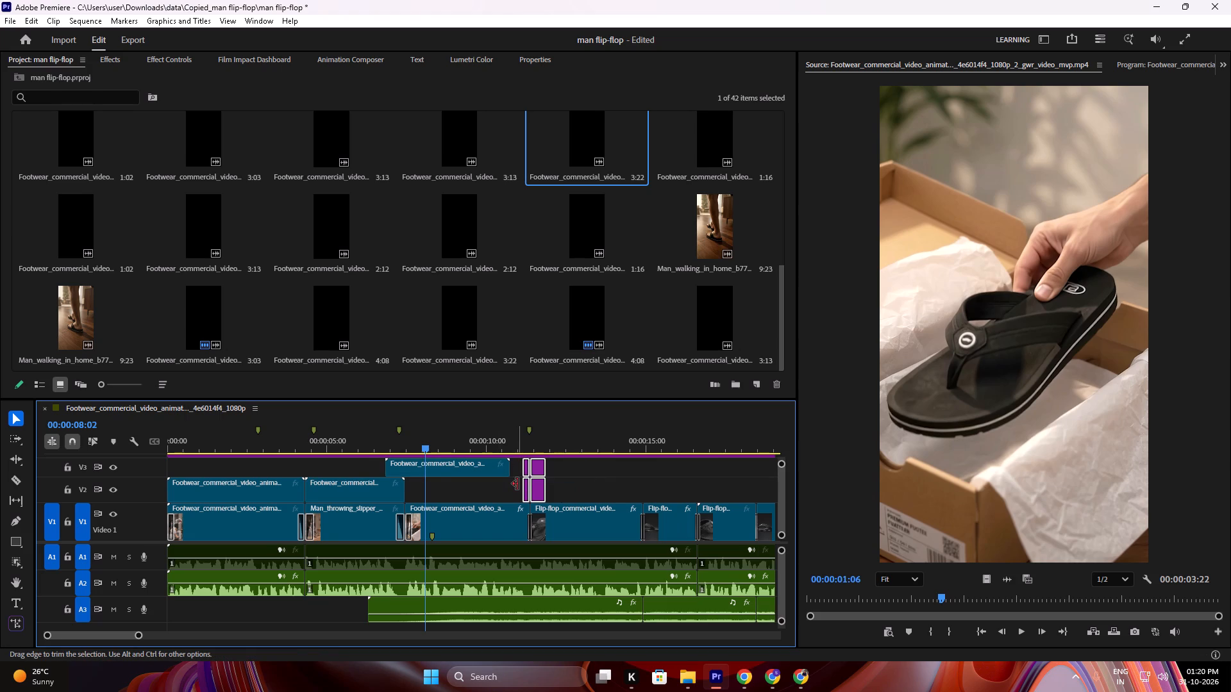
pyautogui.press('BackSpace')
# Move the cleaned shoebox clip from V3 down to V2, aligned directly above the matching shoebox shot on V1.
pyautogui.moveTo(462, 470); pyautogui.dragTo(476, 478)
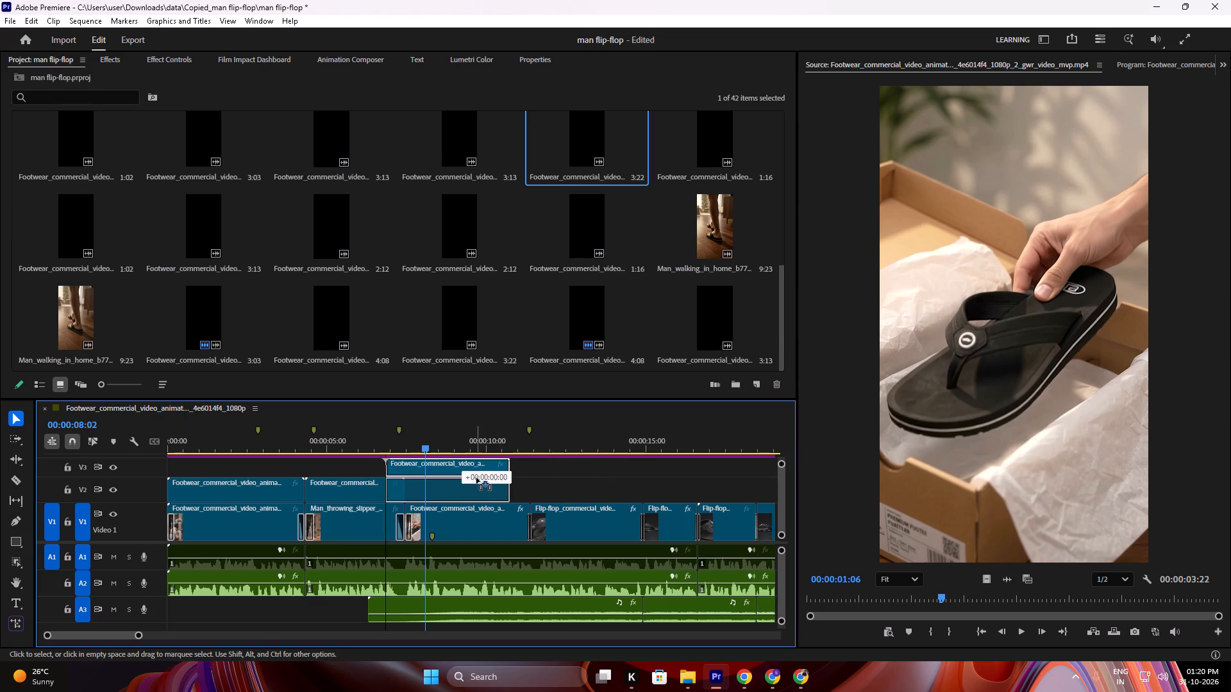
pyautogui.moveTo(476, 478); pyautogui.dragTo(487, 486)
pyautogui.moveTo(452, 485); pyautogui.dragTo(443, 485)
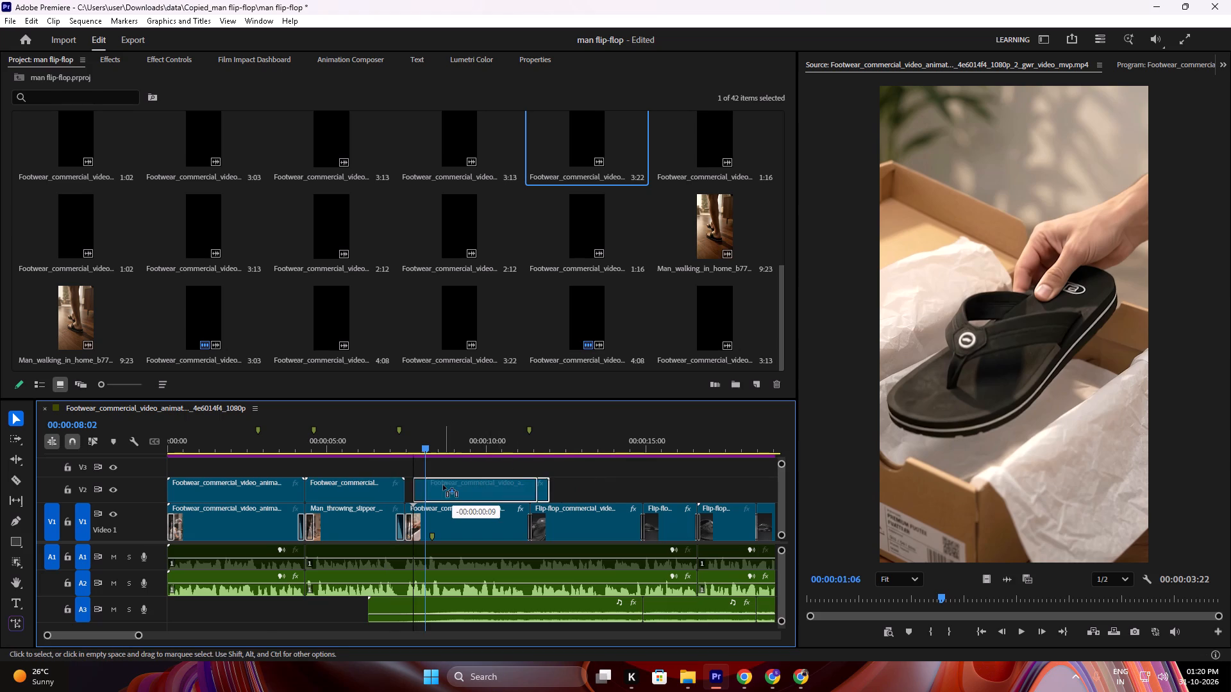
pyautogui.moveTo(443, 485); pyautogui.dragTo(433, 486)
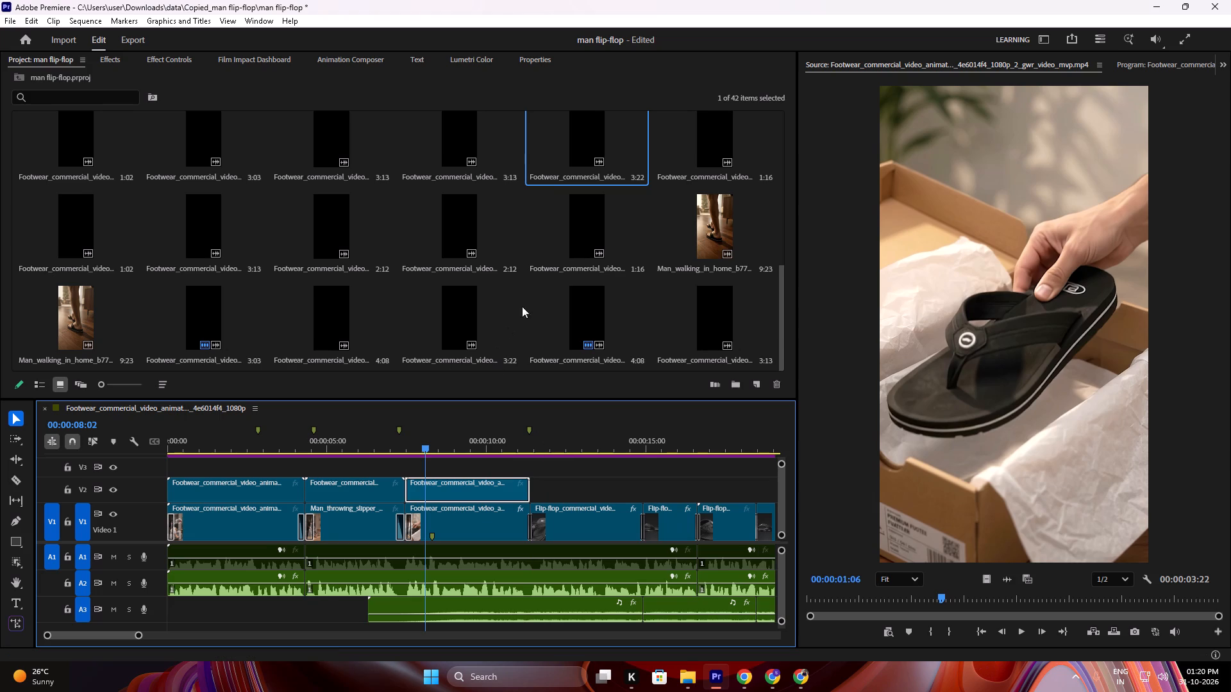
# Preview the bin's product clips and place only the video of the cleaned 1080p_4 clip on V2 at about 19 seconds.
pyautogui.moveTo(531, 434); pyautogui.dragTo(533, 445)
pyautogui.moveTo(533, 445); pyautogui.dragTo(530, 445)
pyautogui.moveTo(558, 447); pyautogui.dragTo(567, 456)
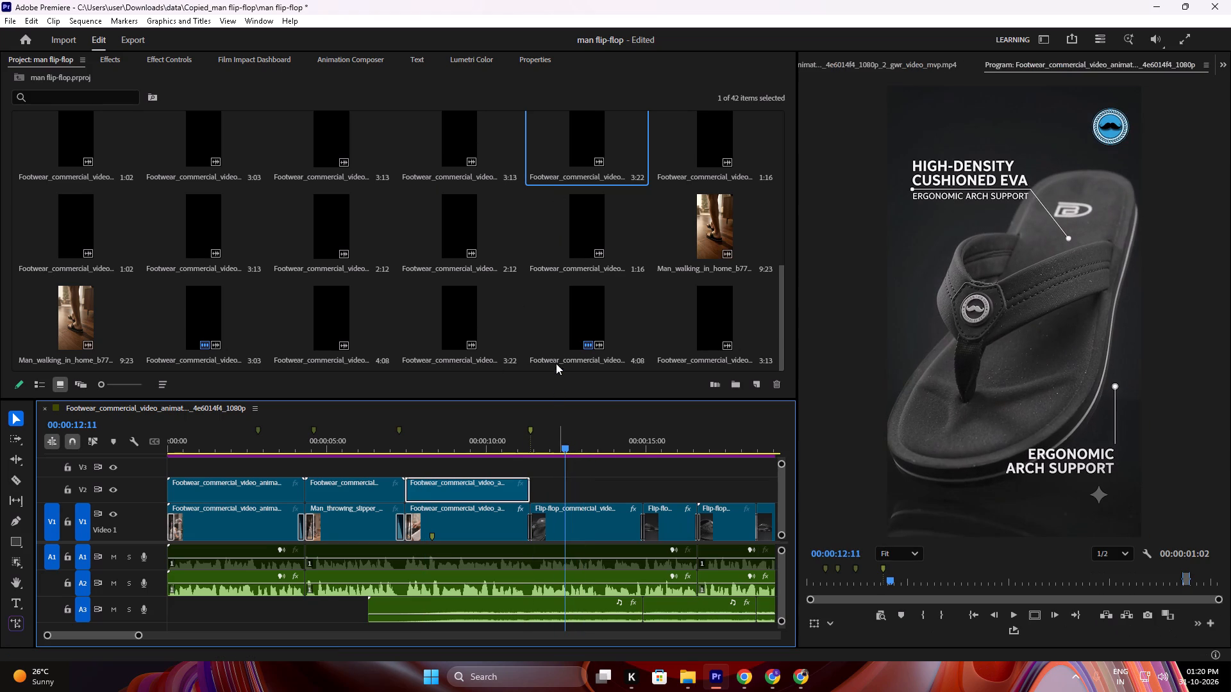
pyautogui.doubleClick(332, 133)
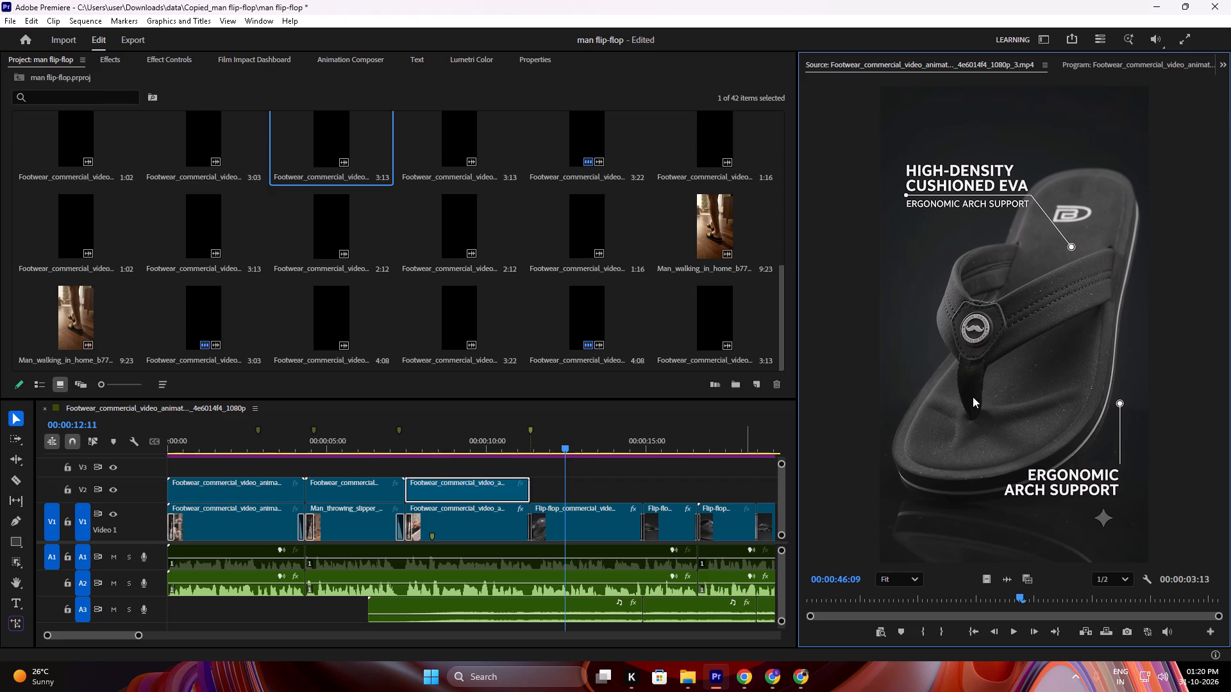
pyautogui.doubleClick(592, 144)
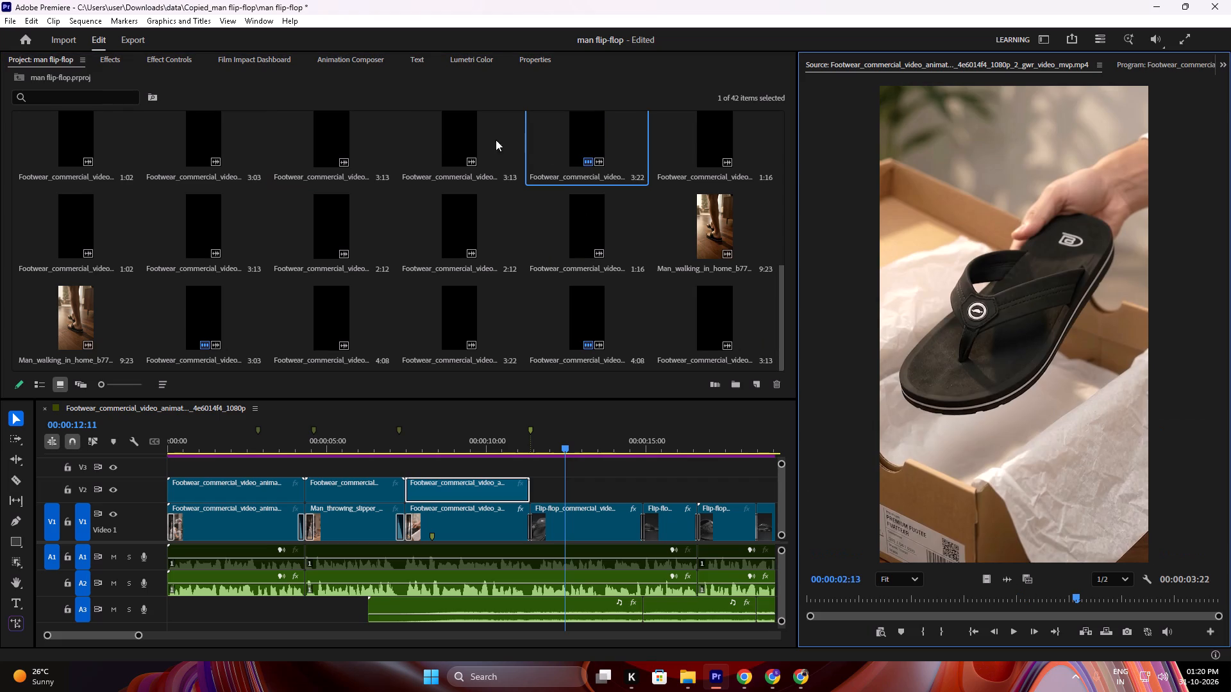
pyautogui.doubleClick(462, 135)
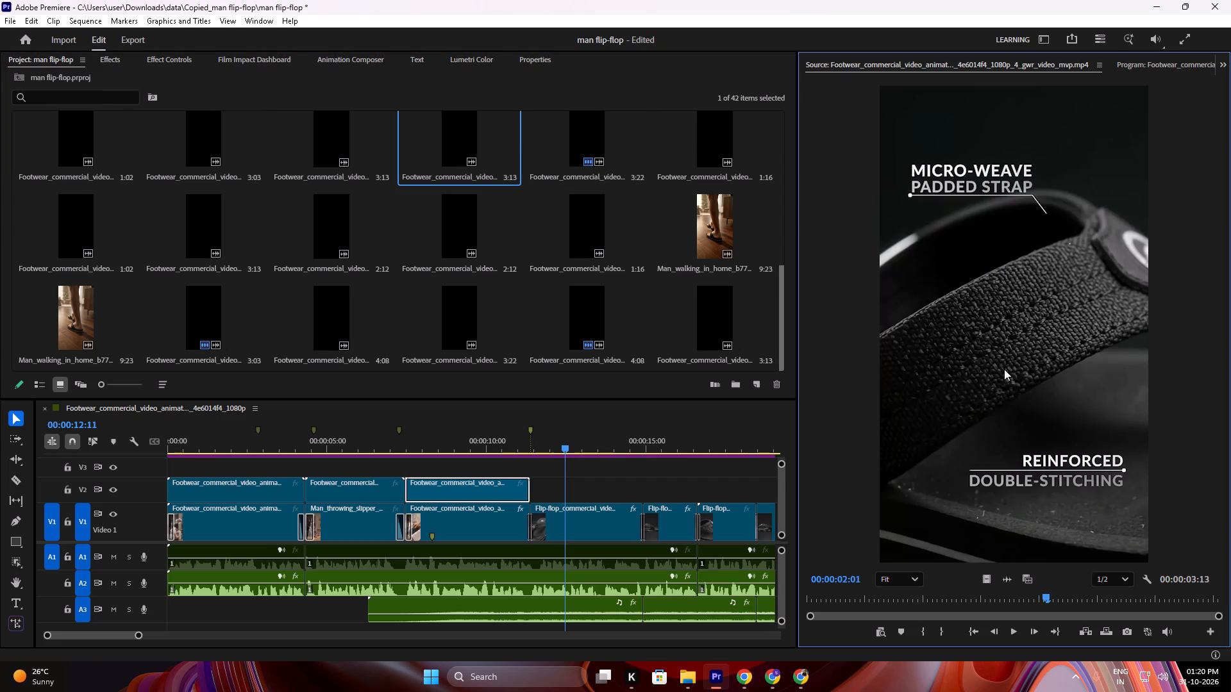
pyautogui.moveTo(1012, 361); pyautogui.dragTo(950, 117)
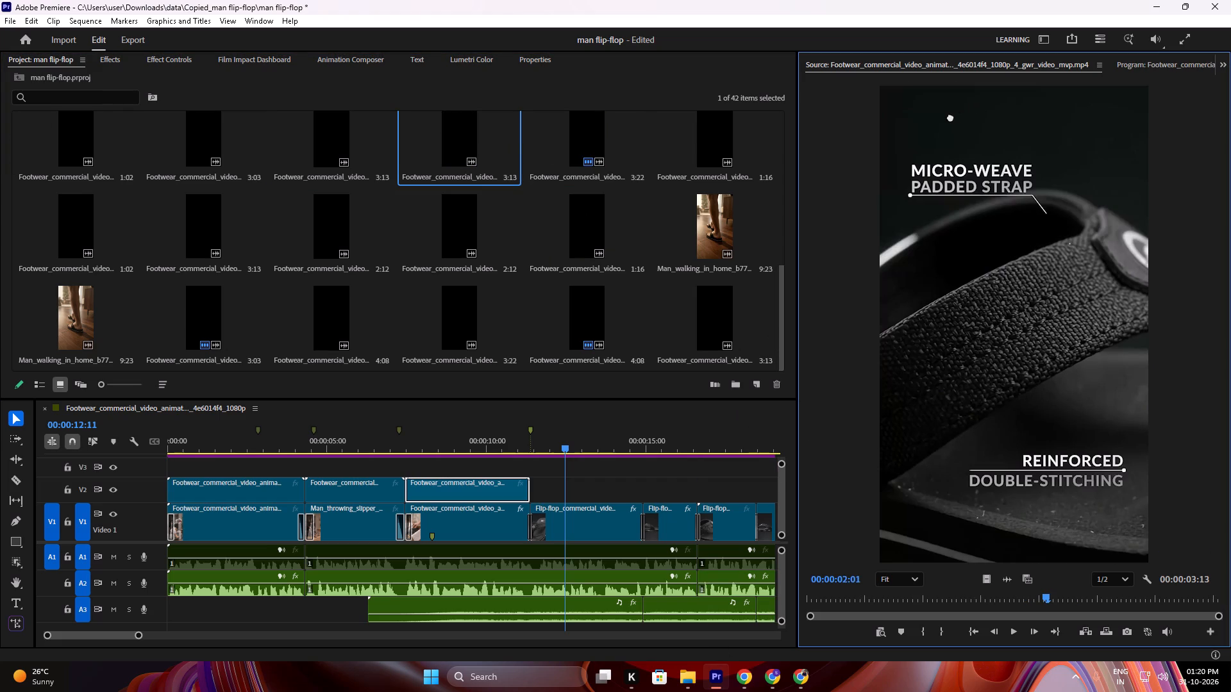
pyautogui.moveTo(950, 117); pyautogui.dragTo(898, 389)
pyautogui.scroll(-7, 711, 500)
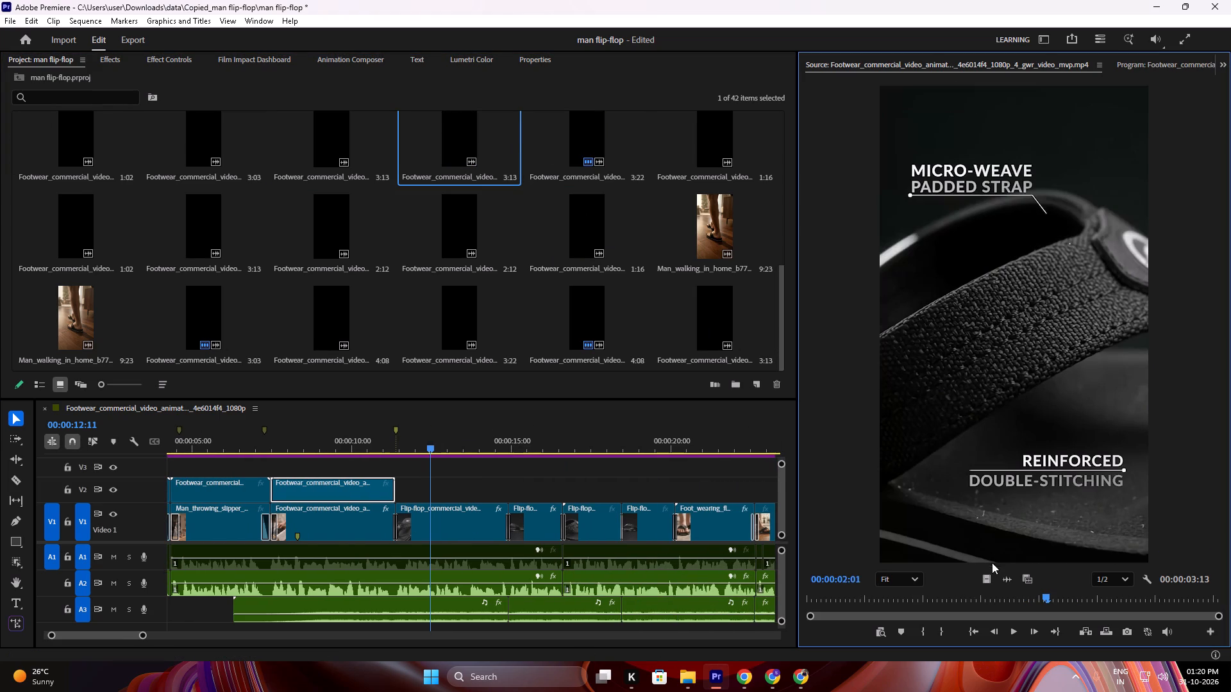
pyautogui.moveTo(985, 577); pyautogui.dragTo(657, 490)
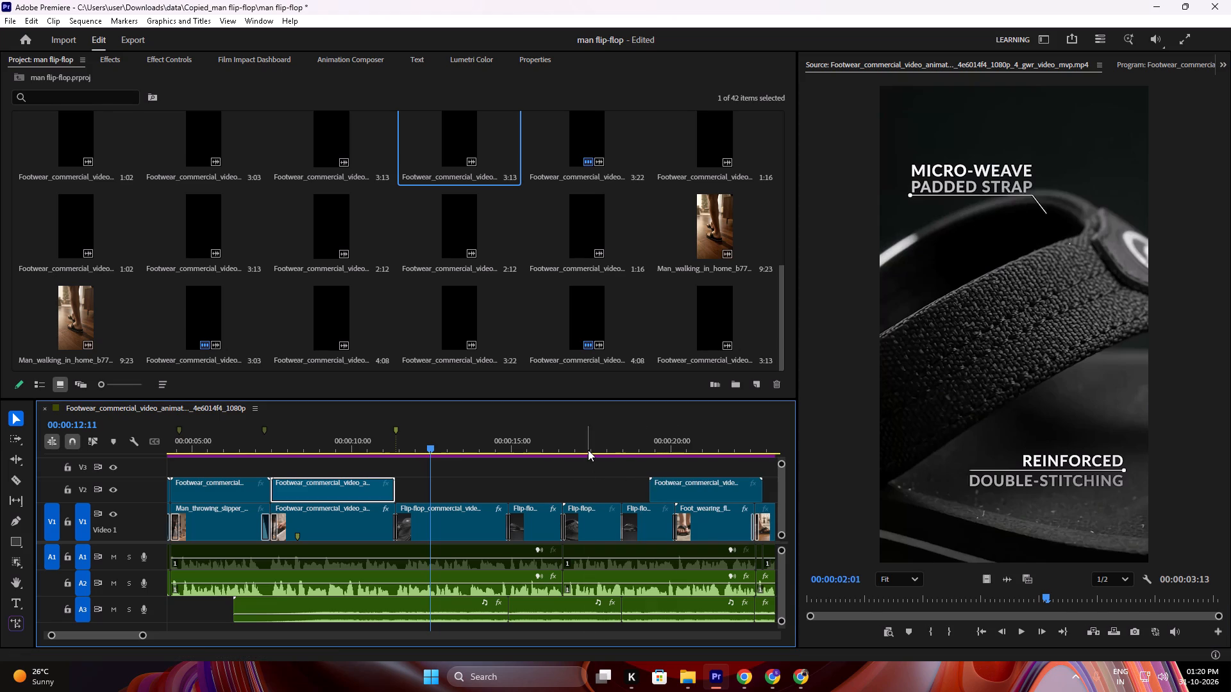
# Move the cleaned 1080p_4 clip on V2 to start above the High-Traction Grooved Tread shot and check the match.
pyautogui.moveTo(588, 450); pyautogui.dragTo(570, 465)
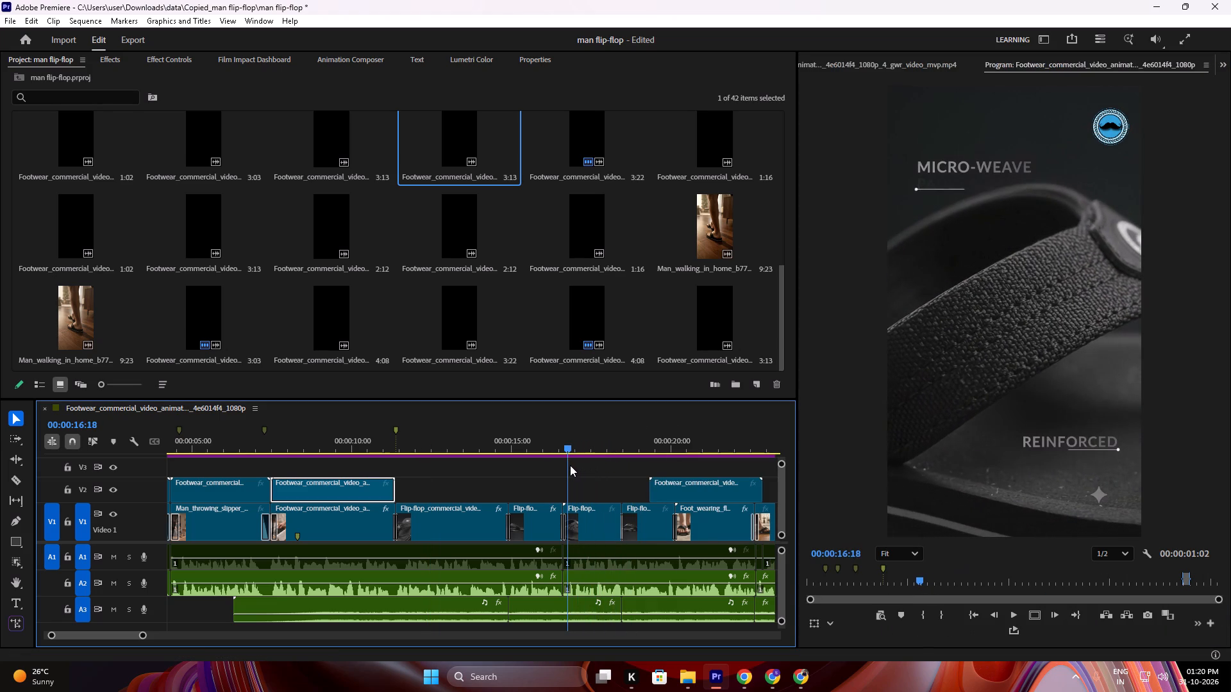
pyautogui.moveTo(570, 465); pyautogui.dragTo(573, 465)
pyautogui.moveTo(671, 434); pyautogui.dragTo(562, 466)
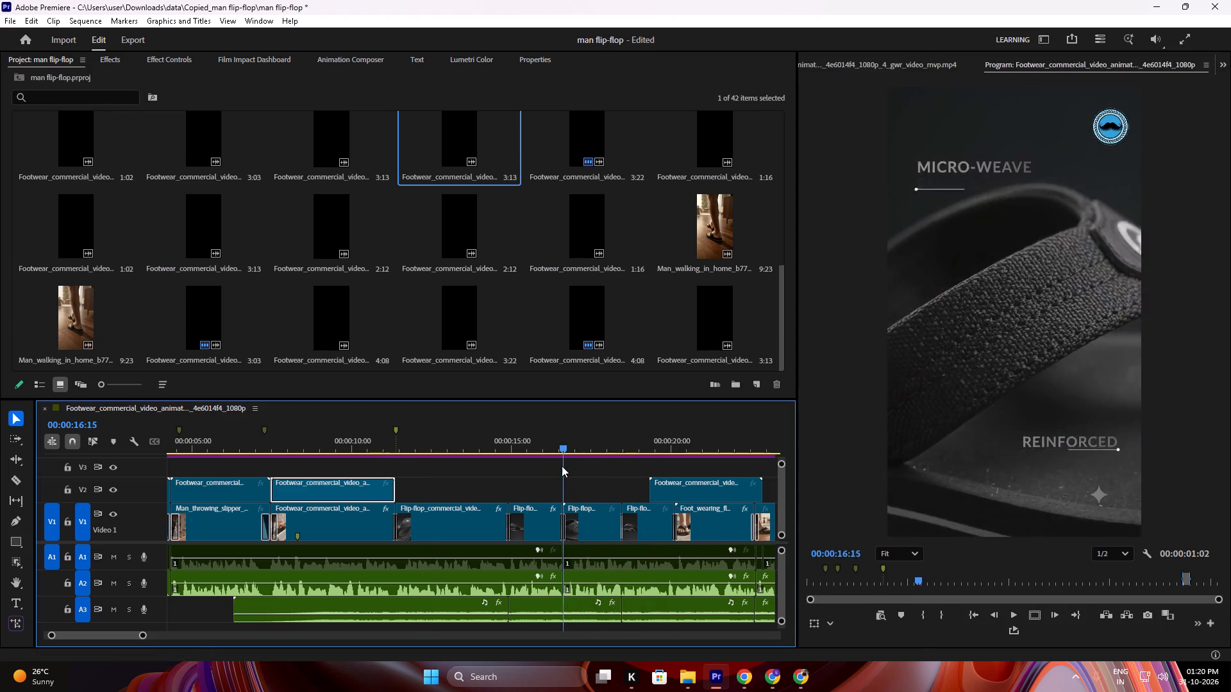
pyautogui.moveTo(562, 466); pyautogui.dragTo(530, 468)
pyautogui.moveTo(708, 477); pyautogui.dragTo(583, 481)
pyautogui.moveTo(699, 487); pyautogui.dragTo(560, 486)
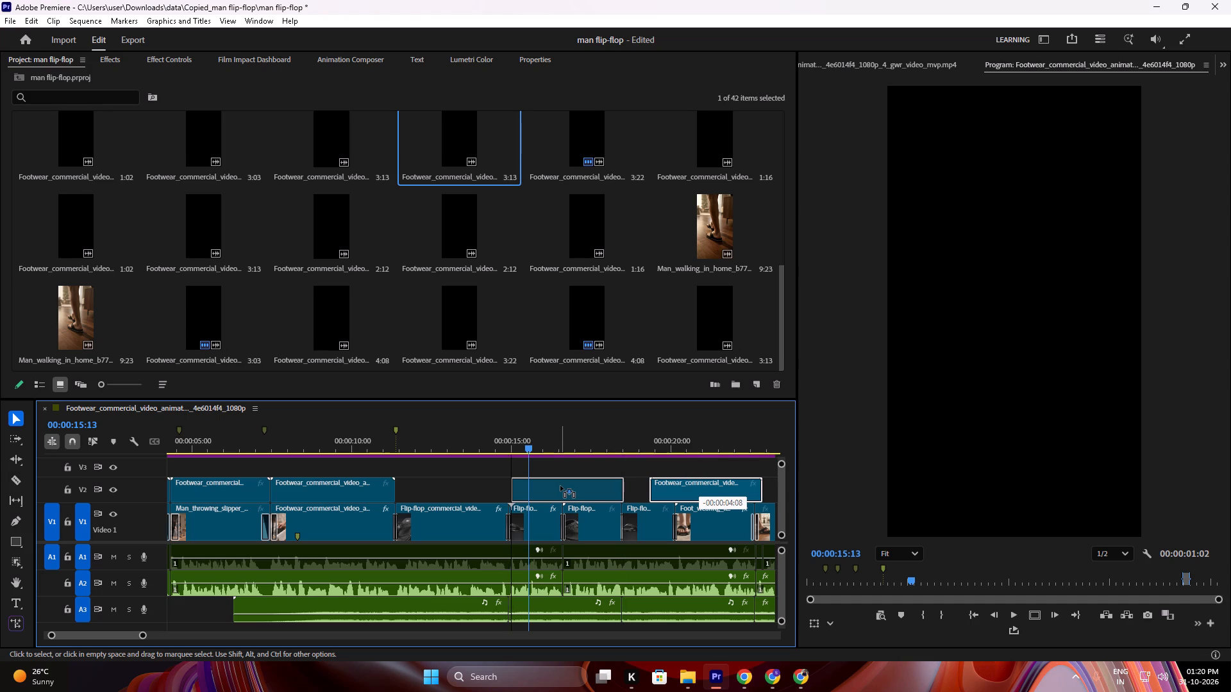
pyautogui.moveTo(560, 486); pyautogui.dragTo(558, 486)
pyautogui.moveTo(583, 426); pyautogui.dragTo(540, 434)
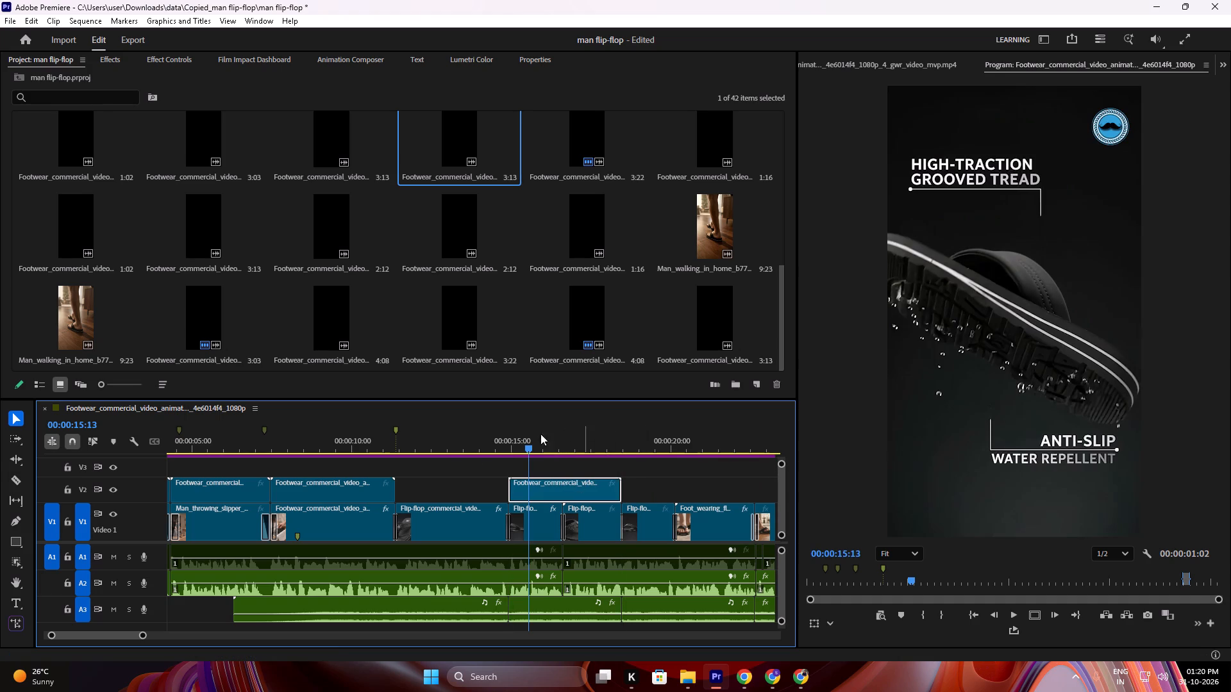
pyautogui.moveTo(540, 434); pyautogui.dragTo(465, 452)
# Preview the bin clips and place only the video of the cleaned 1080p_3 clip on V2 above the shot starting at about 11 seconds.
pyautogui.moveTo(470, 437); pyautogui.dragTo(641, 468)
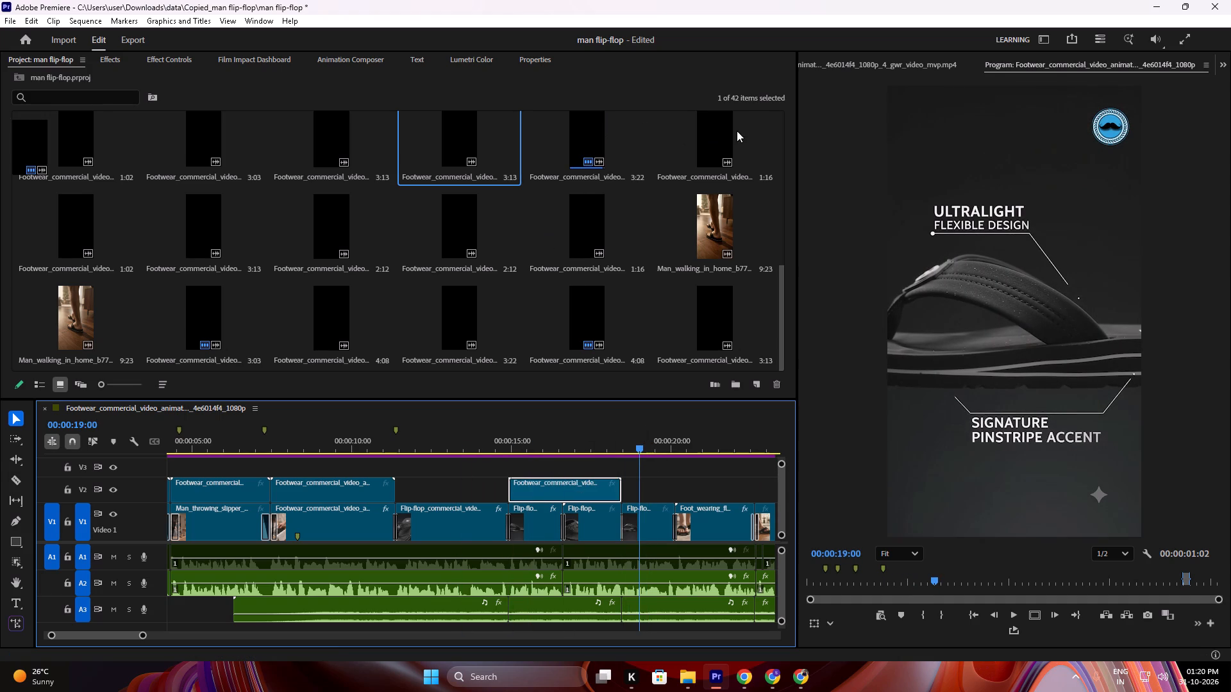
pyautogui.doubleClick(732, 130)
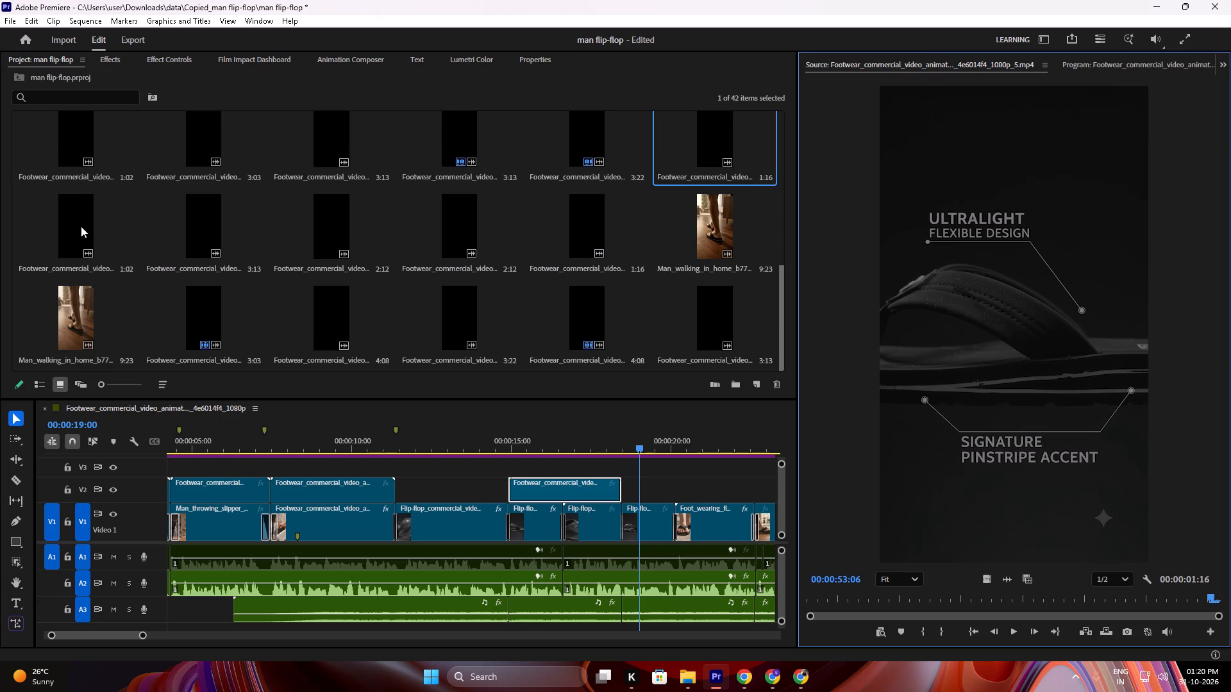
pyautogui.doubleClick(81, 220)
pyautogui.doubleClick(229, 215)
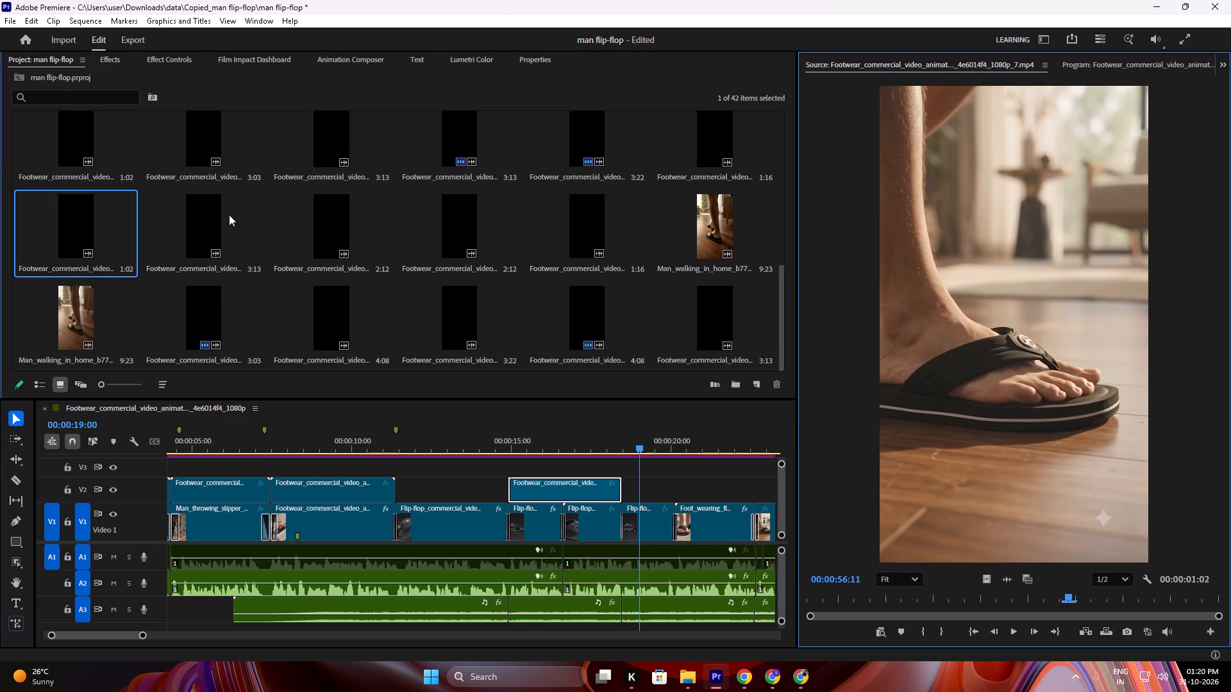
pyautogui.doubleClick(216, 215)
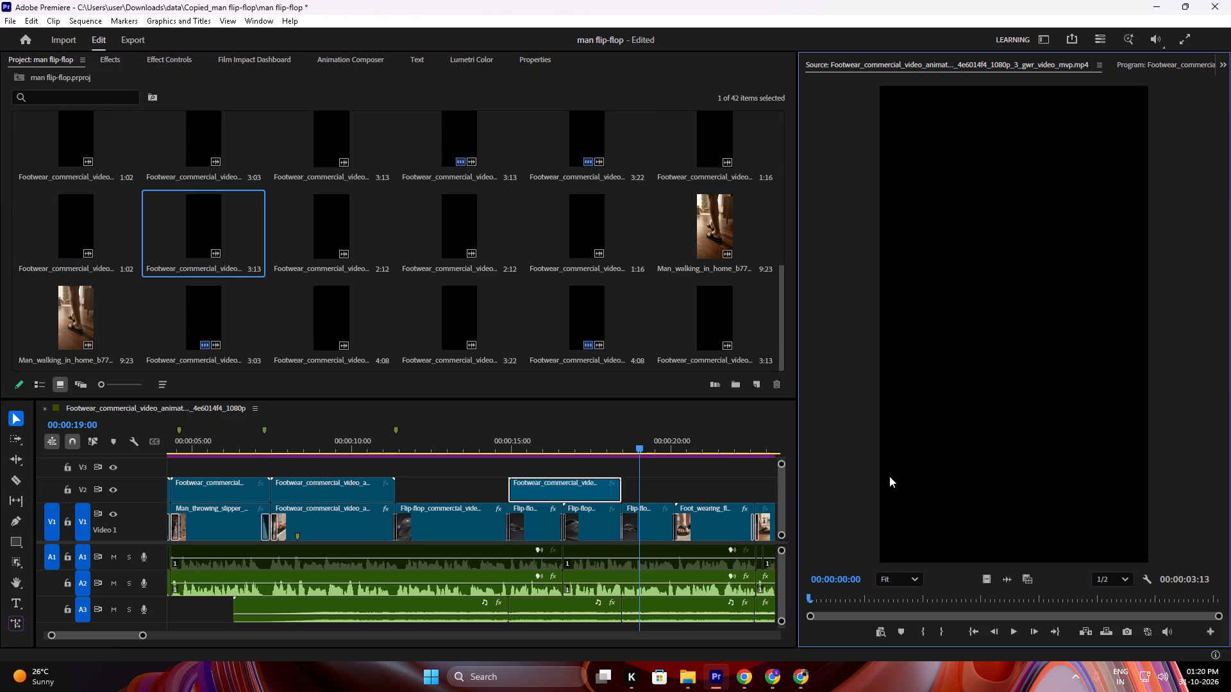
pyautogui.moveTo(907, 603); pyautogui.dragTo(1022, 604)
pyautogui.moveTo(954, 313); pyautogui.dragTo(403, 475)
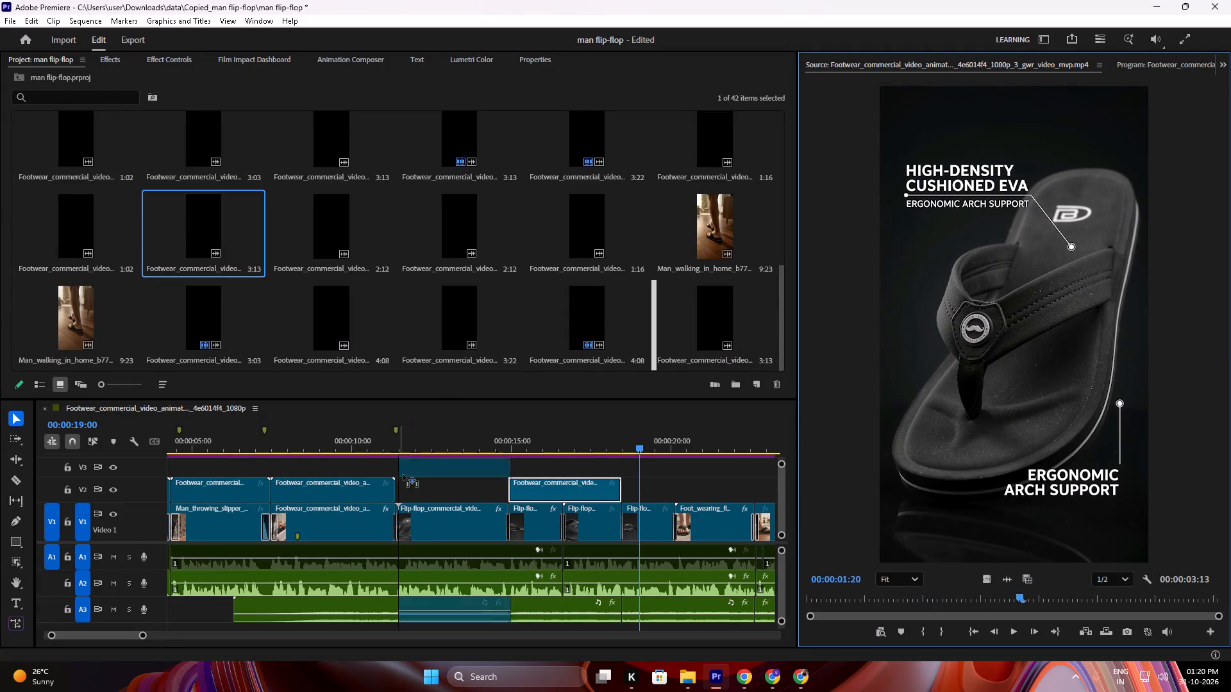
pyautogui.moveTo(403, 475); pyautogui.dragTo(925, 374)
pyautogui.click(996, 581)
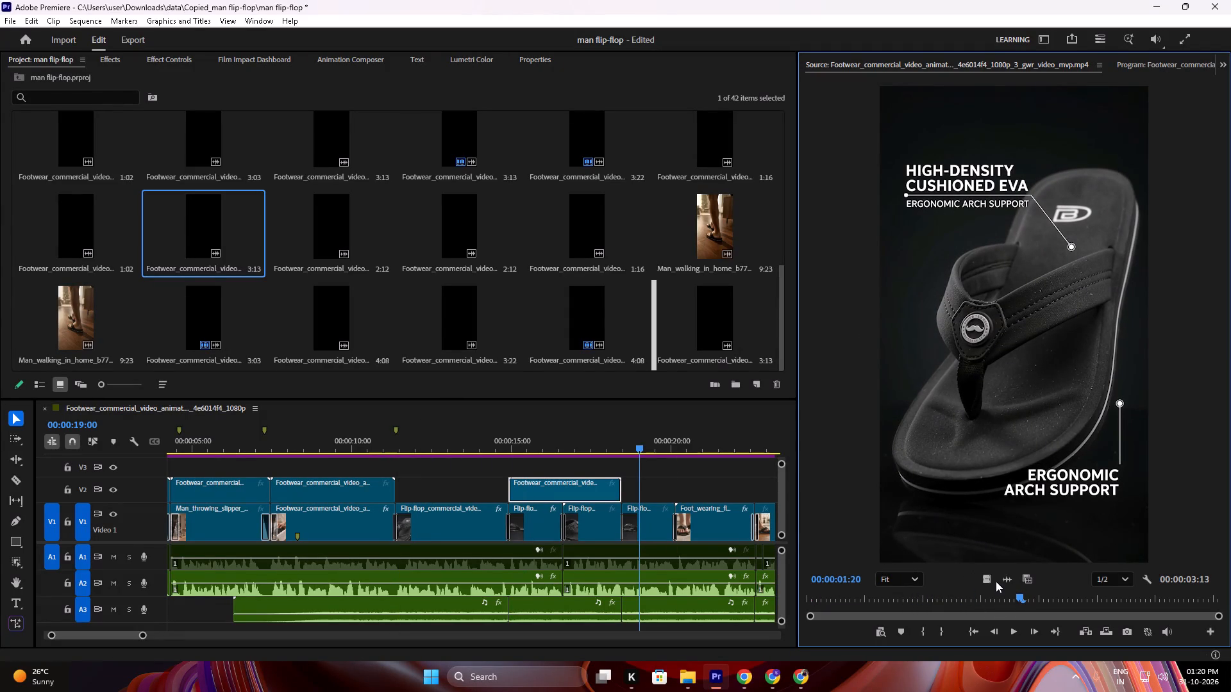
pyautogui.moveTo(986, 581); pyautogui.dragTo(403, 481)
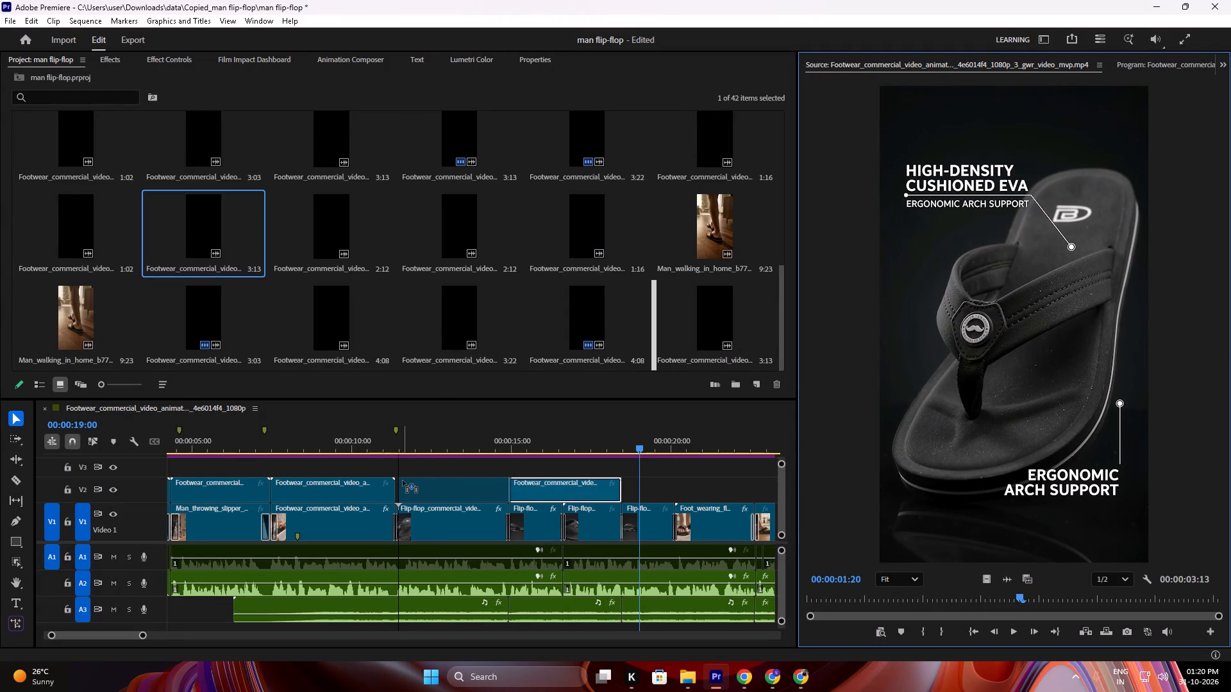
pyautogui.moveTo(403, 481); pyautogui.dragTo(397, 481)
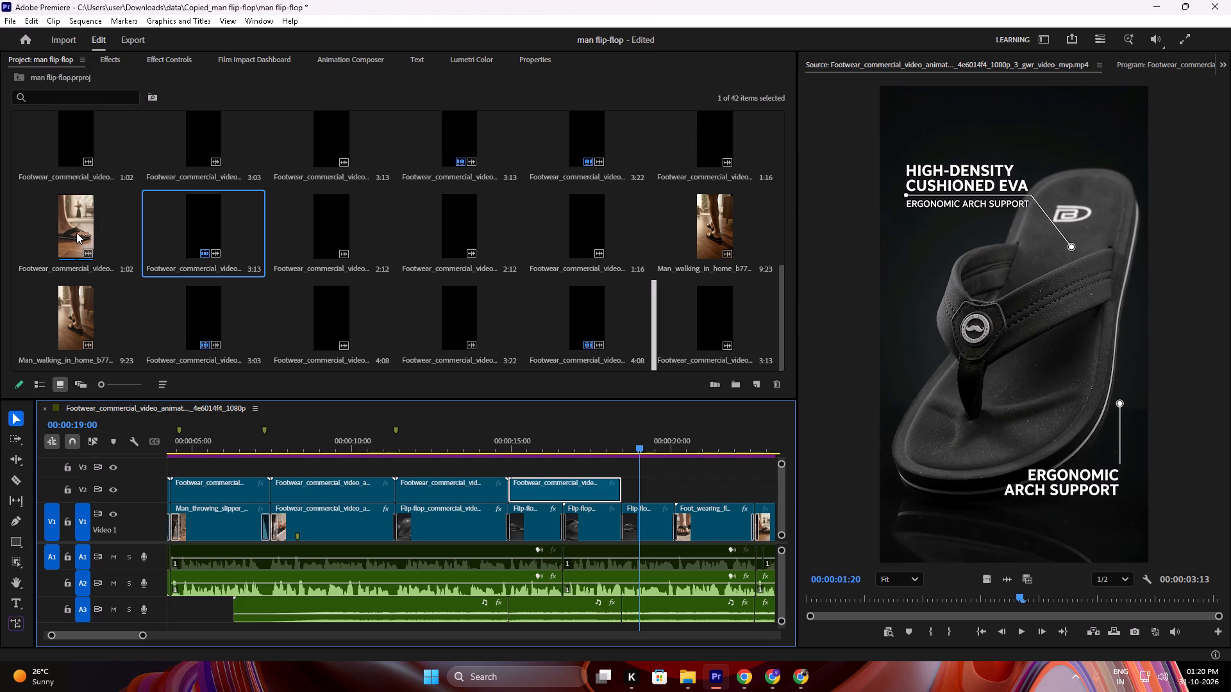
# Place only the video of the cleaned 1080p_5 clip on V2 above the Ultralight Flexible Design shot and play the section through.
pyautogui.moveTo(623, 445); pyautogui.dragTo(655, 445)
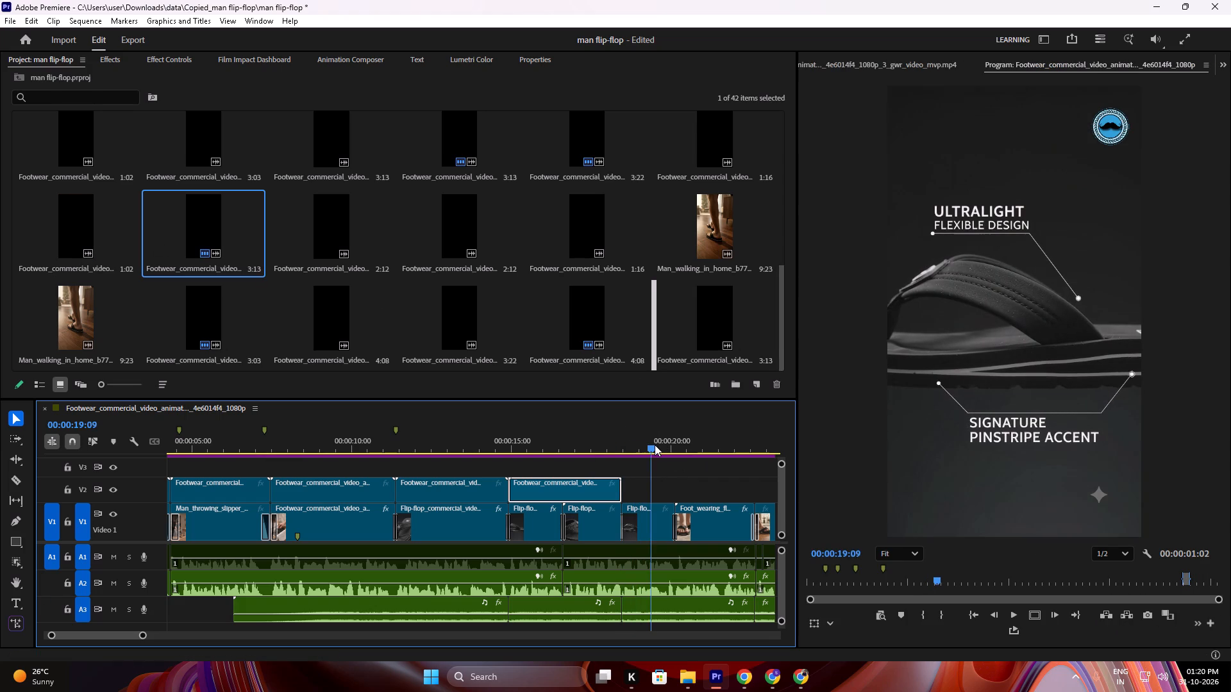
pyautogui.moveTo(655, 445); pyautogui.dragTo(656, 445)
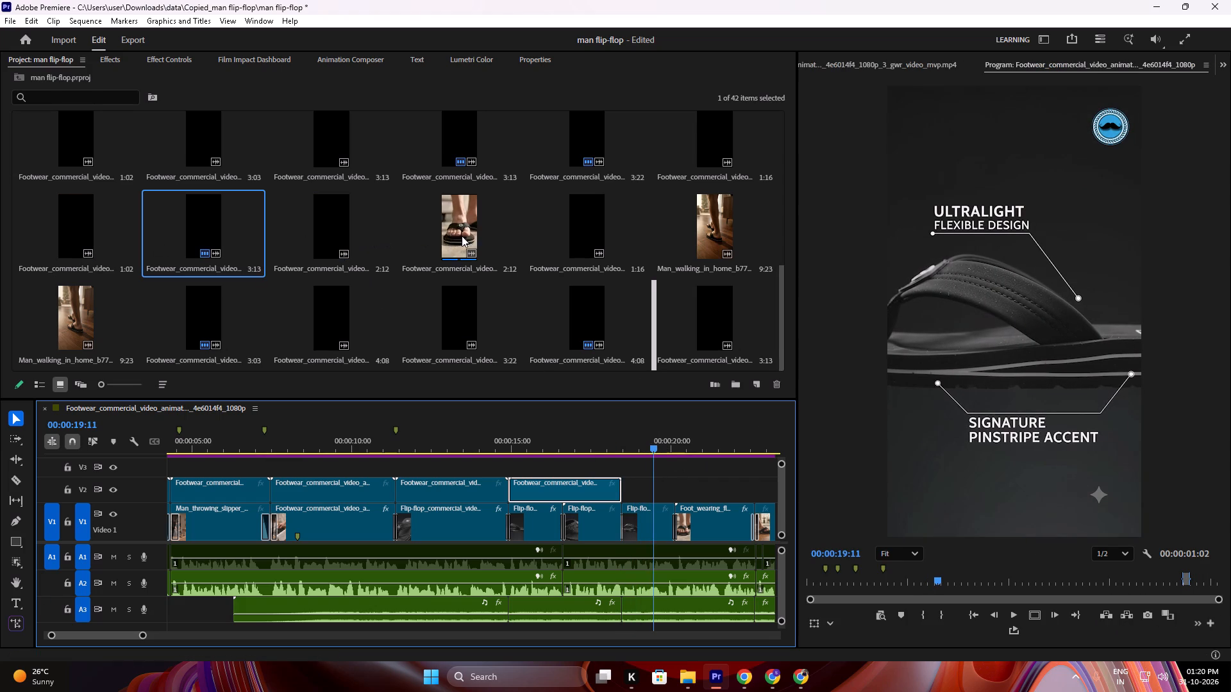
pyautogui.tripleClick(591, 234)
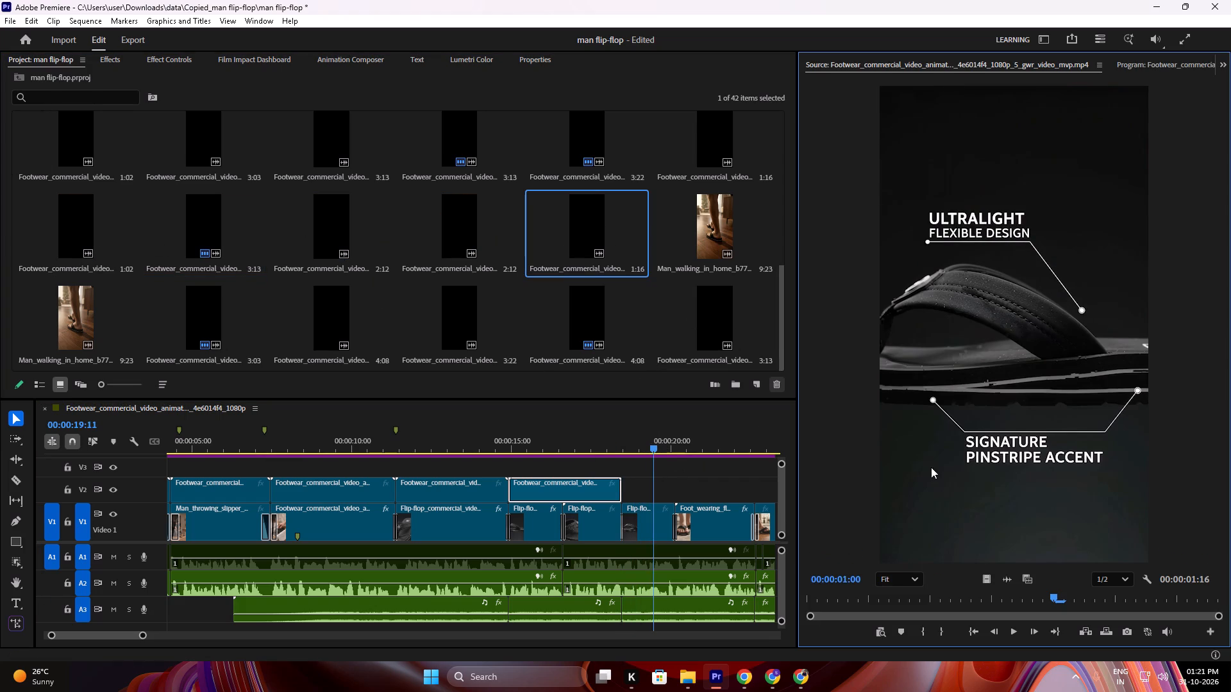
pyautogui.moveTo(934, 460); pyautogui.dragTo(915, 428)
pyautogui.moveTo(982, 582); pyautogui.dragTo(982, 582)
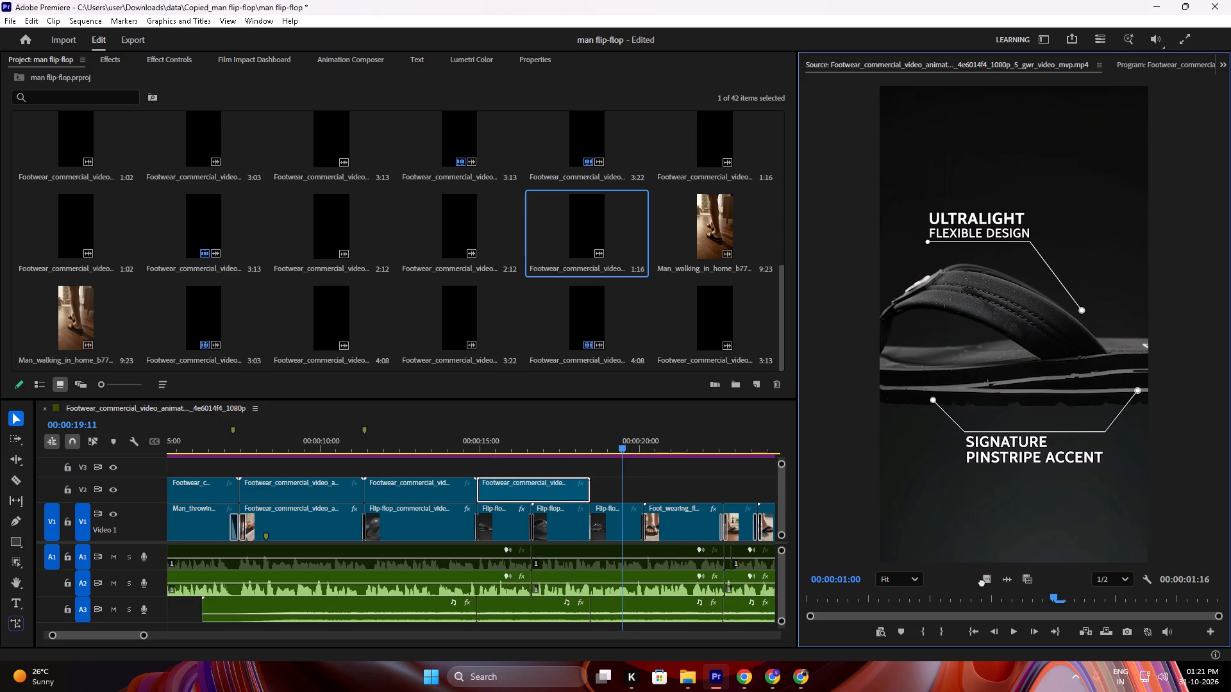
pyautogui.moveTo(982, 582); pyautogui.dragTo(590, 484)
pyautogui.moveTo(590, 445); pyautogui.dragTo(577, 445)
pyautogui.press('space')
pyautogui.scroll(-4, 558, 474)
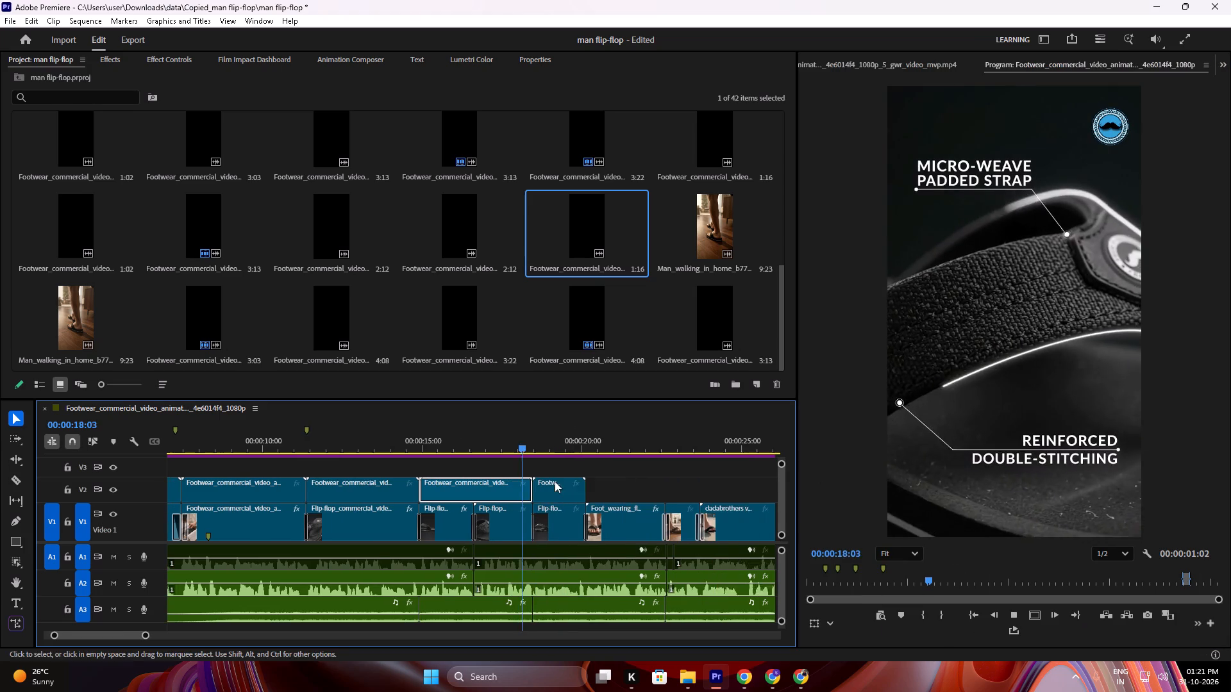
pyautogui.keyDown('alt'); pyautogui.scroll(8, 575, 484); pyautogui.keyUp('alt')
pyautogui.keyDown('alt'); pyautogui.scroll(-10, 572, 484); pyautogui.keyUp('alt')
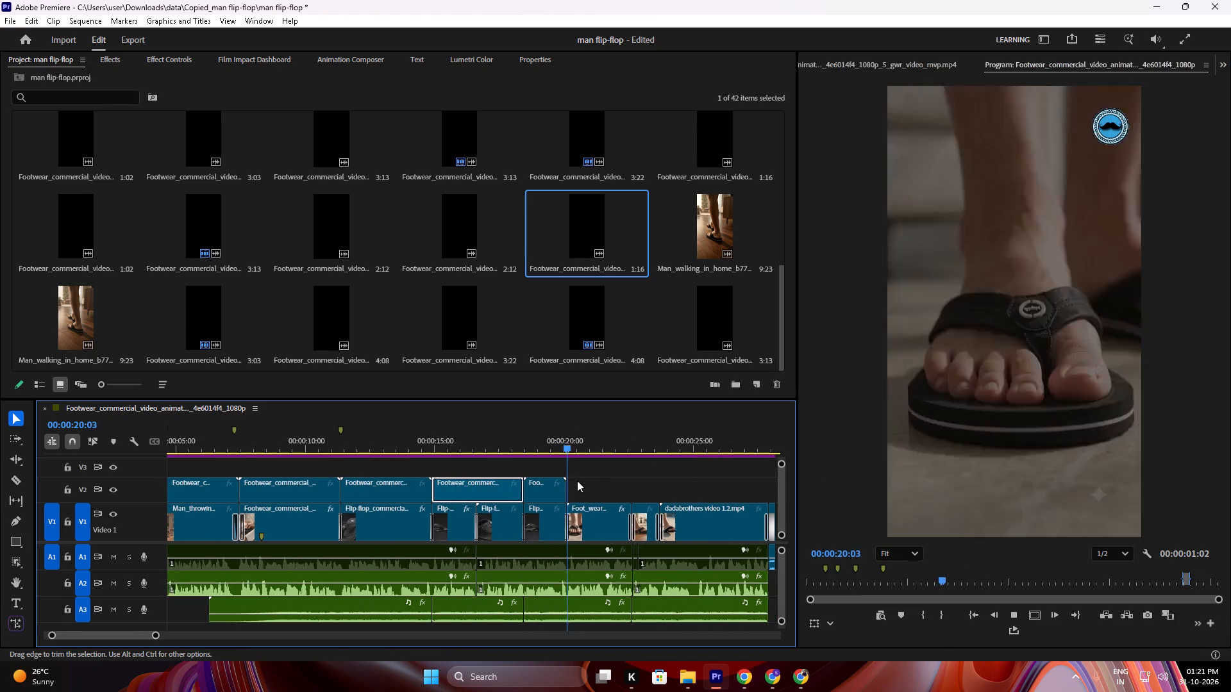
pyautogui.press('space')
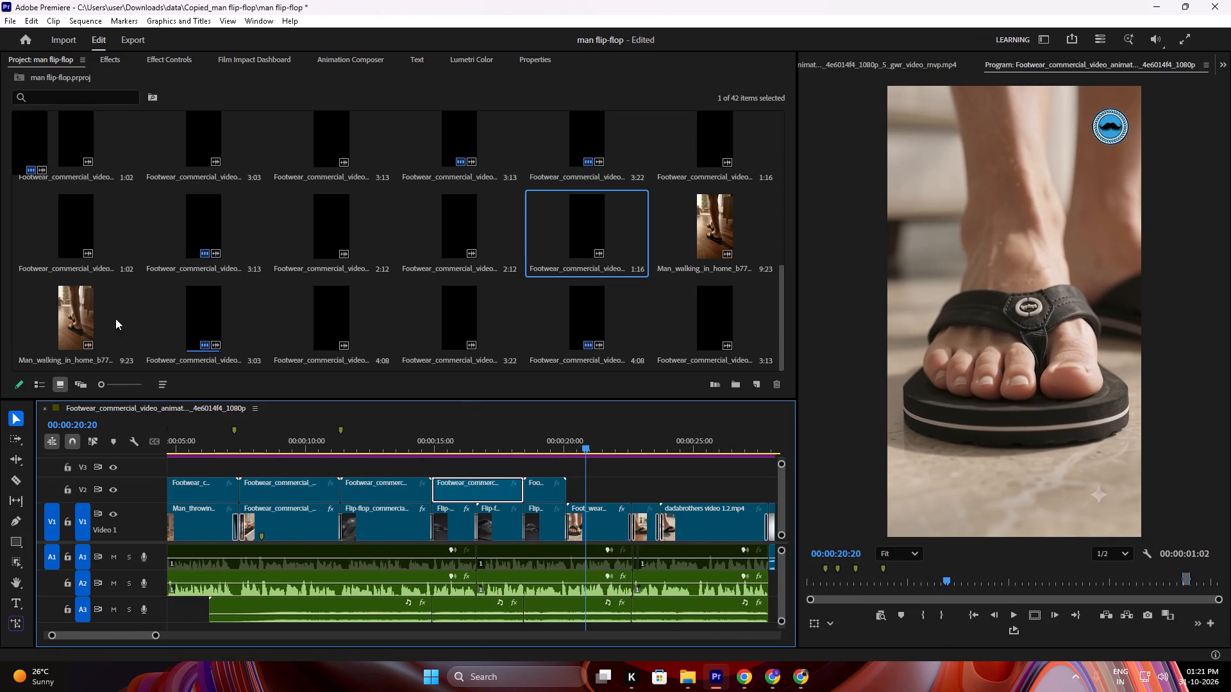
# Find the cleaned 1080p_7 clip in the bin and place only its video on V2 at about 22.5 seconds, above the short walking shot.
pyautogui.doubleClick(211, 302)
pyautogui.doubleClick(328, 314)
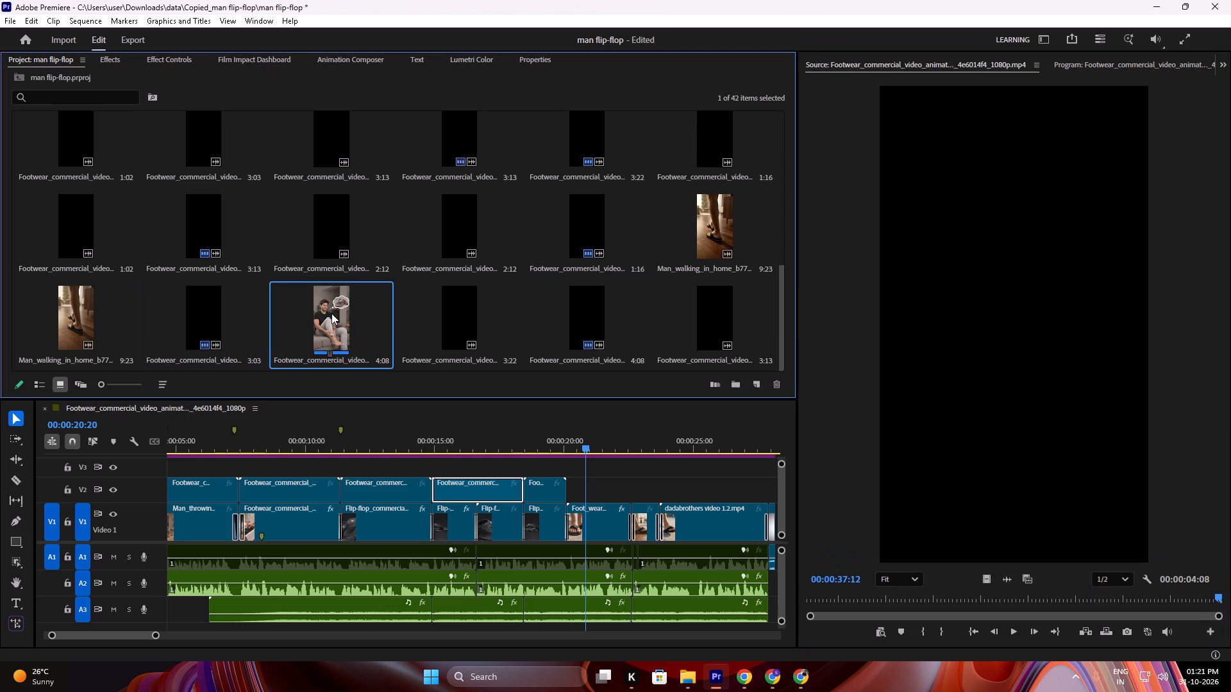
pyautogui.moveTo(973, 604); pyautogui.dragTo(939, 613)
pyautogui.scroll(-5, 543, 342)
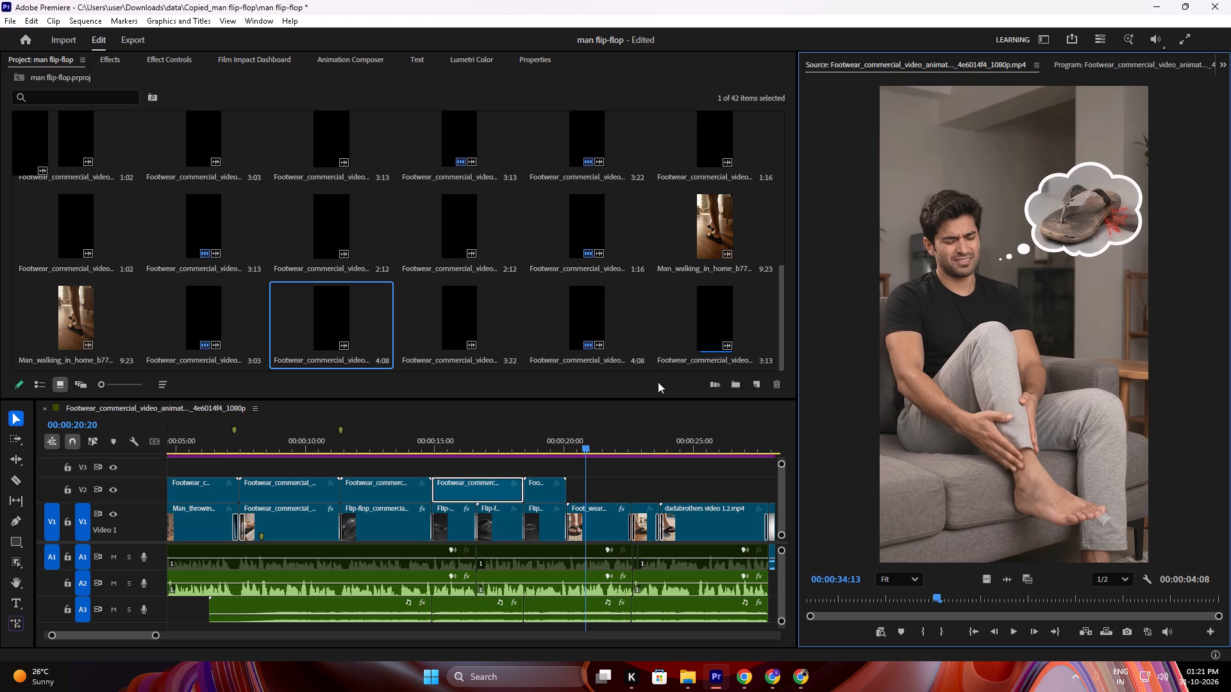
pyautogui.scroll(4, 476, 276)
pyautogui.scroll(-2, 464, 276)
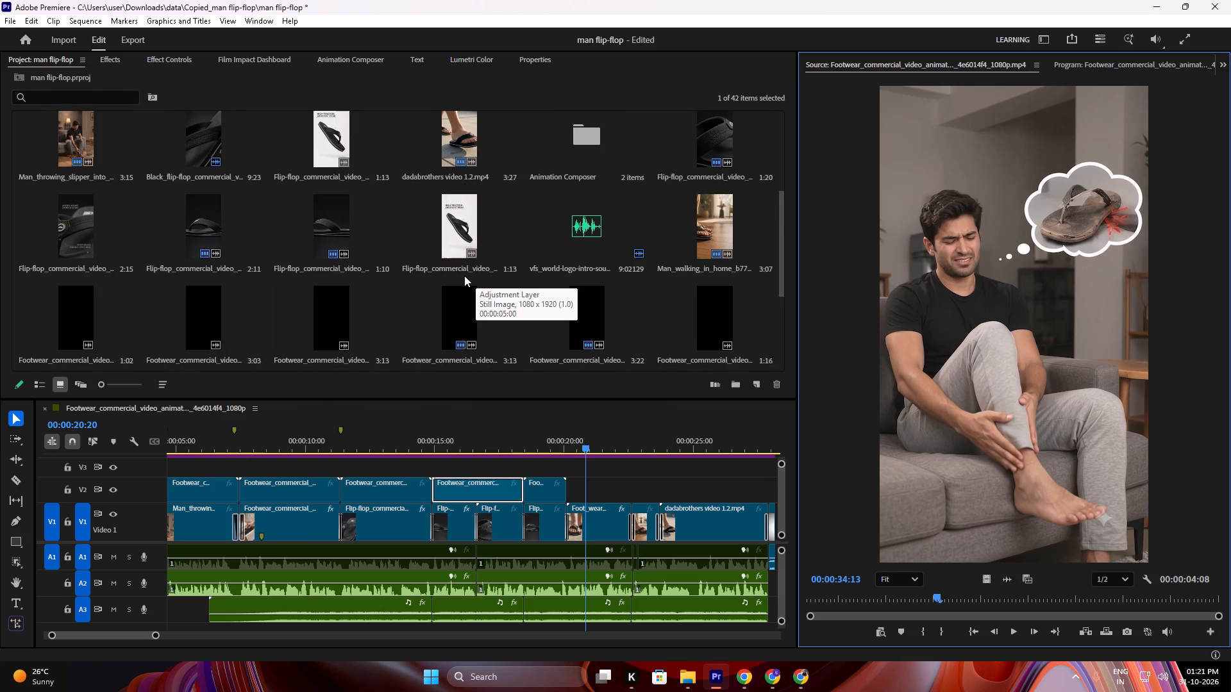
pyautogui.scroll(-1, 464, 276)
pyautogui.doubleClick(719, 133)
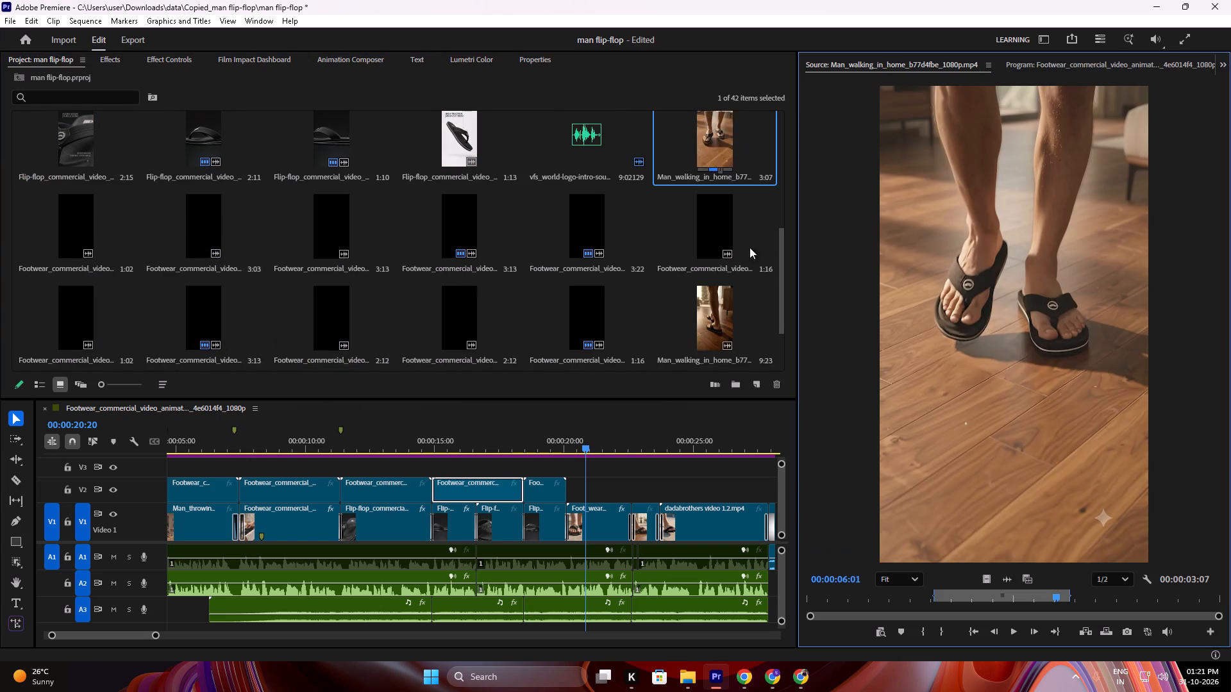
pyautogui.doubleClick(78, 231)
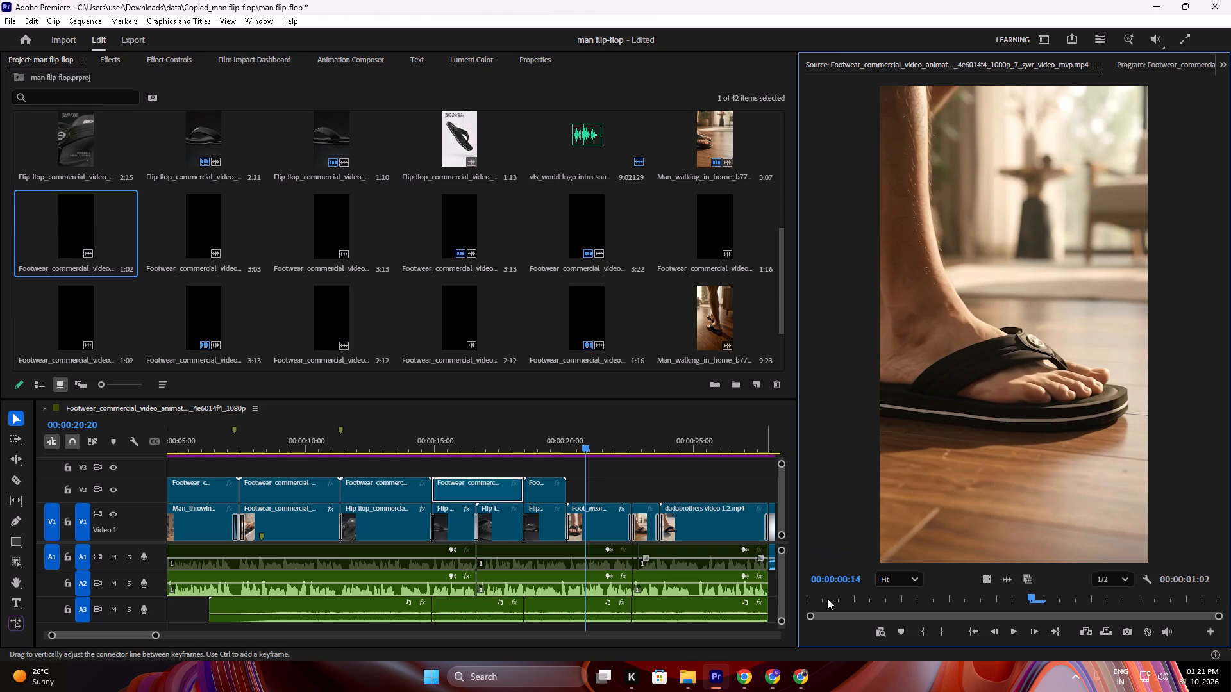
pyautogui.moveTo(896, 604); pyautogui.dragTo(1032, 619)
pyautogui.moveTo(932, 405); pyautogui.dragTo(634, 452)
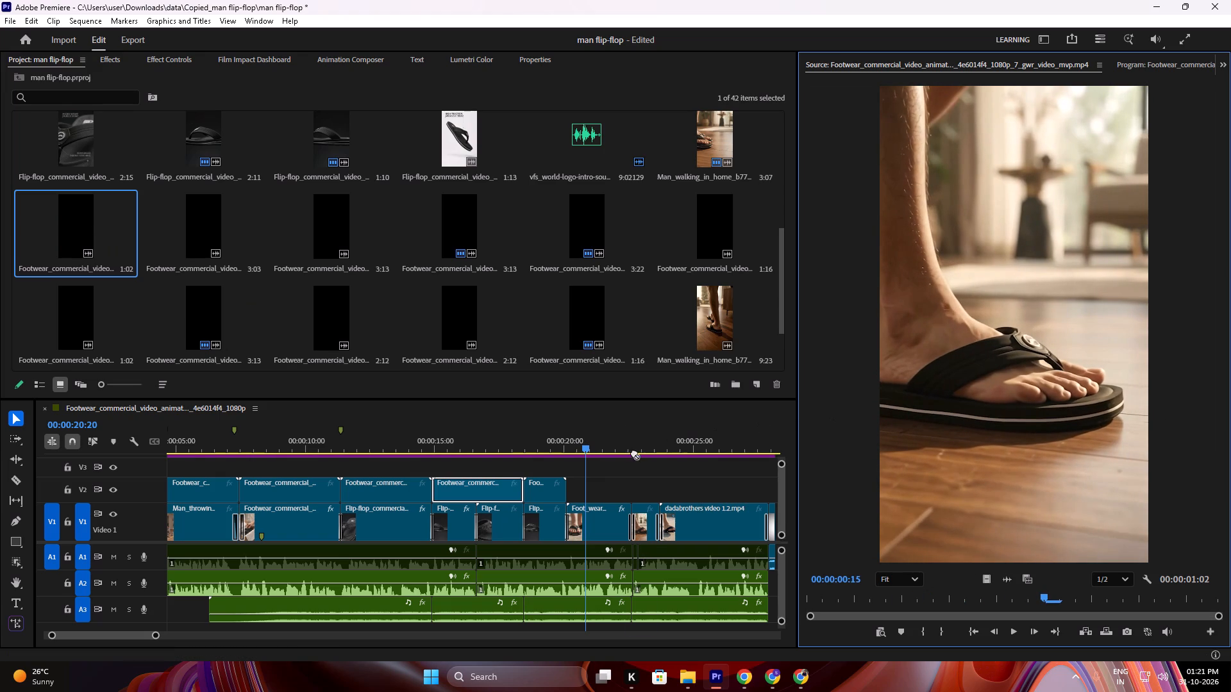
pyautogui.moveTo(634, 452); pyautogui.dragTo(632, 490)
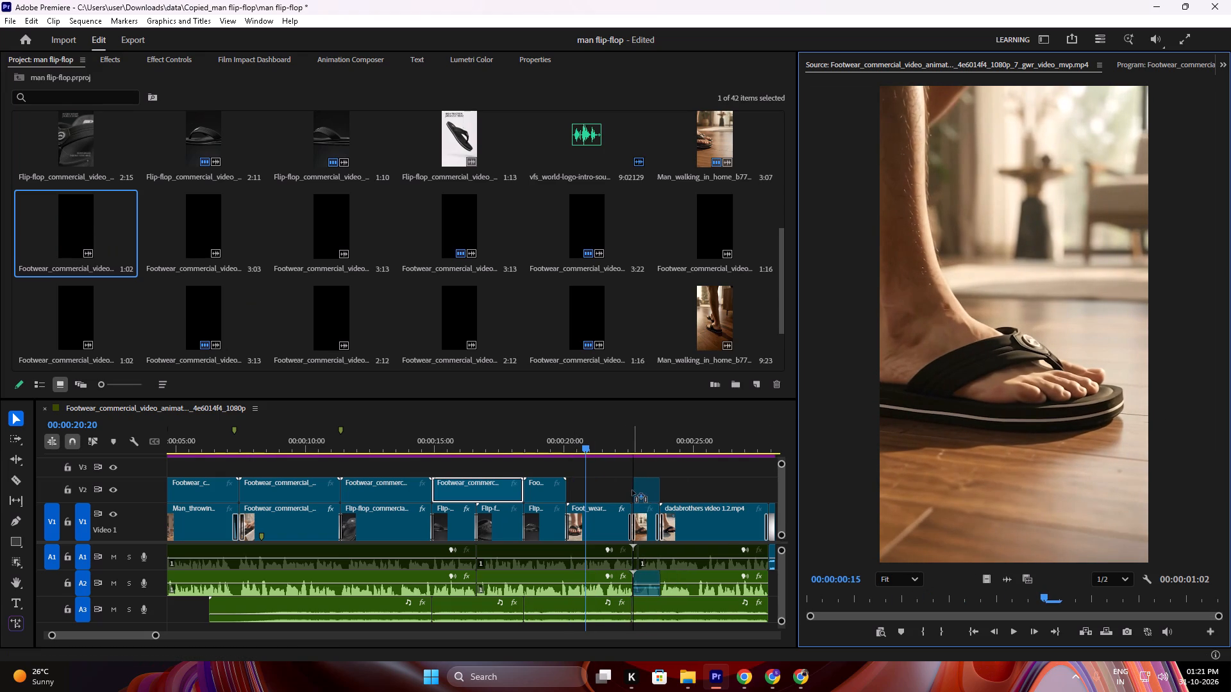
pyautogui.moveTo(632, 490); pyautogui.dragTo(901, 431)
pyautogui.moveTo(994, 583); pyautogui.dragTo(697, 504)
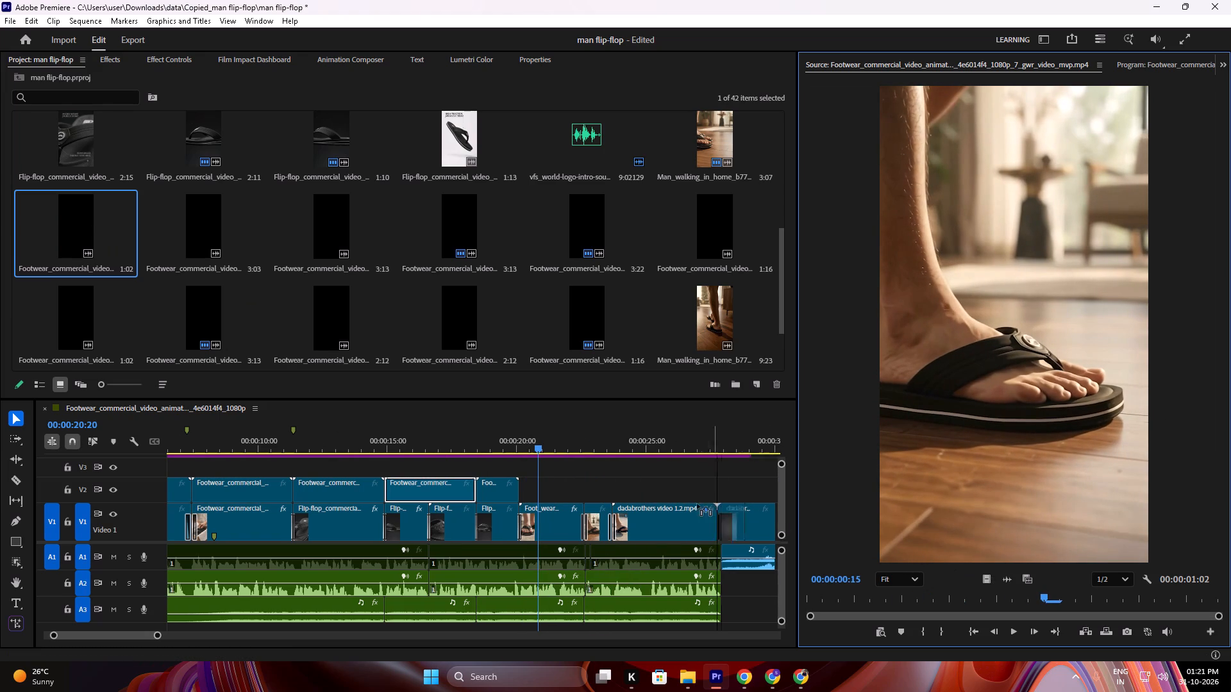
pyautogui.moveTo(697, 504); pyautogui.dragTo(584, 488)
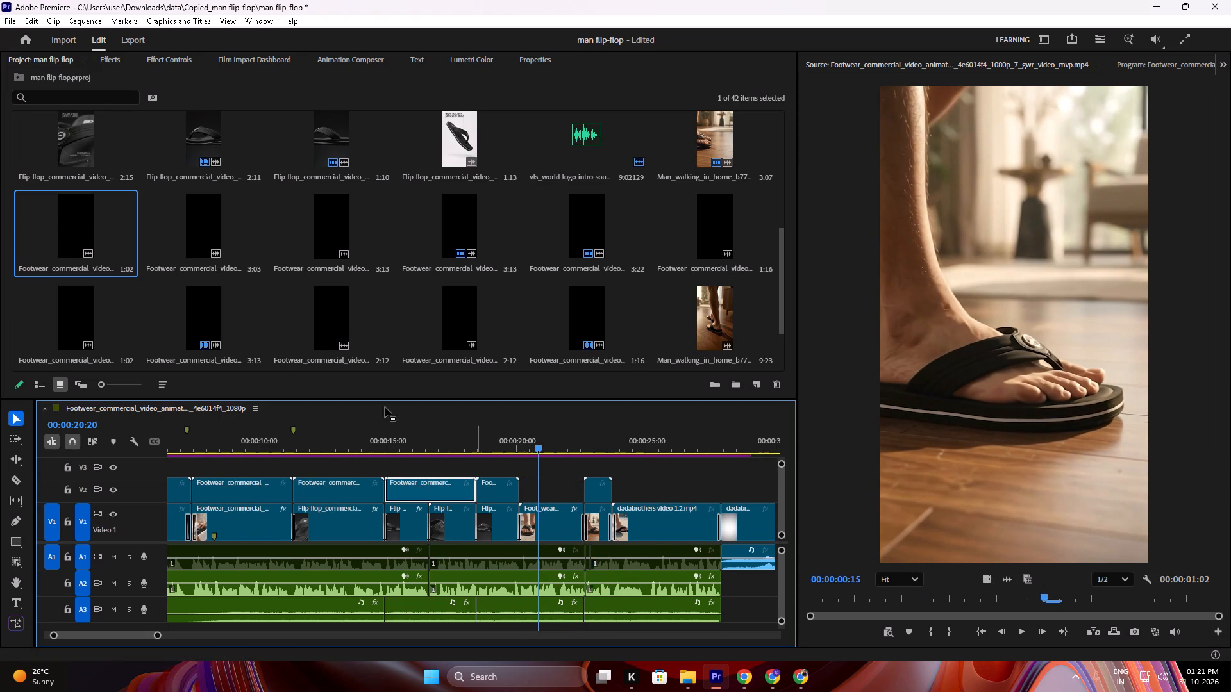
# Find the cleaned 1080p_6 foot clip in the bin and place only its video on V3 above the Foot_wearing shot at about 20 seconds.
pyautogui.moveTo(519, 435); pyautogui.dragTo(547, 446)
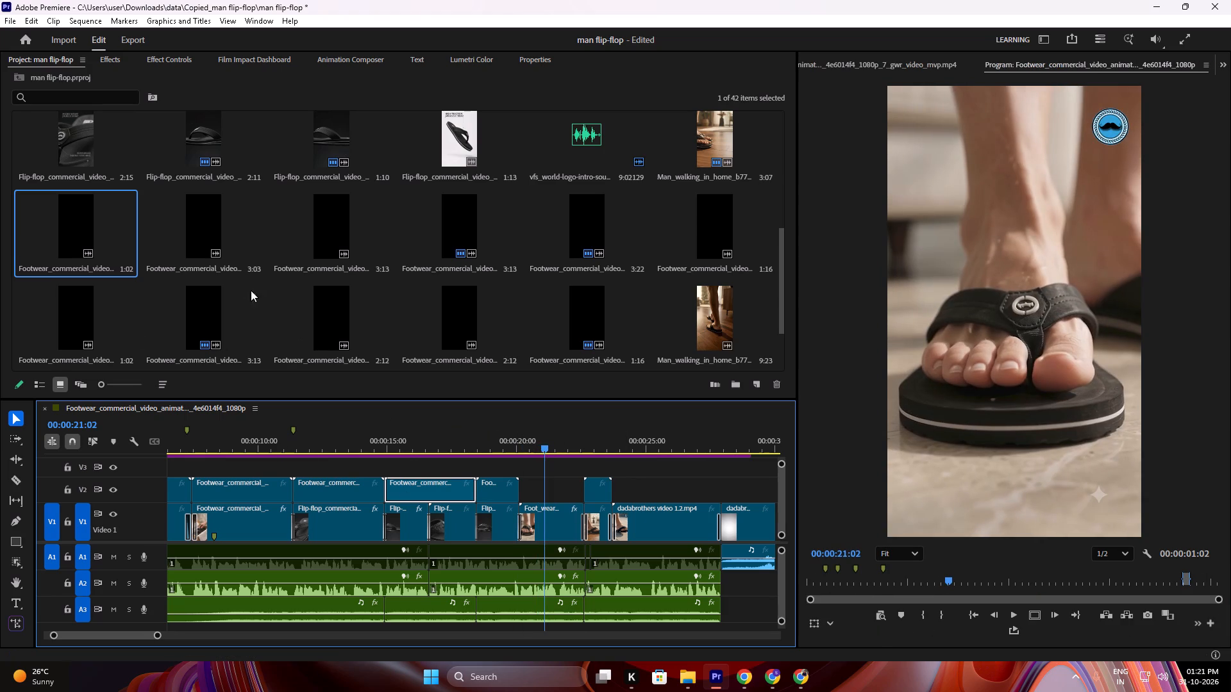
pyautogui.doubleClick(203, 242)
pyautogui.doubleClick(346, 217)
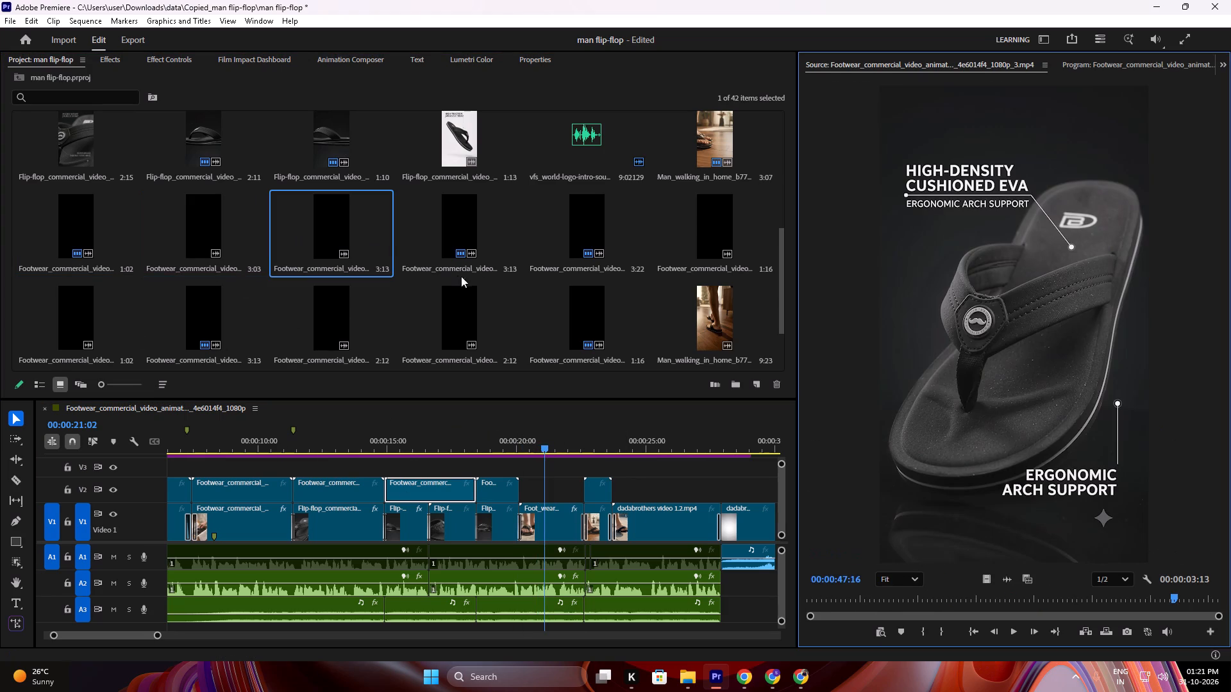
pyautogui.doubleClick(464, 213)
pyautogui.doubleClick(605, 215)
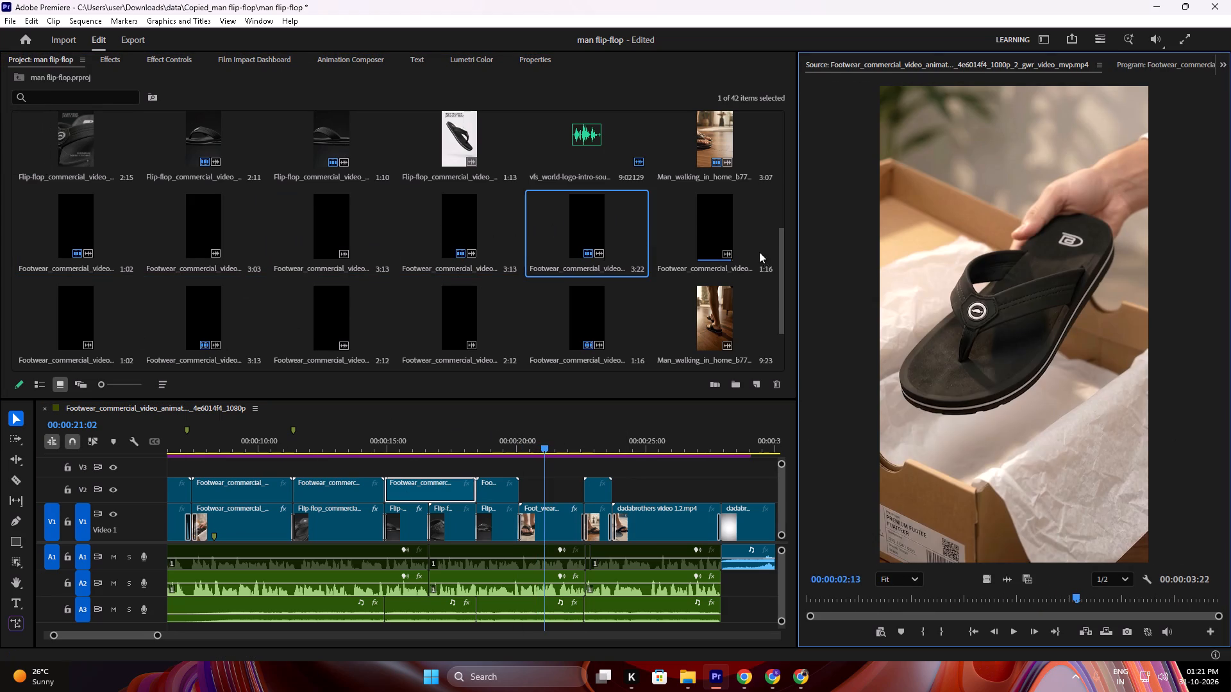
pyautogui.doubleClick(722, 224)
pyautogui.doubleClick(590, 307)
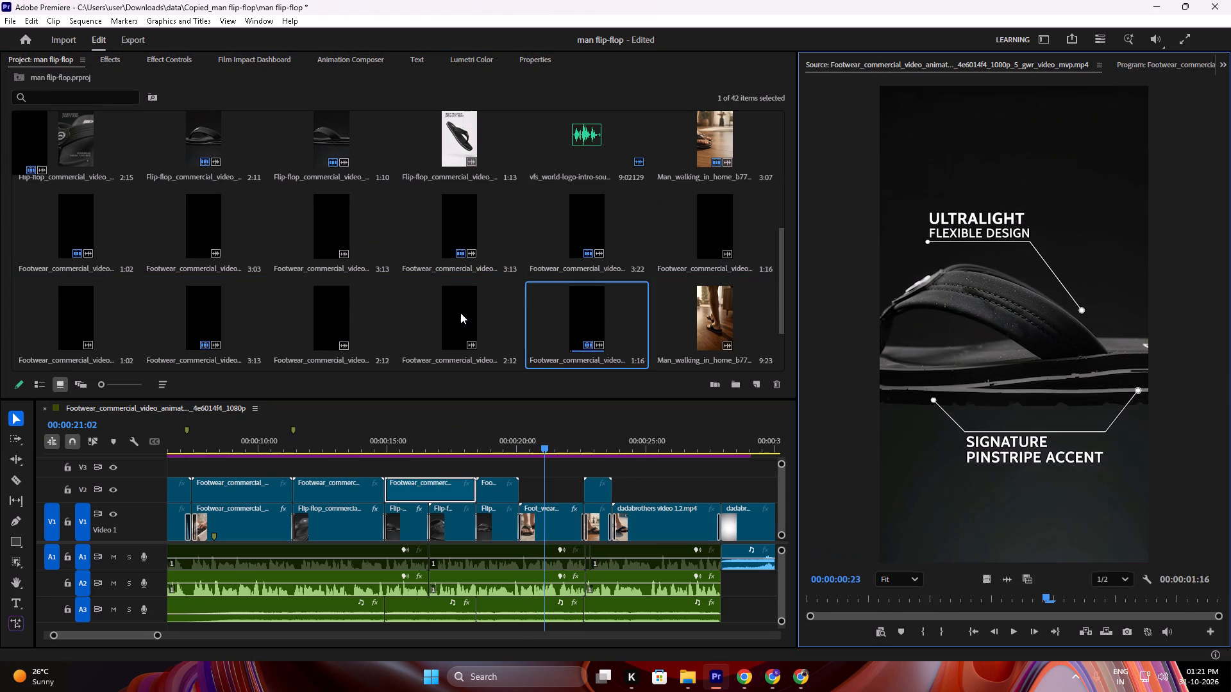
pyautogui.doubleClick(453, 312)
pyautogui.moveTo(892, 354); pyautogui.dragTo(528, 489)
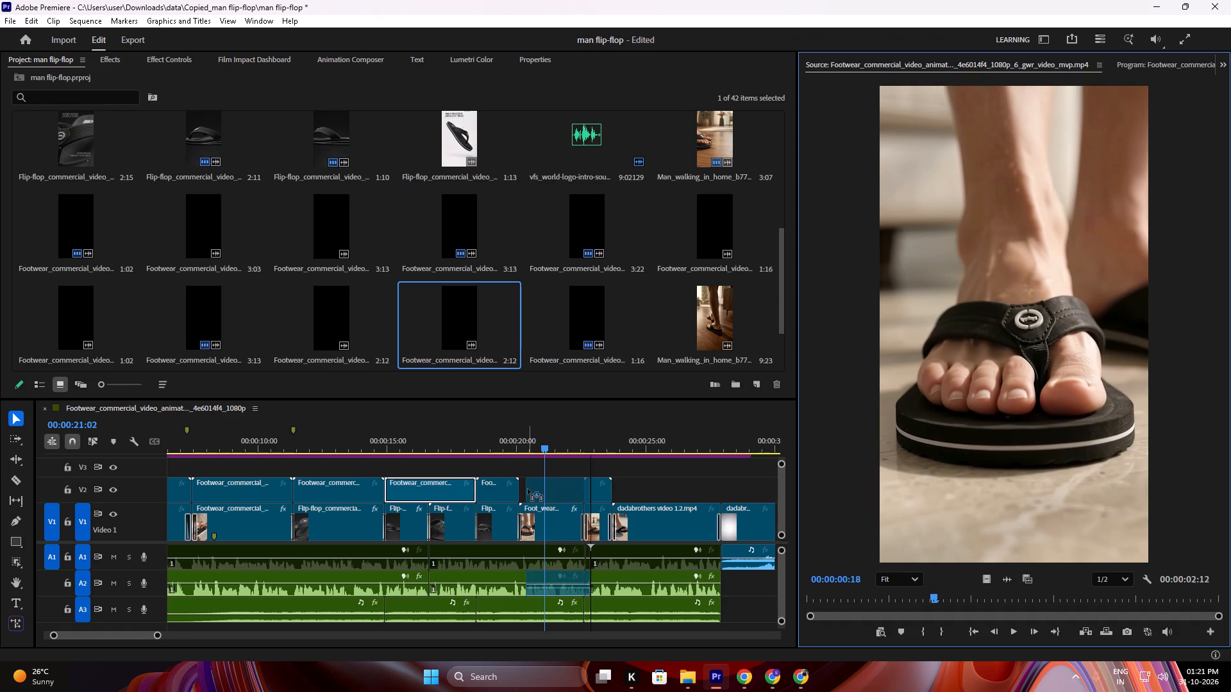
pyautogui.moveTo(528, 489); pyautogui.dragTo(873, 408)
pyautogui.moveTo(988, 576); pyautogui.dragTo(739, 502)
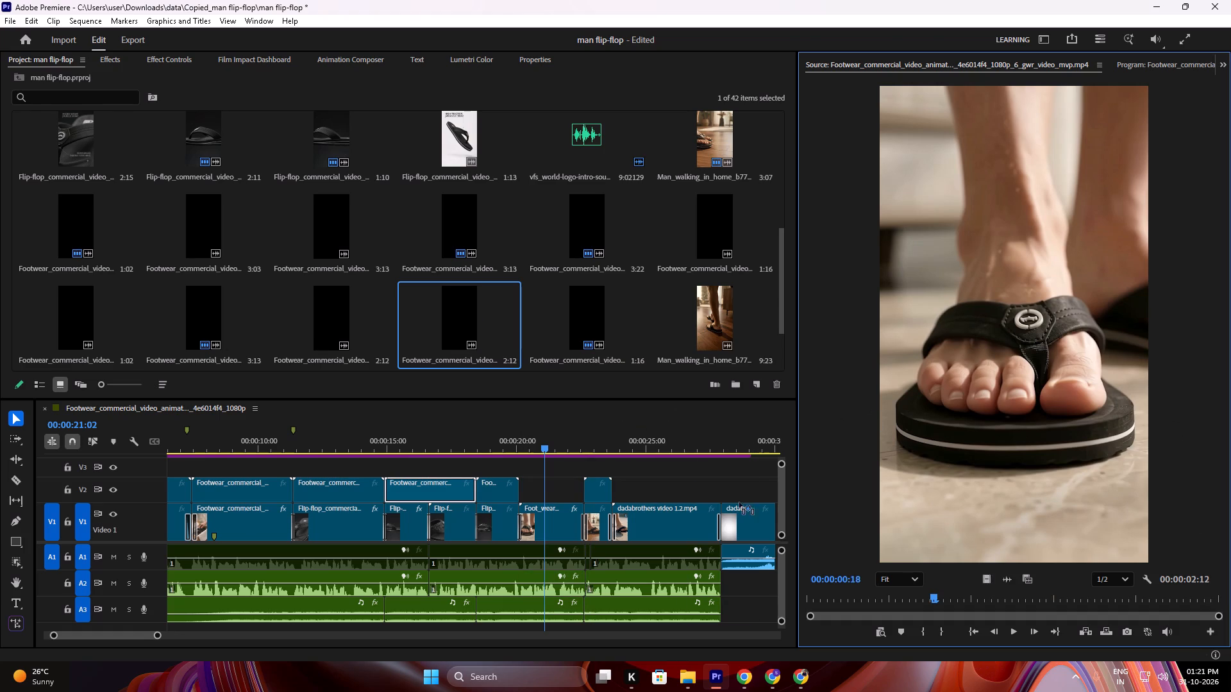
pyautogui.moveTo(739, 502); pyautogui.dragTo(519, 479)
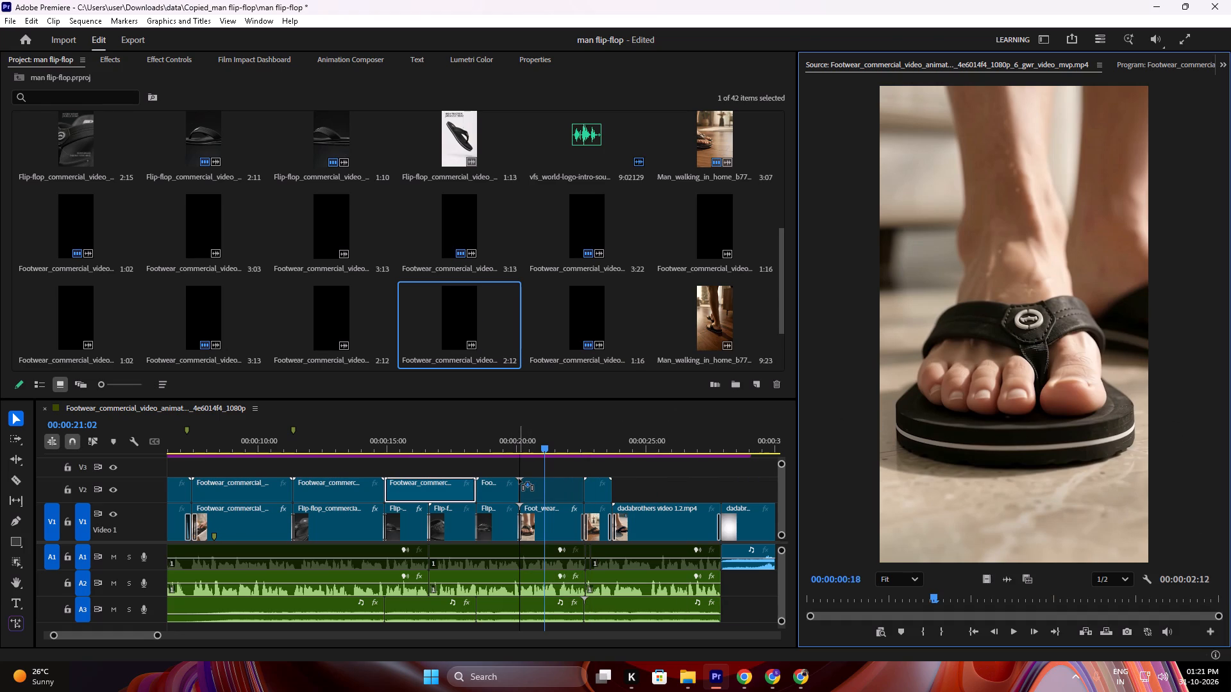
pyautogui.moveTo(519, 479); pyautogui.dragTo(519, 459)
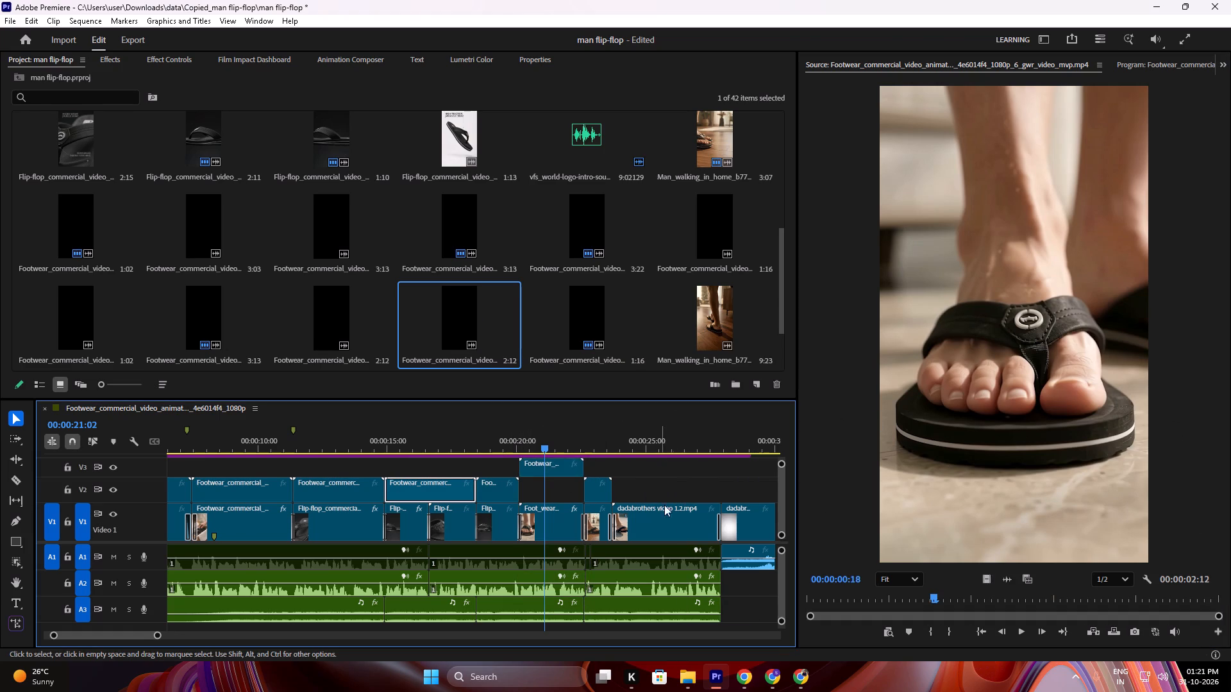
# Compare the outdoor walking shot at about 25 to 27 seconds with the last cleaned clips in the bin.
pyautogui.moveTo(617, 450); pyautogui.dragTo(666, 450)
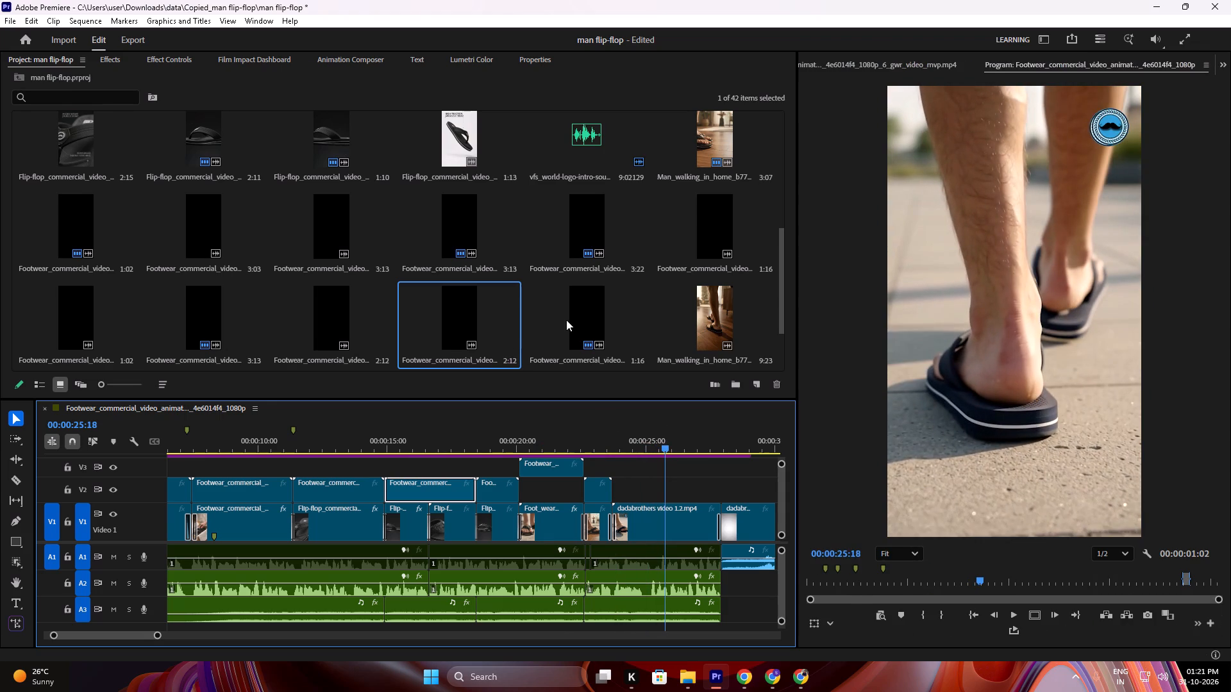
pyautogui.doubleClick(566, 320)
pyautogui.doubleClick(721, 320)
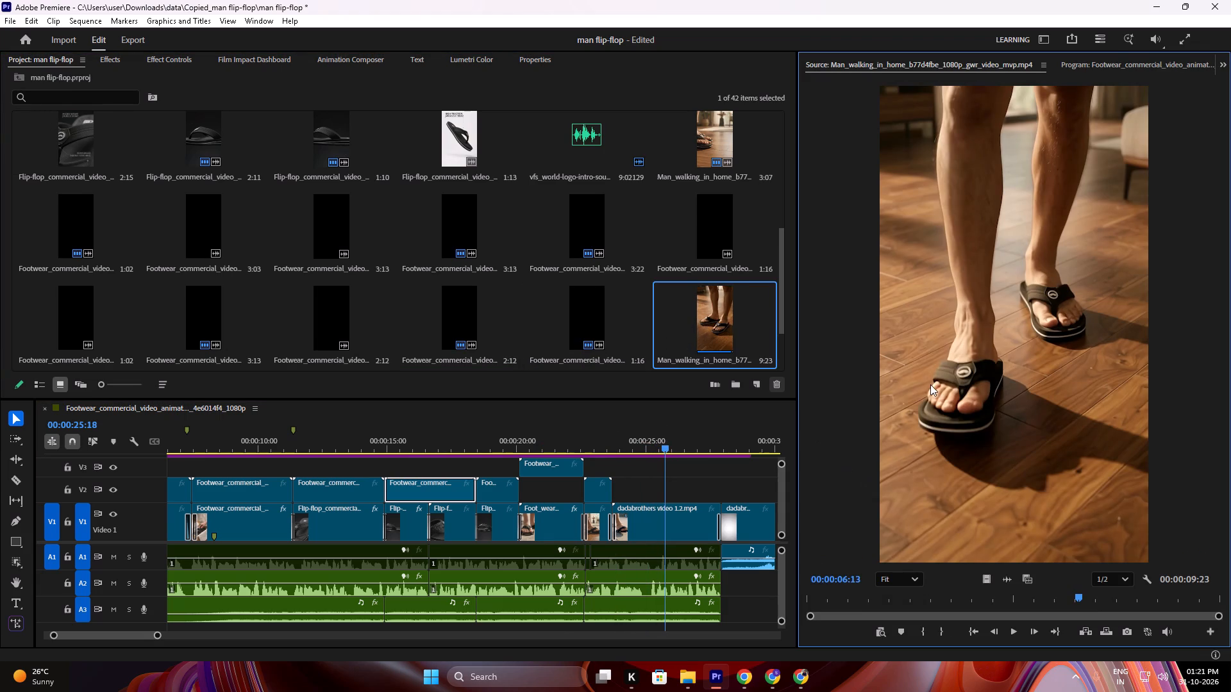
pyautogui.moveTo(635, 446); pyautogui.dragTo(697, 464)
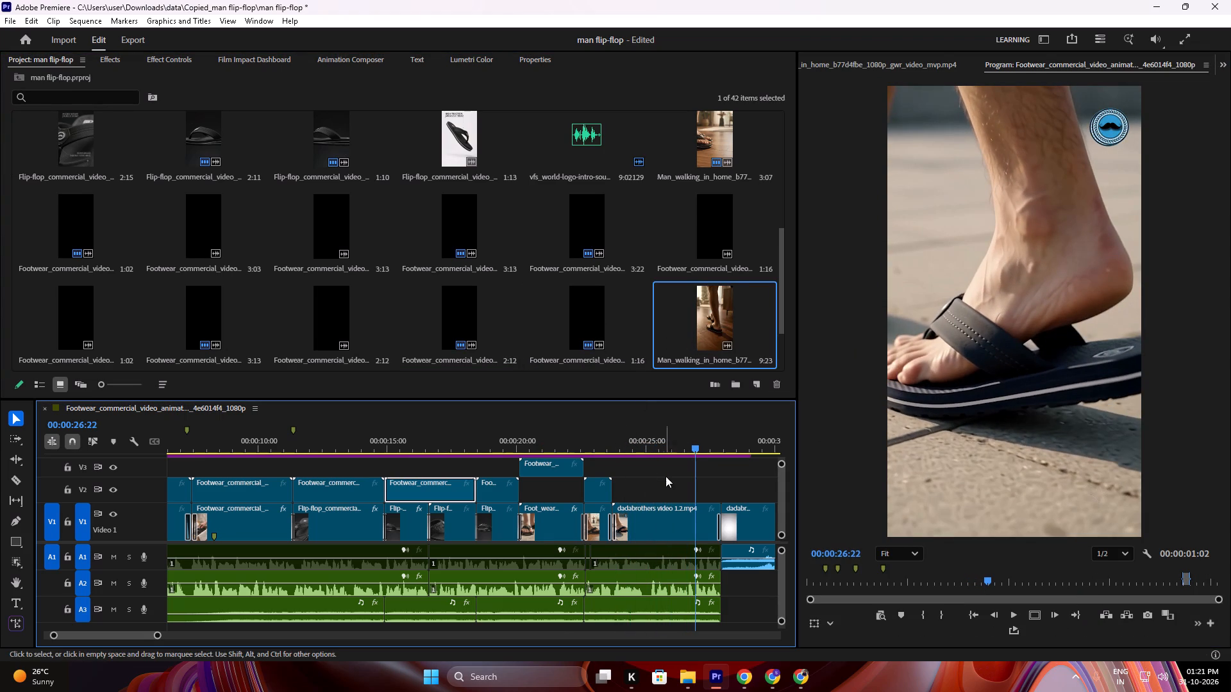
pyautogui.moveTo(669, 434); pyautogui.dragTo(666, 456)
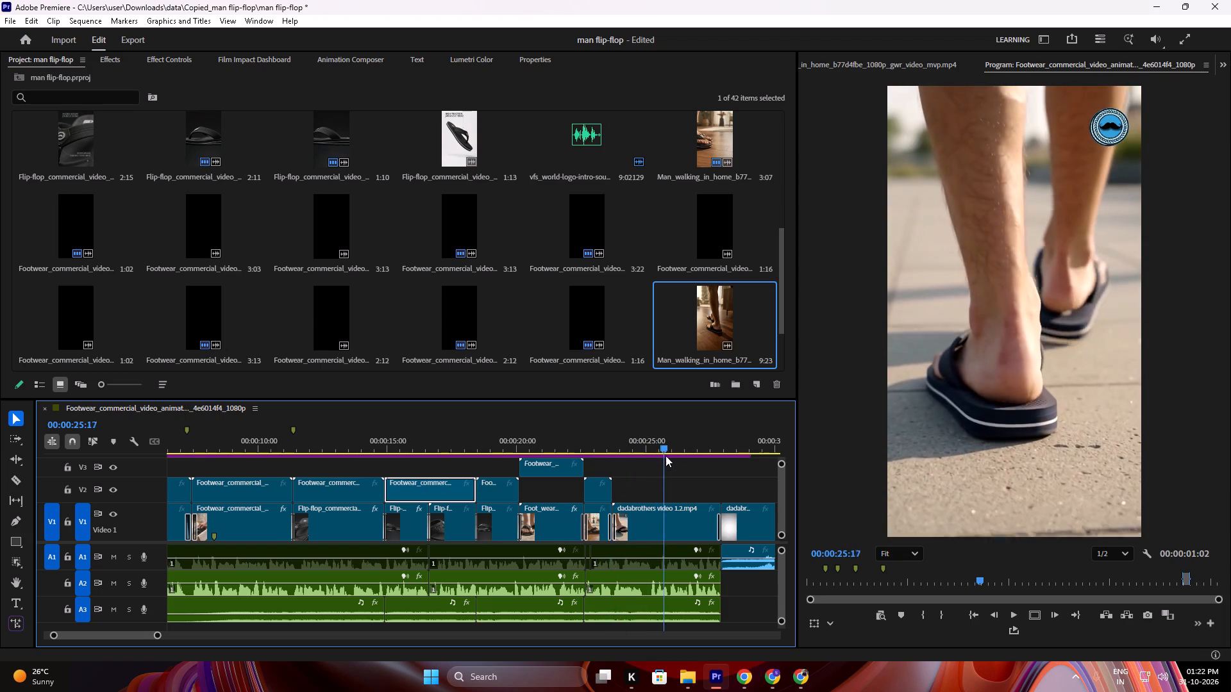
pyautogui.moveTo(666, 456); pyautogui.dragTo(672, 456)
# Move the cleaned foot clip at about 20 seconds from V3 down to V2, keeping its timing.
pyautogui.moveTo(548, 471); pyautogui.dragTo(549, 486)
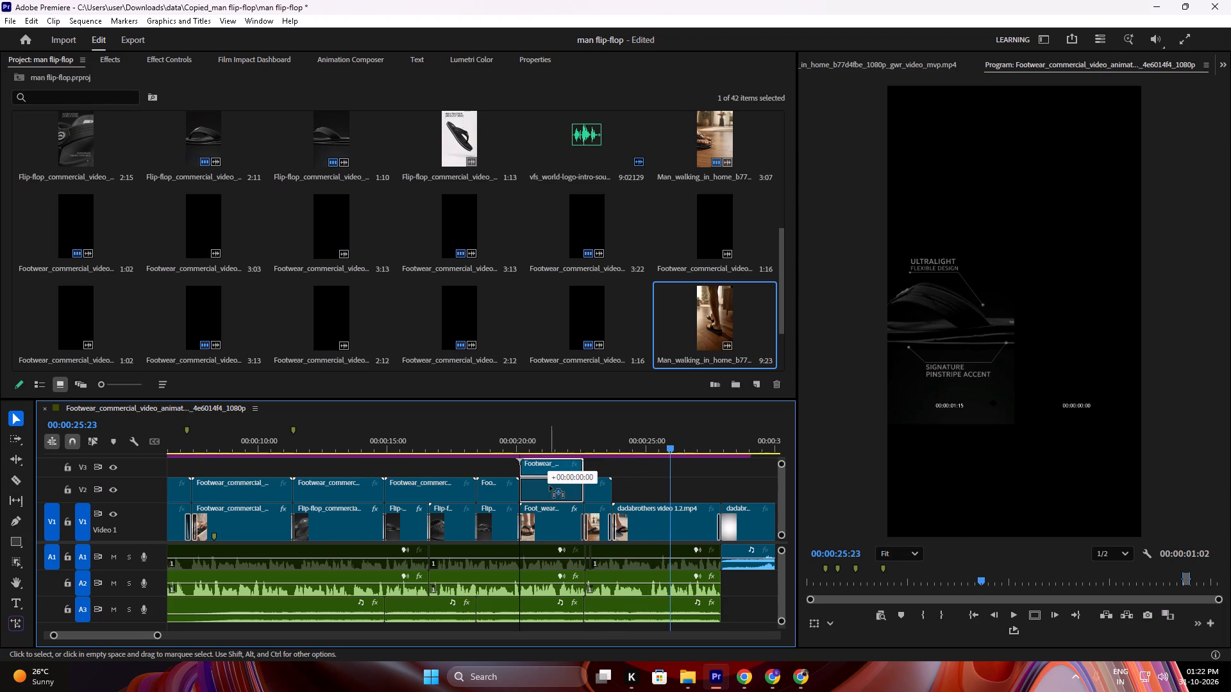
pyautogui.moveTo(549, 486); pyautogui.dragTo(549, 486)
pyautogui.click(633, 472)
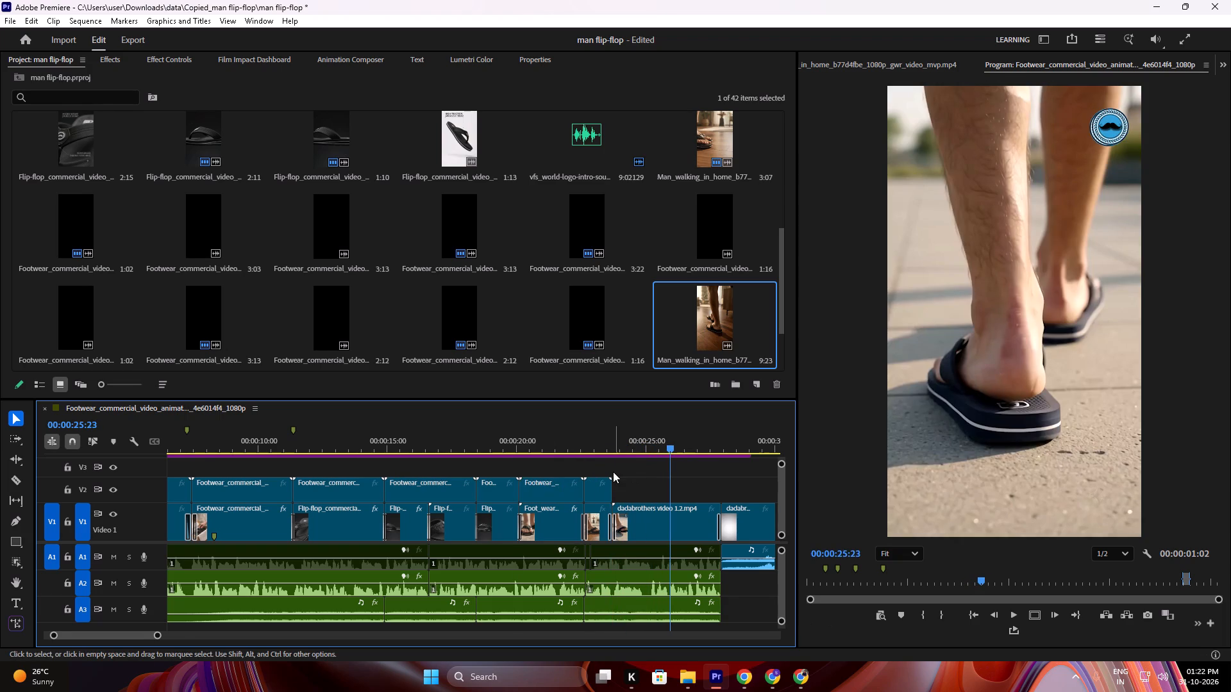
# Delete the nine watermarked clips on V1 from the start of the sequence up to the dadabrothers video 1.2 clip.
pyautogui.keyDown('alt'); pyautogui.scroll(-5, 596, 486); pyautogui.keyUp('alt')
pyautogui.scroll(5, 594, 488)
pyautogui.moveTo(560, 441); pyautogui.dragTo(534, 444)
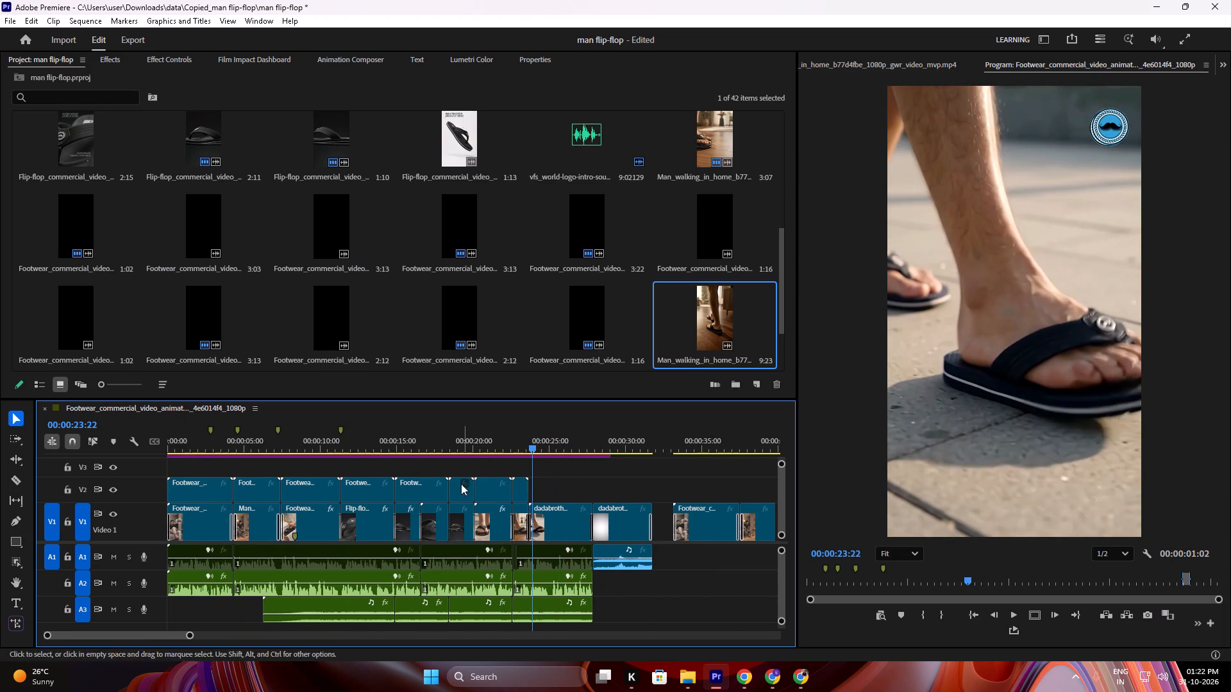
pyautogui.keyDown('shift'); pyautogui.click(209, 518); pyautogui.keyUp('shift')
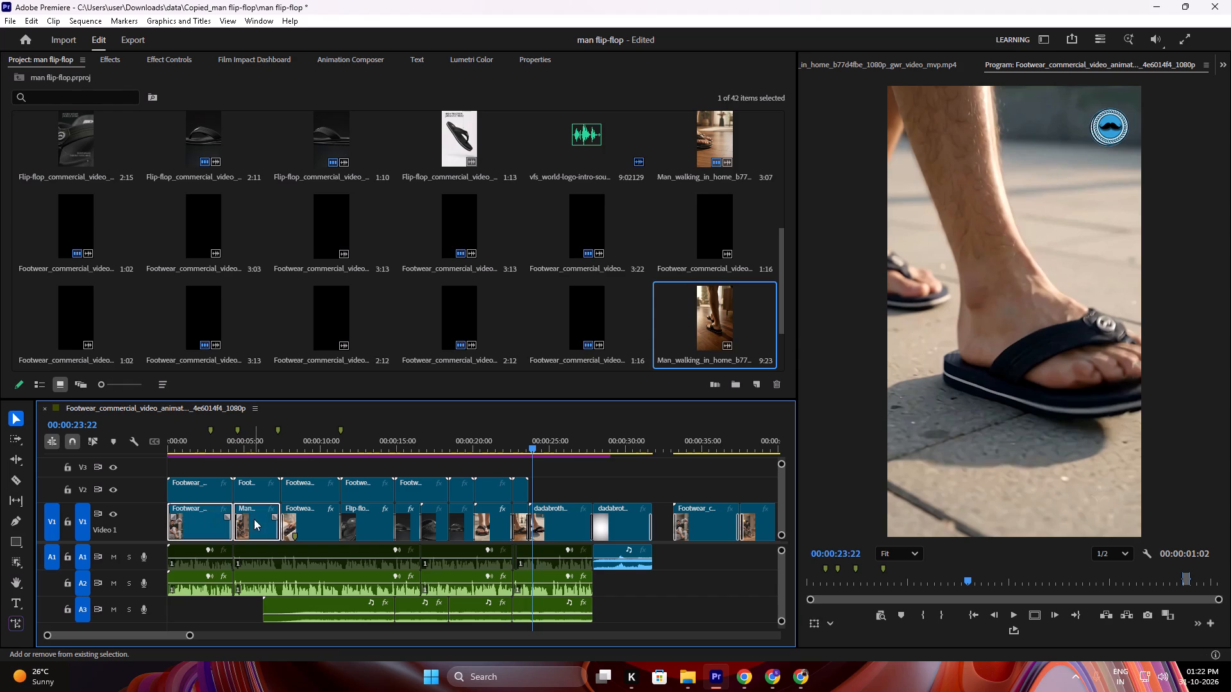
pyautogui.keyDown('shift'); pyautogui.click(254, 519); pyautogui.keyUp('shift')
pyautogui.keyDown('shift'); pyautogui.click(315, 527); pyautogui.keyUp('shift')
pyautogui.keyDown('shift'); pyautogui.click(366, 523); pyautogui.keyUp('shift')
pyautogui.keyDown('shift'); pyautogui.click(409, 525); pyautogui.keyUp('shift')
pyautogui.keyDown('shift'); pyautogui.click(437, 525); pyautogui.keyUp('shift')
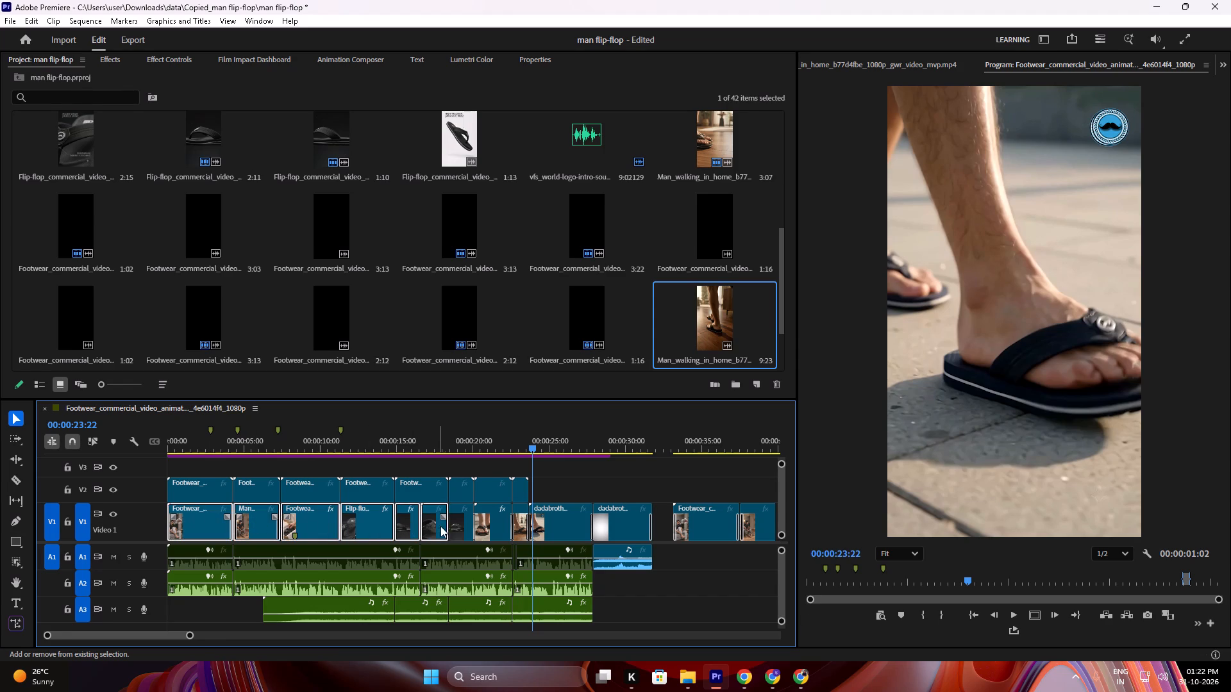
pyautogui.keyDown('shift'); pyautogui.click(466, 527); pyautogui.keyUp('shift')
pyautogui.keyDown('shift'); pyautogui.click(485, 532); pyautogui.keyUp('shift')
pyautogui.keyDown('shift'); pyautogui.click(523, 523); pyautogui.keyUp('shift')
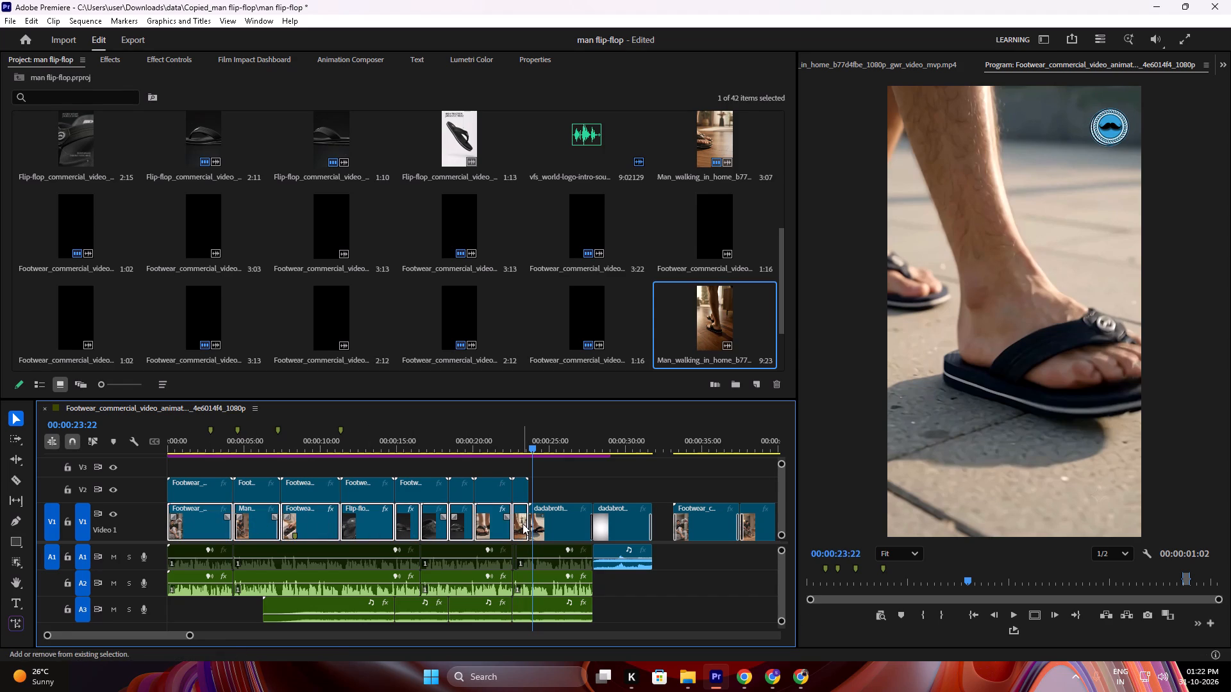
pyautogui.press('BackSpace')
# Move all the cleaned clips together from V2 down to V1 into the emptied space, keeping their timing.
pyautogui.moveTo(514, 523); pyautogui.dragTo(476, 511)
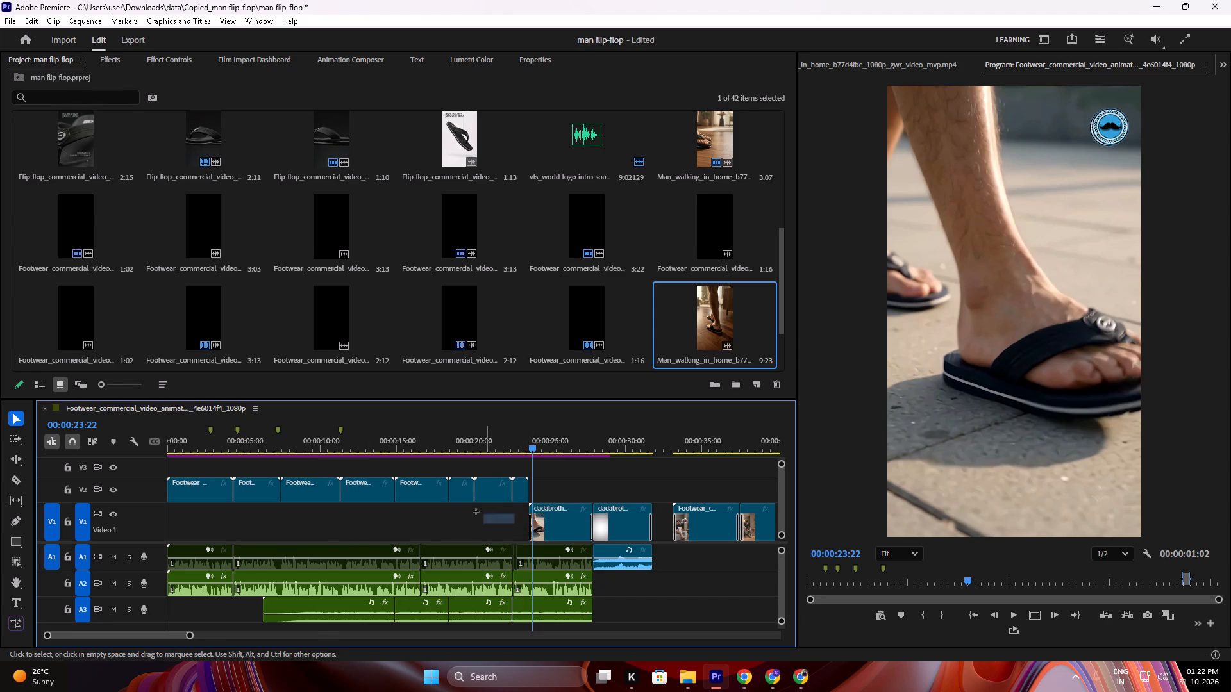
pyautogui.moveTo(476, 511); pyautogui.dragTo(157, 488)
pyautogui.moveTo(222, 497); pyautogui.dragTo(215, 523)
# Play the sequence from the start and replay the cuts around 11 and 7 seconds to check the cleaned clips.
pyautogui.moveTo(177, 448); pyautogui.dragTo(169, 448)
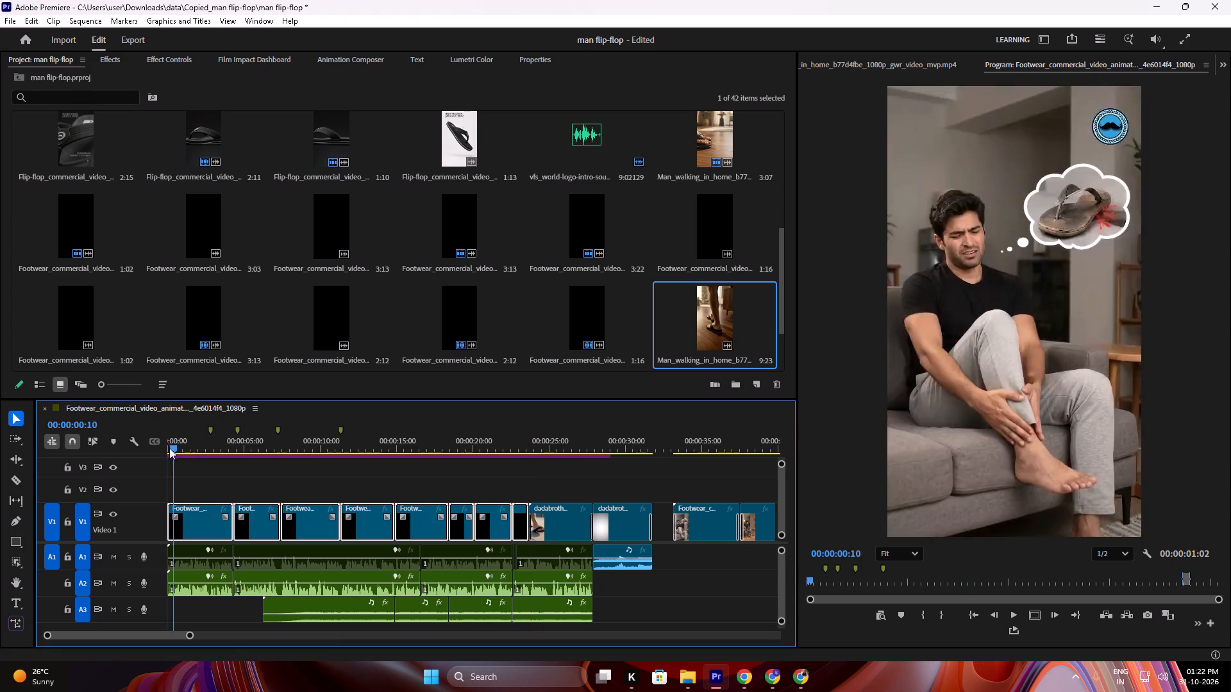
pyautogui.moveTo(169, 448); pyautogui.dragTo(141, 450)
pyautogui.press('space')
pyautogui.click(201, 482)
pyautogui.keyDown('alt'); pyautogui.scroll(9, 201, 482); pyautogui.keyUp('alt')
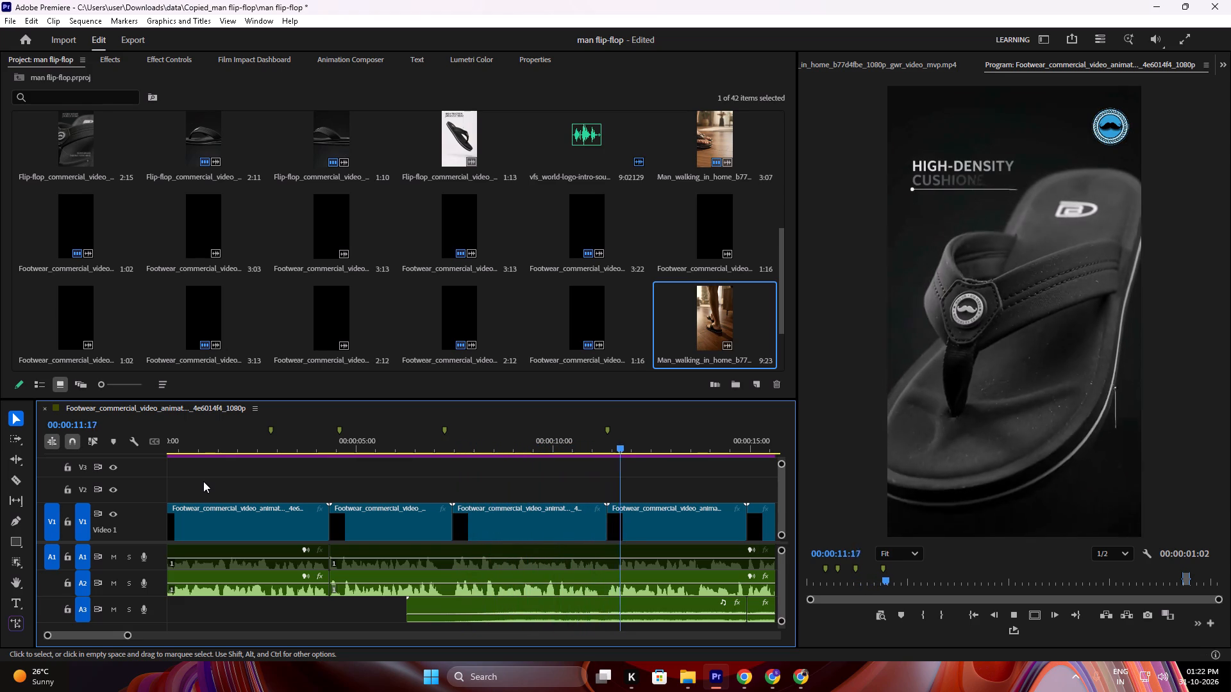
pyautogui.press('space')
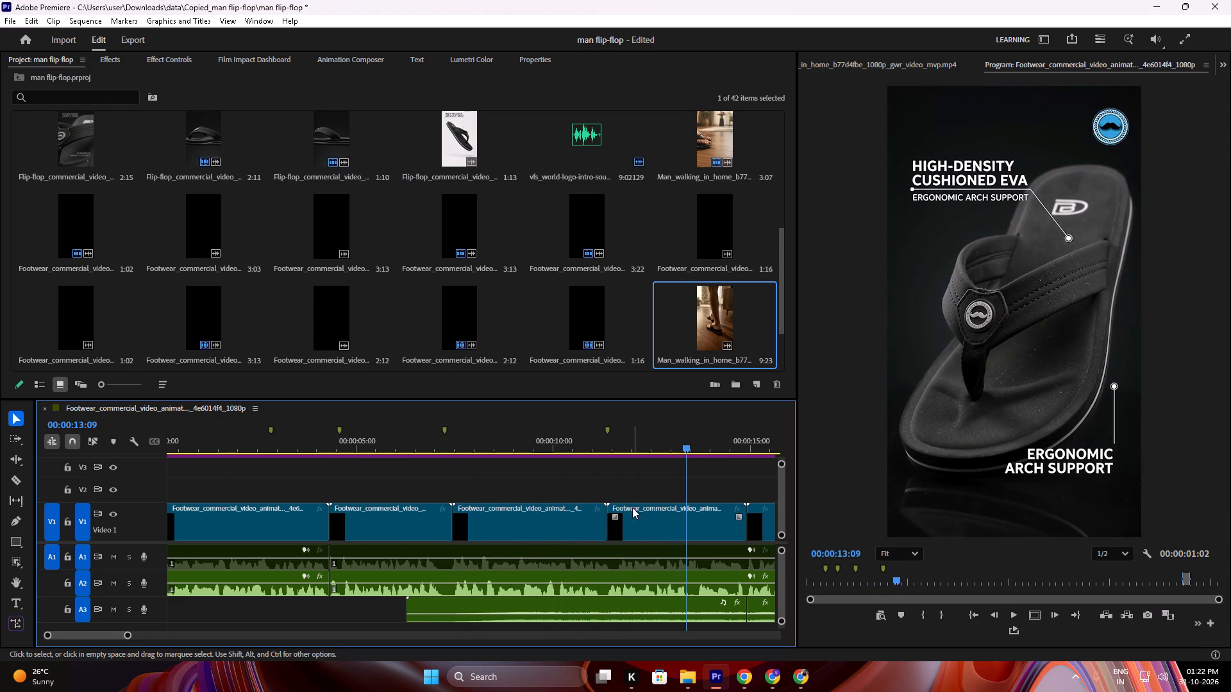
pyautogui.moveTo(600, 445); pyautogui.dragTo(573, 450)
pyautogui.press('space')
pyautogui.scroll(-5, 524, 474)
pyautogui.keyDown('alt'); pyautogui.scroll(10, 543, 485); pyautogui.keyUp('alt')
pyautogui.press('space')
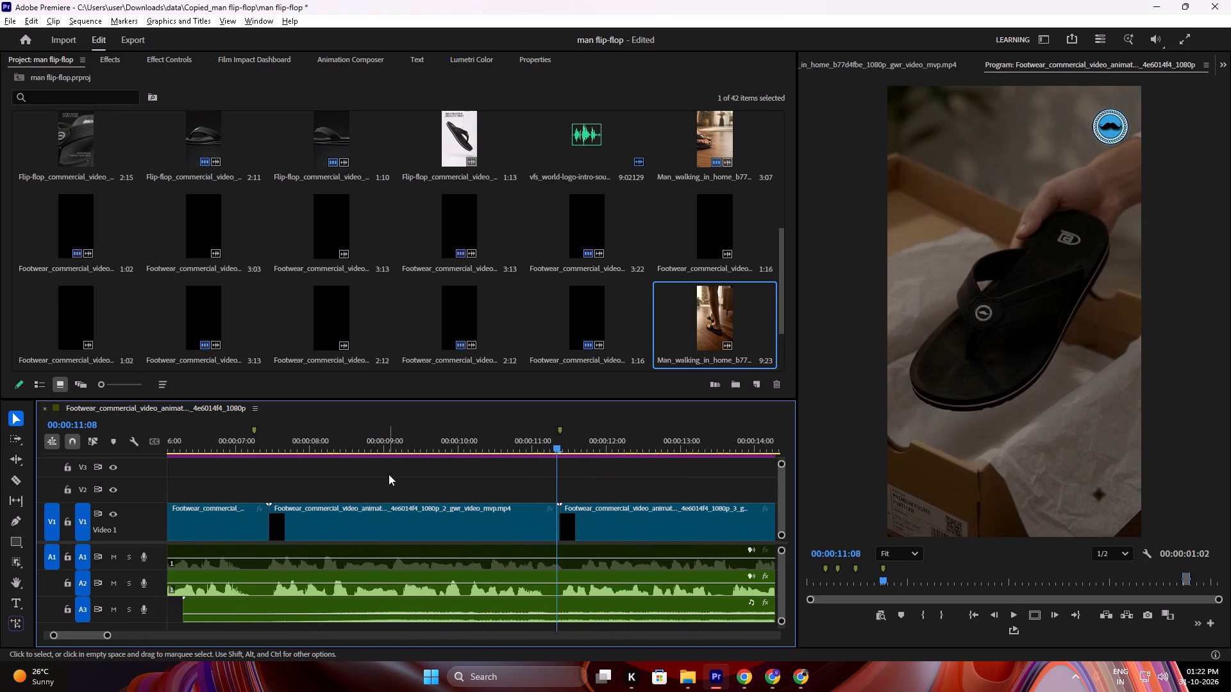
pyautogui.moveTo(290, 450); pyautogui.dragTo(196, 440)
pyautogui.press('space')
pyautogui.scroll(-6, 435, 501)
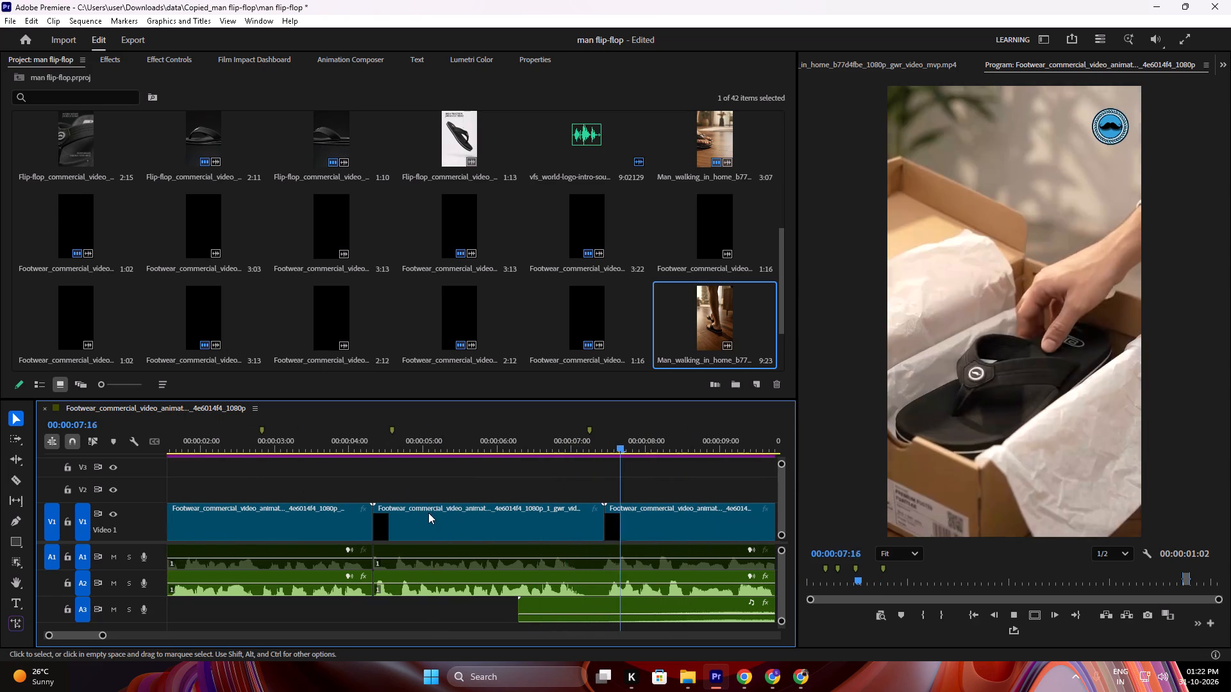
pyautogui.press('space')
# Apply a Camera transition from Animation Composer at the cut at about 00:00:07:11 and play it through.
pyautogui.click(608, 447)
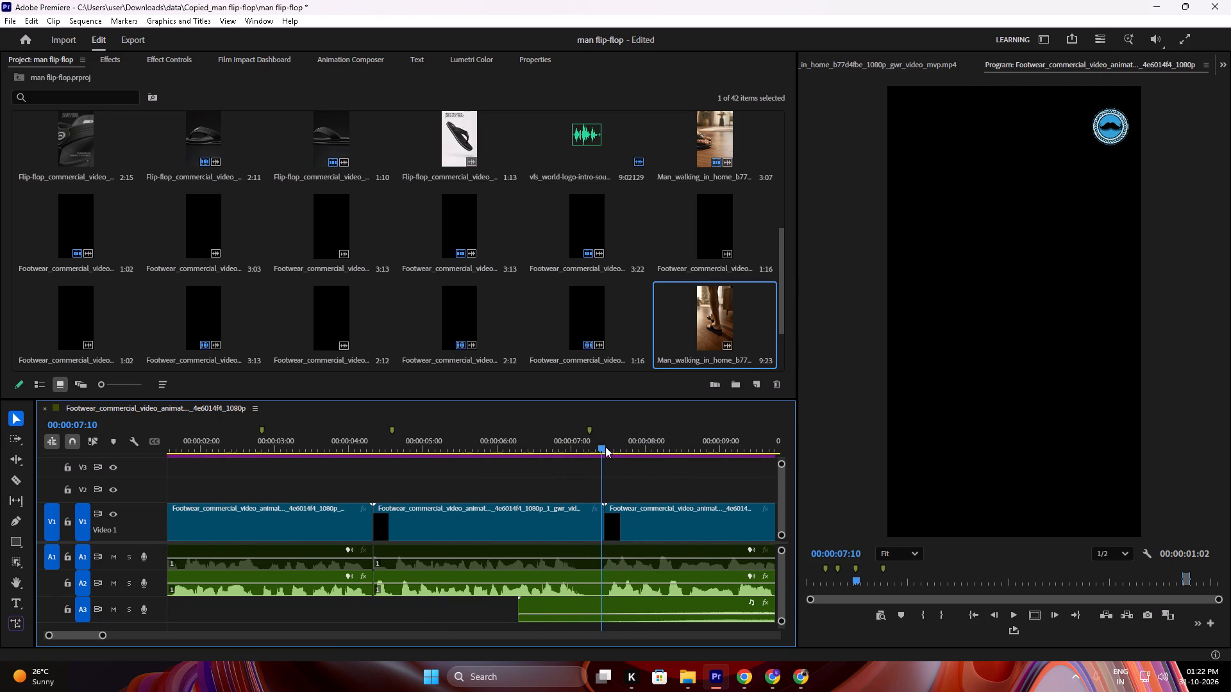
pyautogui.click(367, 49)
pyautogui.click(360, 56)
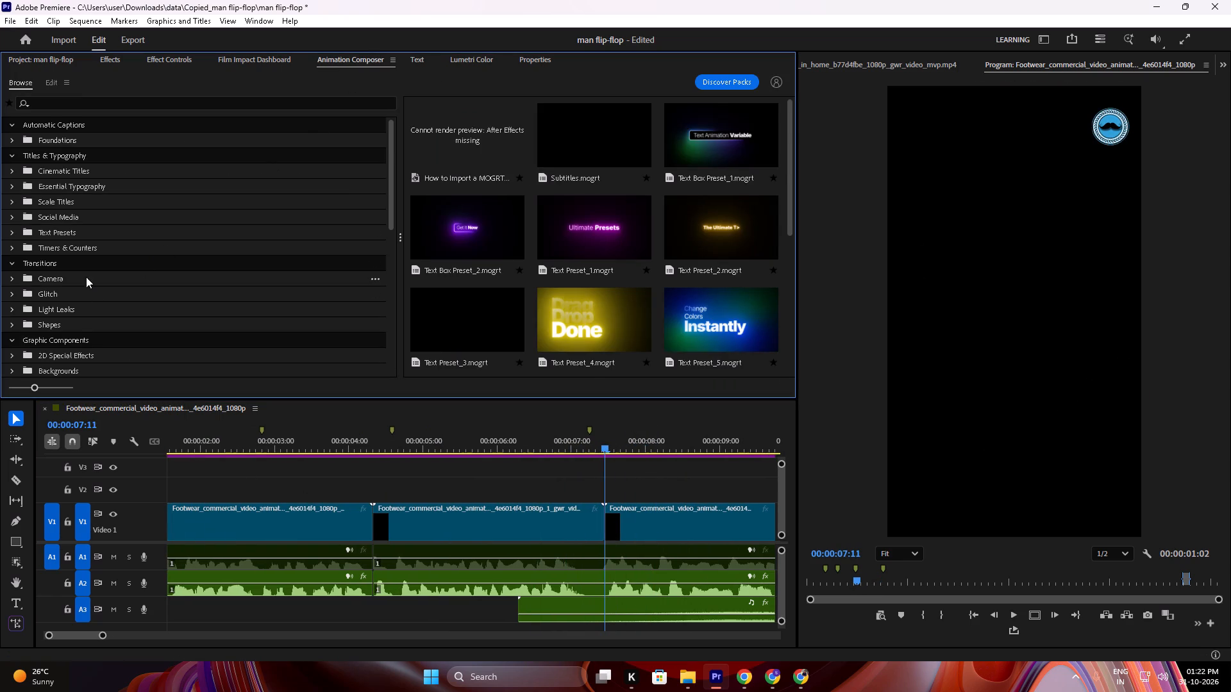
pyautogui.click(86, 277)
pyautogui.click(583, 230)
pyautogui.click(762, 390)
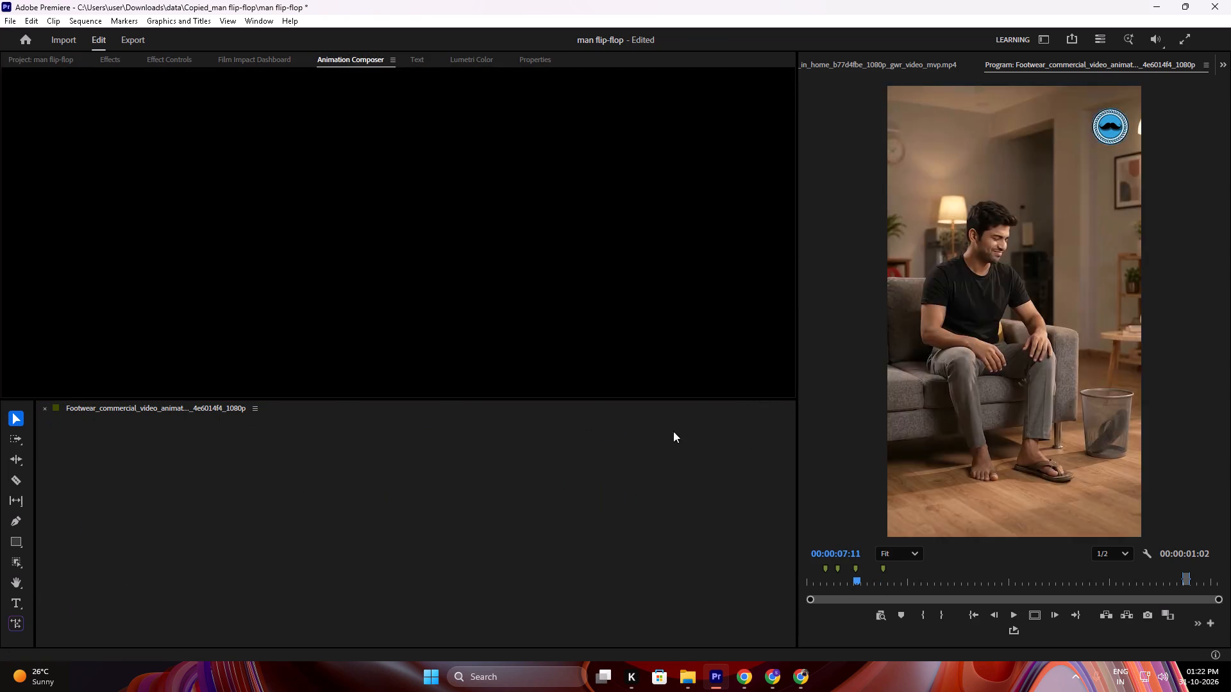
pyautogui.moveTo(590, 447); pyautogui.dragTo(544, 447)
pyautogui.press('space')
pyautogui.scroll(-5, 460, 498)
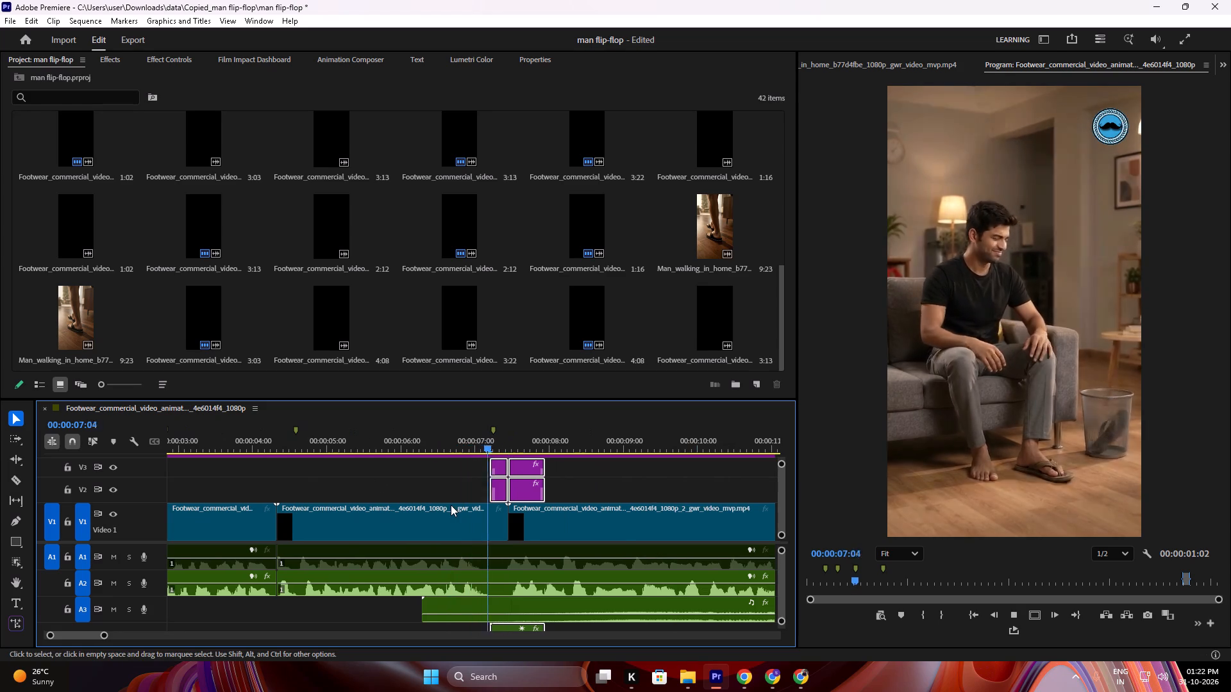
pyautogui.press('space')
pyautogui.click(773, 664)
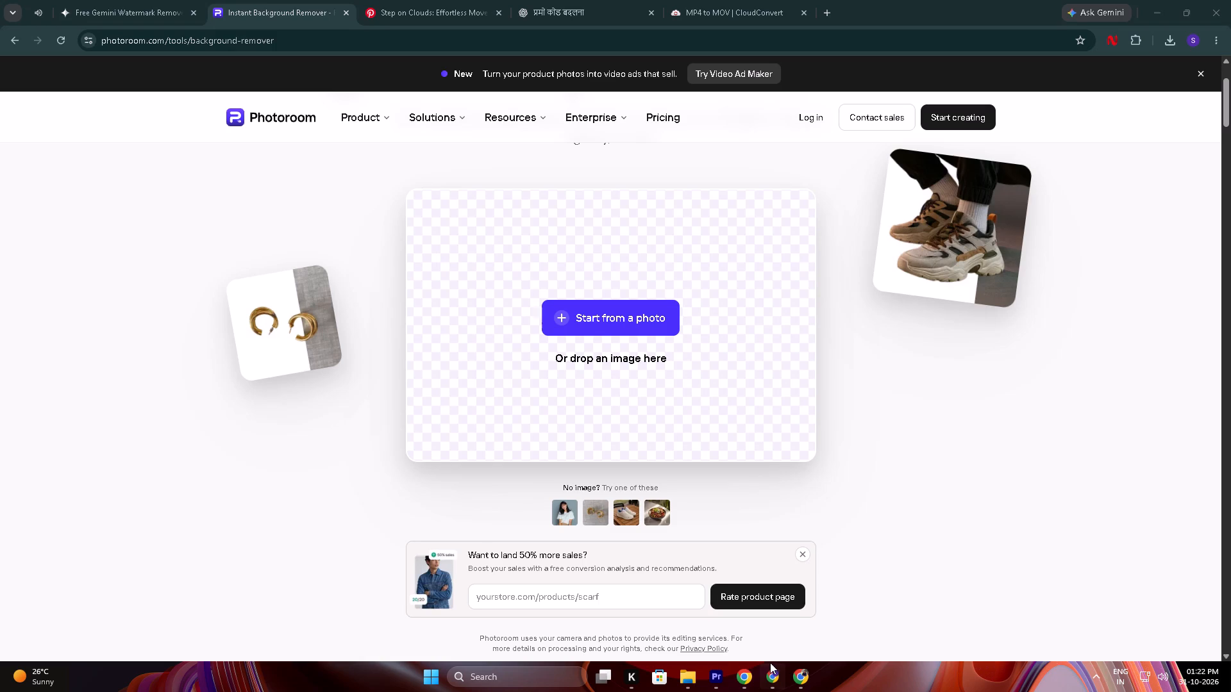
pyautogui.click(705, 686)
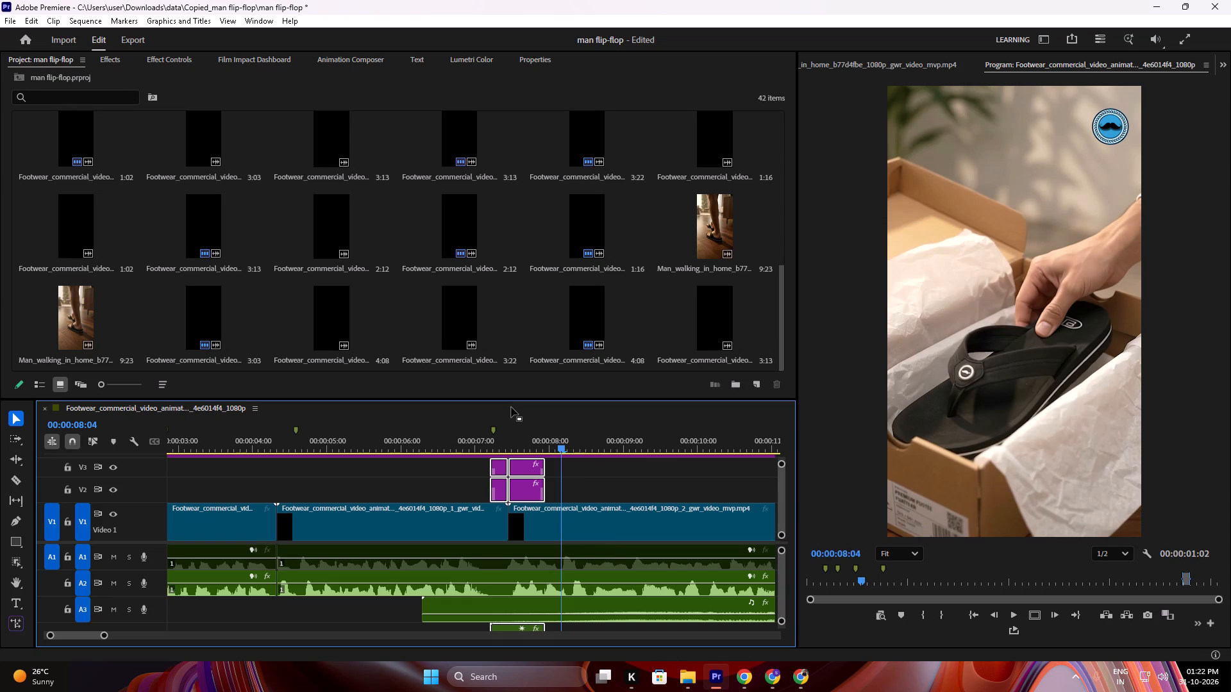
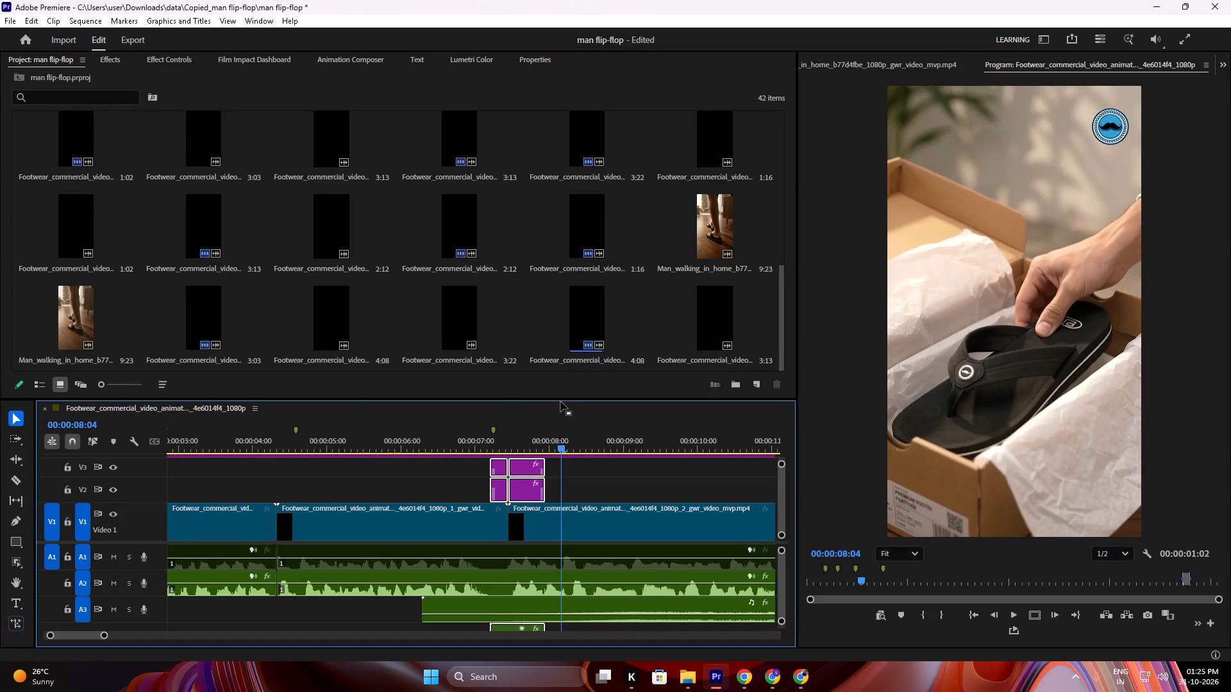
# Enlarge the timeline and play the sequence from its start through to the closing contact card to review the edit.
pyautogui.moveTo(557, 398); pyautogui.dragTo(524, 224)
pyautogui.moveTo(527, 267); pyautogui.dragTo(98, 336)
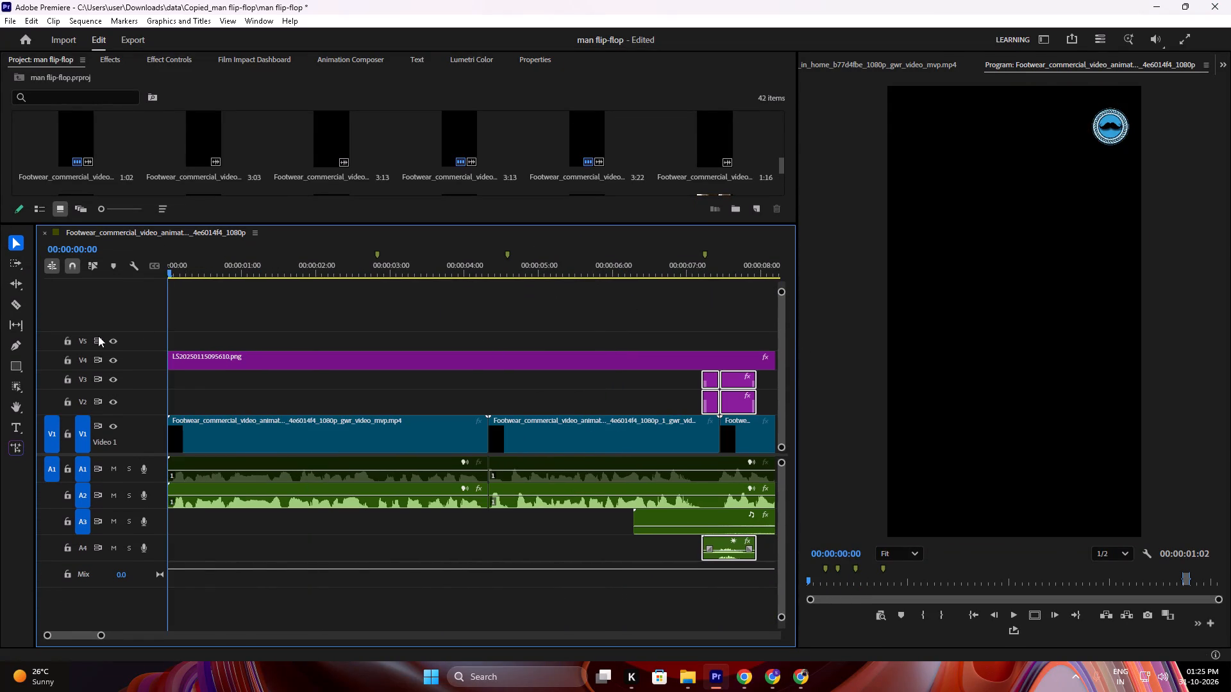
pyautogui.moveTo(98, 336); pyautogui.dragTo(644, 309)
pyautogui.press('space')
pyautogui.scroll(-7, 596, 327)
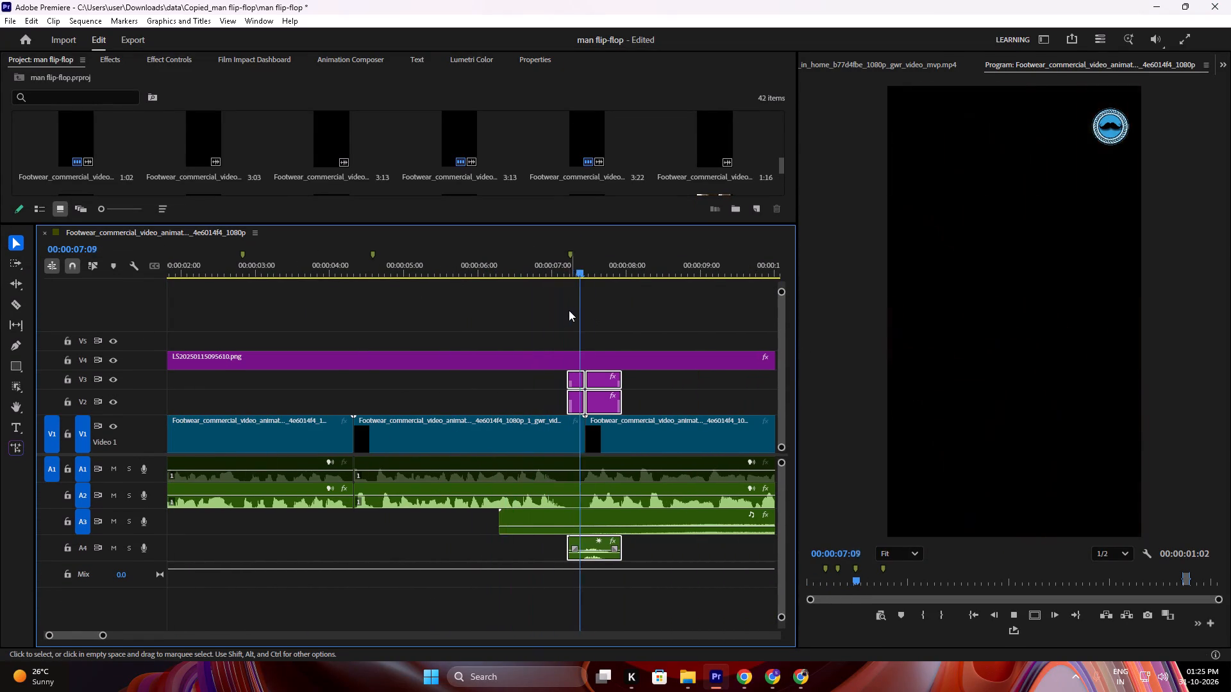
pyautogui.scroll(-17, 545, 322)
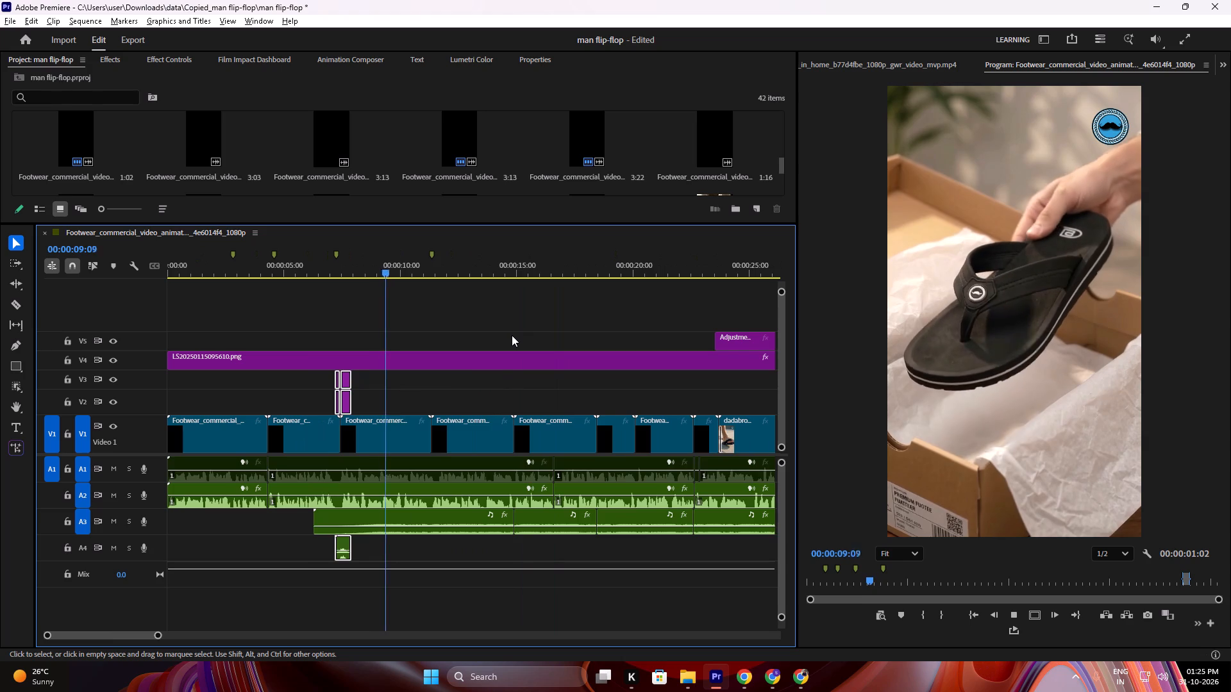
pyautogui.keyDown('alt'); pyautogui.scroll(-5, 512, 335); pyautogui.keyUp('alt')
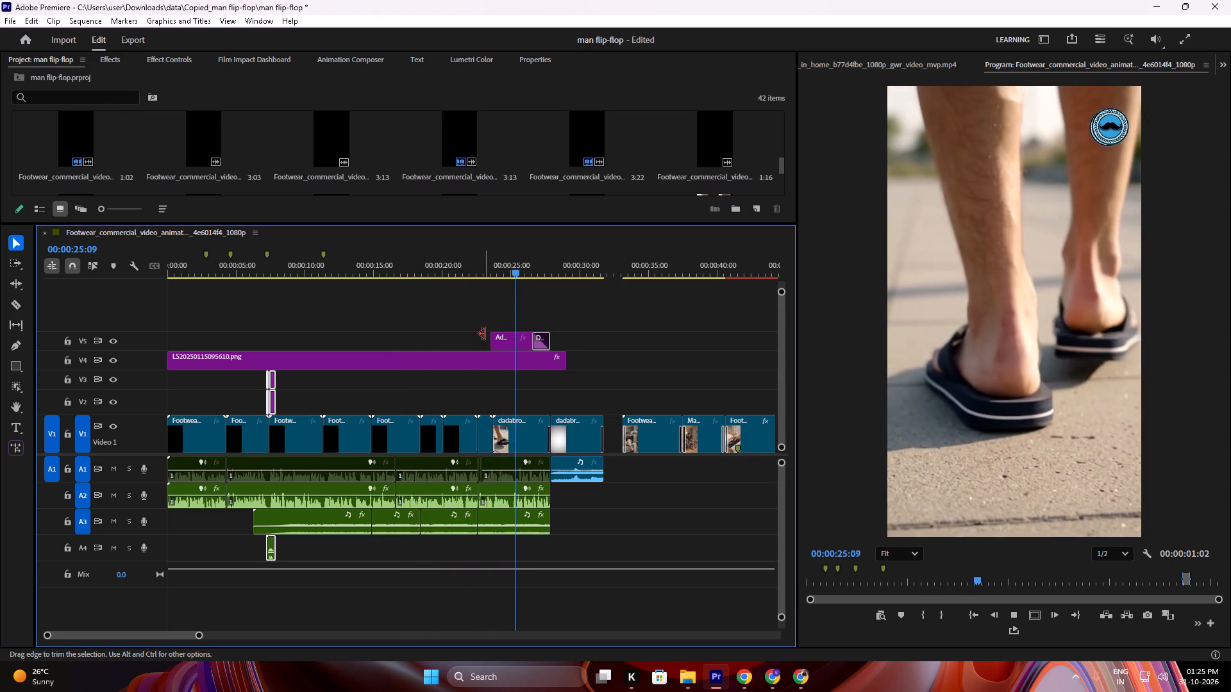
pyautogui.press('space')
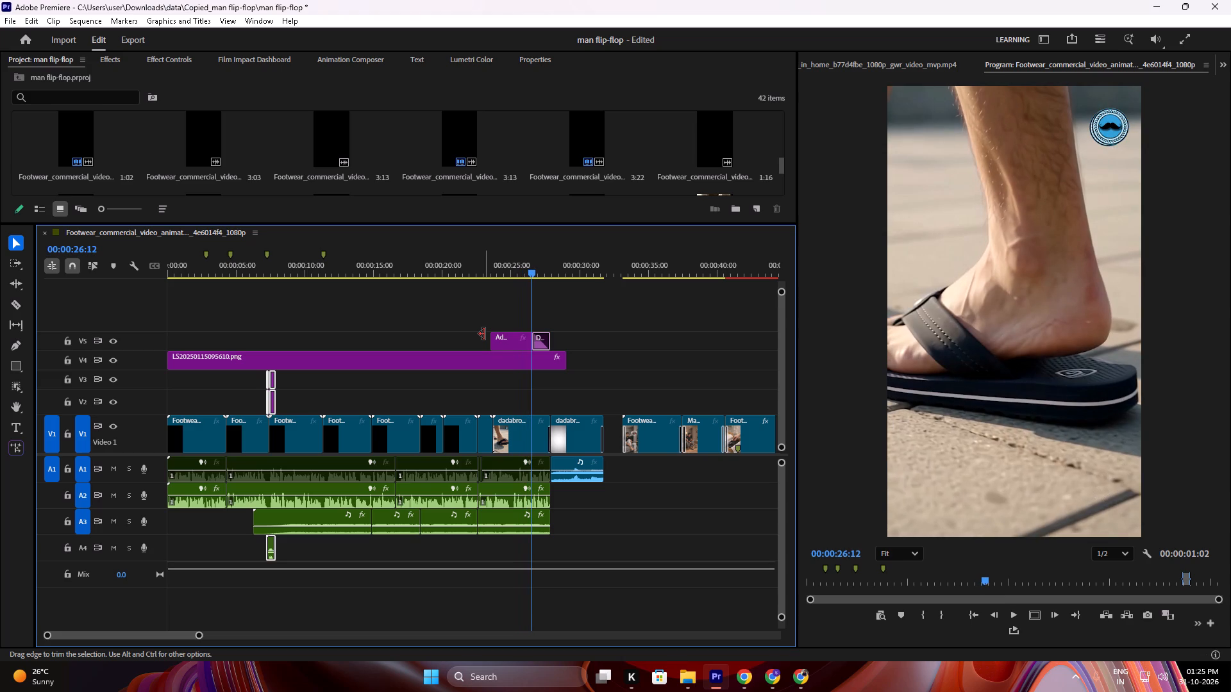
pyautogui.press('space')
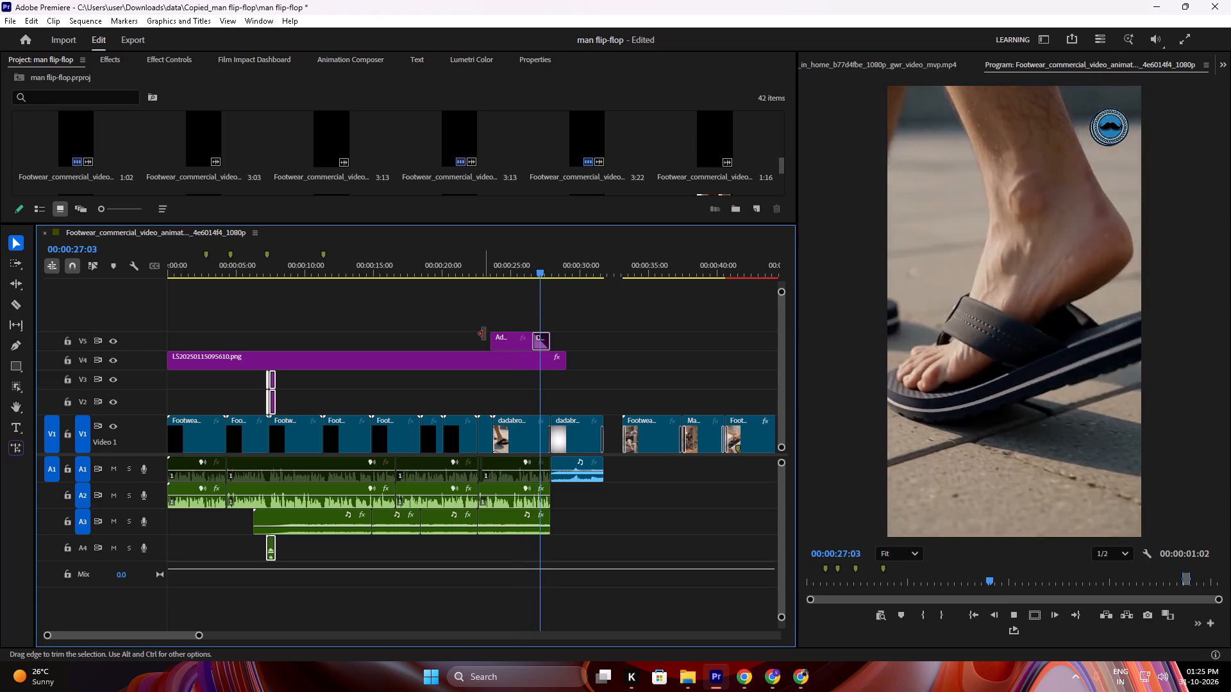
pyautogui.press('space')
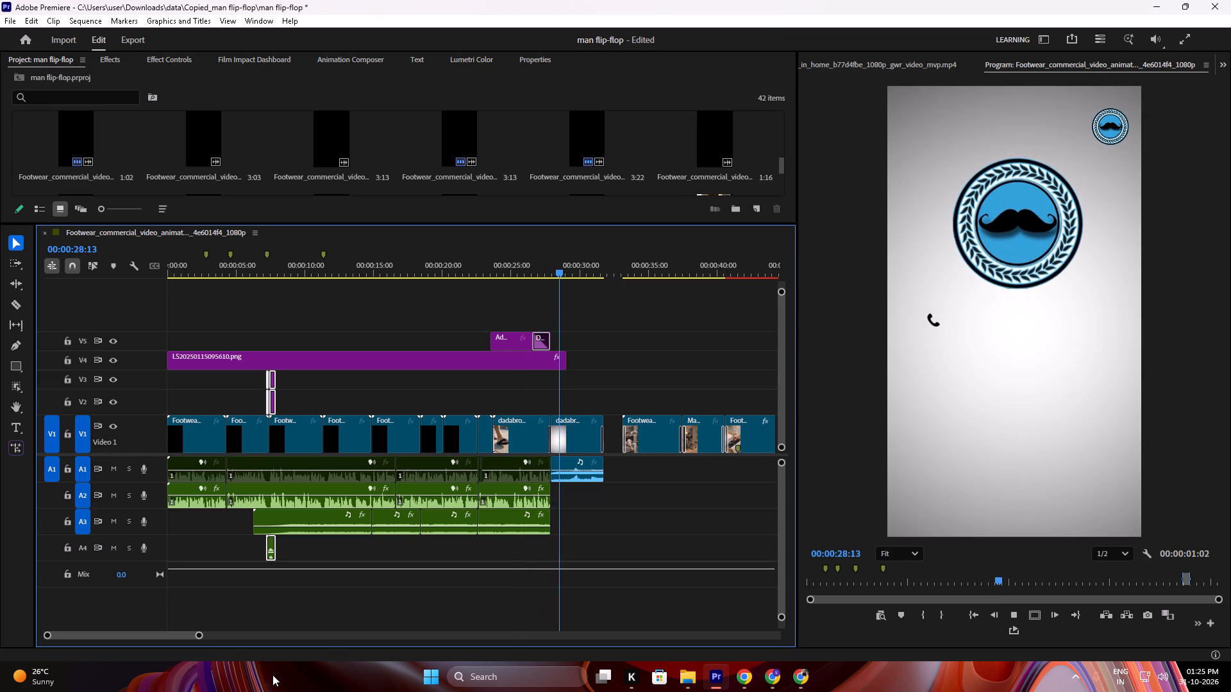
# Save the project.
pyautogui.hotkey('ctrl', 'a')
pyautogui.hotkey('ctrl', 's')
pyautogui.hotkey('ctrl', 's')
pyautogui.hotkey('ctrl', 's')
pyautogui.hotkey('ctrl', 's')
pyautogui.click(628, 328)
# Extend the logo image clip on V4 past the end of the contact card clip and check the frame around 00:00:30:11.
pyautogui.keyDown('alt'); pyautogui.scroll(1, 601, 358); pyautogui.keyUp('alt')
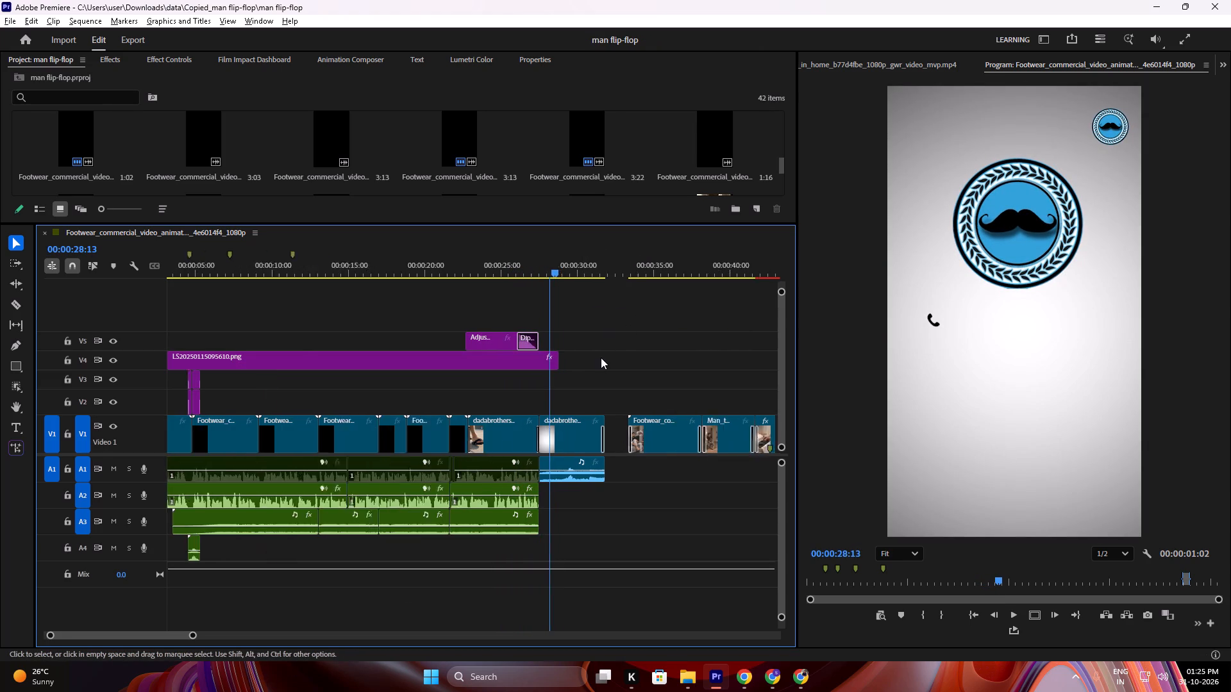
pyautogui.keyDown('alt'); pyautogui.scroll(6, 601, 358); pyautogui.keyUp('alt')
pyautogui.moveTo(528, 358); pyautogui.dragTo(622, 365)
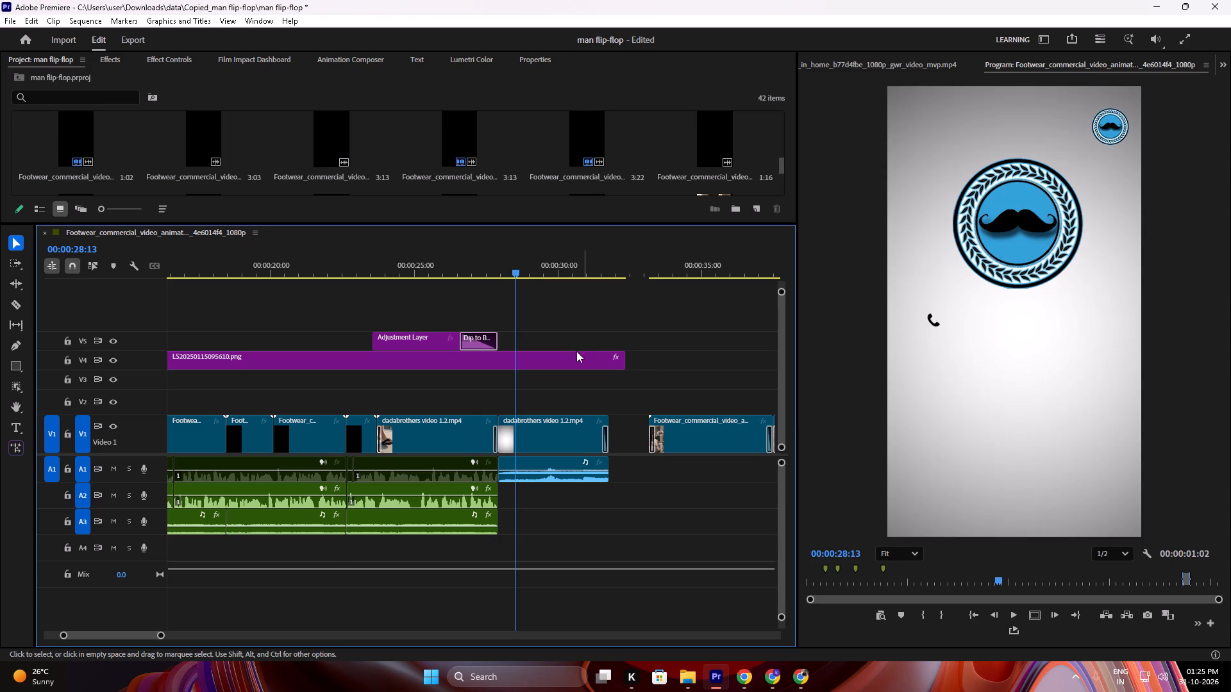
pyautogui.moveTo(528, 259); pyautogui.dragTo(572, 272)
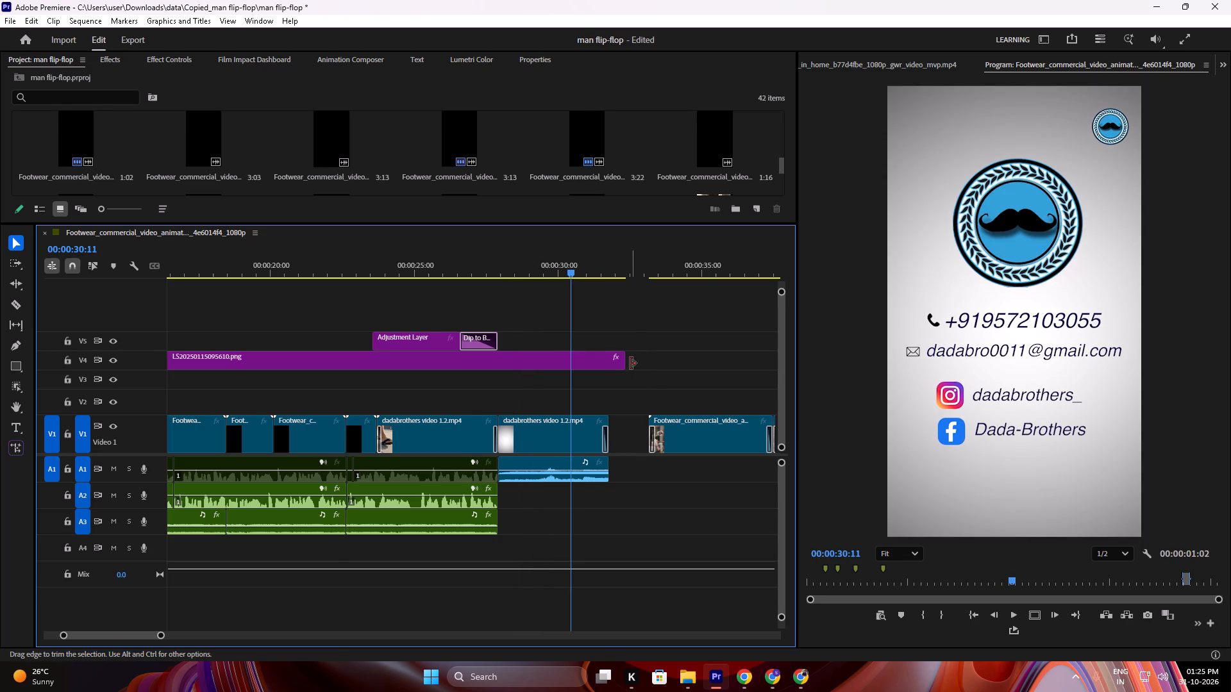
# Trim the end of the logo image clip on V4 back to where the contact card clip begins.
pyautogui.moveTo(623, 361); pyautogui.dragTo(482, 377)
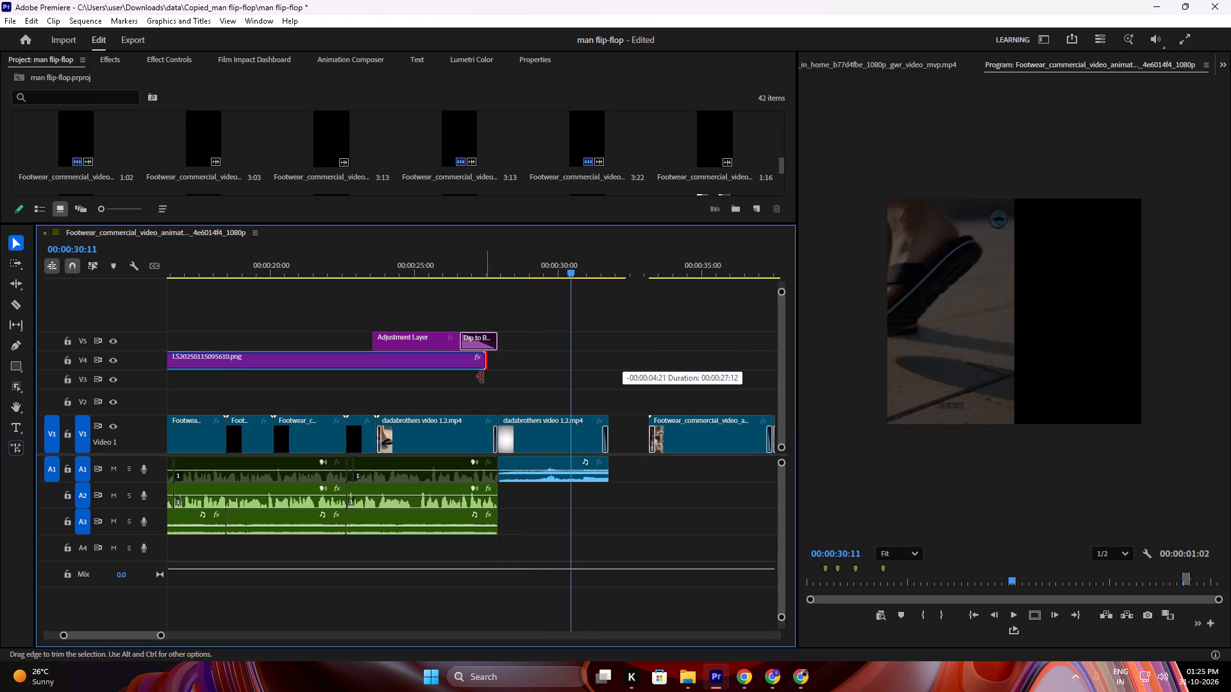
pyautogui.moveTo(482, 377); pyautogui.dragTo(492, 379)
# Save the project with the trimmed logo clip.
pyautogui.hotkey('ctrl', 'a')
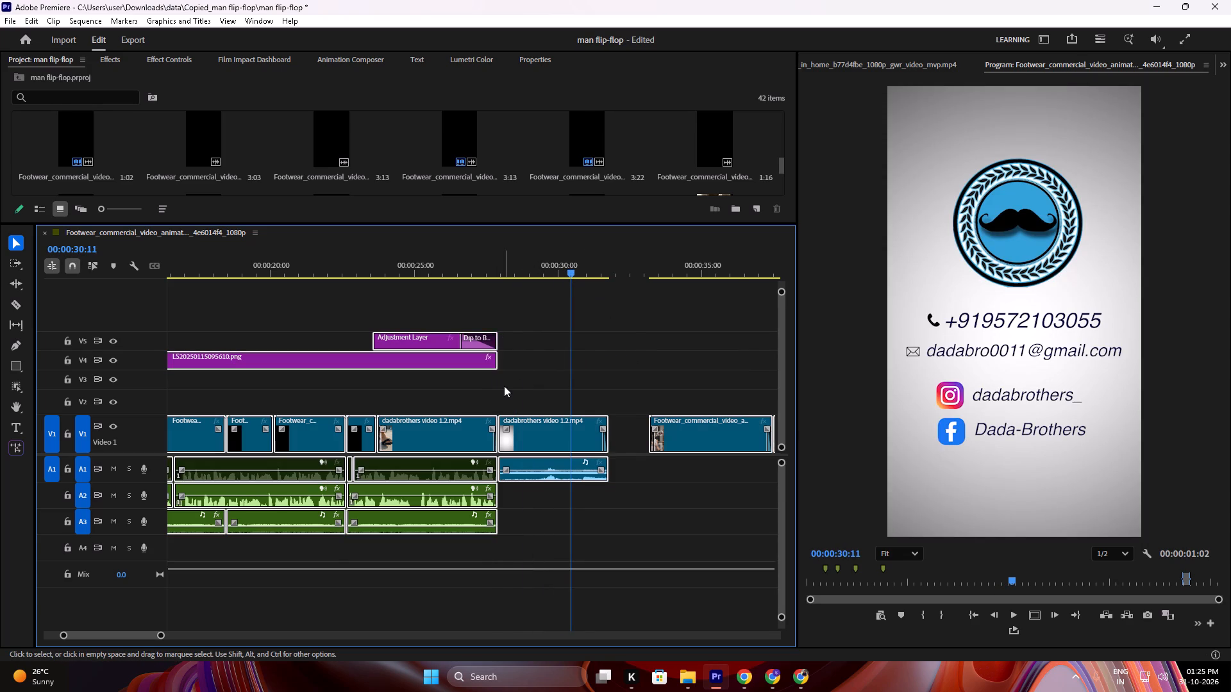
pyautogui.hotkey('ctrl', 's')
pyautogui.hotkey('ctrl', 's')
pyautogui.hotkey('ctrl', 's')
pyautogui.click(526, 384)
# Delete all the leftover video clips on V1 that lie after the gap following the contact card.
pyautogui.keyDown('alt'); pyautogui.scroll(-11, 527, 390); pyautogui.keyUp('alt')
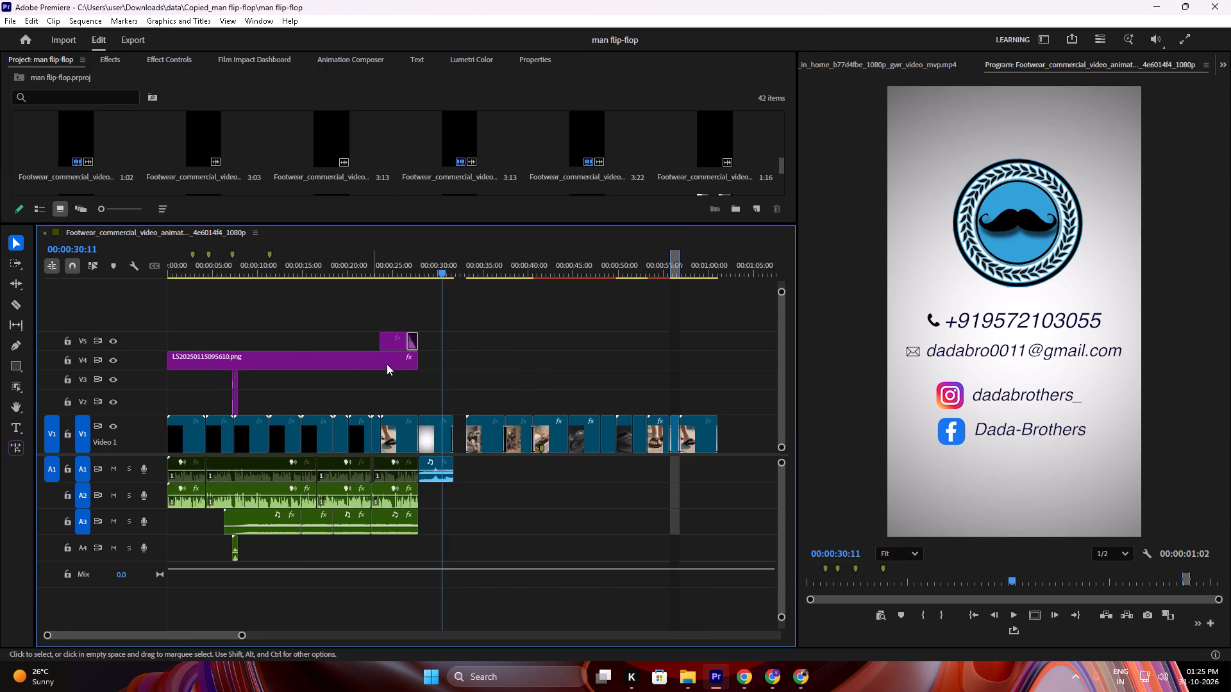
pyautogui.moveTo(469, 356); pyautogui.dragTo(763, 469)
pyautogui.press('BackSpace')
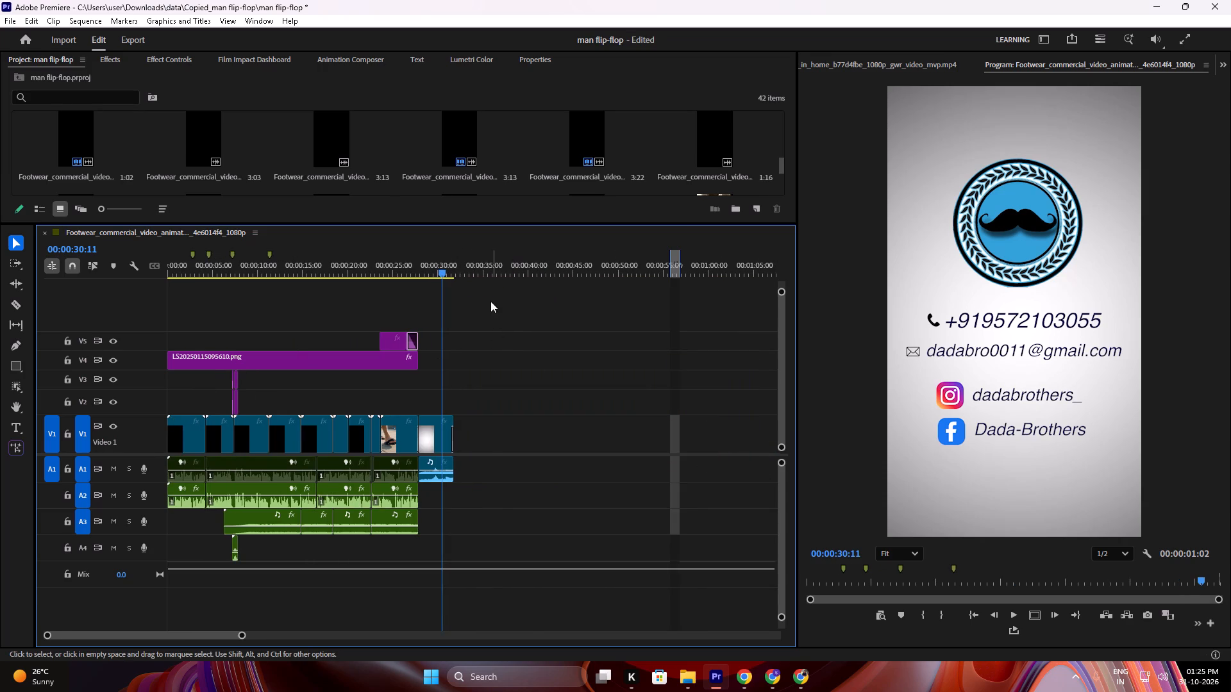
# Mark the In/Out range around all the remaining timeline clips and open the export settings.
pyautogui.moveTo(490, 301); pyautogui.dragTo(114, 627)
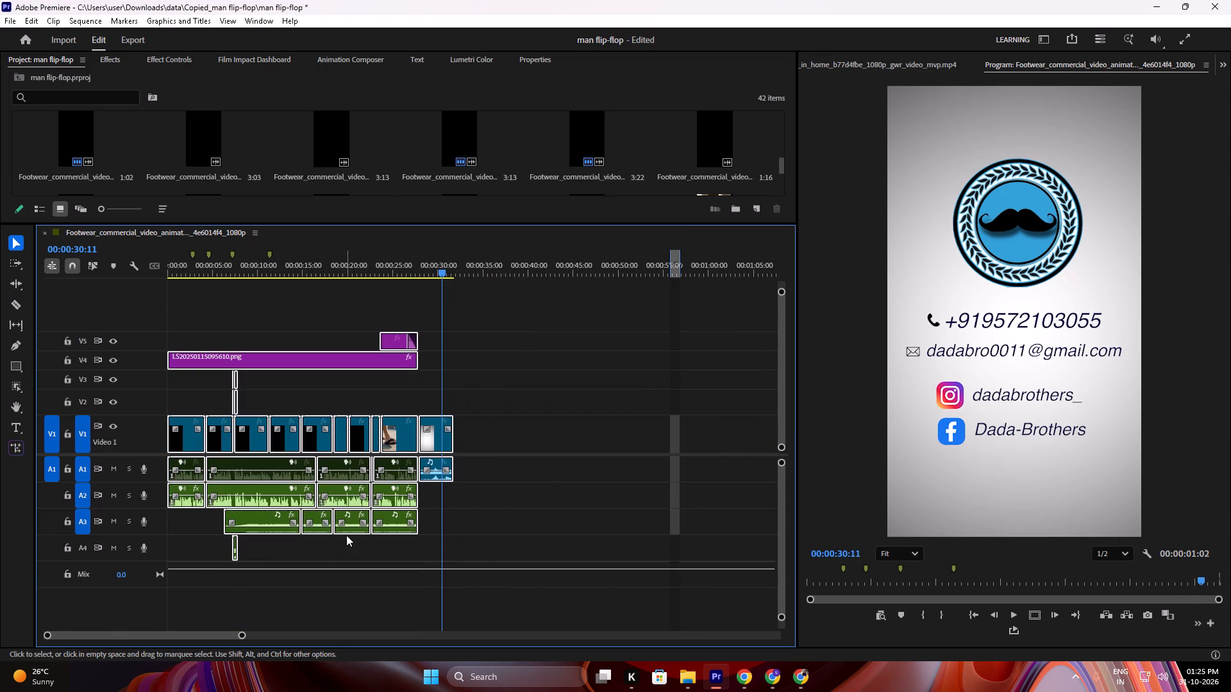
pyautogui.press('/')
pyautogui.click(124, 38)
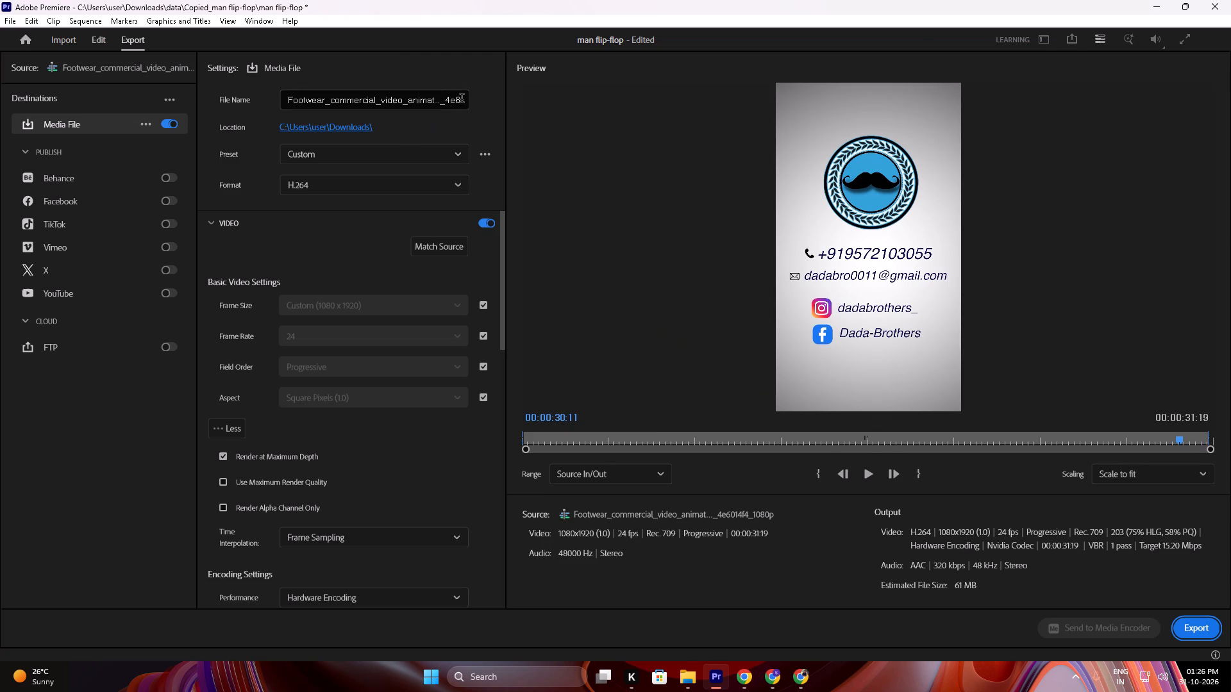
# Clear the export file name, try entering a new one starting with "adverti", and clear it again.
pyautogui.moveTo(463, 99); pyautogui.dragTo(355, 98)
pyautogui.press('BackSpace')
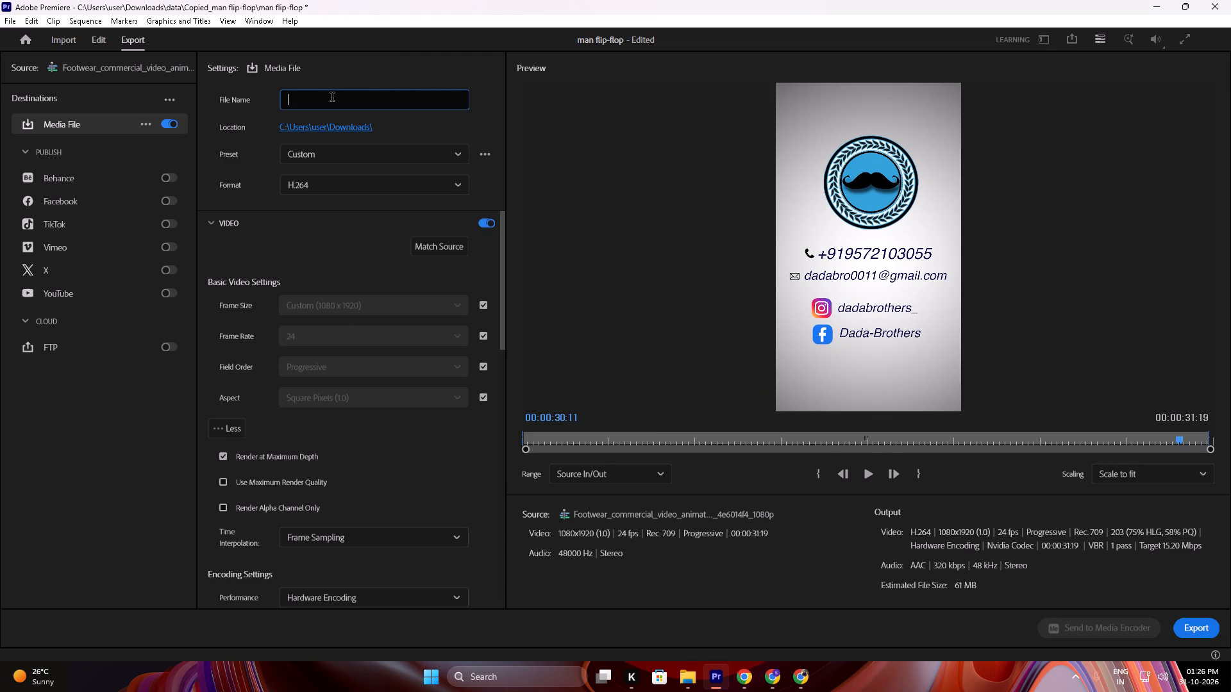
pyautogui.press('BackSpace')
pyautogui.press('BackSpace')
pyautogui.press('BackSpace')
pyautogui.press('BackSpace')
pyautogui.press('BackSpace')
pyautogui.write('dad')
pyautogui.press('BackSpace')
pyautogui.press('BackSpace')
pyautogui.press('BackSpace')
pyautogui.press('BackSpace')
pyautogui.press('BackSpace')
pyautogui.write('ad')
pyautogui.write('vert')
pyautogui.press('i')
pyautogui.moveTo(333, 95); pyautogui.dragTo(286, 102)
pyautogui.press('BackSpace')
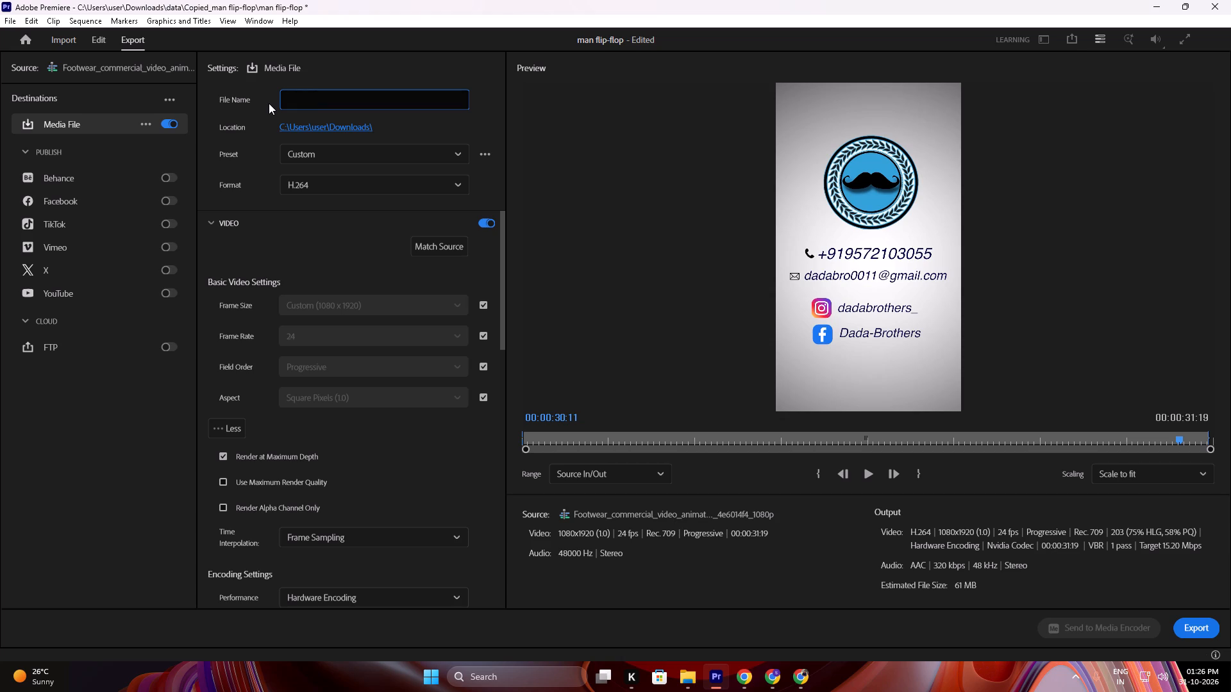
# Switch to Chrome, run a Google voice search for "advertisement" and copy the word from the dictionary result.
pyautogui.click(783, 668)
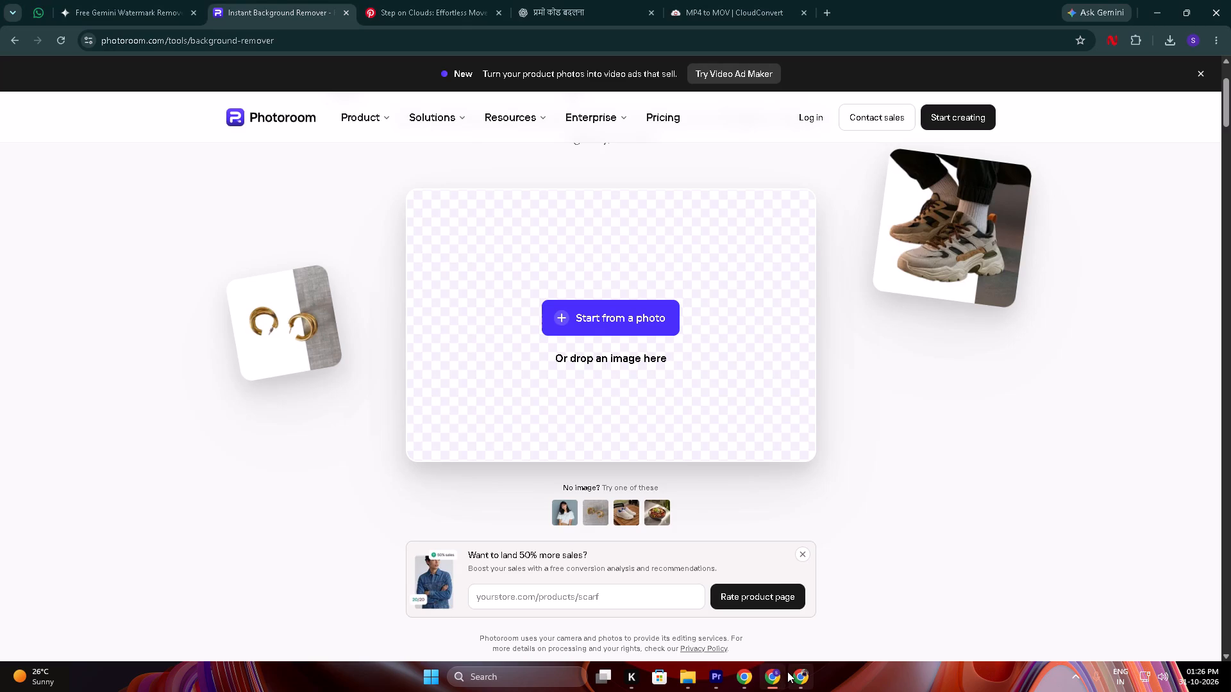
pyautogui.click(801, 673)
pyautogui.click(953, 0)
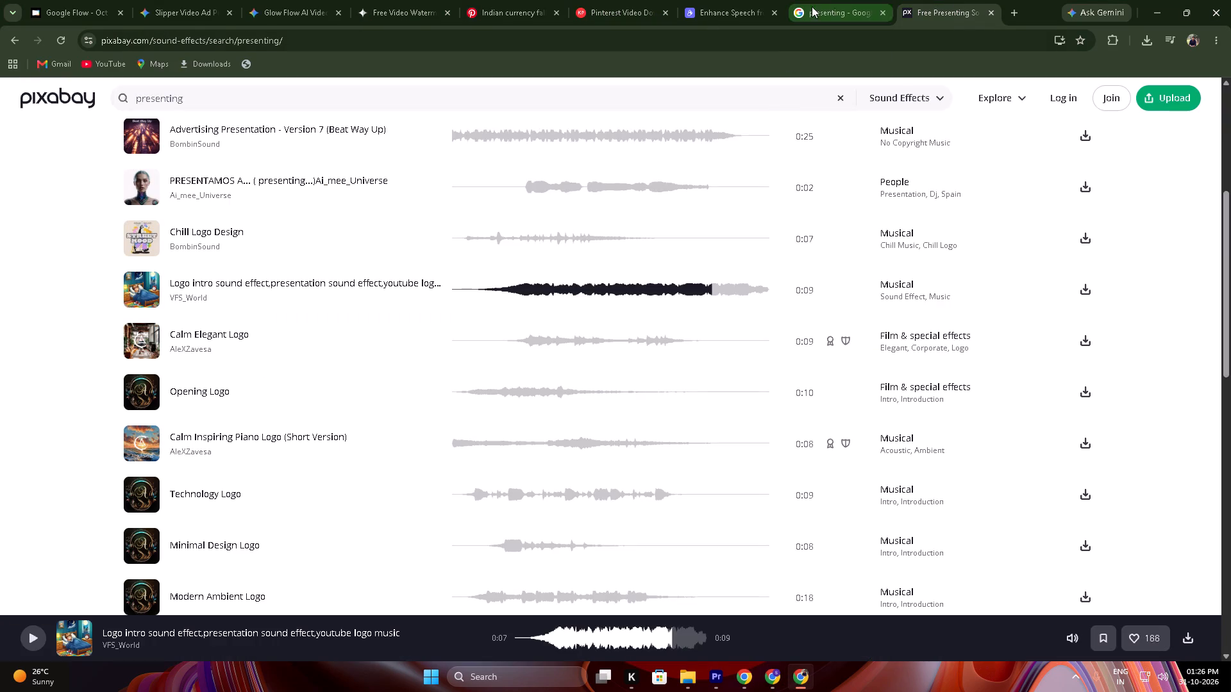
pyautogui.click(829, 0)
pyautogui.click(651, 112)
pyautogui.click(608, 116)
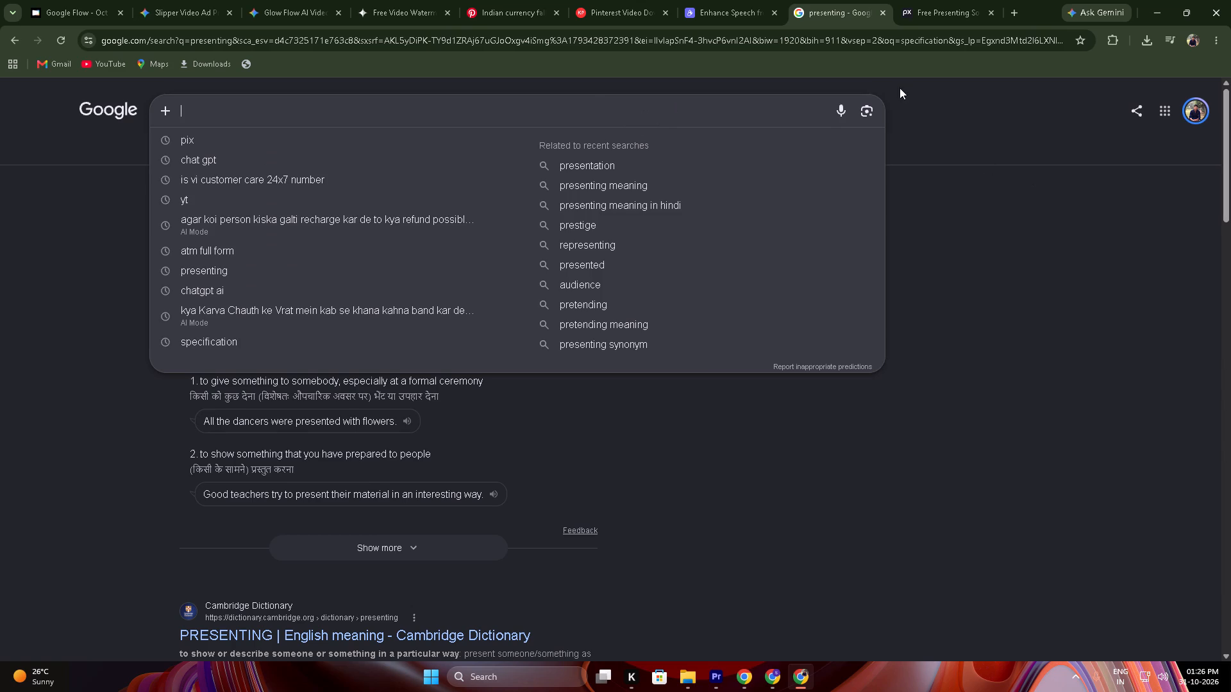
pyautogui.click(841, 113)
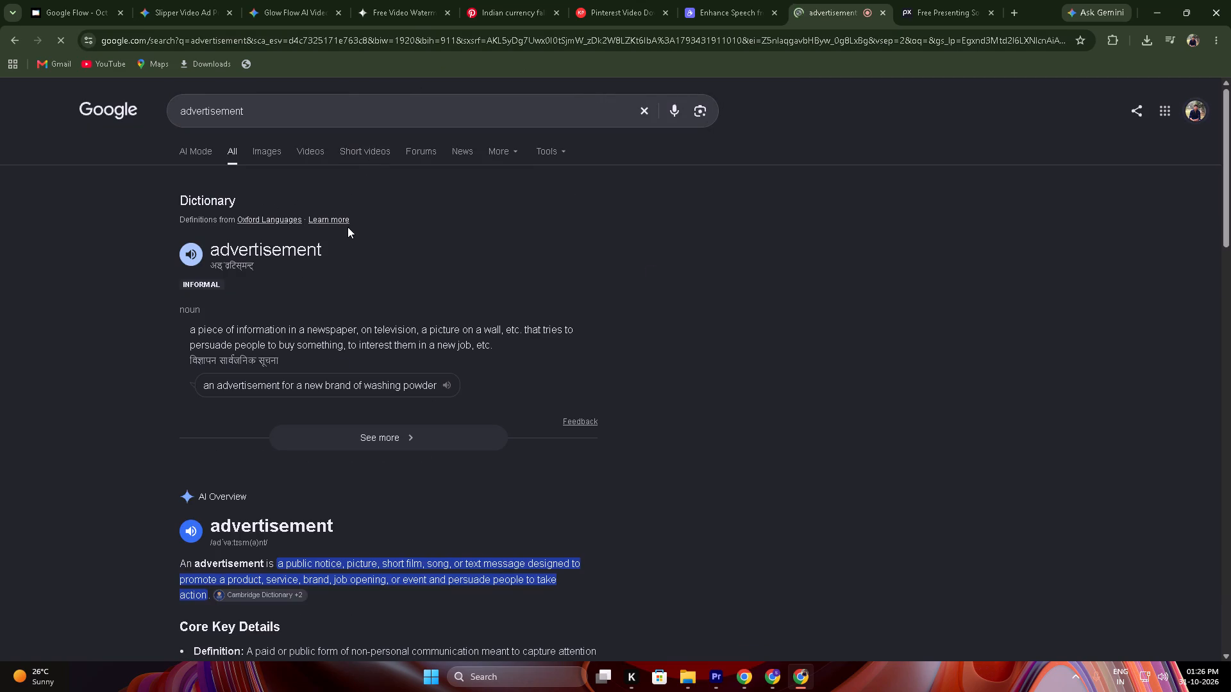
pyautogui.moveTo(320, 248); pyautogui.dragTo(204, 257)
pyautogui.rightClick(230, 247)
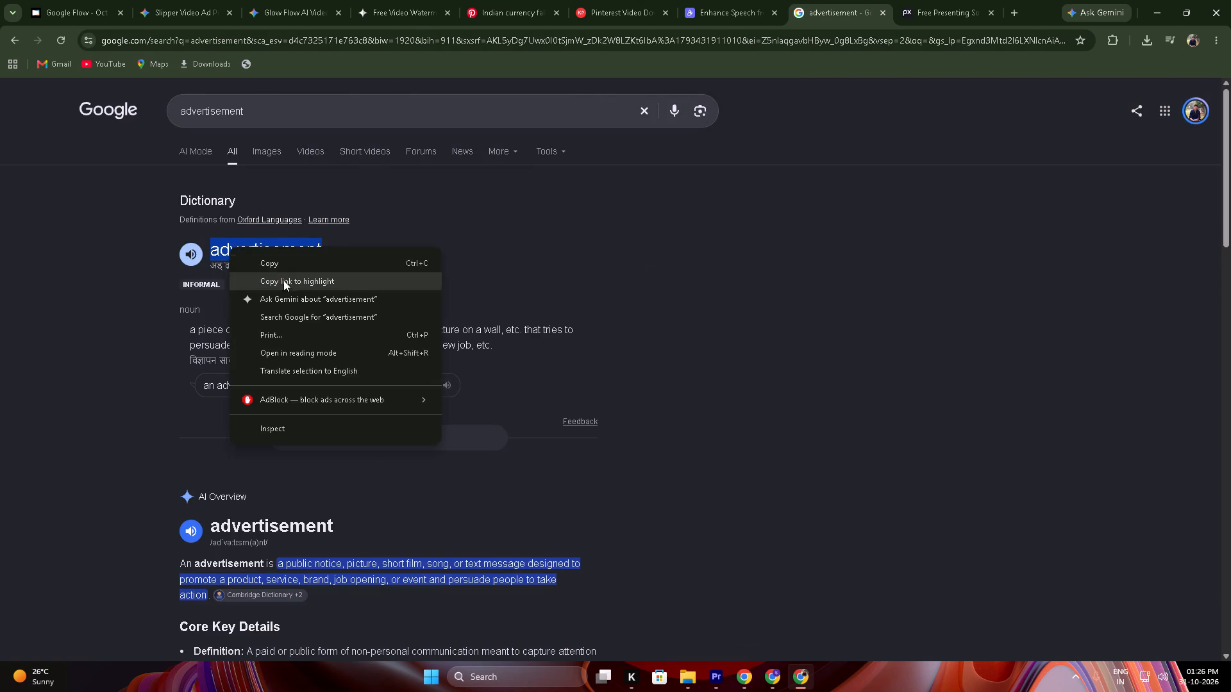
pyautogui.click(279, 265)
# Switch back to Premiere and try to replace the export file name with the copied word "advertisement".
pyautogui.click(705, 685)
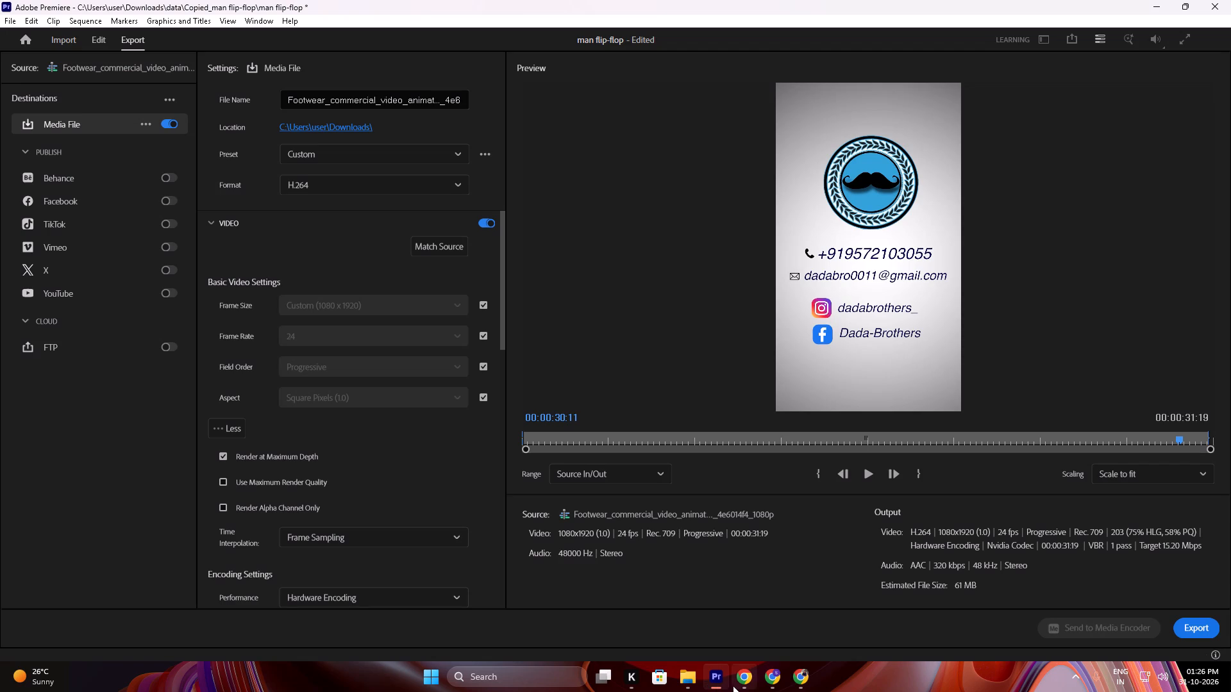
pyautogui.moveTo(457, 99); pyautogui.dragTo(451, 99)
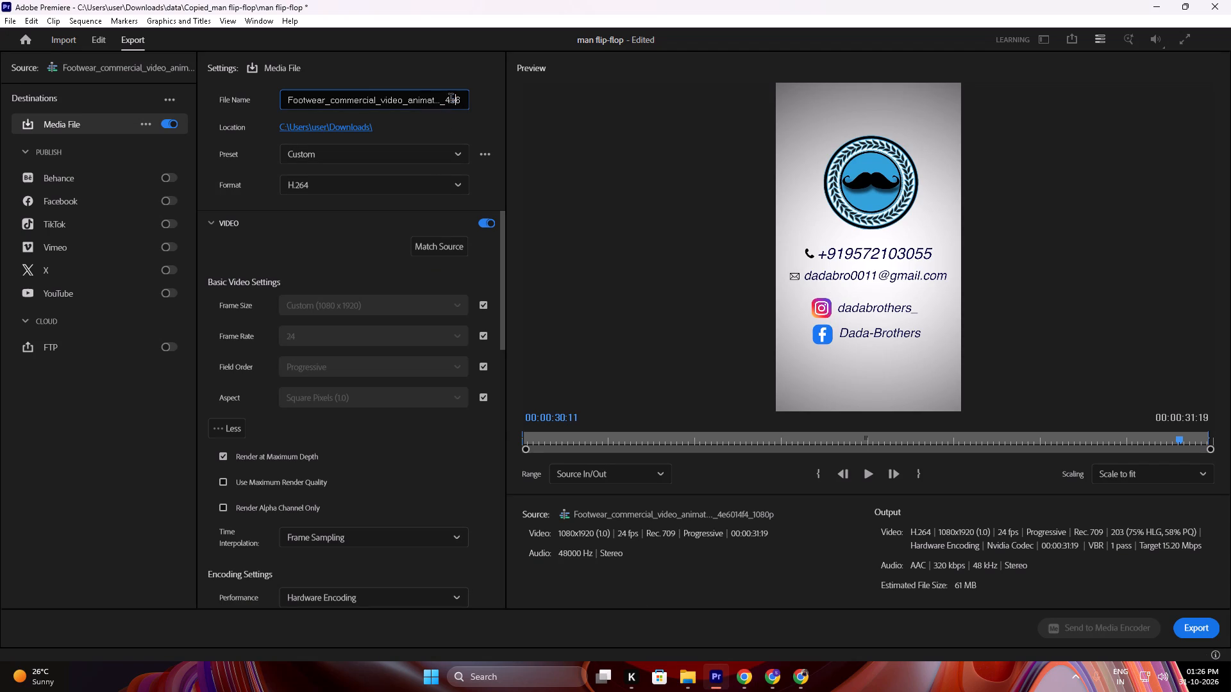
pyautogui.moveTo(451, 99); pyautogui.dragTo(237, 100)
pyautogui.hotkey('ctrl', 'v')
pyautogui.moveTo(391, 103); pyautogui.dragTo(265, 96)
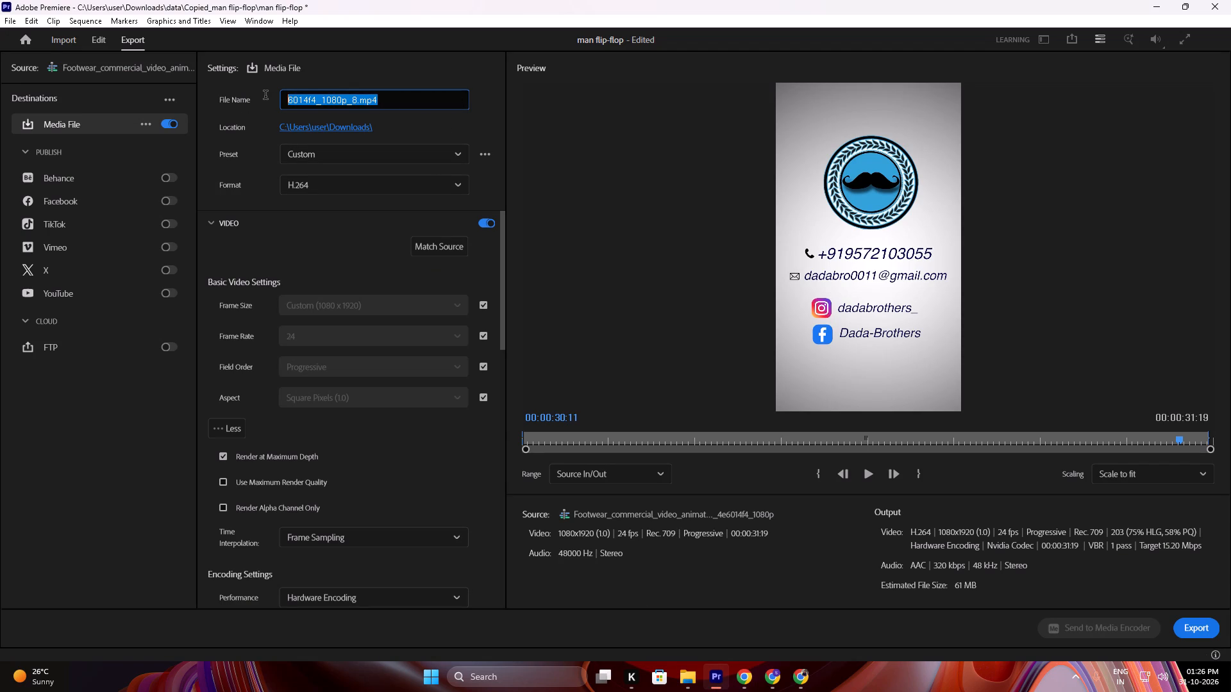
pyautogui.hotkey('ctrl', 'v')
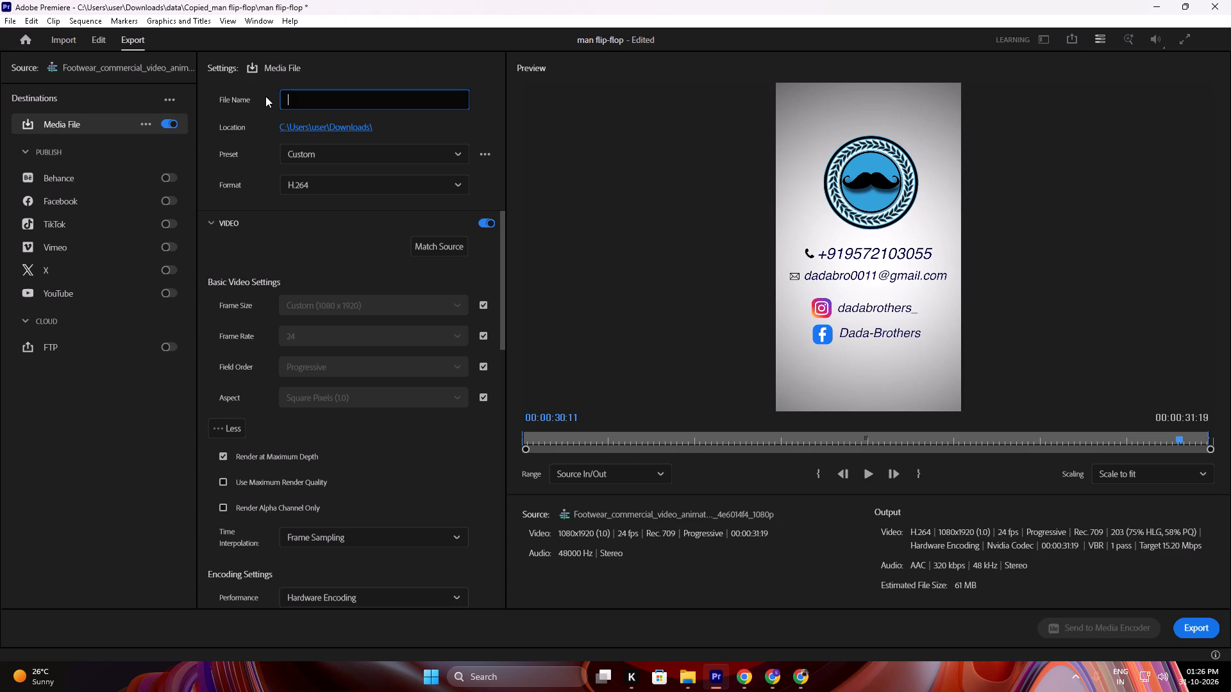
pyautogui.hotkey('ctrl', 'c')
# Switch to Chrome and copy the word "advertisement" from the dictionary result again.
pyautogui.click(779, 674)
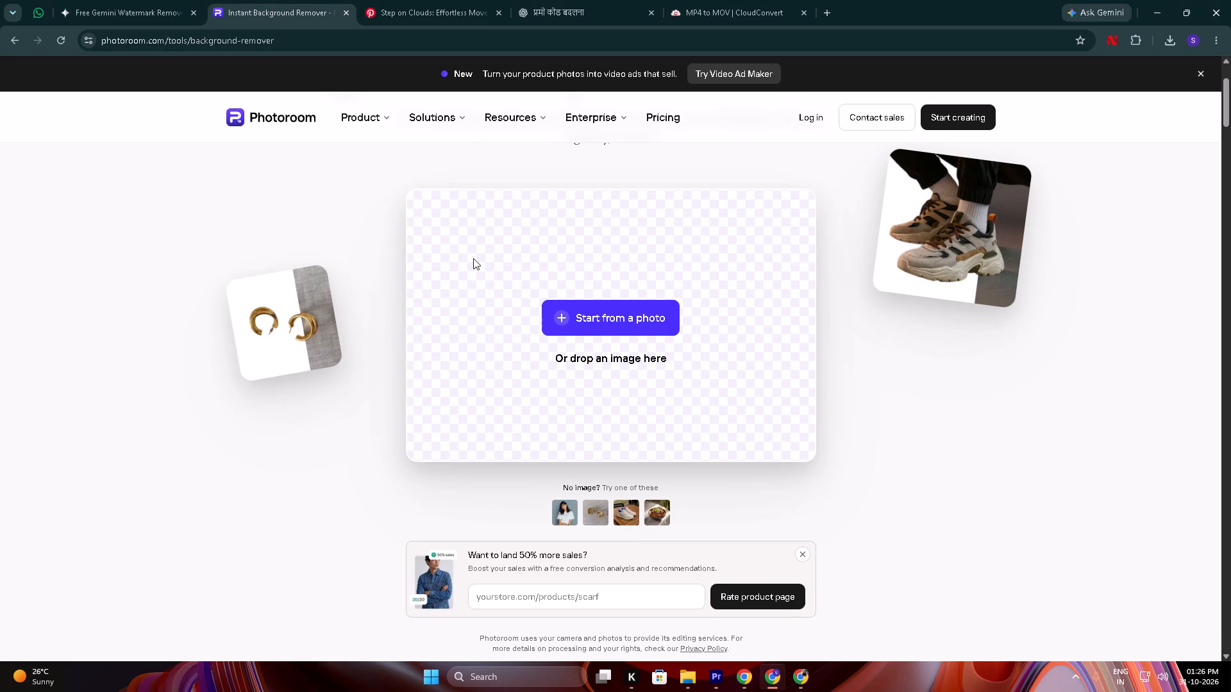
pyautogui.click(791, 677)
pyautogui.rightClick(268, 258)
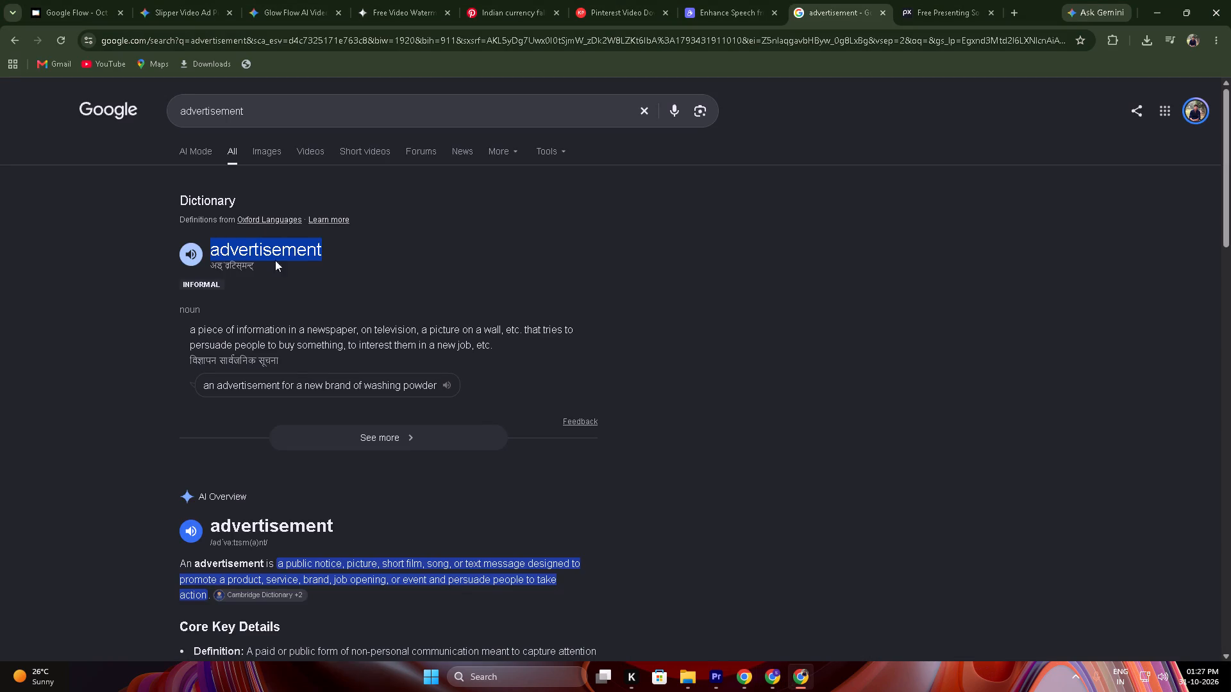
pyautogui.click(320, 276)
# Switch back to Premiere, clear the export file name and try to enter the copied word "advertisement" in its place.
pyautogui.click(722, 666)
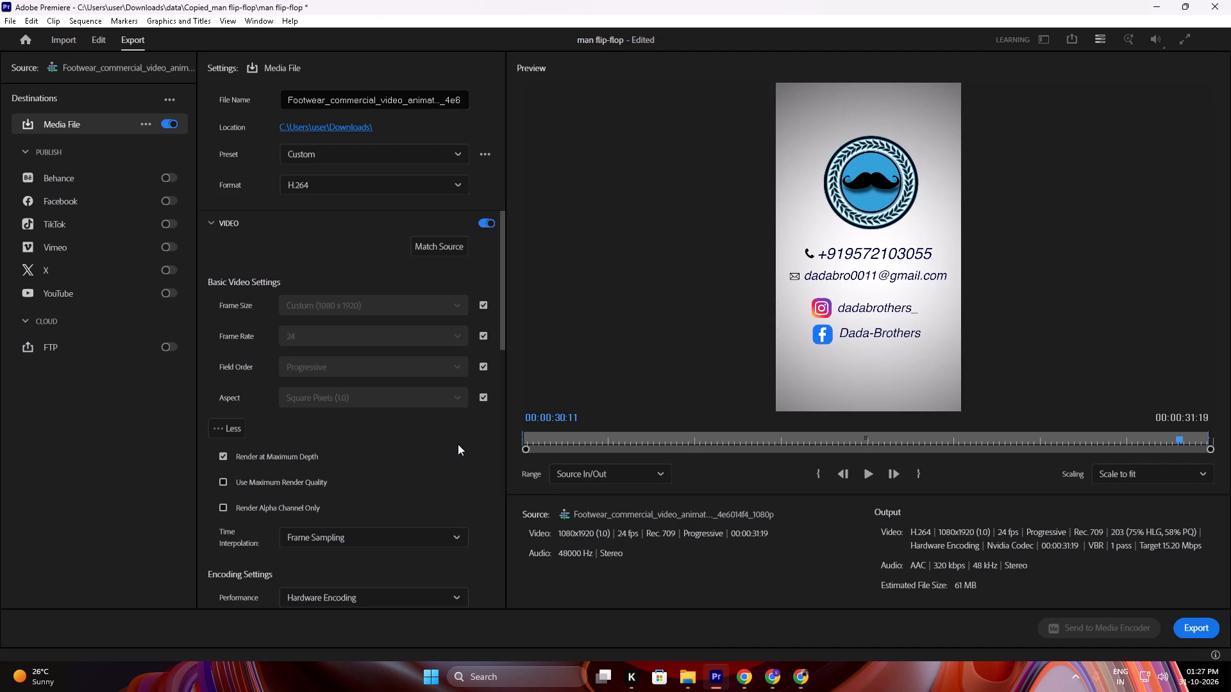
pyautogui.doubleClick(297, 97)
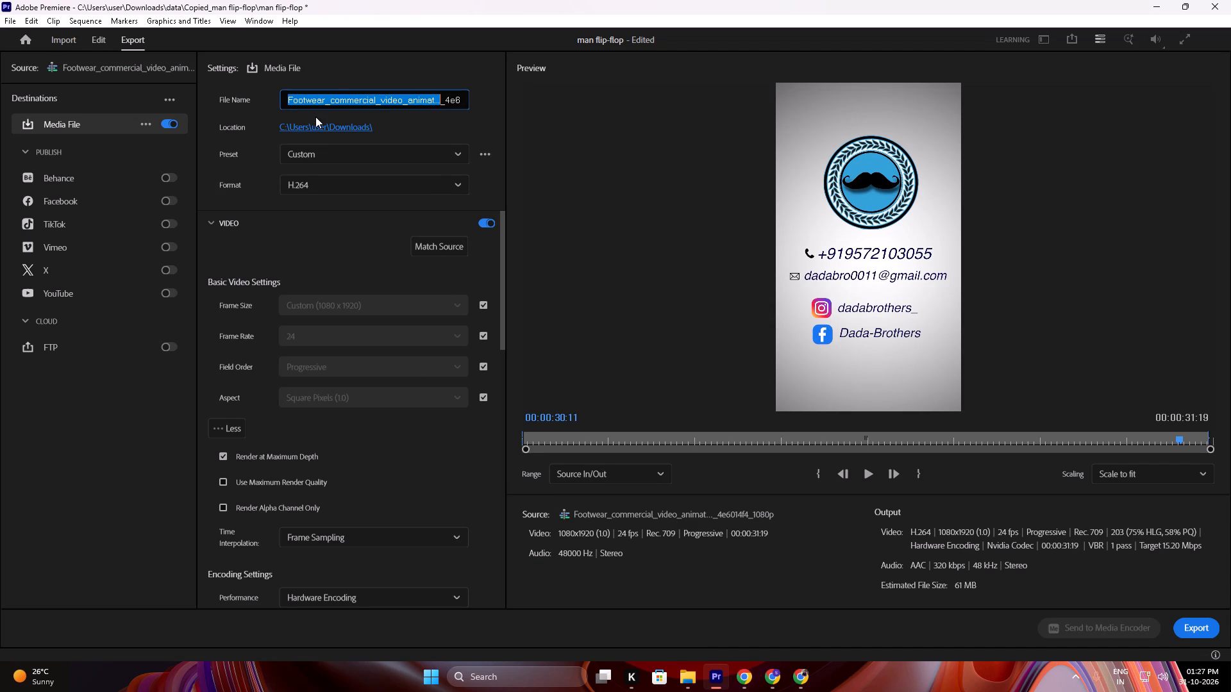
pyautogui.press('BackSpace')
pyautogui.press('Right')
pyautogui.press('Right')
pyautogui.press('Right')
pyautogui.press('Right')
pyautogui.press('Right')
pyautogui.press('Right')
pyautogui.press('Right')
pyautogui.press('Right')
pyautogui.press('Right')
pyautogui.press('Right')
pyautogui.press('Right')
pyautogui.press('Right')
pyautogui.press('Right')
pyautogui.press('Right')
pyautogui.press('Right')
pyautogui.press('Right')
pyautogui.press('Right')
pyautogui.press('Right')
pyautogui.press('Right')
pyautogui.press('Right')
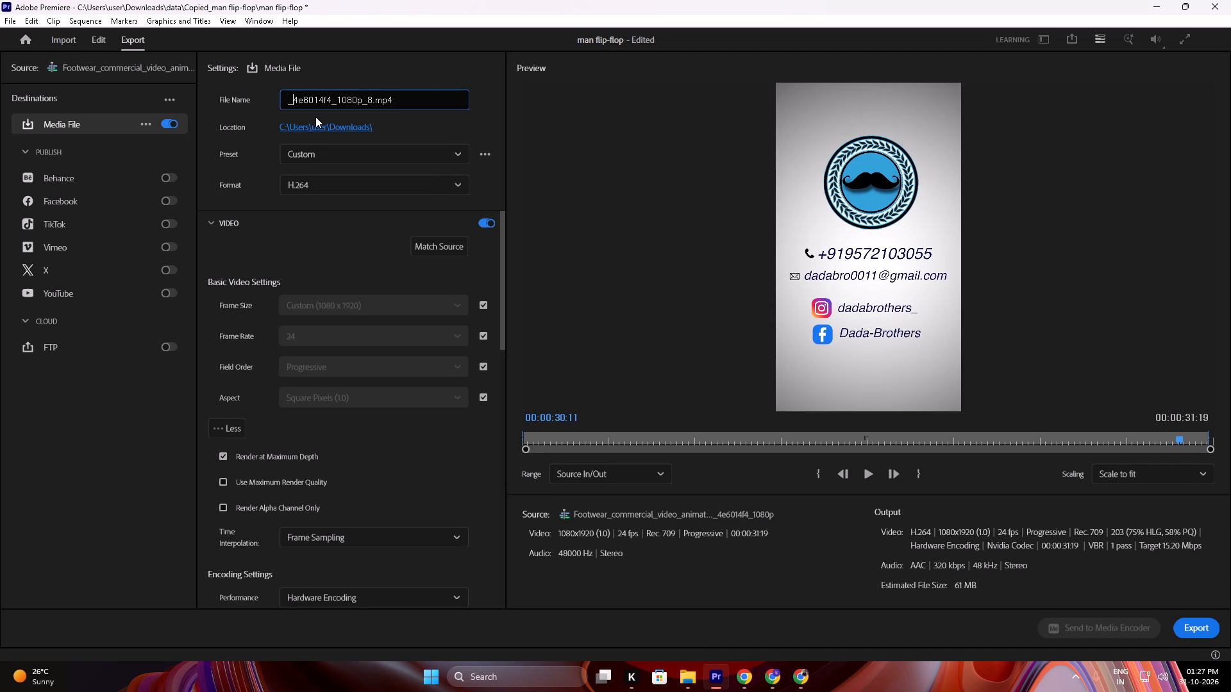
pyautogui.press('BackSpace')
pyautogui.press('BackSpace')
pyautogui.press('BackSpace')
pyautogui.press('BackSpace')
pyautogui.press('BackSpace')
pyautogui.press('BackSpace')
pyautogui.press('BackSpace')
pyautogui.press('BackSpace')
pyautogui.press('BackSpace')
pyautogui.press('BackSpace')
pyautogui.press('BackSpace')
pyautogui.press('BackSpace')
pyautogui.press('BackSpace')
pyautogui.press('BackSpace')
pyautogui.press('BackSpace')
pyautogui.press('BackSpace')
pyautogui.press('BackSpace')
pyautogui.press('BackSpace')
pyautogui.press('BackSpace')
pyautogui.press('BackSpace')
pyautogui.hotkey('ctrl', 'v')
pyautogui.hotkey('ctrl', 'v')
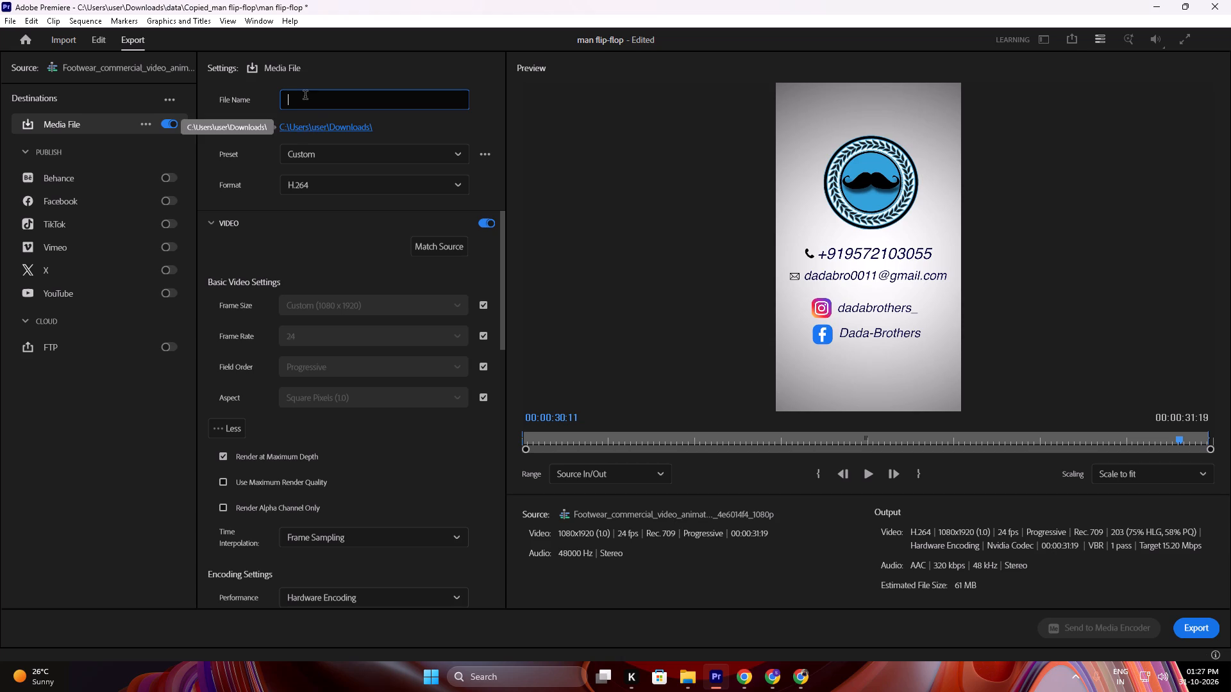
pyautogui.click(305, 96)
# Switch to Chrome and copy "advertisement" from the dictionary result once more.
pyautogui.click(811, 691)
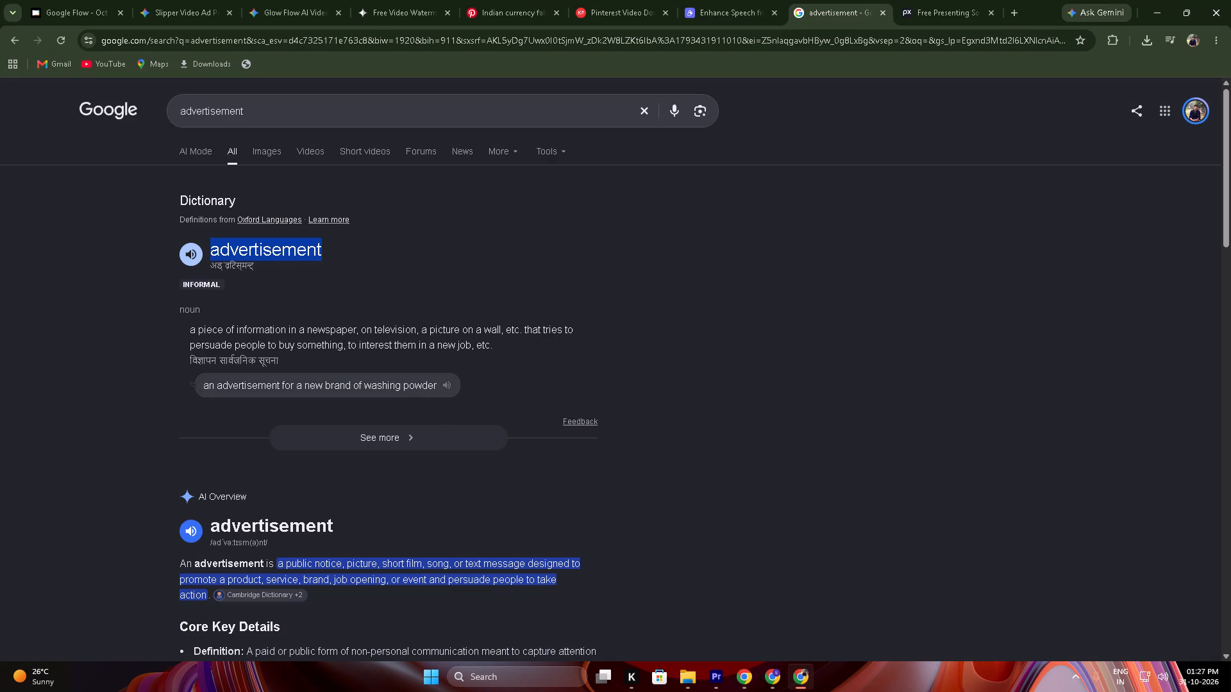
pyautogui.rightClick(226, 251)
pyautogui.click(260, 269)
# Switch back to Premiere and shorten the export file name to "Footwear_commercial".
pyautogui.click(703, 672)
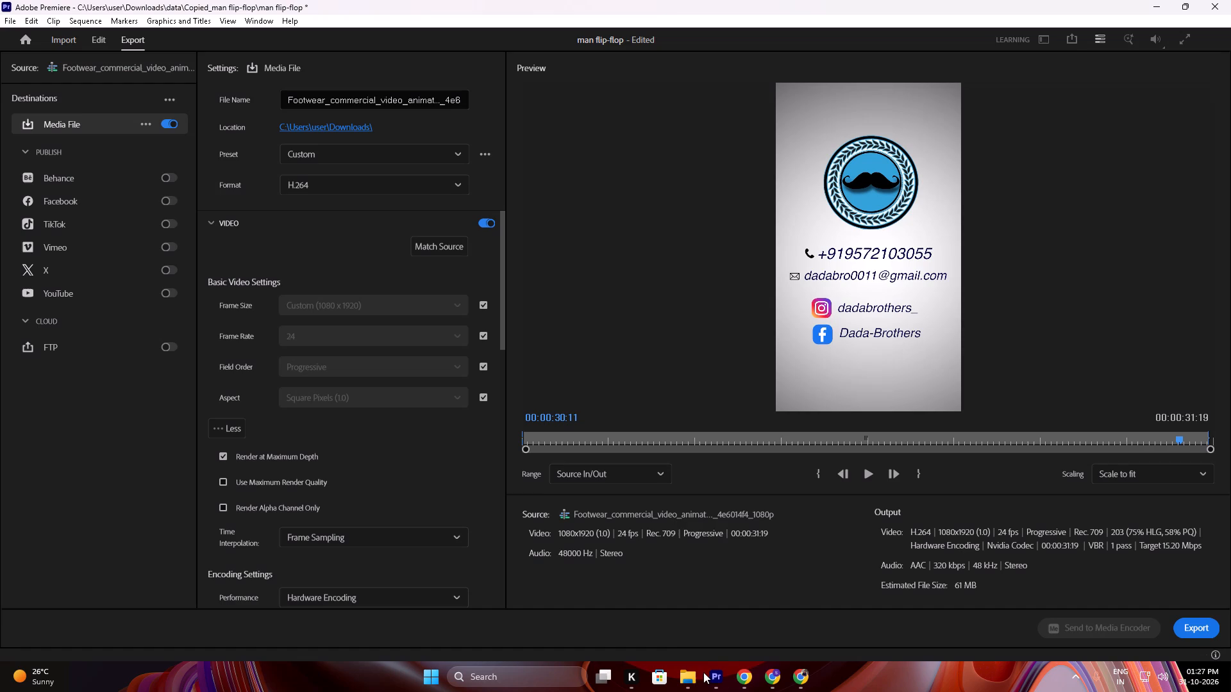
pyautogui.moveTo(285, 104); pyautogui.dragTo(357, 116)
pyautogui.click(284, 101)
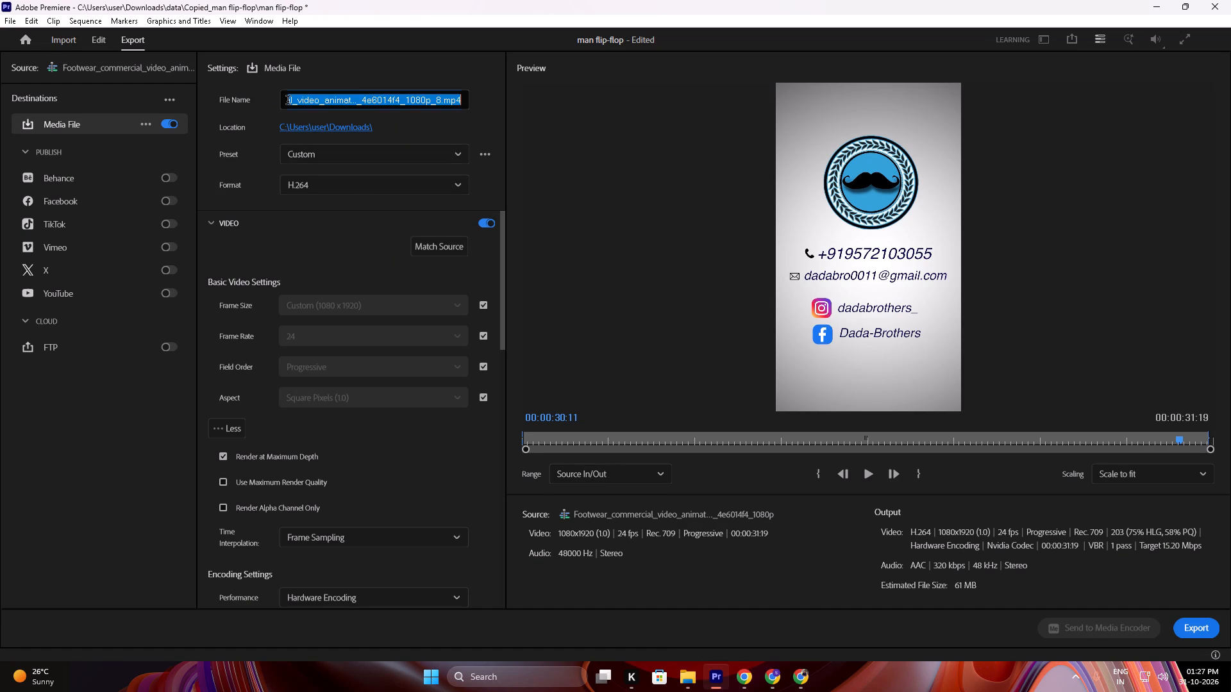
pyautogui.click(288, 101)
pyautogui.moveTo(294, 103); pyautogui.dragTo(479, 112)
pyautogui.press('BackSpace')
pyautogui.moveTo(375, 110); pyautogui.dragTo(300, 111)
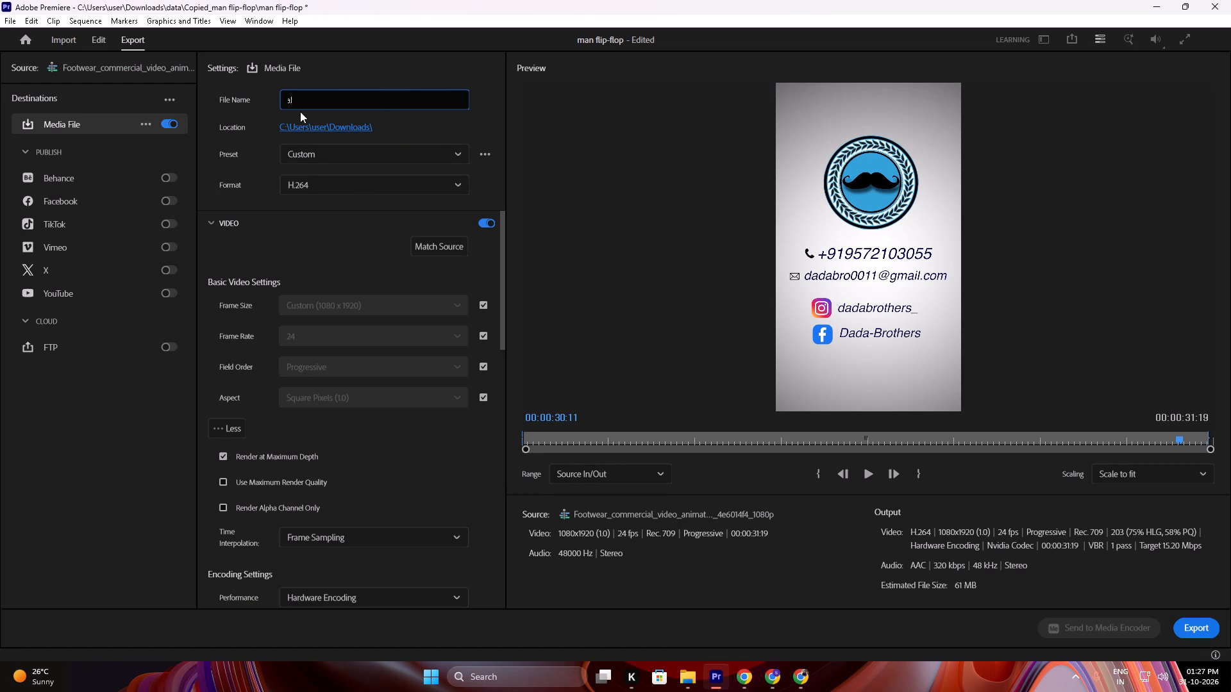
pyautogui.moveTo(300, 111); pyautogui.dragTo(298, 111)
pyautogui.click(405, 97)
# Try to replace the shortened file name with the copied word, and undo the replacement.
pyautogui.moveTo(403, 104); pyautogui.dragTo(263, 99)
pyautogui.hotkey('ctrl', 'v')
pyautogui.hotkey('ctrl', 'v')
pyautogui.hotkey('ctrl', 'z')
# Add " ads" before the extension so the export file name reads "Footwear_commercial ads.mp4".
pyautogui.click(424, 103)
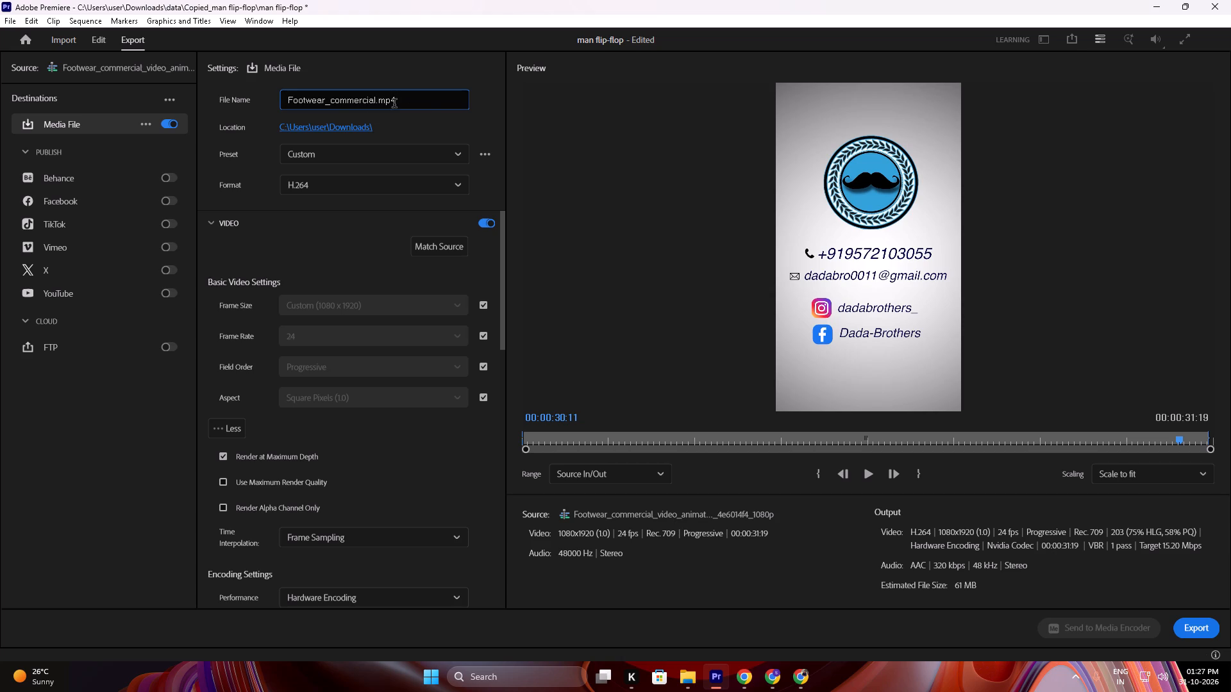
pyautogui.click(376, 101)
pyautogui.press('space')
pyautogui.write('ads')
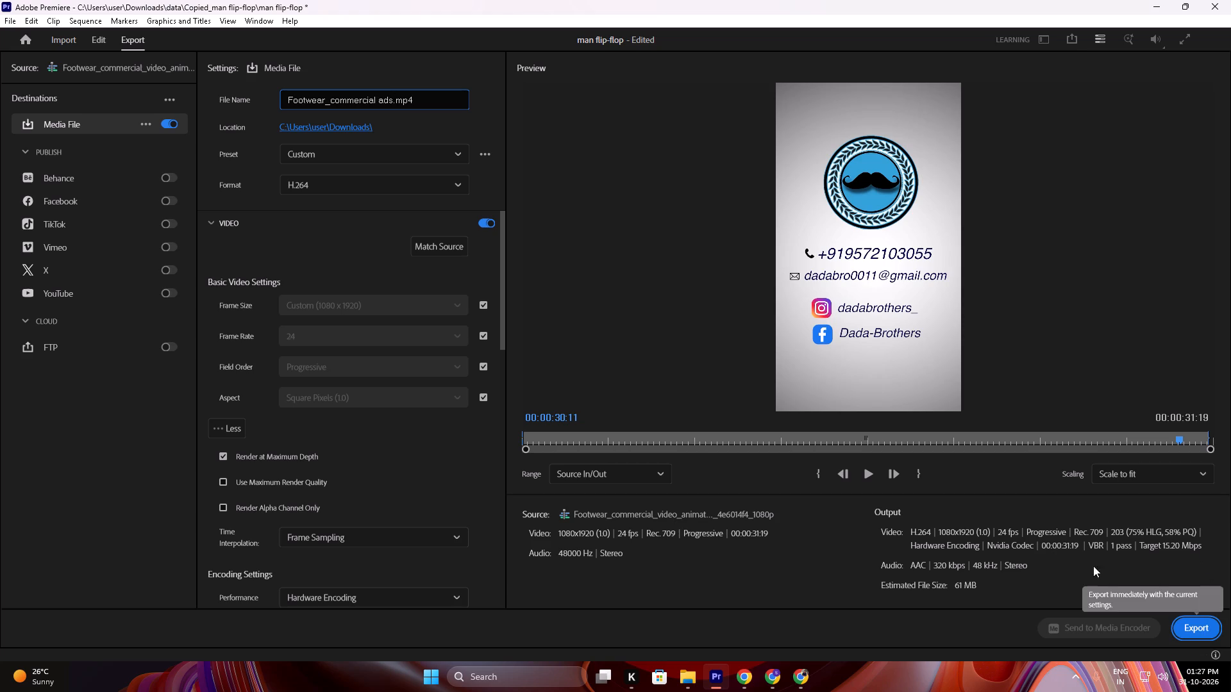
# Open the export location for changing and create a new folder named "lucky_sir" on the Desktop.
pyautogui.click(342, 129)
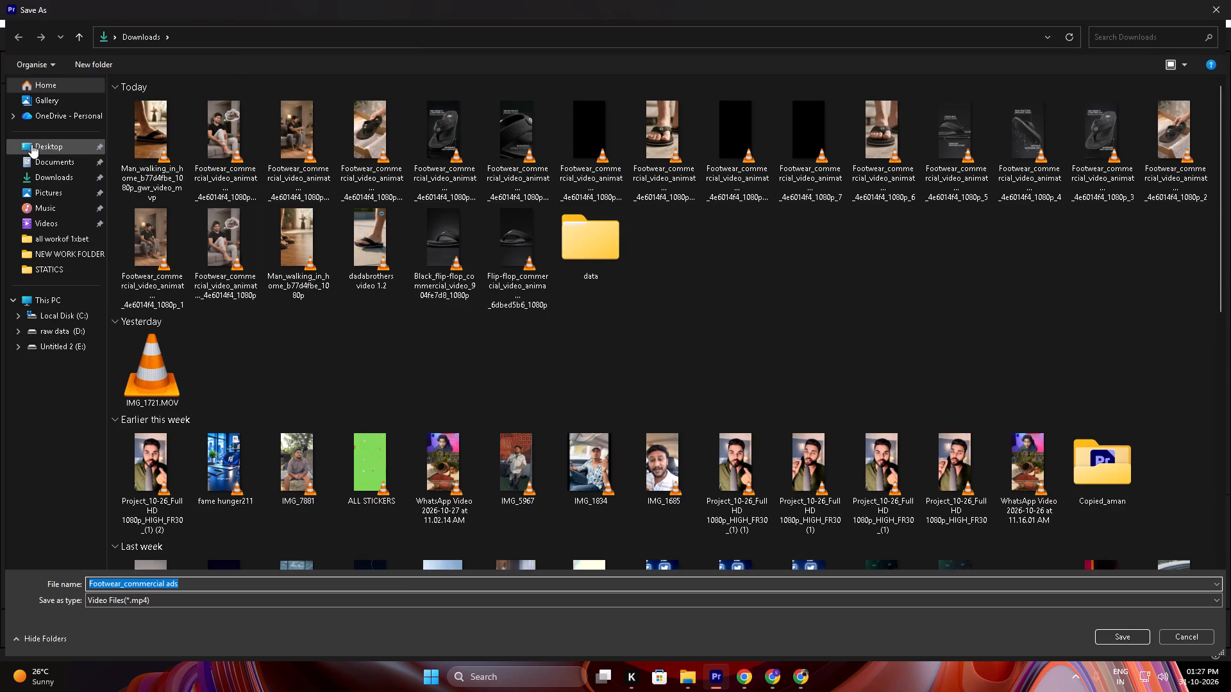
pyautogui.click(31, 144)
pyautogui.click(58, 160)
pyautogui.click(69, 135)
pyautogui.click(69, 143)
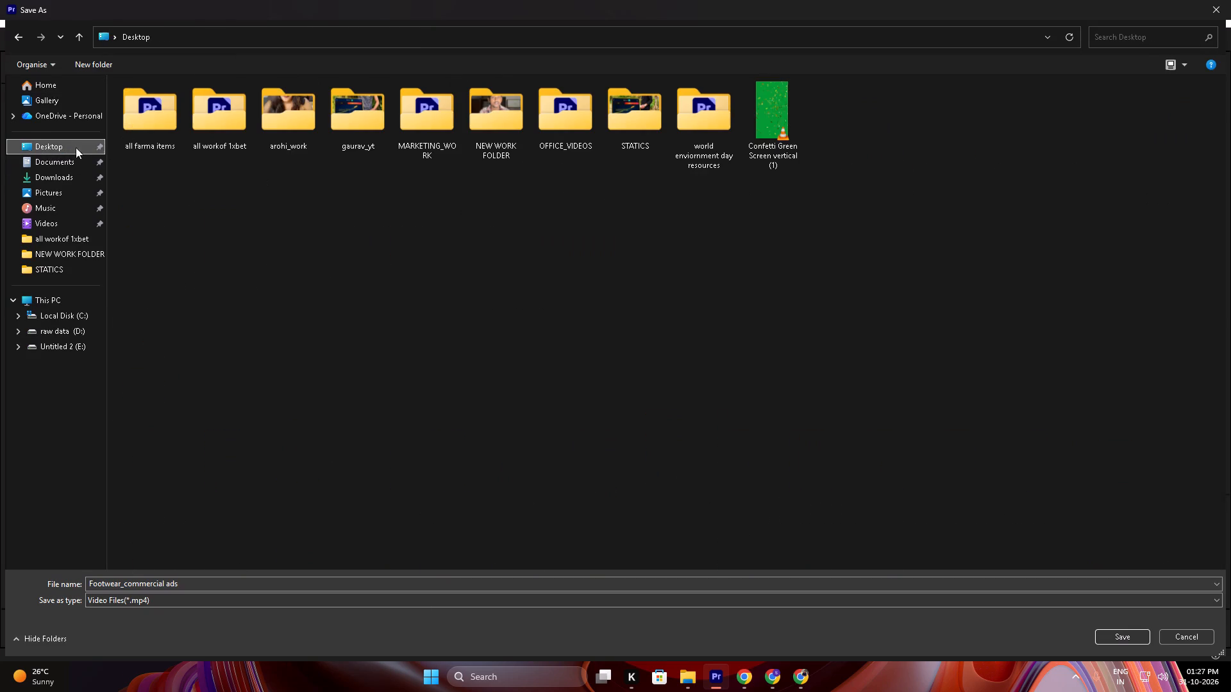
pyautogui.click(274, 182)
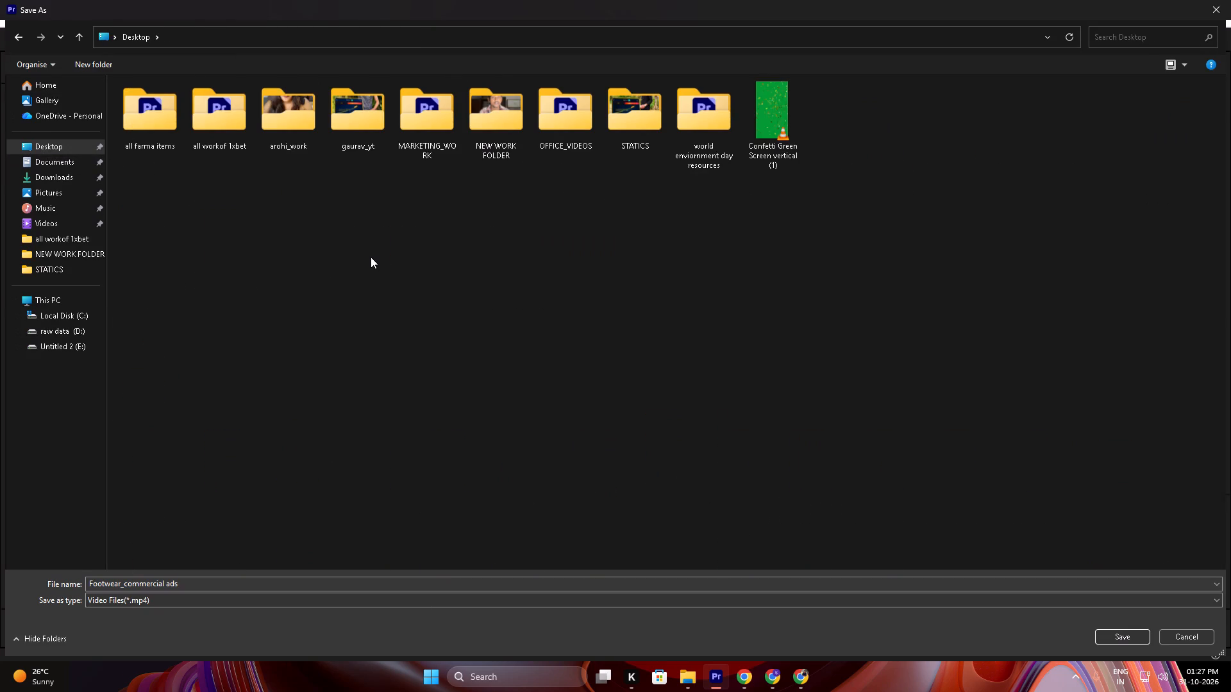
pyautogui.rightClick(288, 233)
pyautogui.click(342, 349)
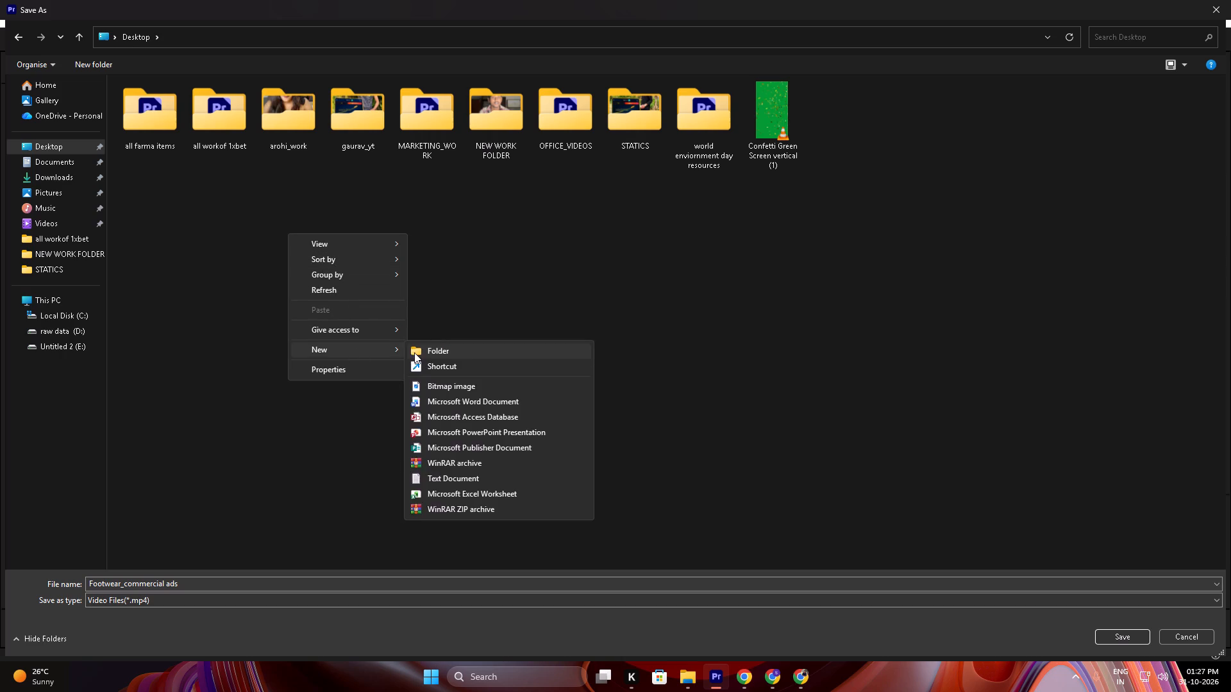
pyautogui.click(433, 349)
pyautogui.write('lucky')
pyautogui.press('space')
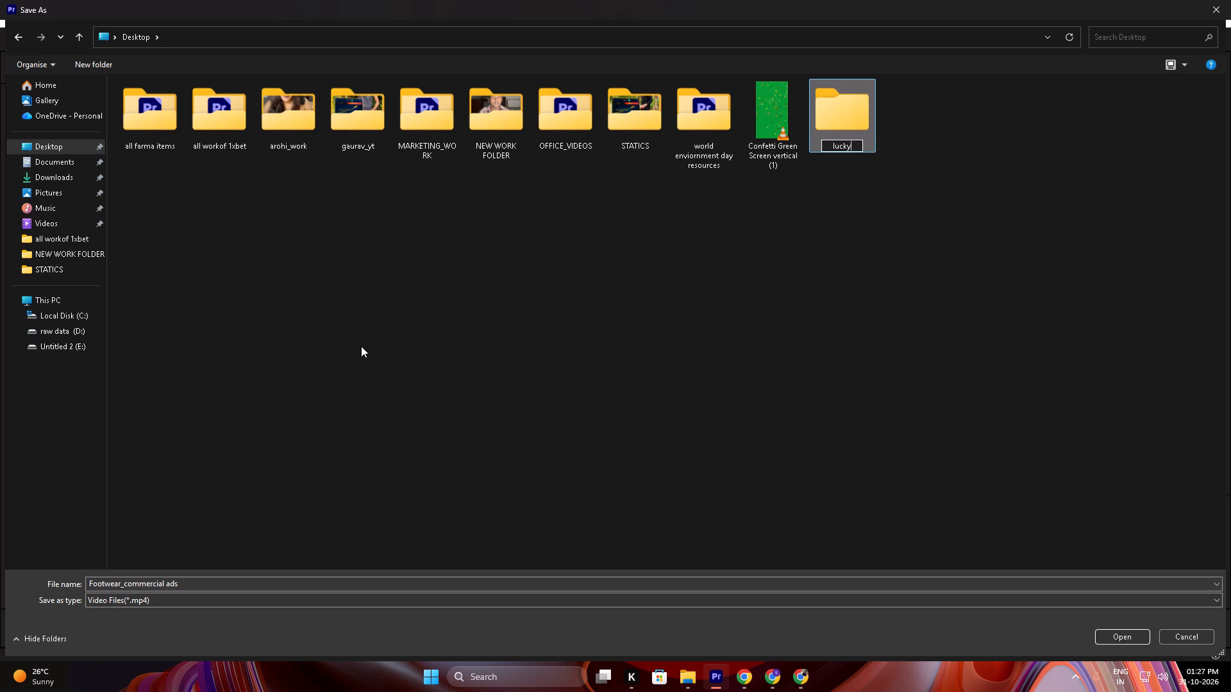
pyautogui.press('BackSpace')
pyautogui.write('_sit')
pyautogui.press('BackSpace')
pyautogui.press('r')
pyautogui.press('Return')
# Set the new "lucky_sir" folder as the save location for the exported video.
pyautogui.scroll(1, 361, 346)
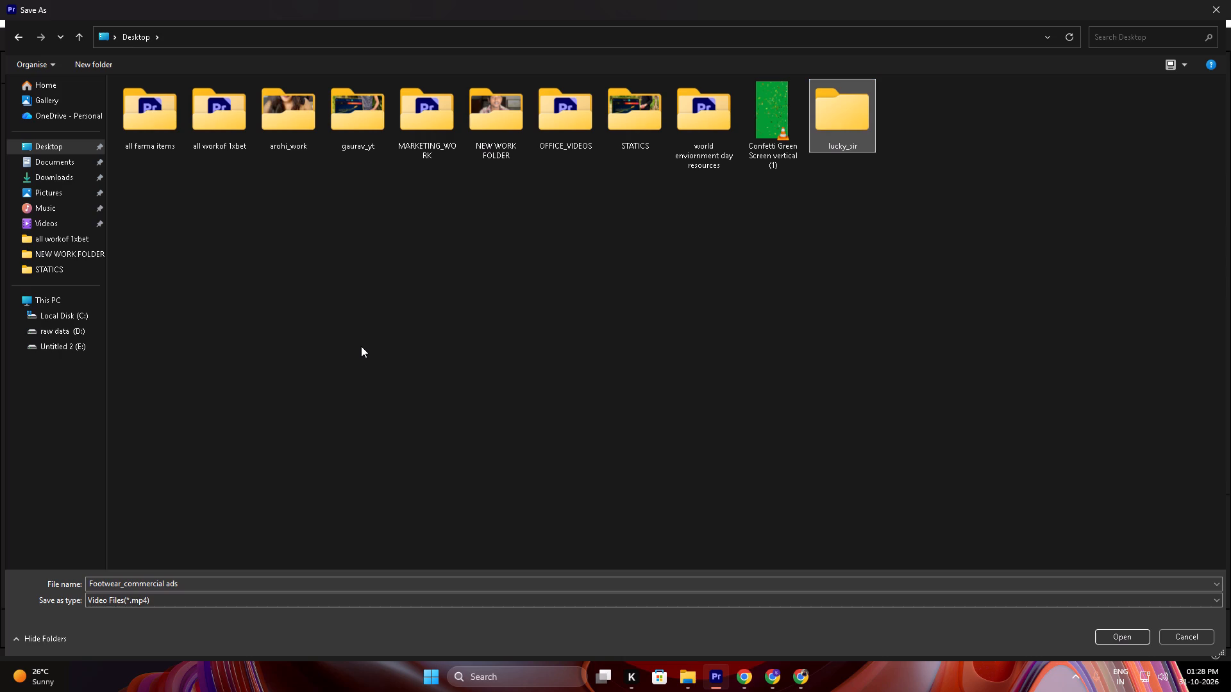
pyautogui.doubleClick(838, 128)
pyautogui.click(1114, 642)
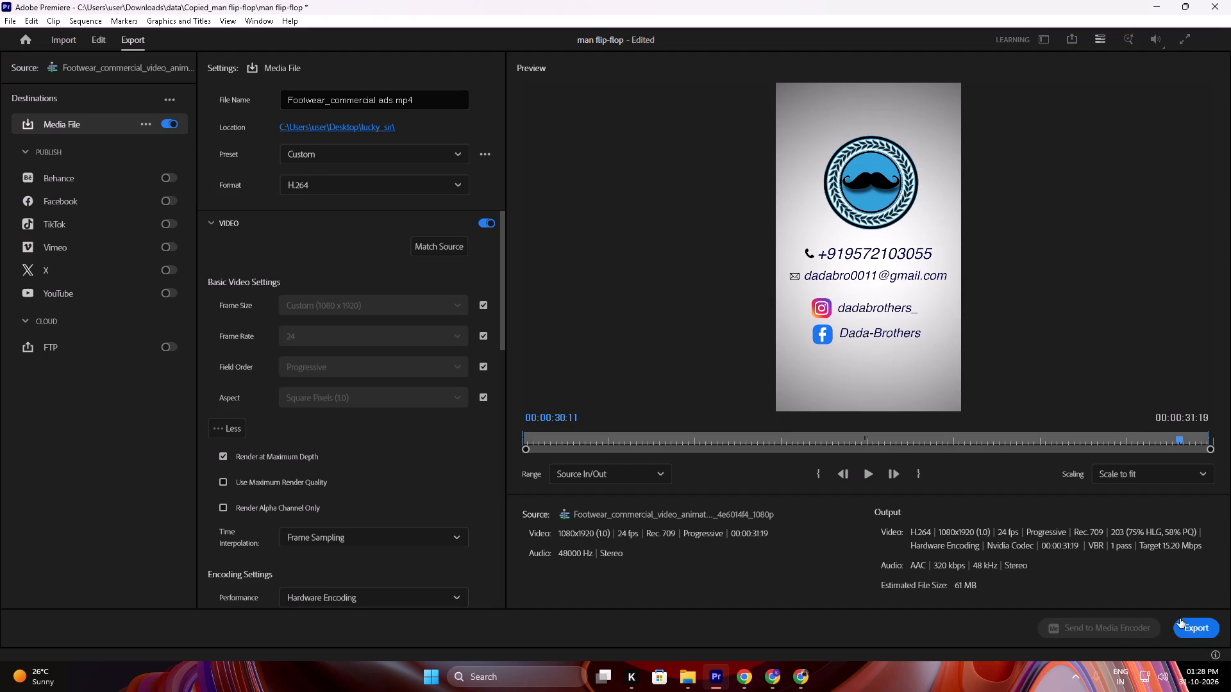
# Export the sequence as an H.264 video with the current settings.
pyautogui.click(1190, 630)
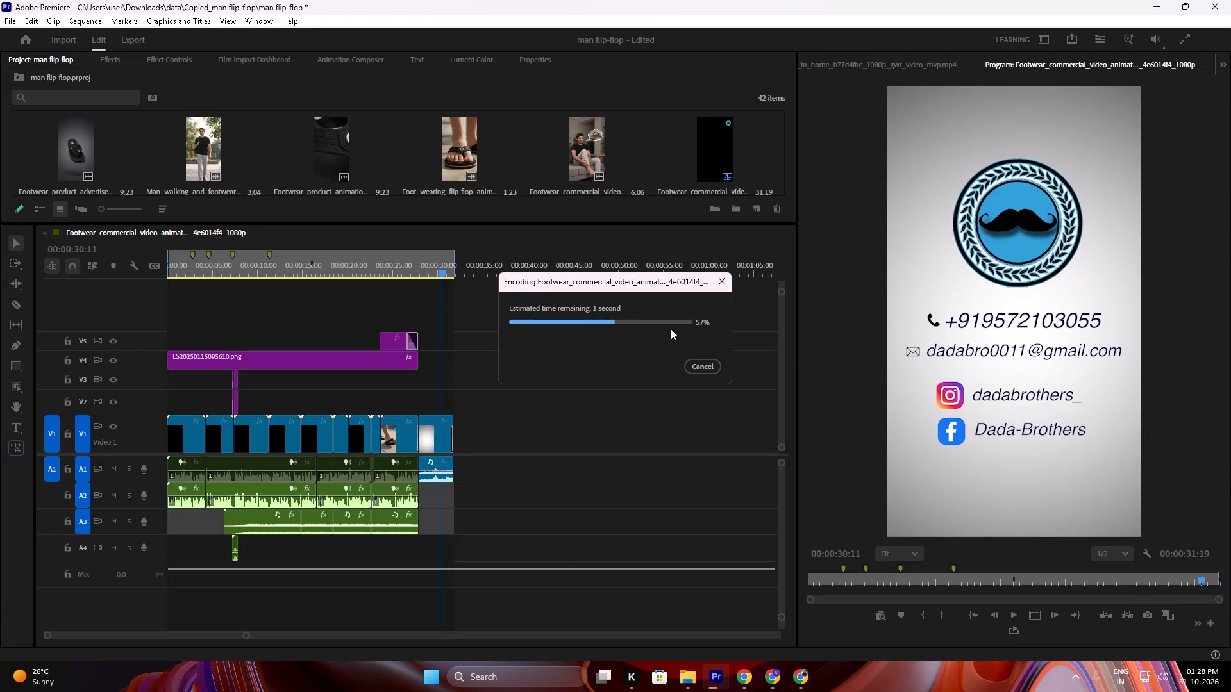